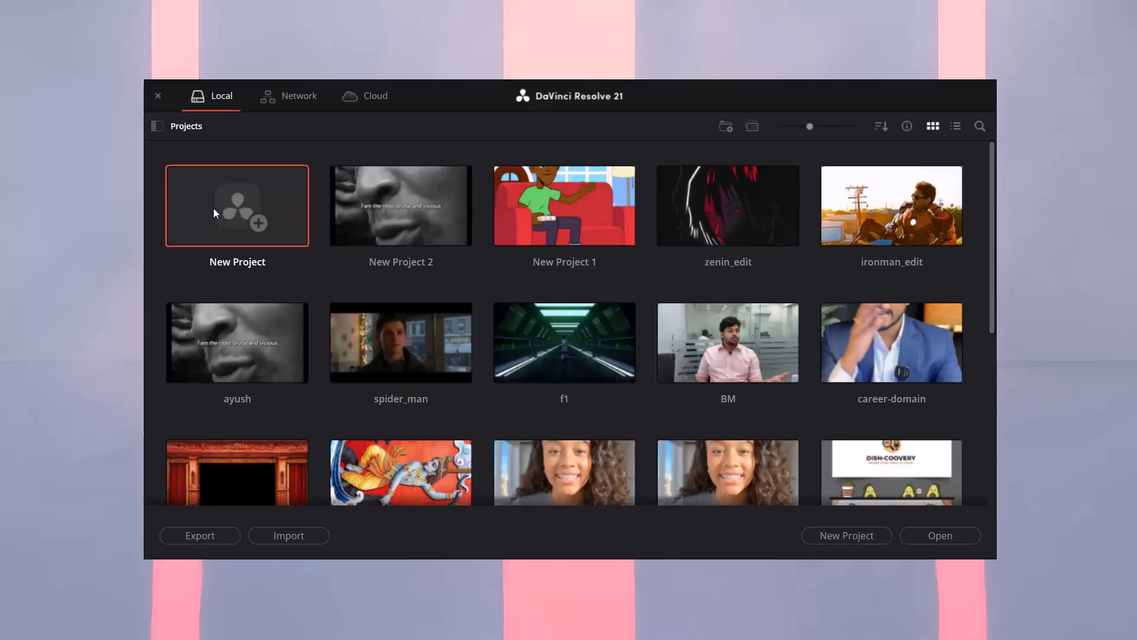
# Create a new local project, keeping the suggested name New Project 3 and the default media location.
pyautogui.click(214, 209)
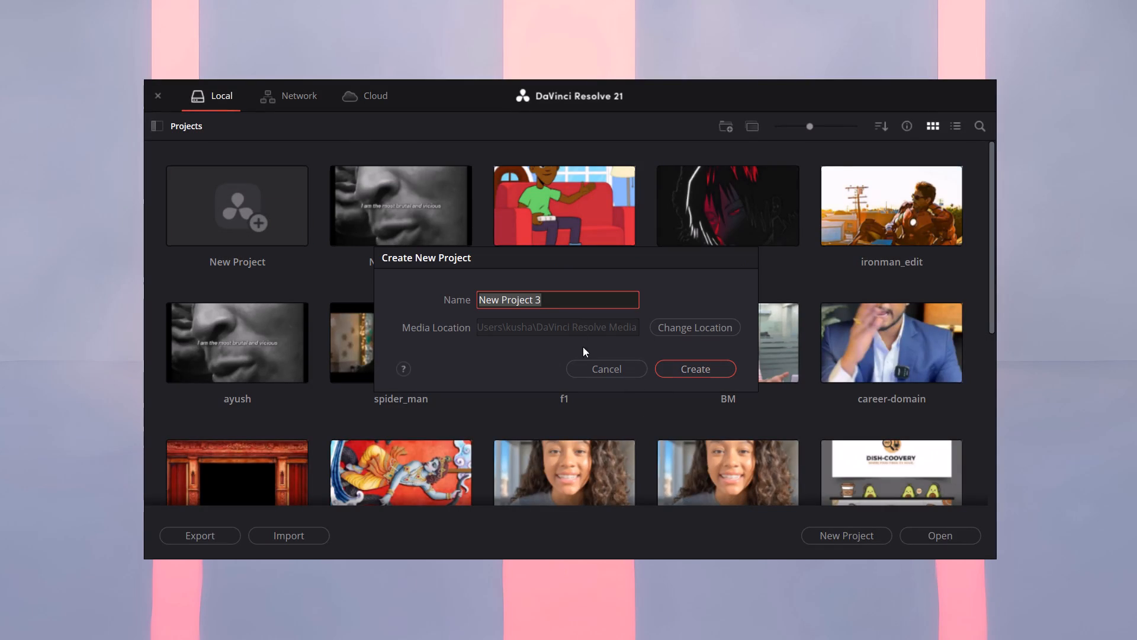
pyautogui.click(675, 370)
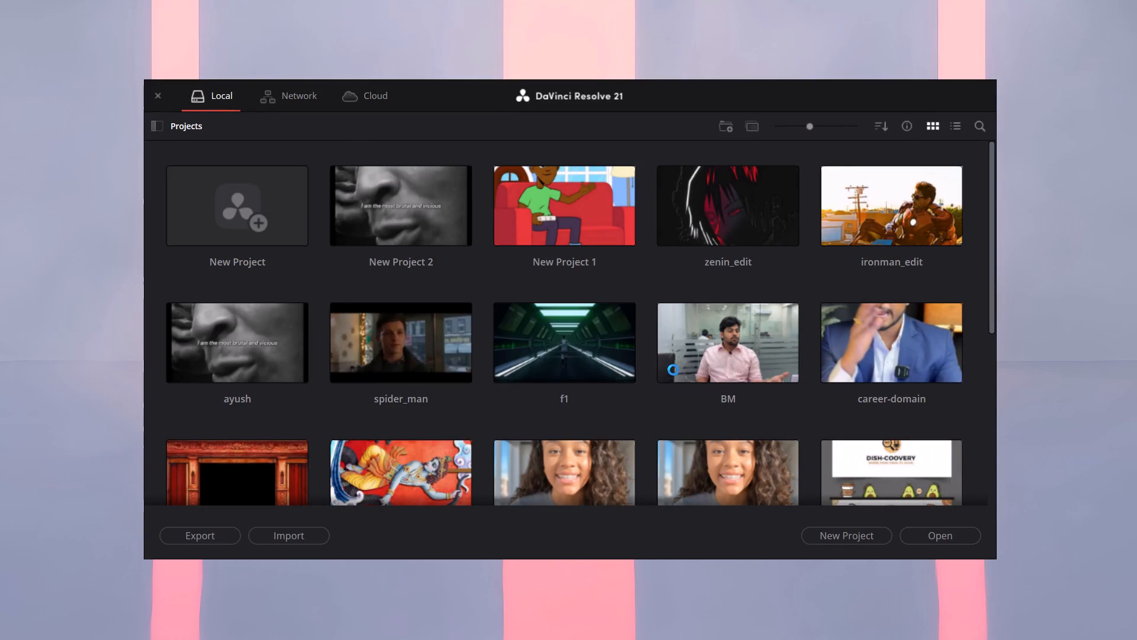
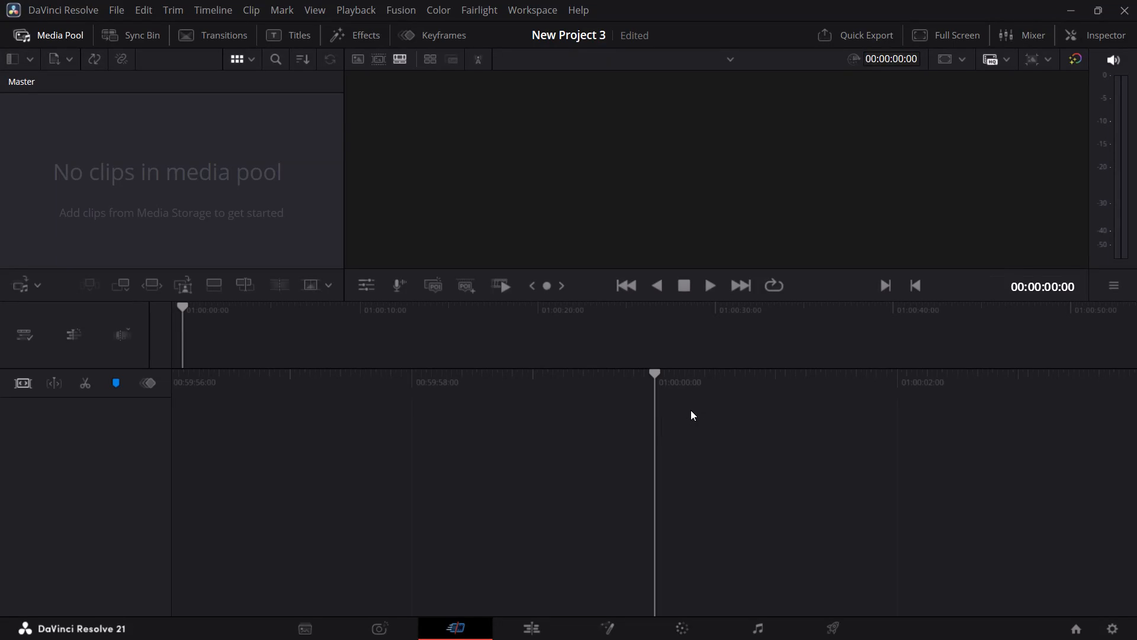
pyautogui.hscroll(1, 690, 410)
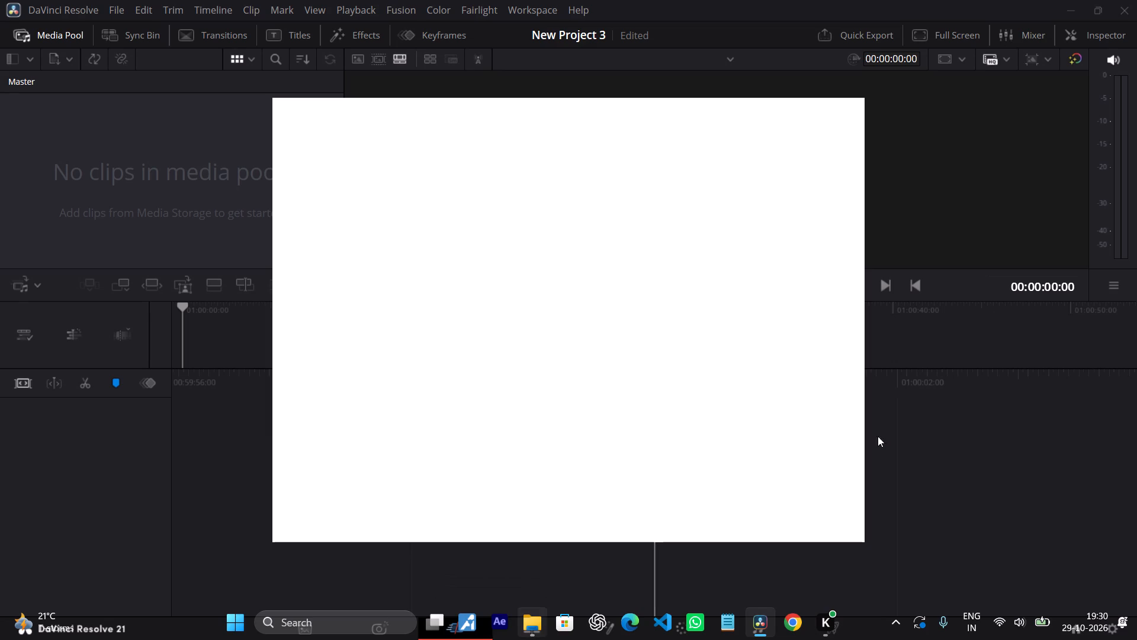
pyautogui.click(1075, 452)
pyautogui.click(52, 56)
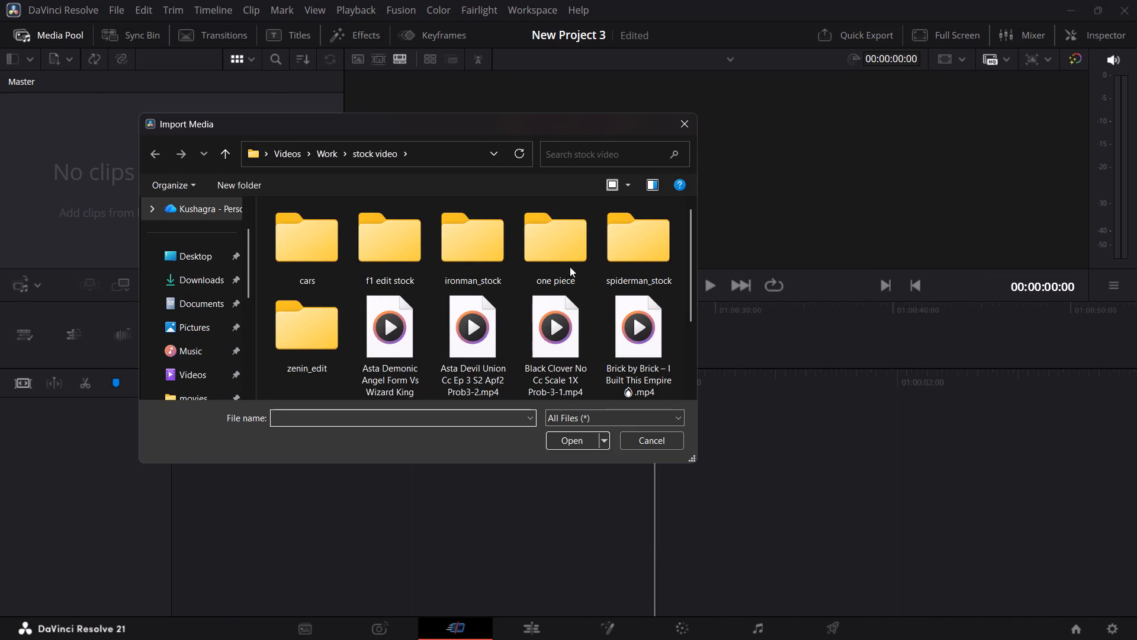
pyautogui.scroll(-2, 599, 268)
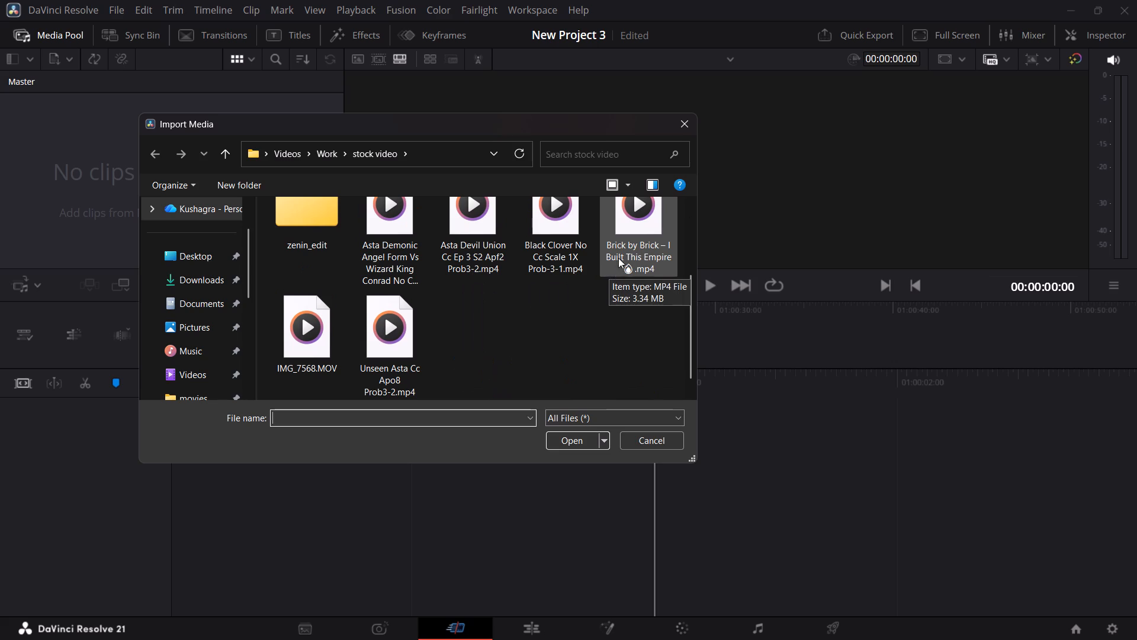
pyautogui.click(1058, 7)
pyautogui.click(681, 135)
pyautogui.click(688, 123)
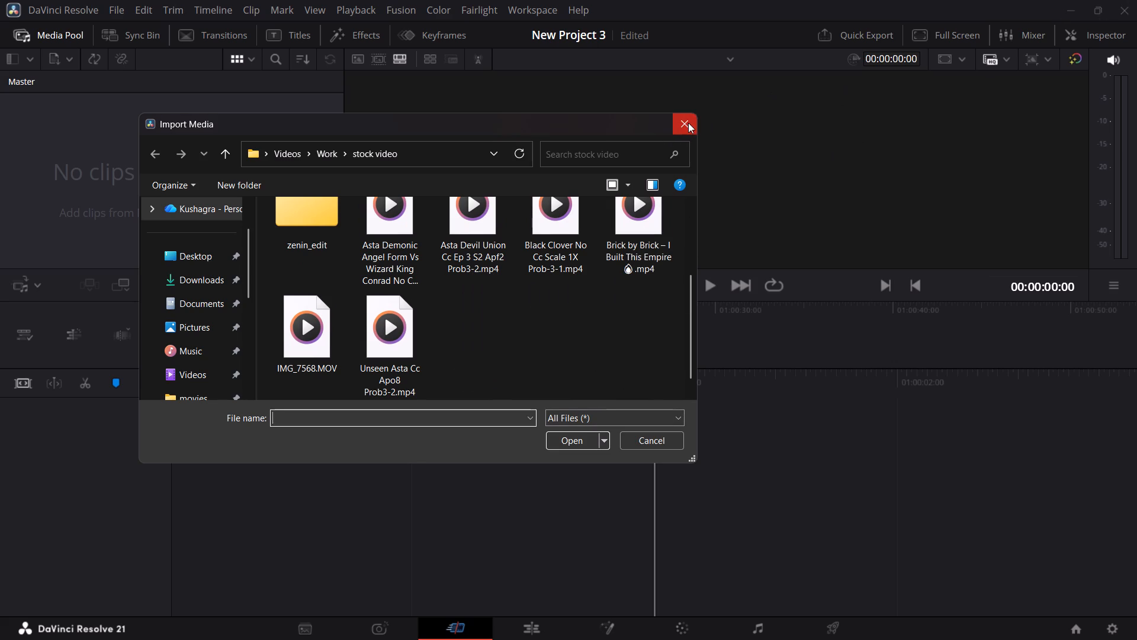
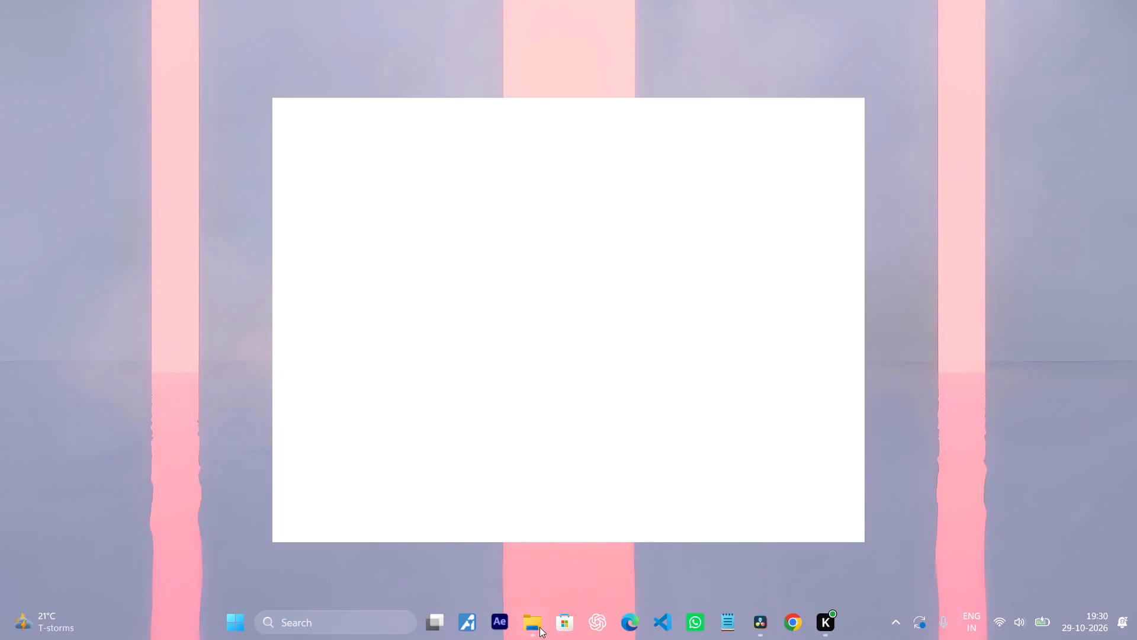
# Switch to File Explorer and open the stock music folder inside the Work folder under Videos.
pyautogui.click(539, 627)
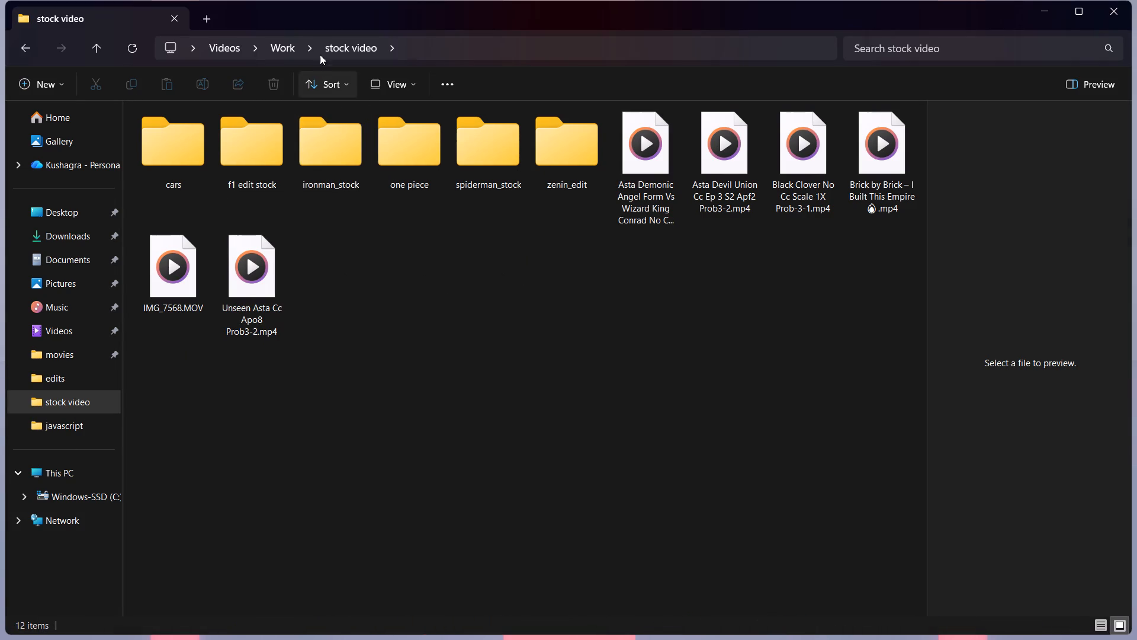
pyautogui.click(296, 44)
pyautogui.click(550, 175)
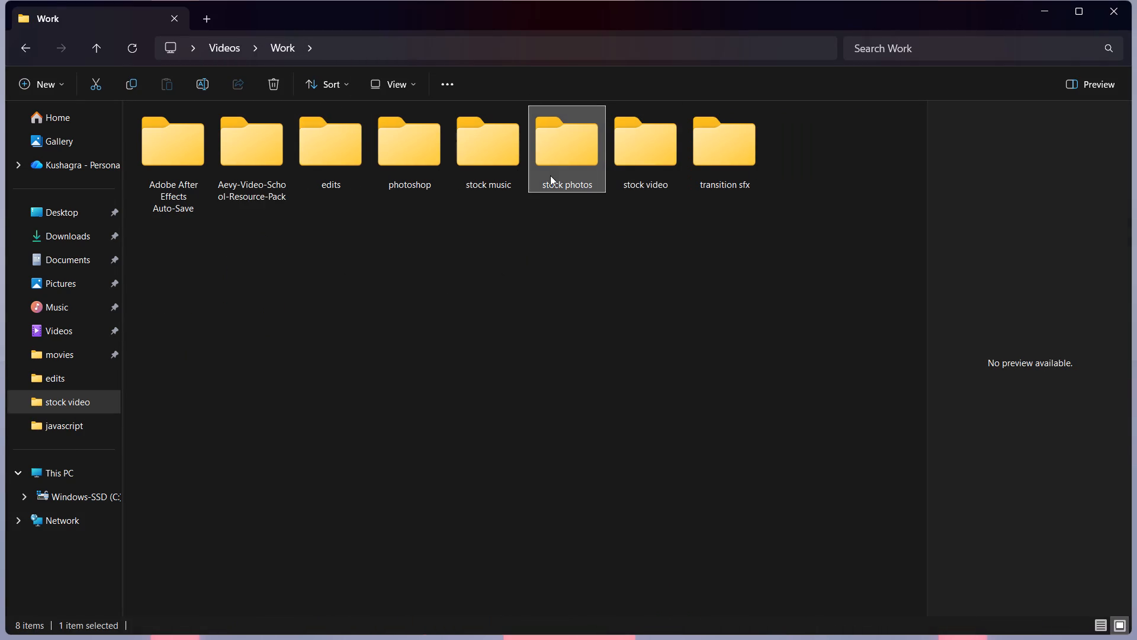
pyautogui.doubleClick(483, 169)
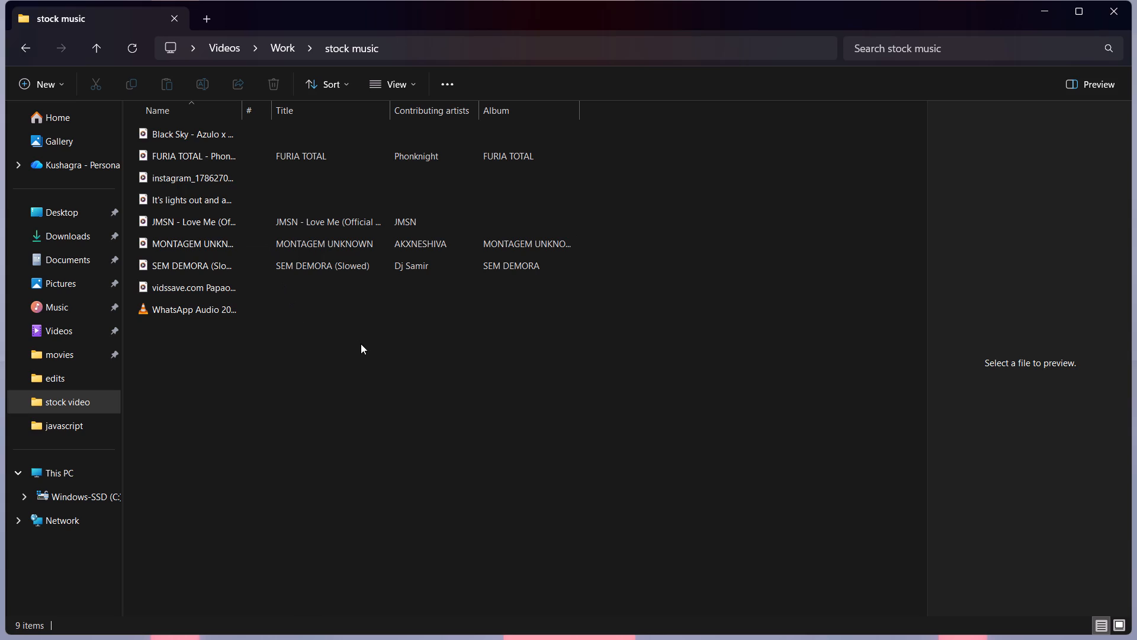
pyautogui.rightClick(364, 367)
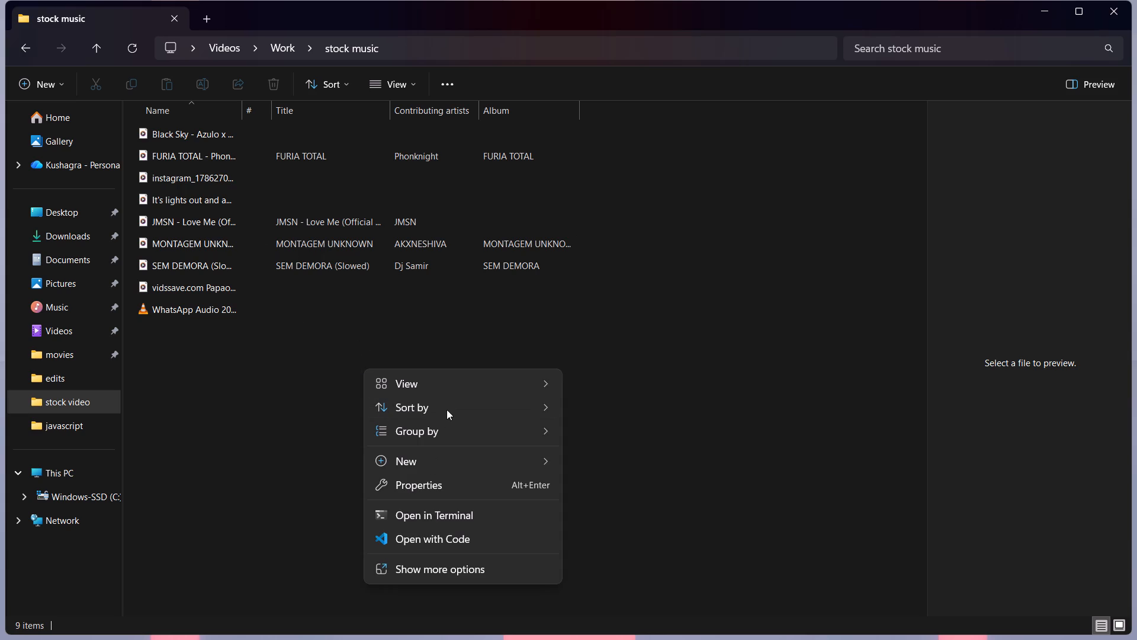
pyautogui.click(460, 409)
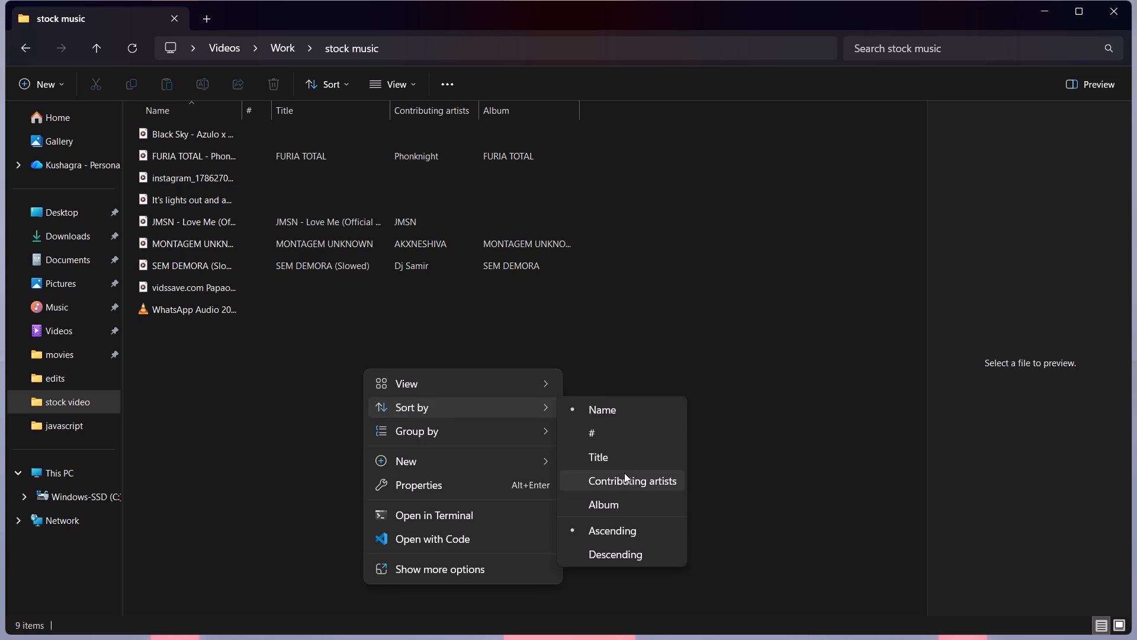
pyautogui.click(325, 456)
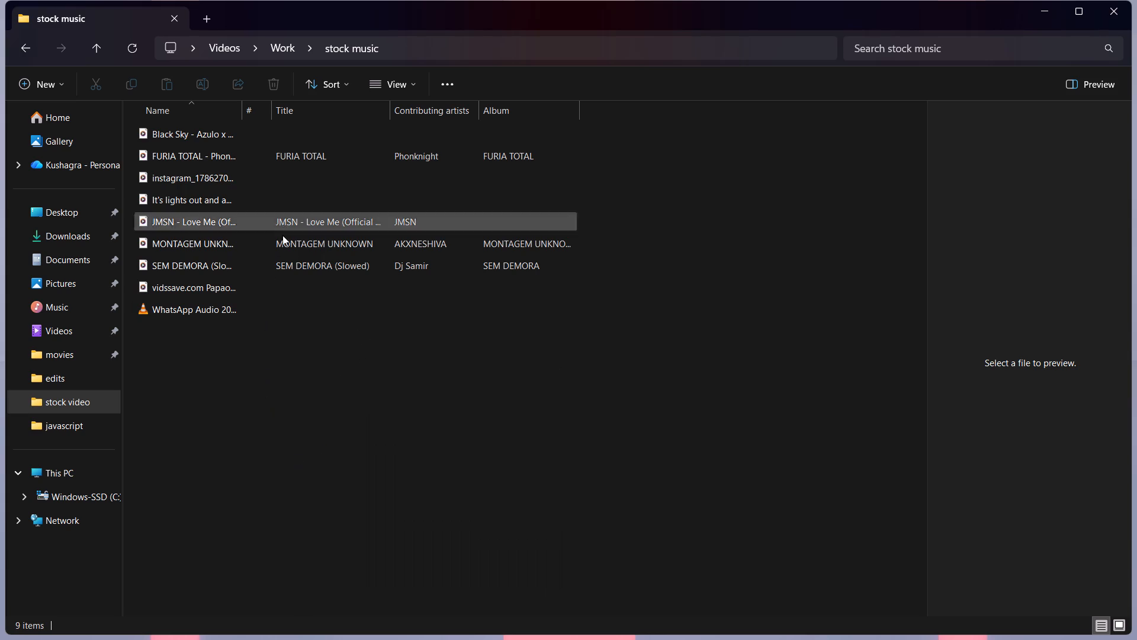
# Listen to the Papaoutai (Slowed Reverb Instrumental) and SEM DEMORA (Slowed) tracks, closing the player after each one.
pyautogui.doubleClick(284, 284)
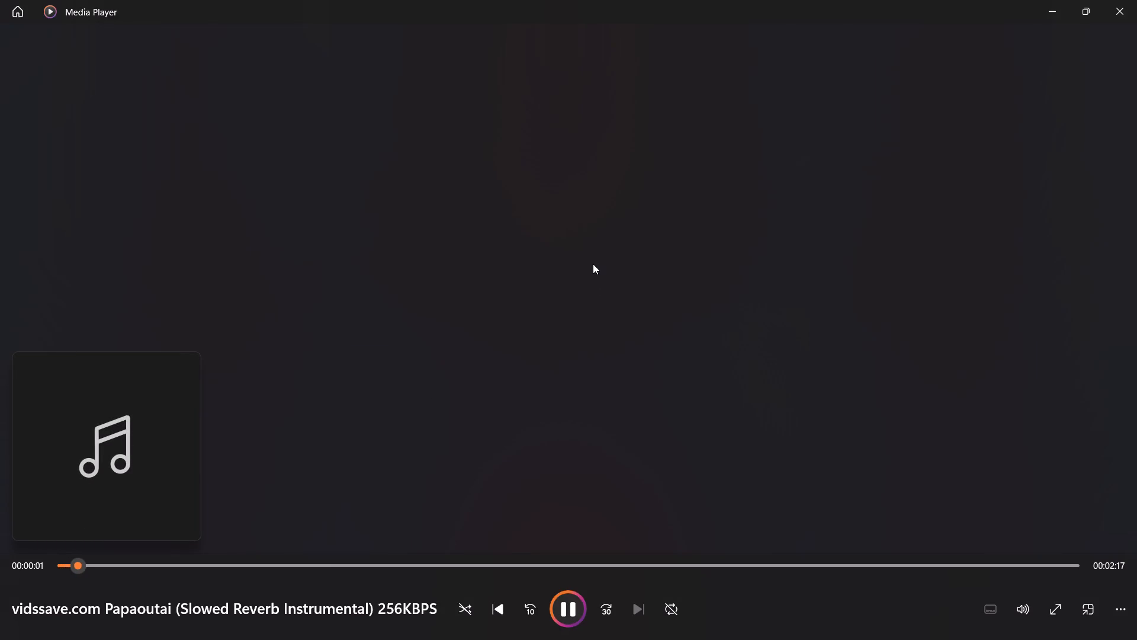
pyautogui.press('Right')
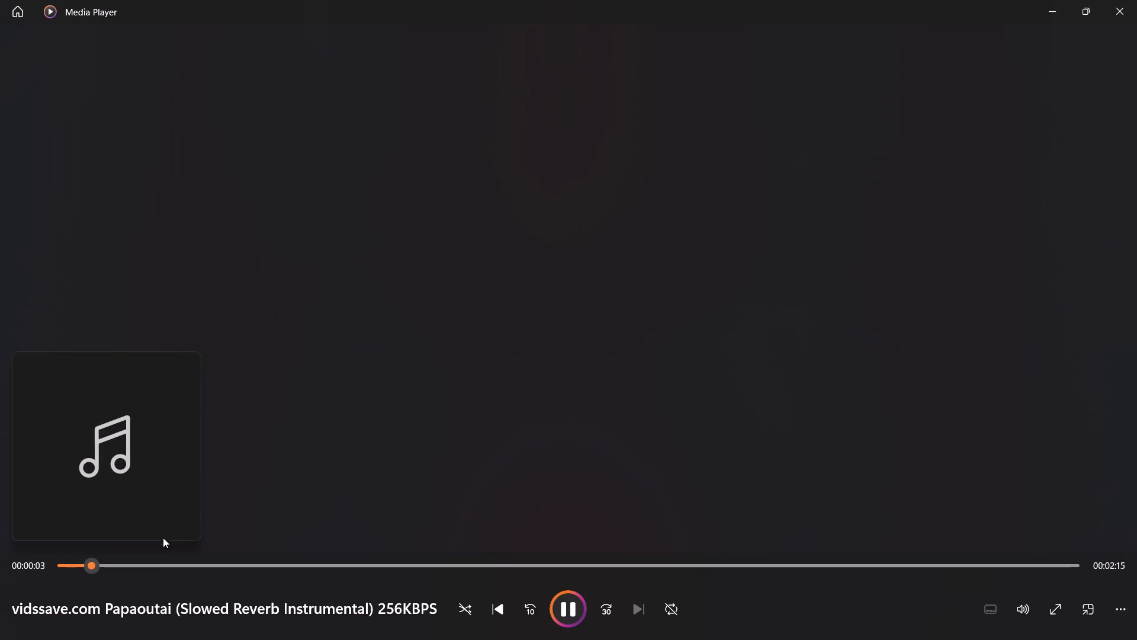
pyautogui.click(1136, 0)
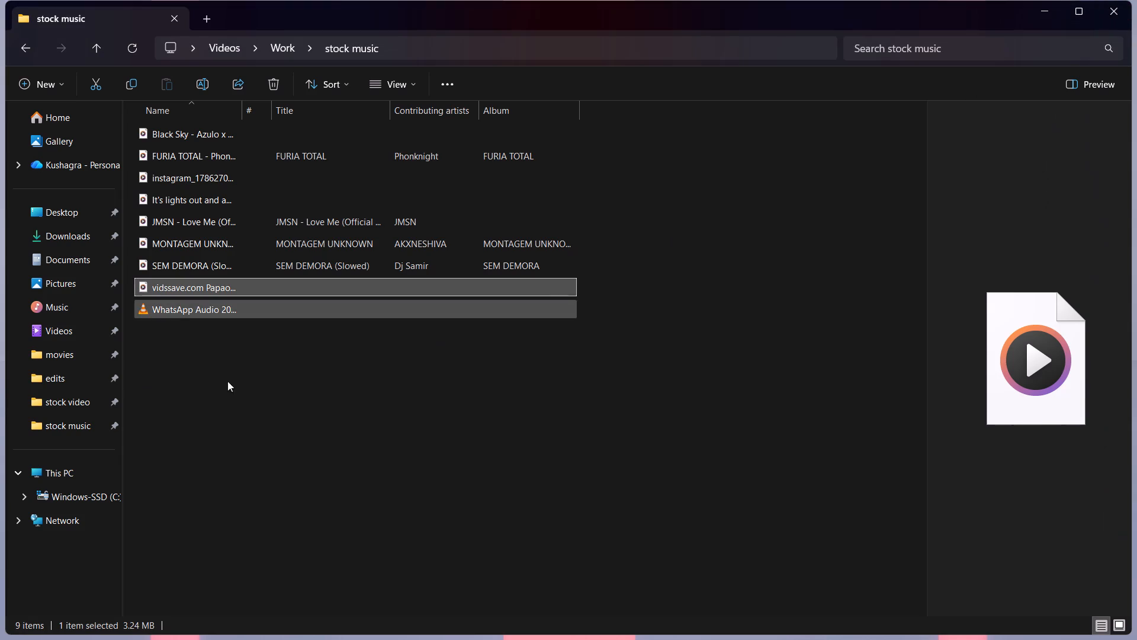
pyautogui.doubleClick(191, 261)
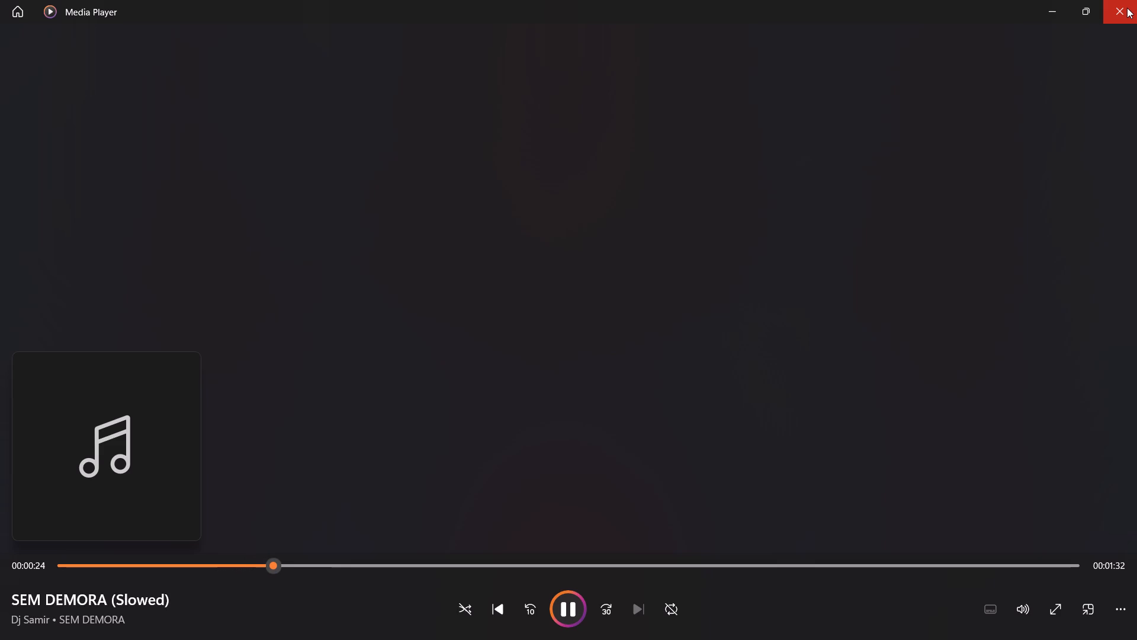
pyautogui.click(1127, 8)
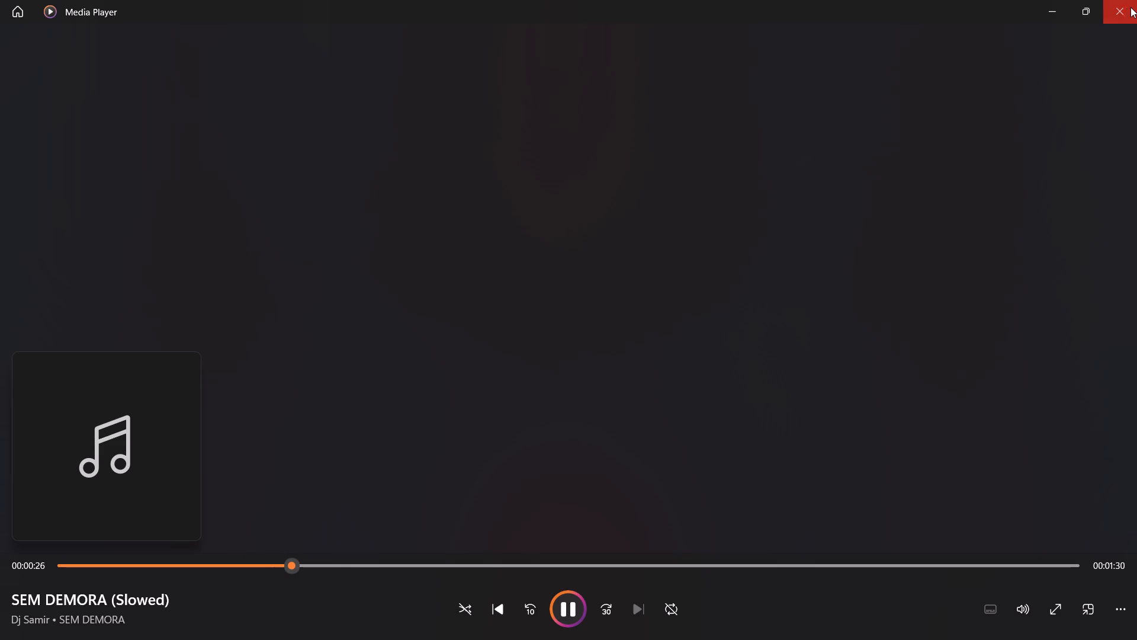
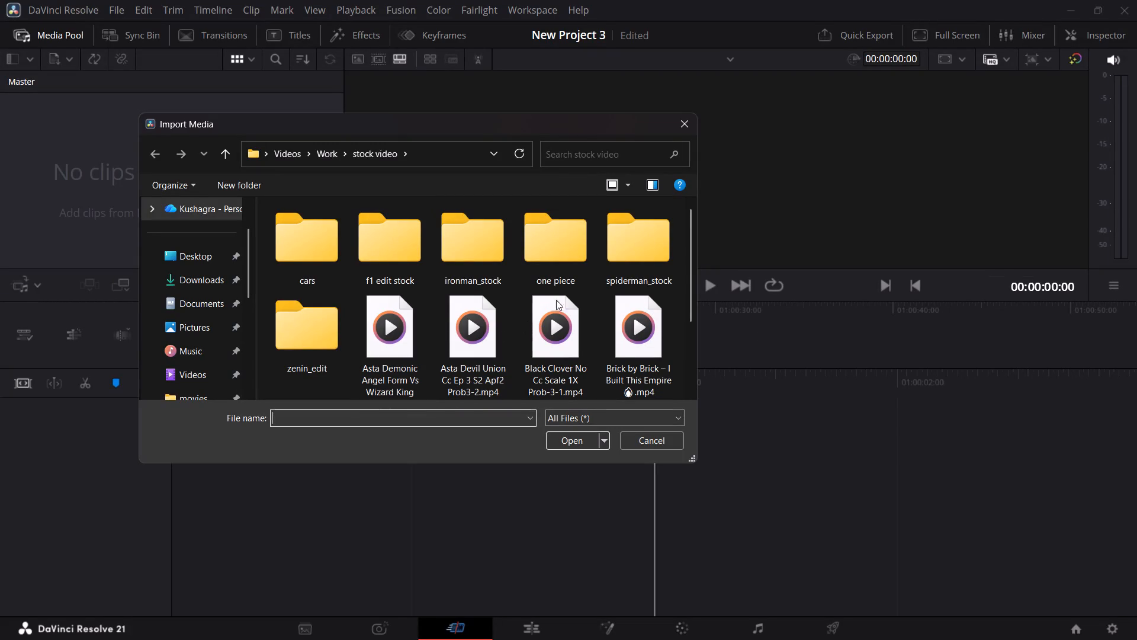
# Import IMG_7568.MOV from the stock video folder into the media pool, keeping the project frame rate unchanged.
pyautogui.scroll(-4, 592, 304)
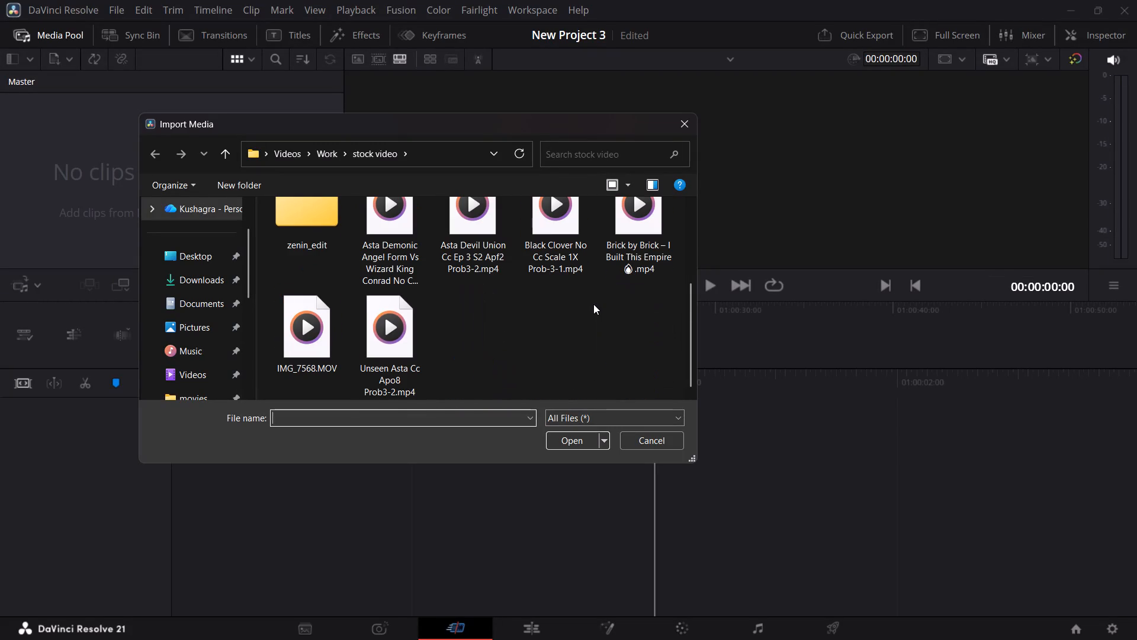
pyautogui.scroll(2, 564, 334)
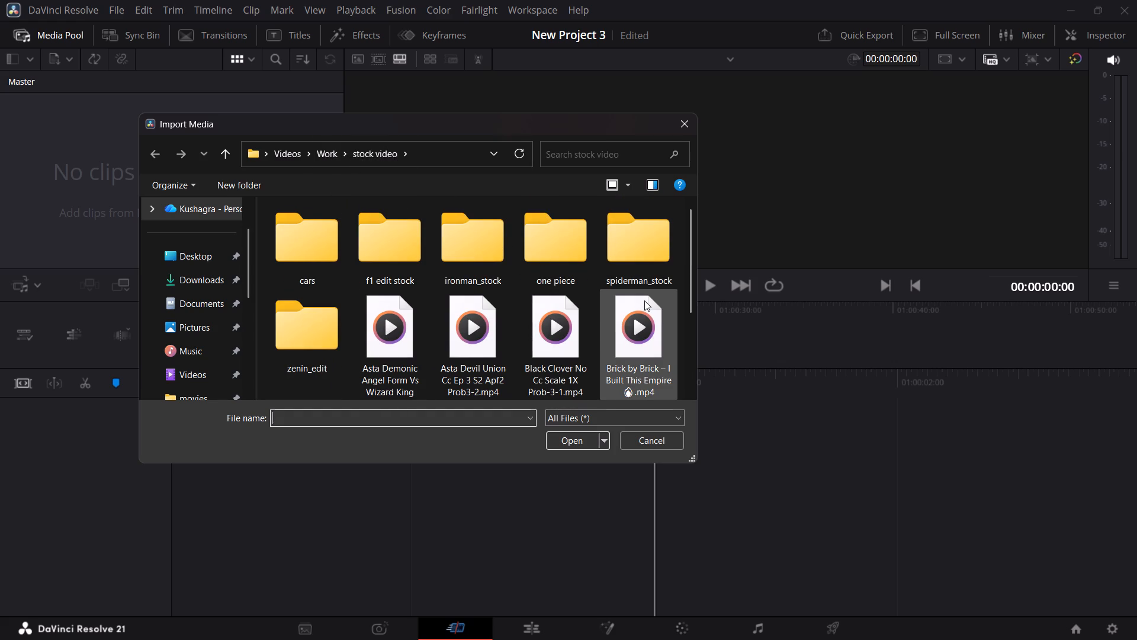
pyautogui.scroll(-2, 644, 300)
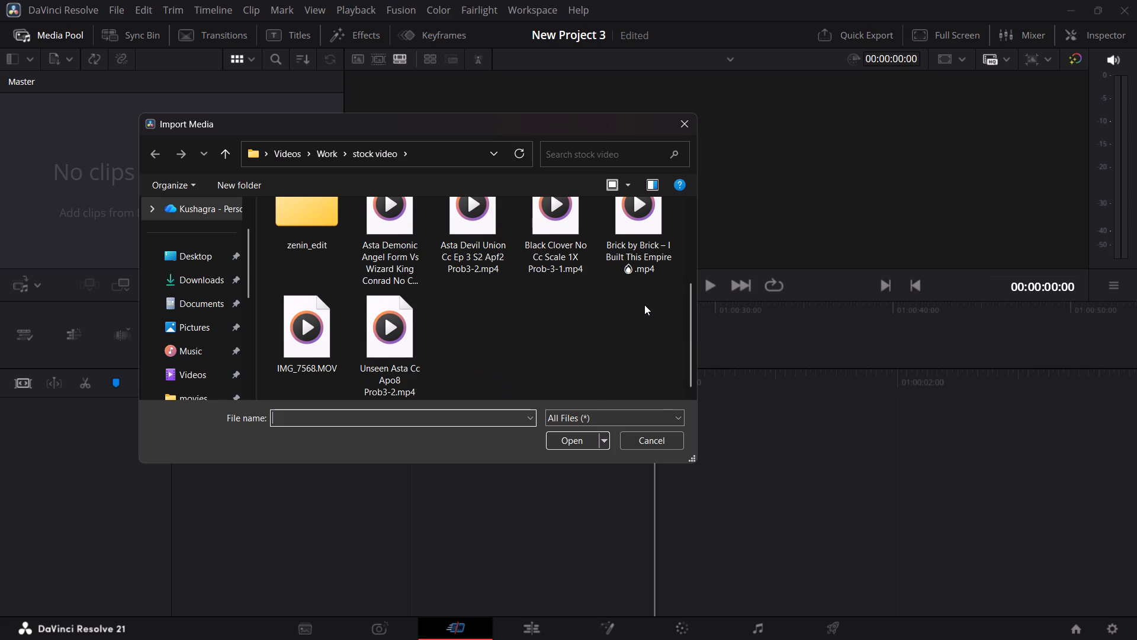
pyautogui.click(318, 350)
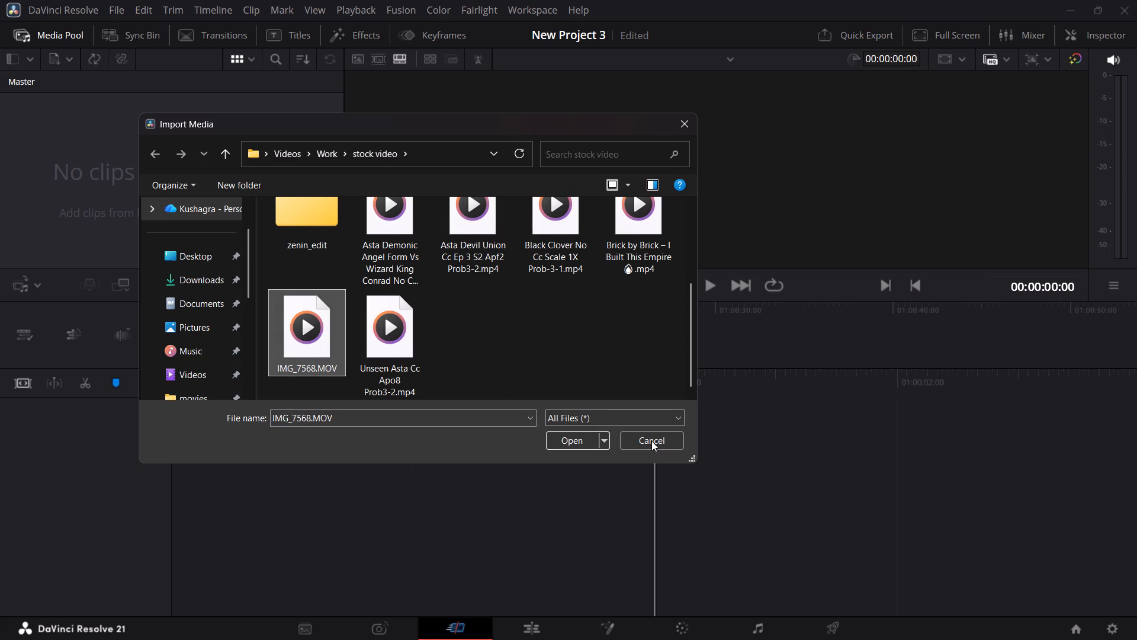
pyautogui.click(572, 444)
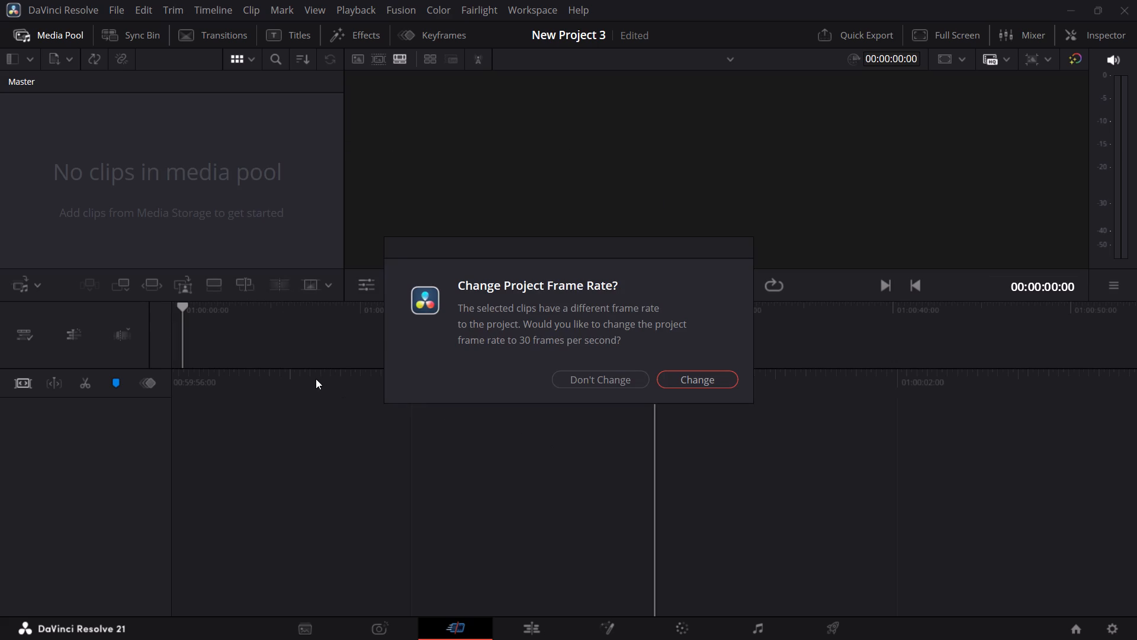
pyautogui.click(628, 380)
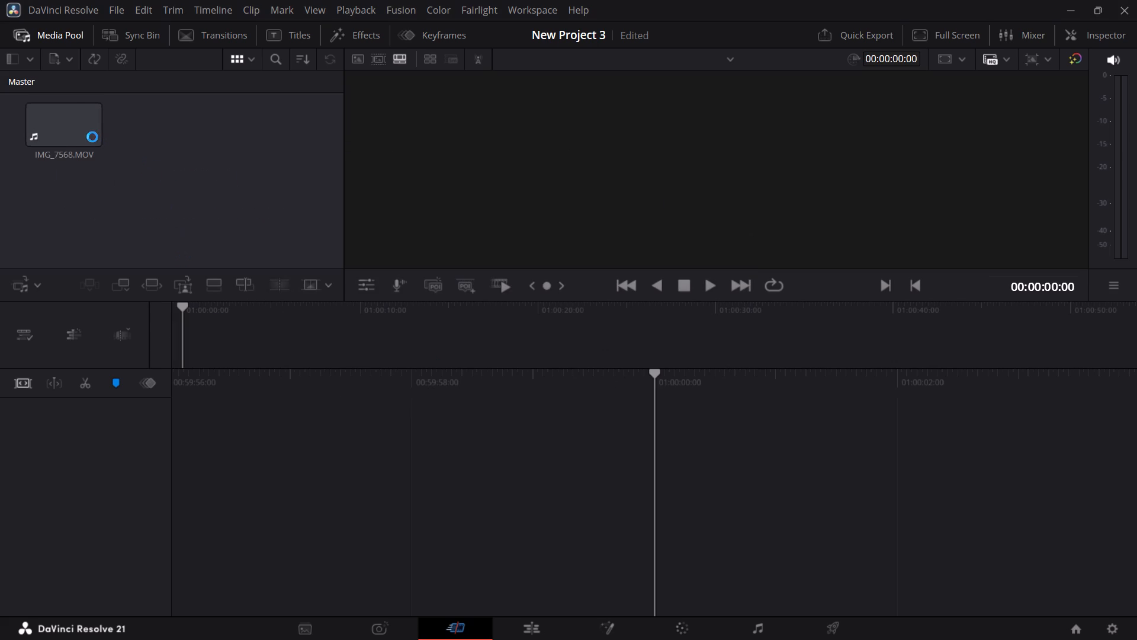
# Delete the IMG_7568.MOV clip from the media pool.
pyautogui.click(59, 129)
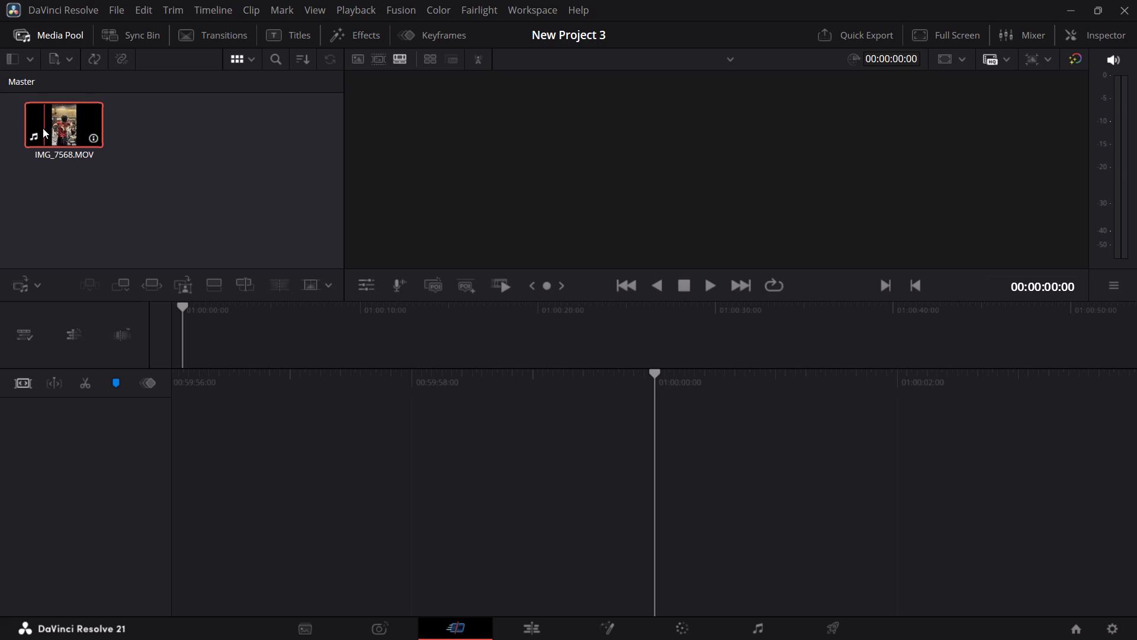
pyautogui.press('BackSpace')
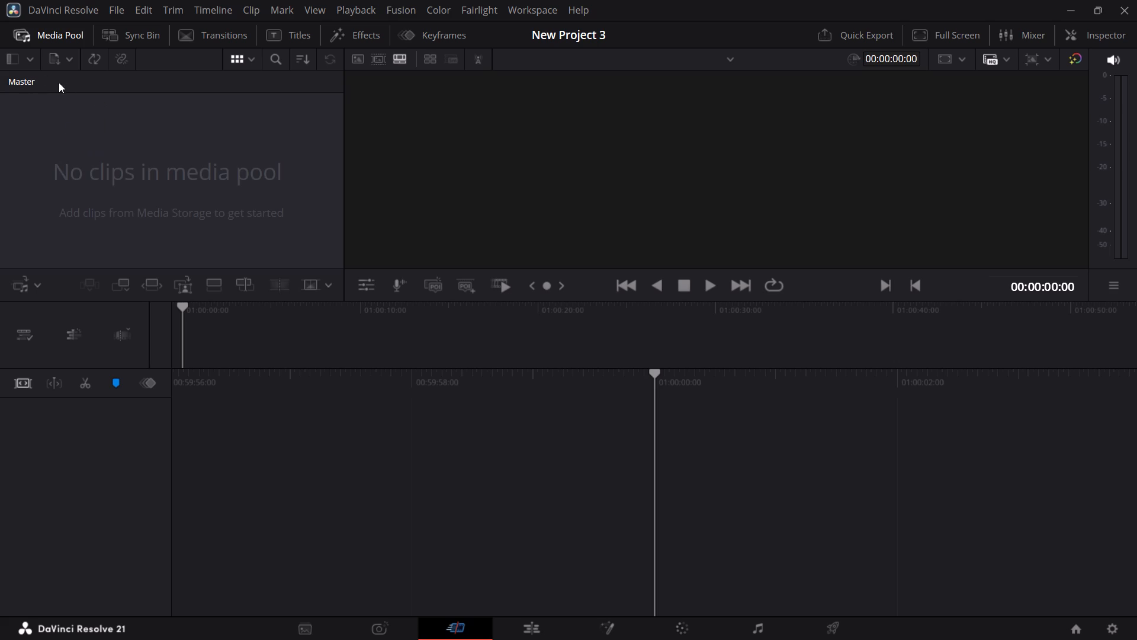
# Import the 5ENNA Honda NSX 4K video from the cars folder inside stock video, keeping the project frame rate unchanged.
pyautogui.click(52, 62)
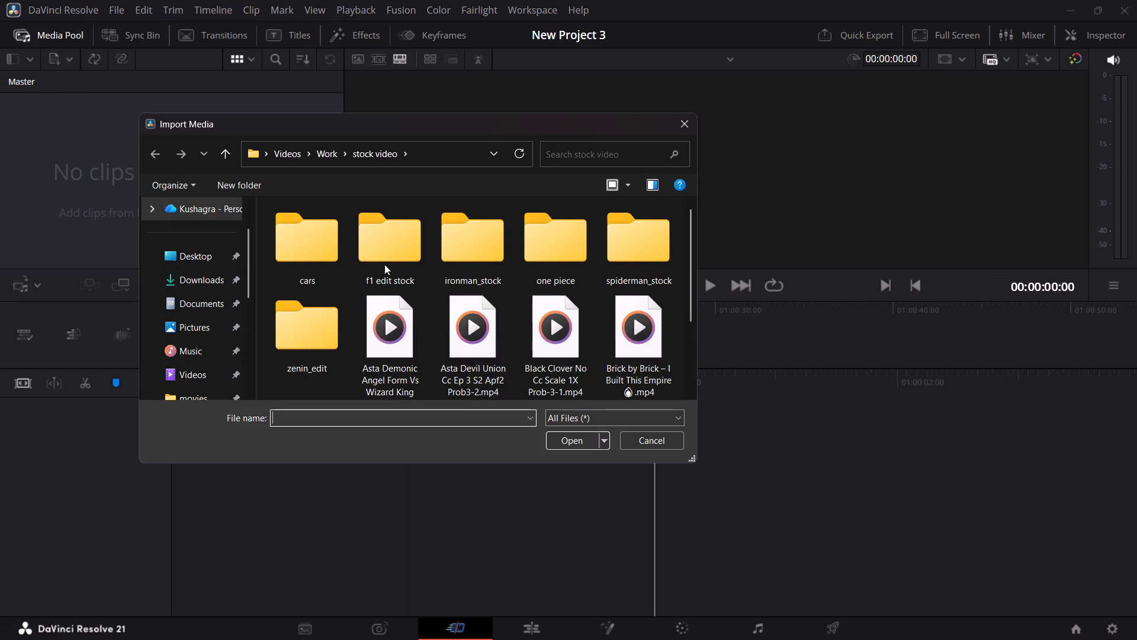
pyautogui.doubleClick(335, 257)
pyautogui.moveTo(465, 300); pyautogui.dragTo(301, 271)
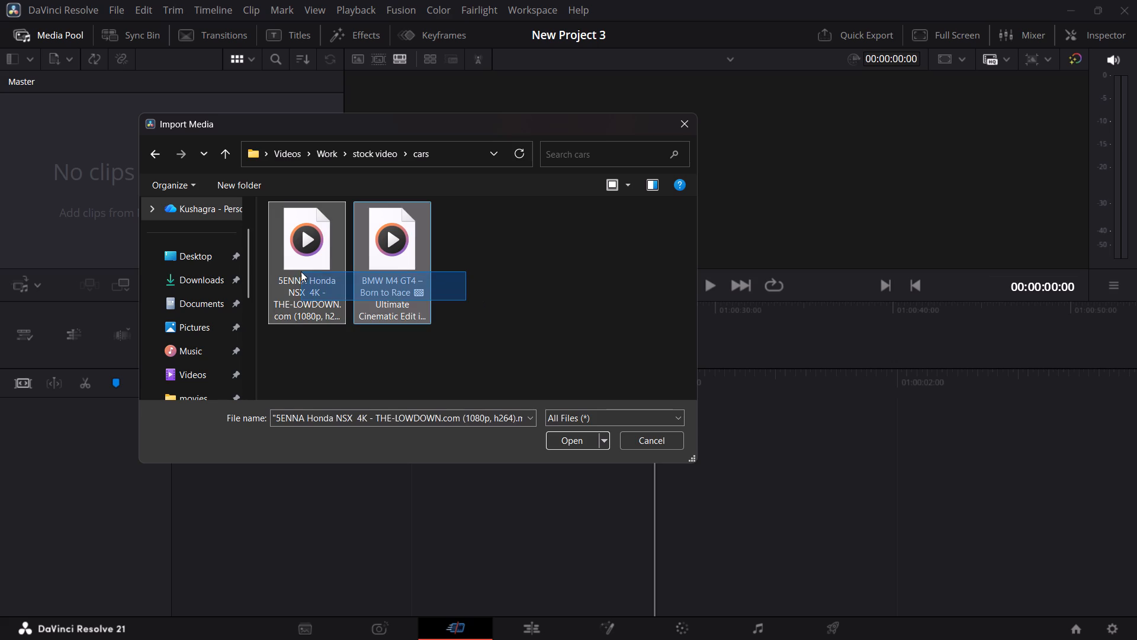
pyautogui.moveTo(301, 271); pyautogui.dragTo(553, 276)
pyautogui.click(593, 318)
pyautogui.moveTo(293, 325); pyautogui.dragTo(298, 275)
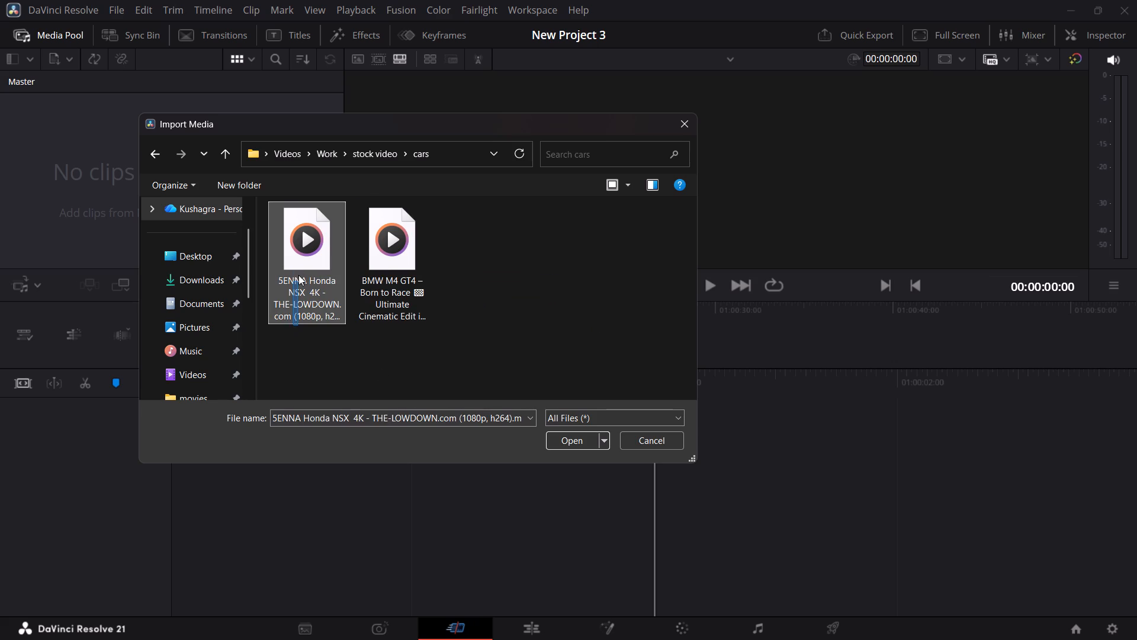
pyautogui.moveTo(298, 275); pyautogui.dragTo(299, 270)
pyautogui.click(561, 441)
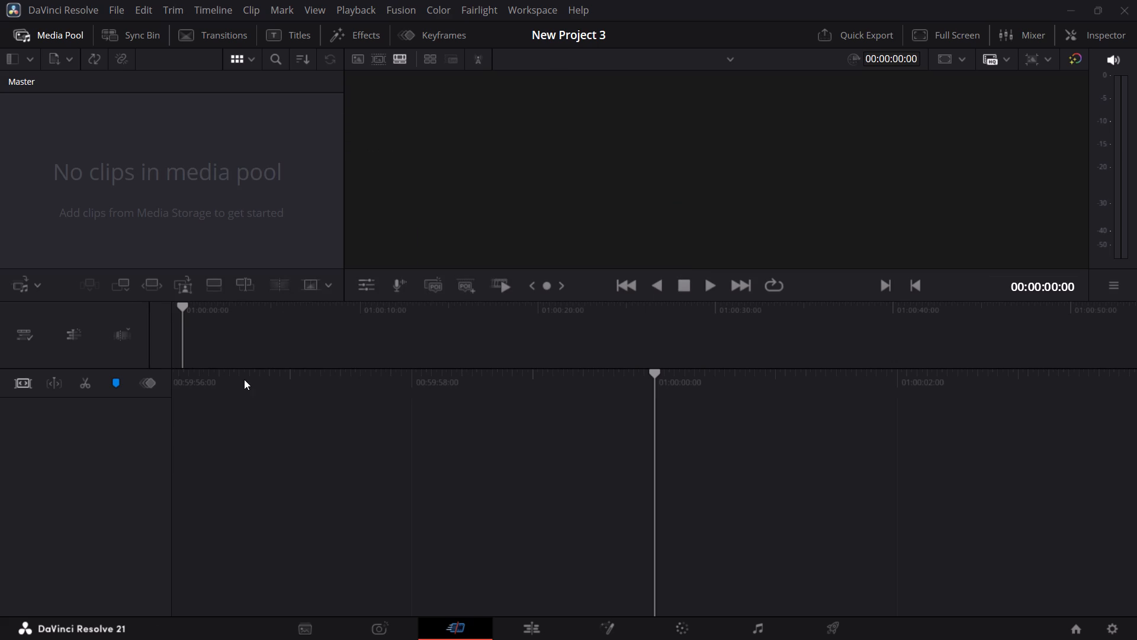
pyautogui.click(603, 383)
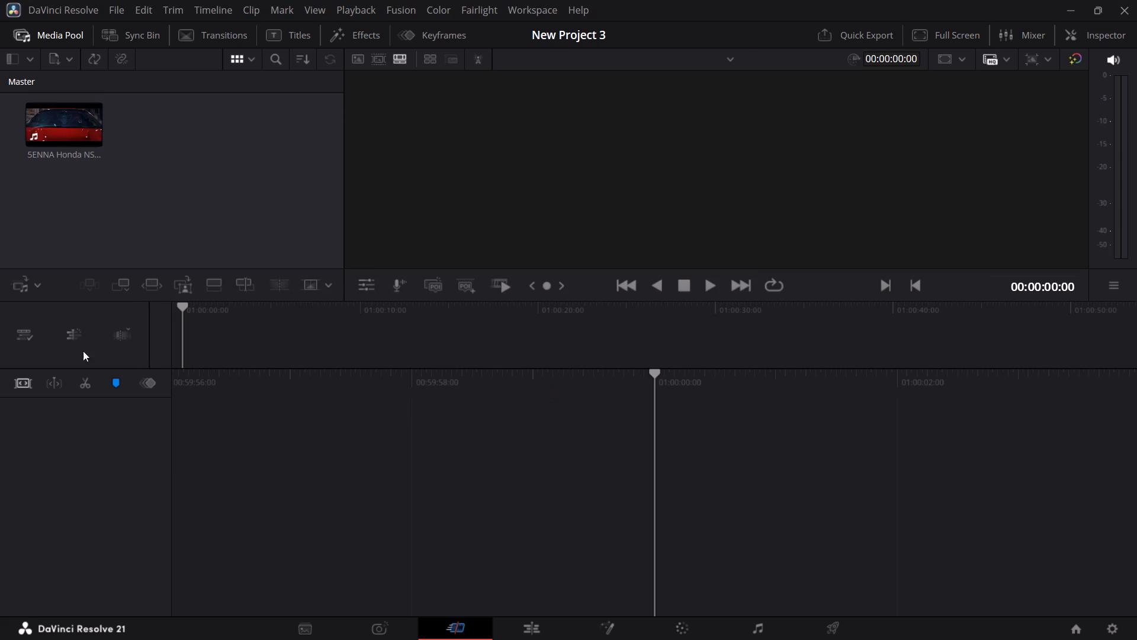
# Import the SEM DEMORA (Slowed) track from the stock music folder inside Work into the media pool.
pyautogui.click(55, 58)
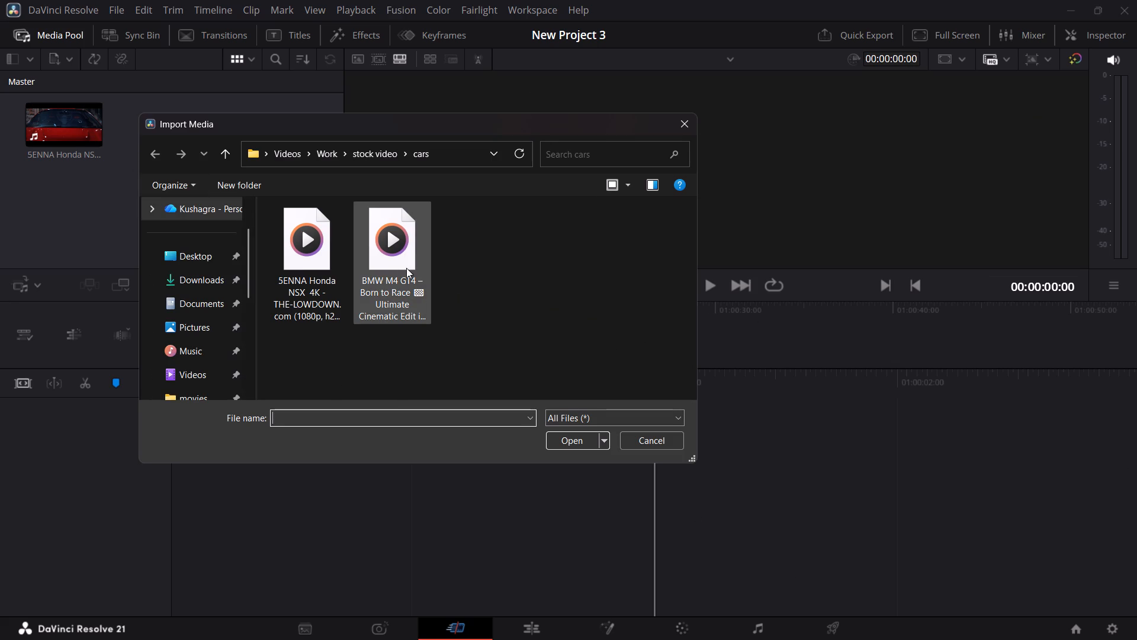
pyautogui.click(149, 154)
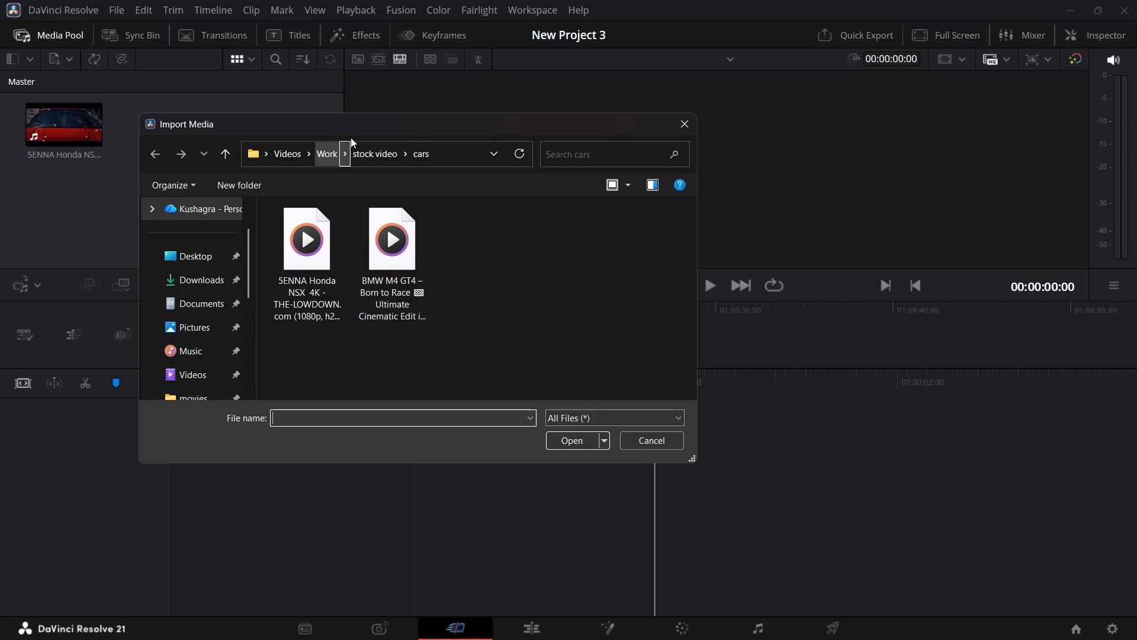
pyautogui.click(332, 145)
pyautogui.scroll(-2, 555, 264)
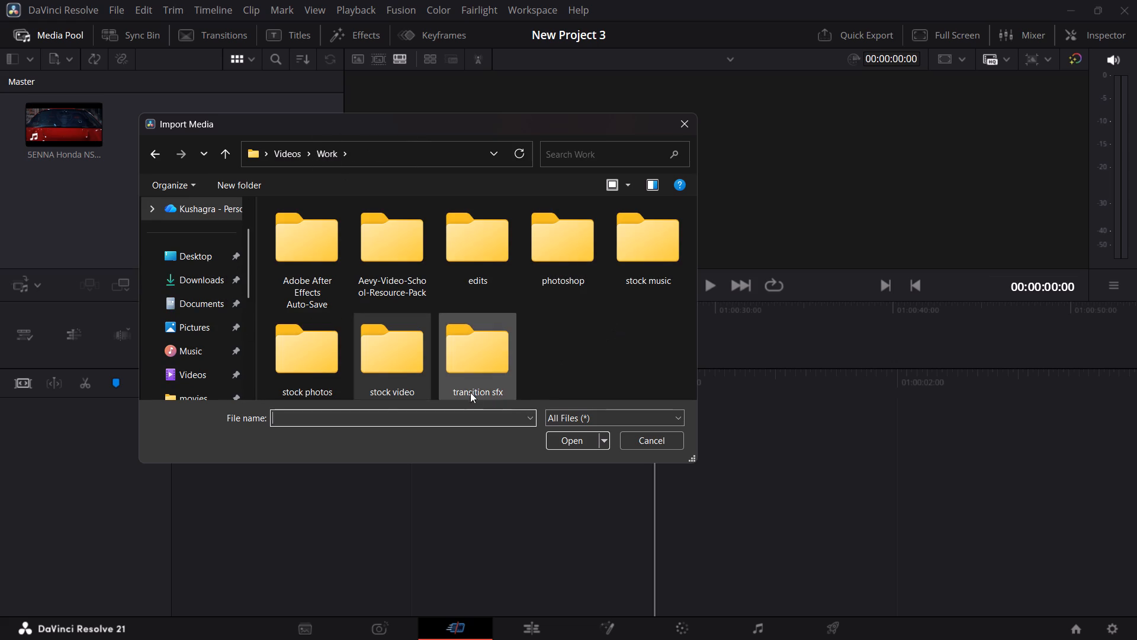
pyautogui.click(670, 253)
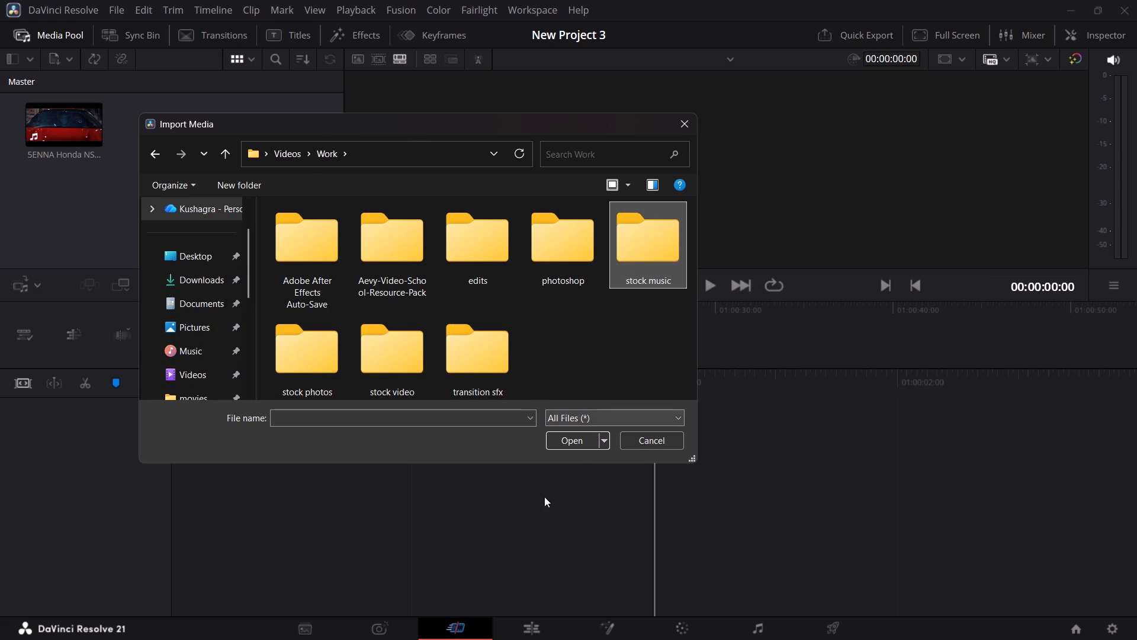
pyautogui.click(573, 444)
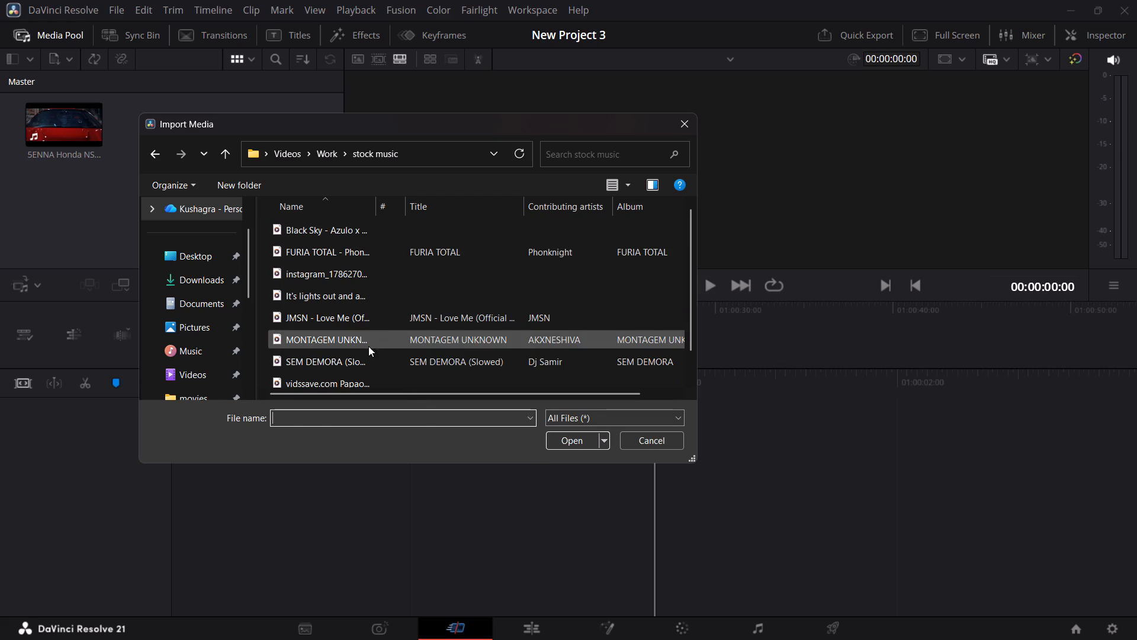
pyautogui.click(367, 358)
pyautogui.click(574, 433)
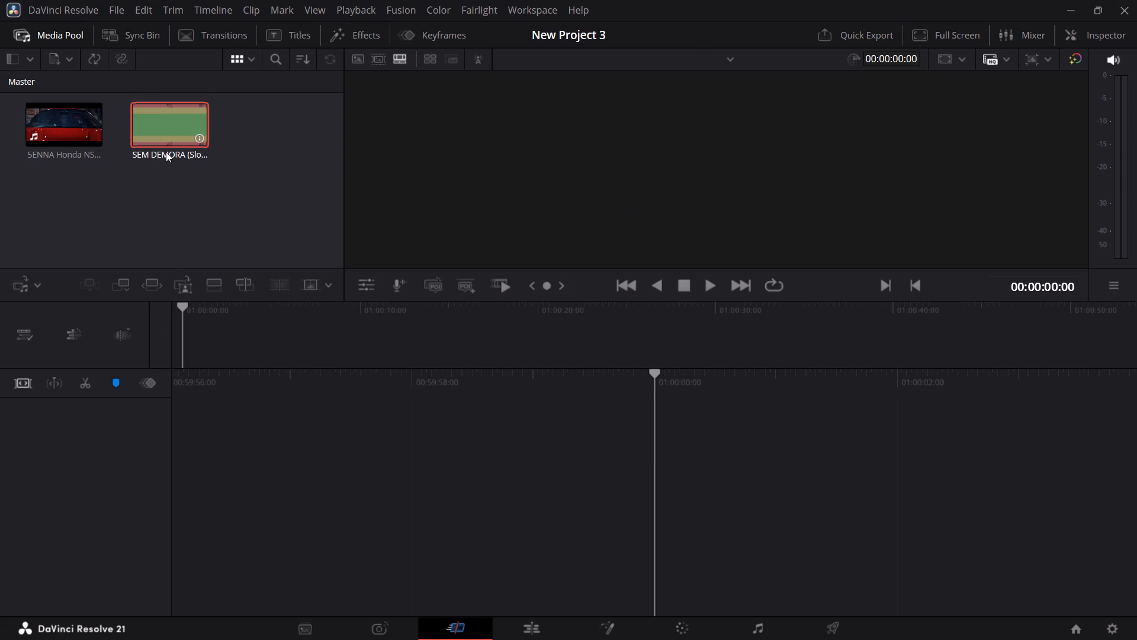
# Switch to the Edit page and place the 5ENNA Honda NSX 4K clip at the start of a new timeline.
pyautogui.click(526, 636)
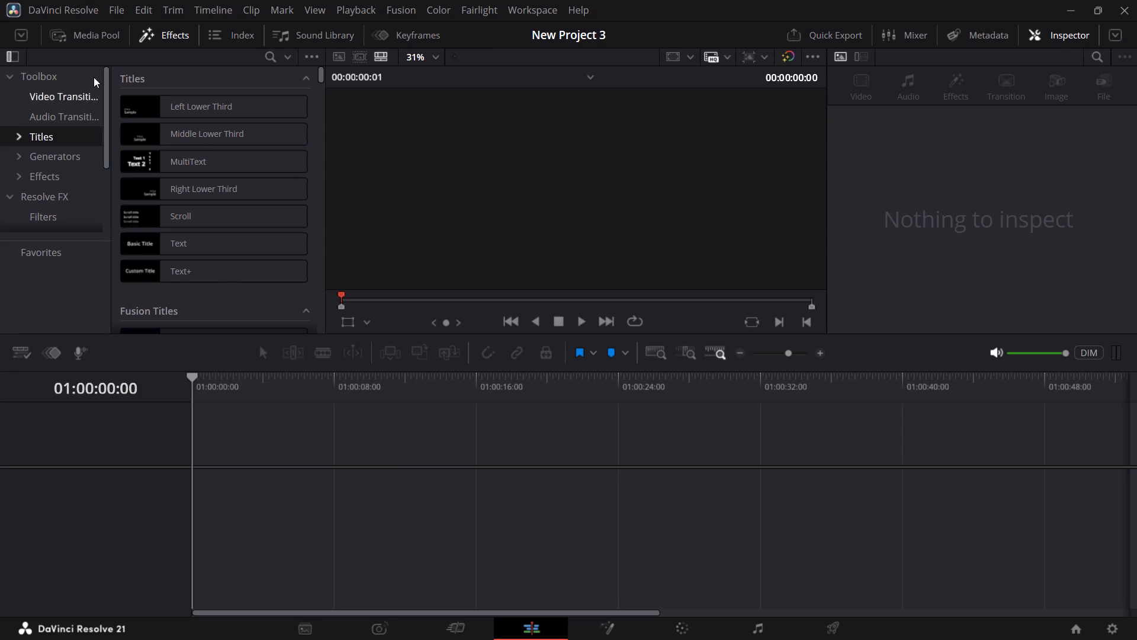
pyautogui.click(86, 27)
pyautogui.moveTo(222, 139); pyautogui.dragTo(329, 505)
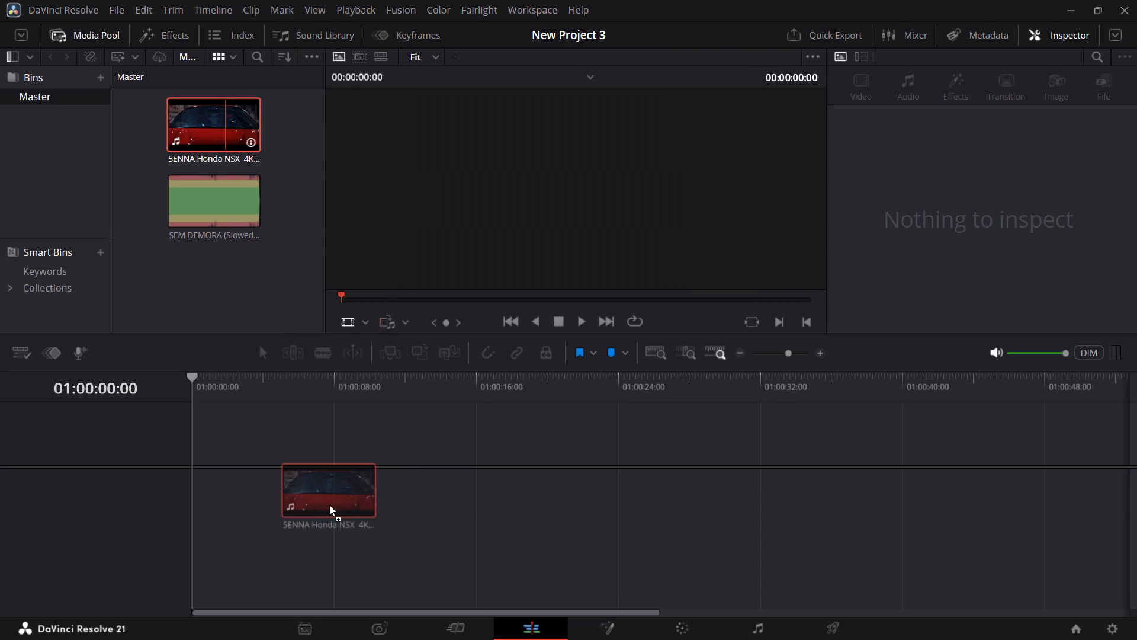
pyautogui.moveTo(329, 505); pyautogui.dragTo(178, 481)
# Delete the Honda NSX clip's audio from Audio 1, keeping its video on Video 1.
pyautogui.click(465, 535)
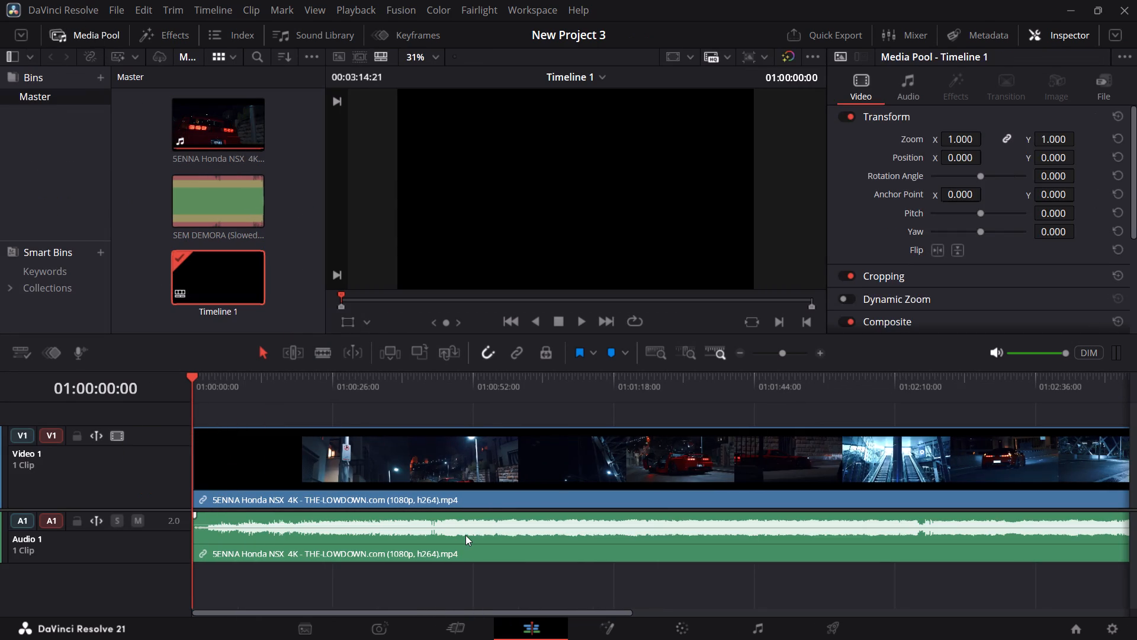
pyautogui.press('BackSpace')
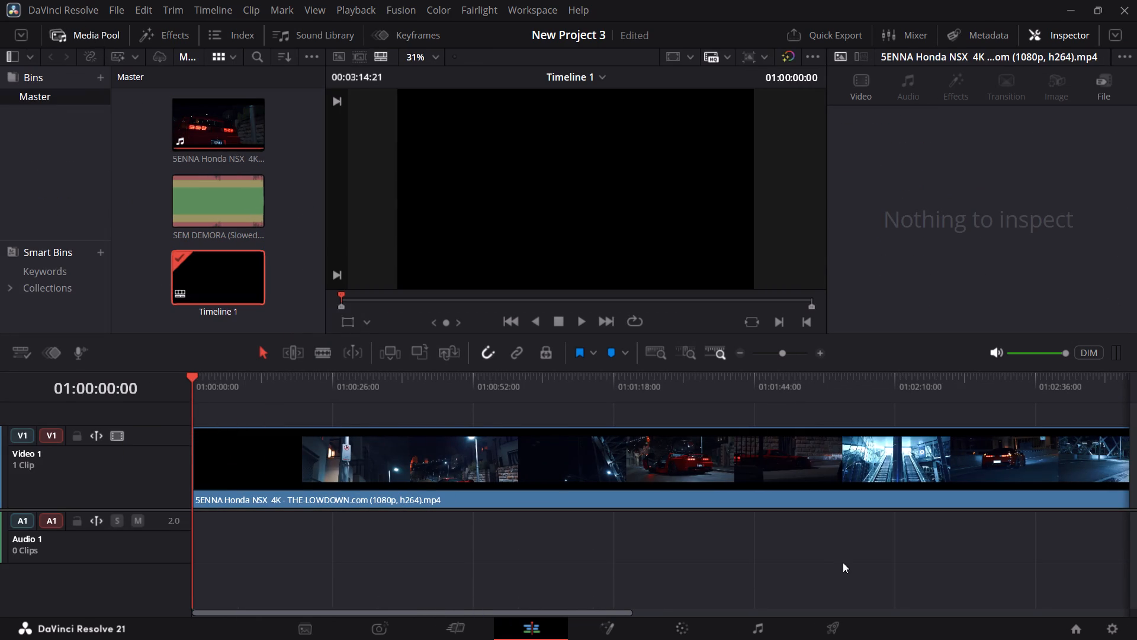
# Scrub through the Honda NSX footage and play it from the start of the timeline to review its shots.
pyautogui.keyDown('shift'); pyautogui.scroll(-3, 682, 463); pyautogui.keyUp('shift')
pyautogui.keyDown('shift'); pyautogui.scroll(1, 682, 463); pyautogui.keyUp('shift')
pyautogui.keyDown('shift'); pyautogui.scroll(-4, 682, 463); pyautogui.keyUp('shift')
pyautogui.moveTo(283, 392); pyautogui.dragTo(580, 393)
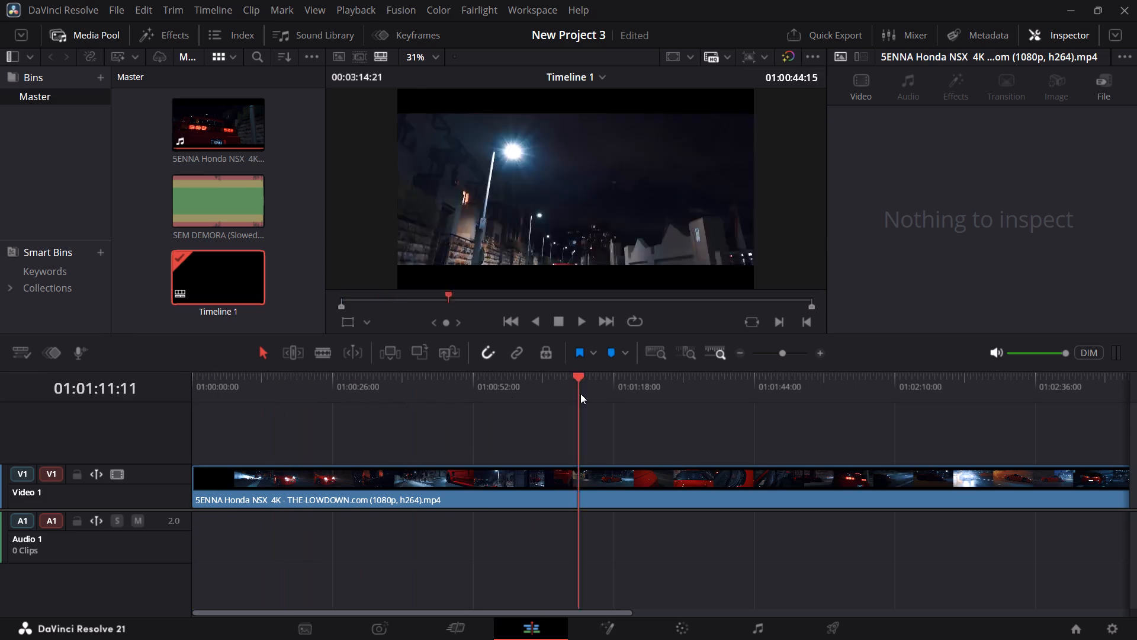
pyautogui.moveTo(580, 393); pyautogui.dragTo(30, 388)
pyautogui.press('space')
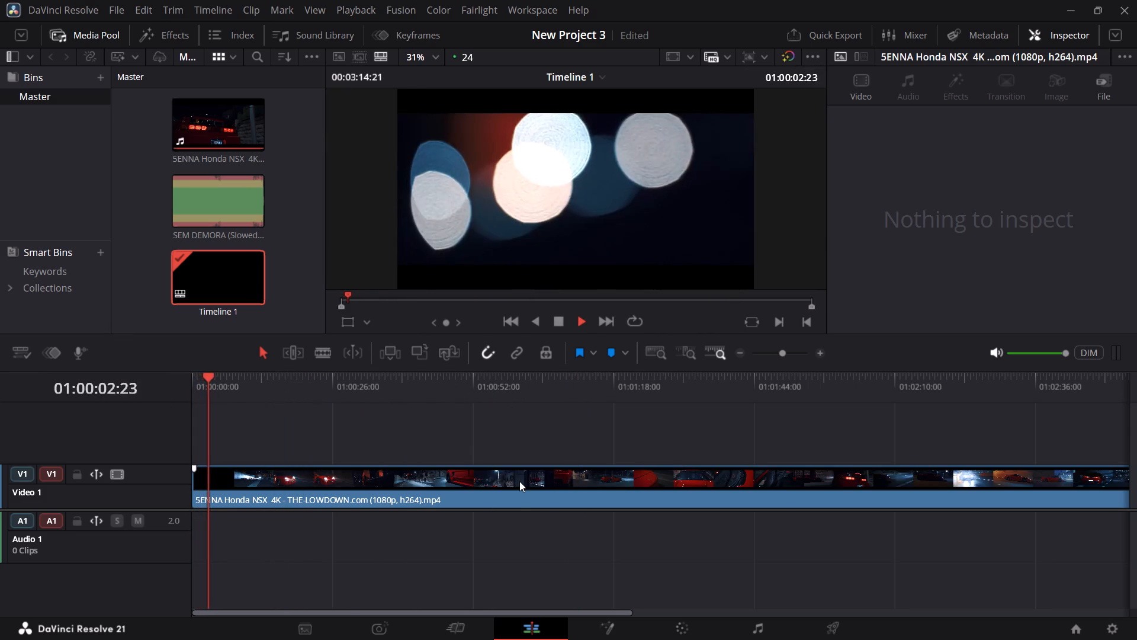
pyautogui.keyDown('shift'); pyautogui.scroll(-4, 519, 481); pyautogui.keyUp('shift')
pyautogui.keyDown('shift'); pyautogui.scroll(2, 483, 468); pyautogui.keyUp('shift')
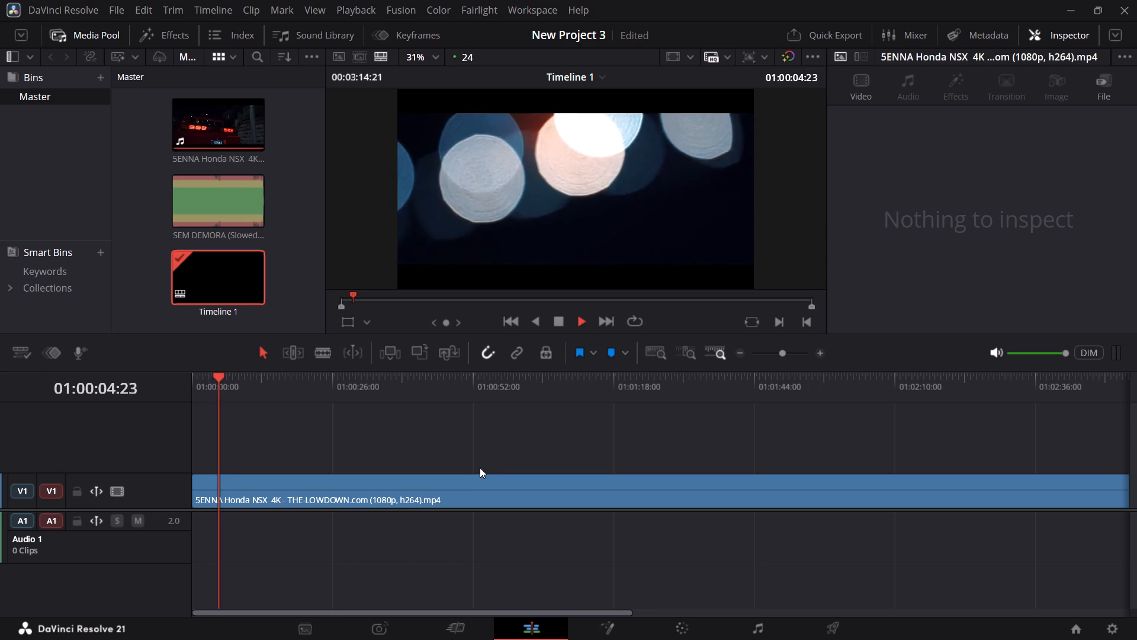
pyautogui.keyDown('alt'); pyautogui.scroll(-4, 478, 468); pyautogui.keyUp('alt')
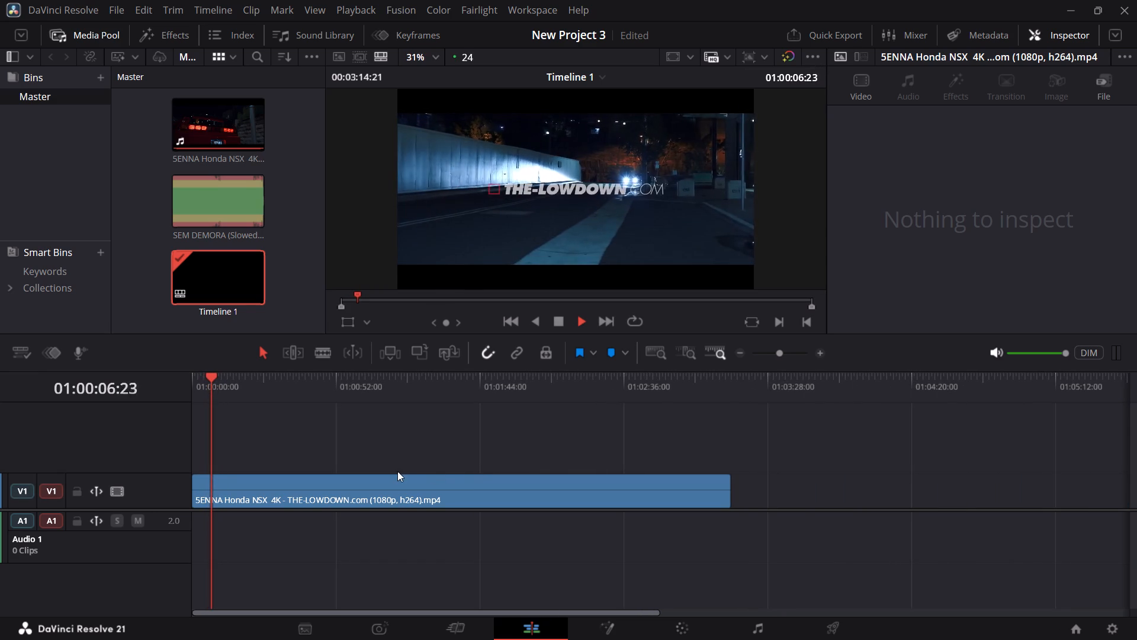
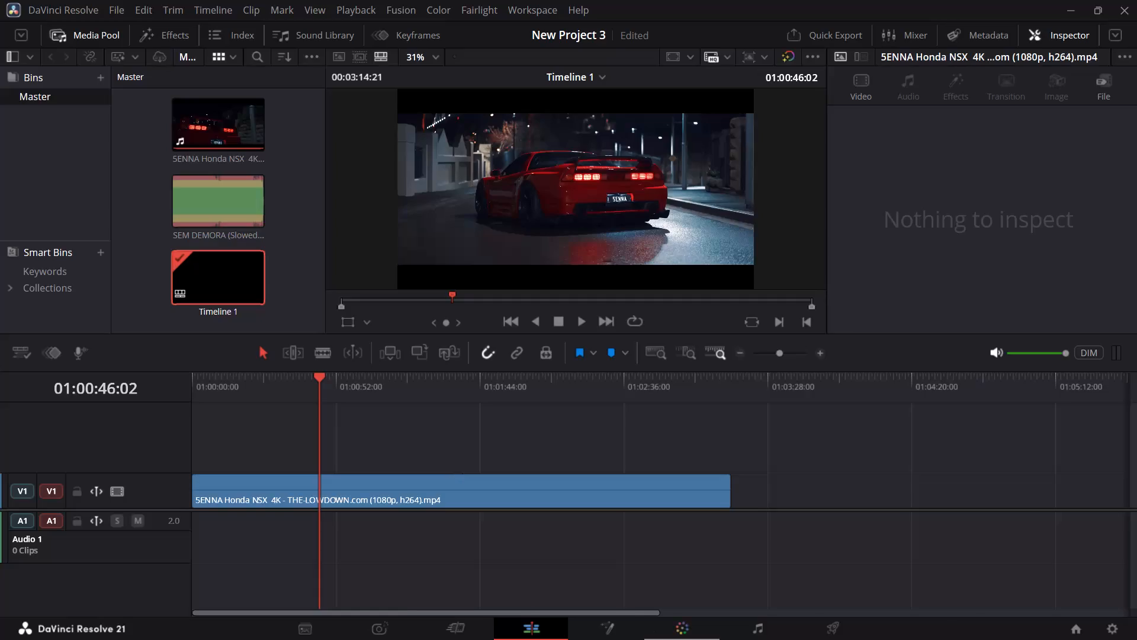
# Place the SEM DEMORA (Slowed) track on Audio 1 at the timeline's start and play it with the footage.
pyautogui.moveTo(247, 193); pyautogui.dragTo(250, 517)
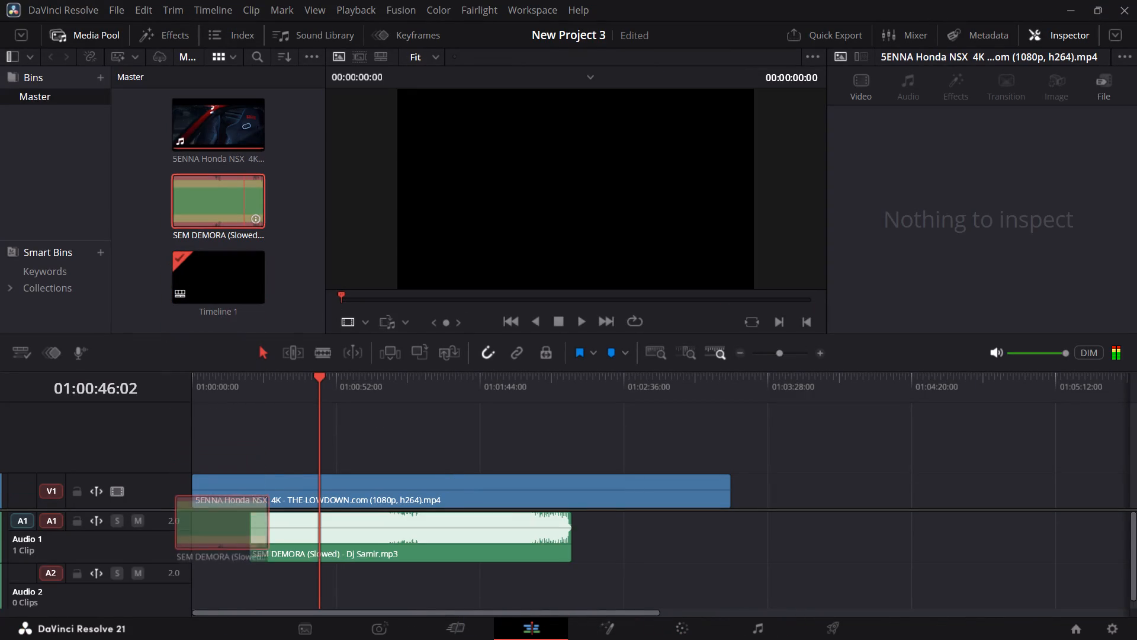
pyautogui.moveTo(250, 517); pyautogui.dragTo(199, 528)
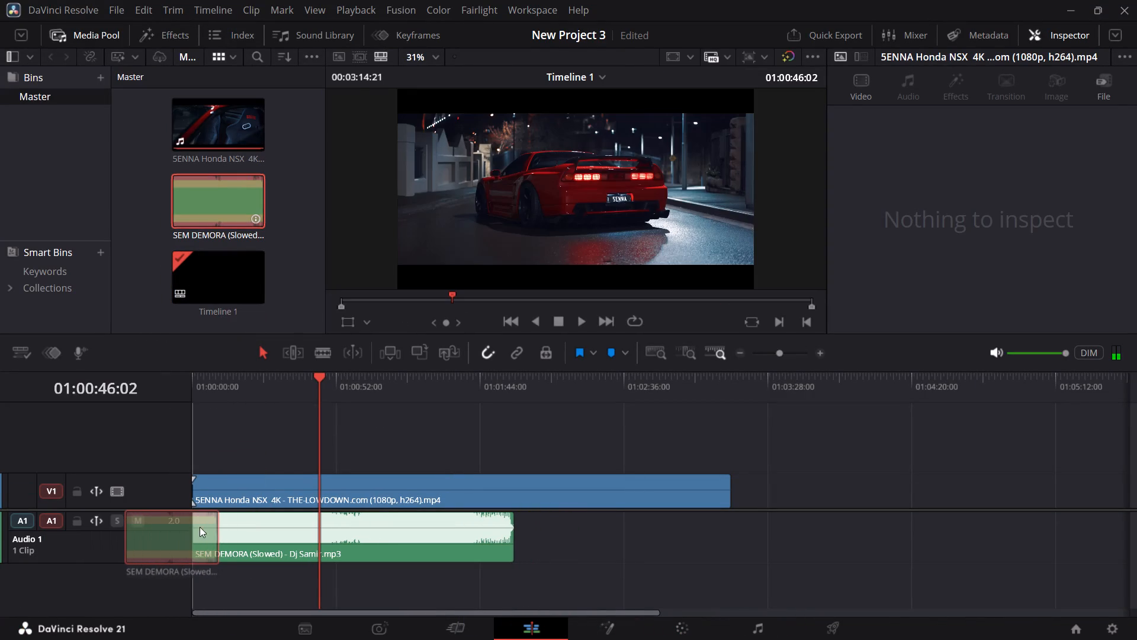
pyautogui.moveTo(216, 379); pyautogui.dragTo(152, 399)
pyautogui.press('space')
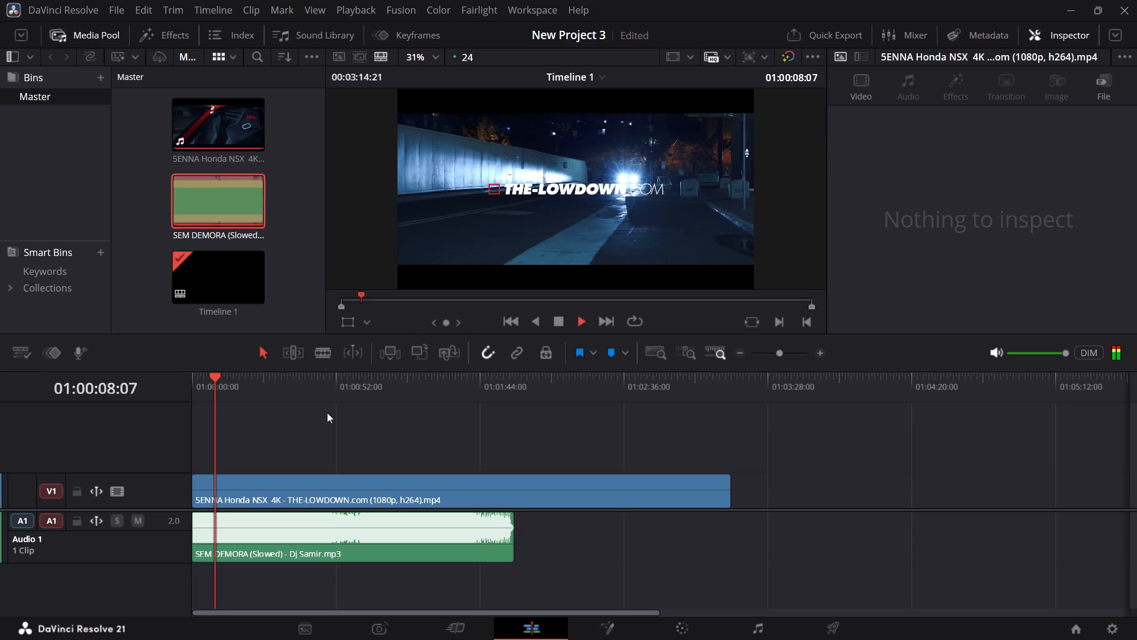
pyautogui.press('space')
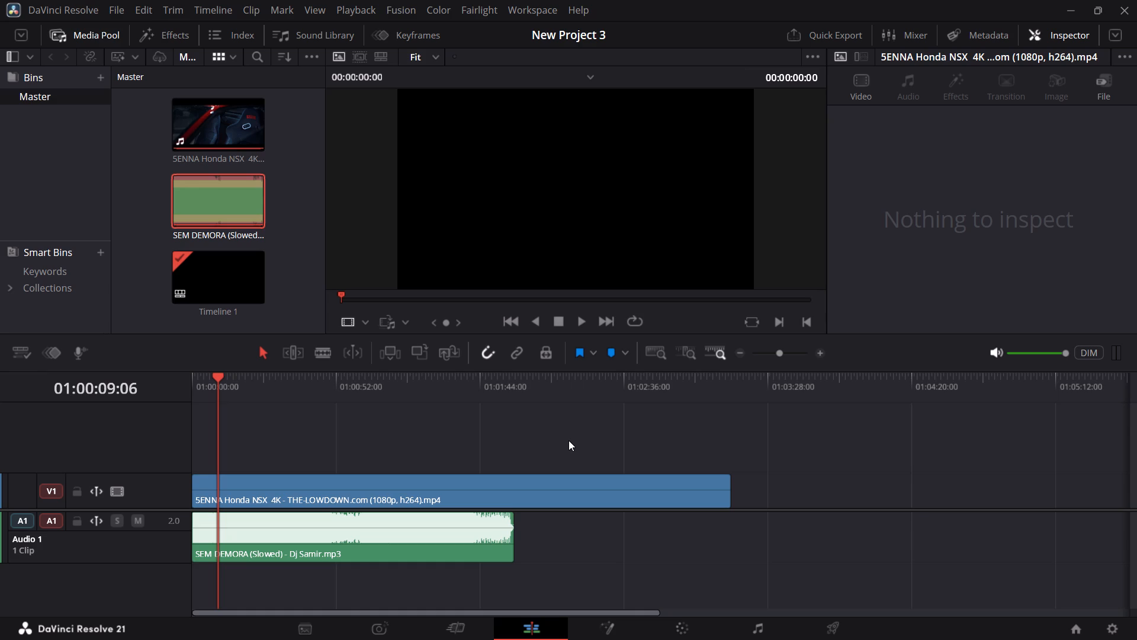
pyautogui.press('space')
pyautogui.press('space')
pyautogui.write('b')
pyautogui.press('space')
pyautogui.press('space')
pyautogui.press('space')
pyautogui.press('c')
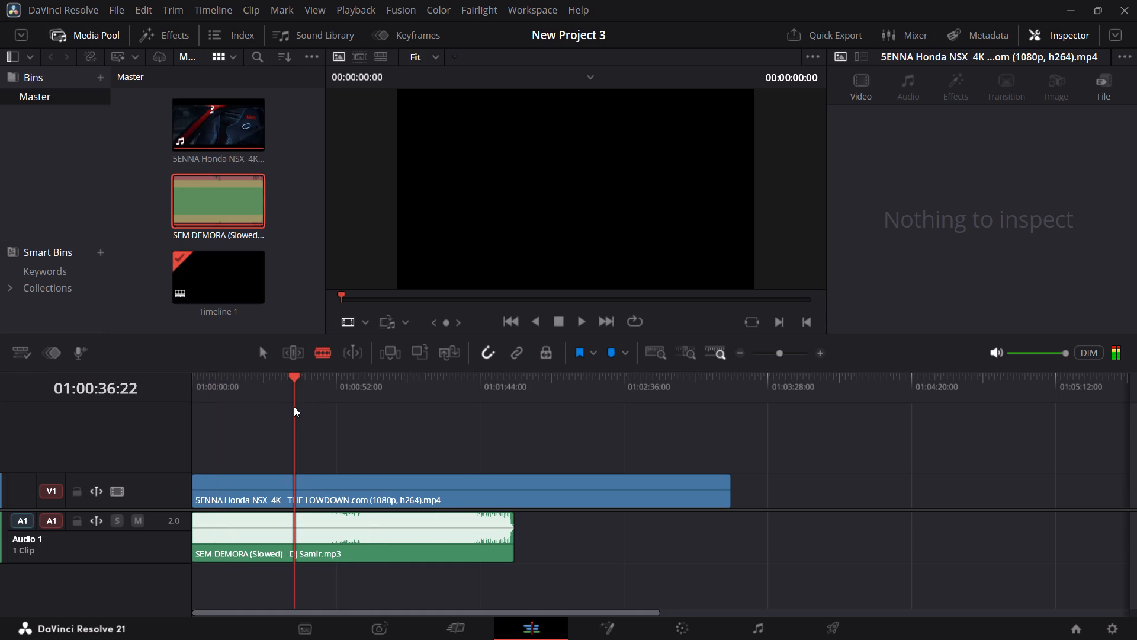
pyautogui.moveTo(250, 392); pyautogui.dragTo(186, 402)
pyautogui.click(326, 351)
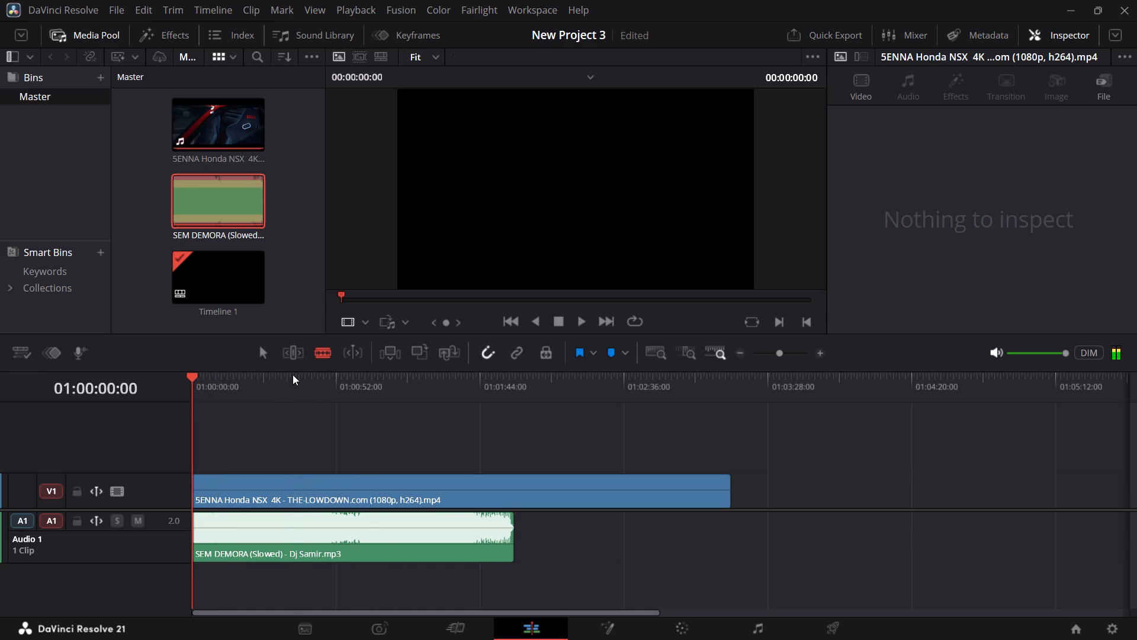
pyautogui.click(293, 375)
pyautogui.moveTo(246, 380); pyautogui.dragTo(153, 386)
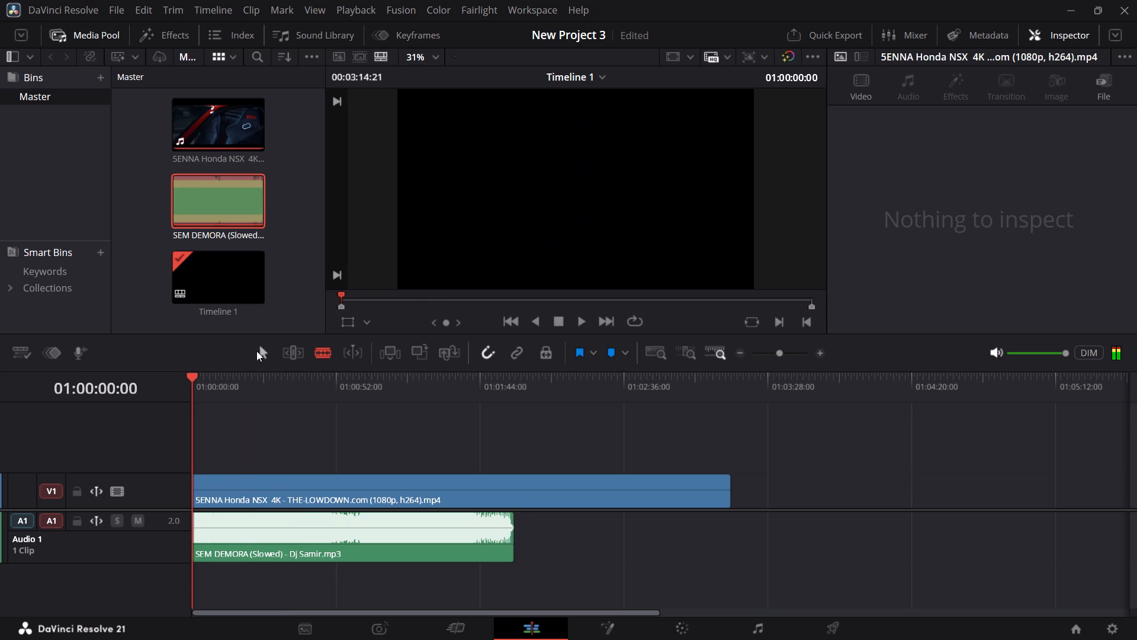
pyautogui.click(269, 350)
# Scrub and play the first 40 seconds of the timeline to find where the music should end.
pyautogui.moveTo(267, 385); pyautogui.dragTo(306, 385)
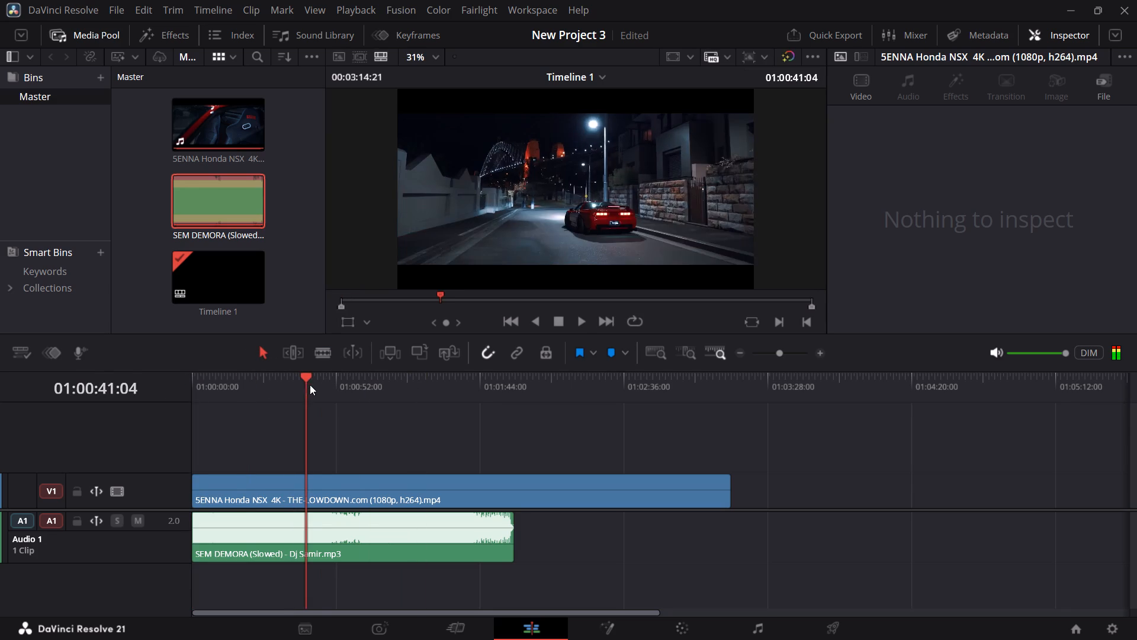
pyautogui.click(327, 386)
pyautogui.click(367, 384)
pyautogui.click(267, 380)
pyautogui.click(233, 379)
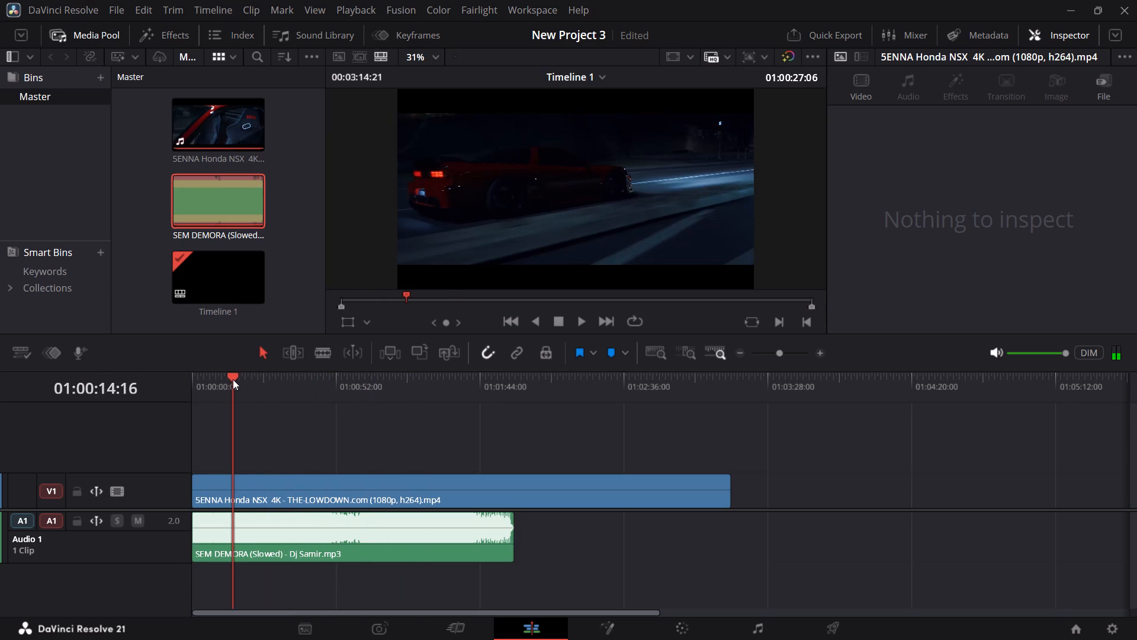
pyautogui.press('space')
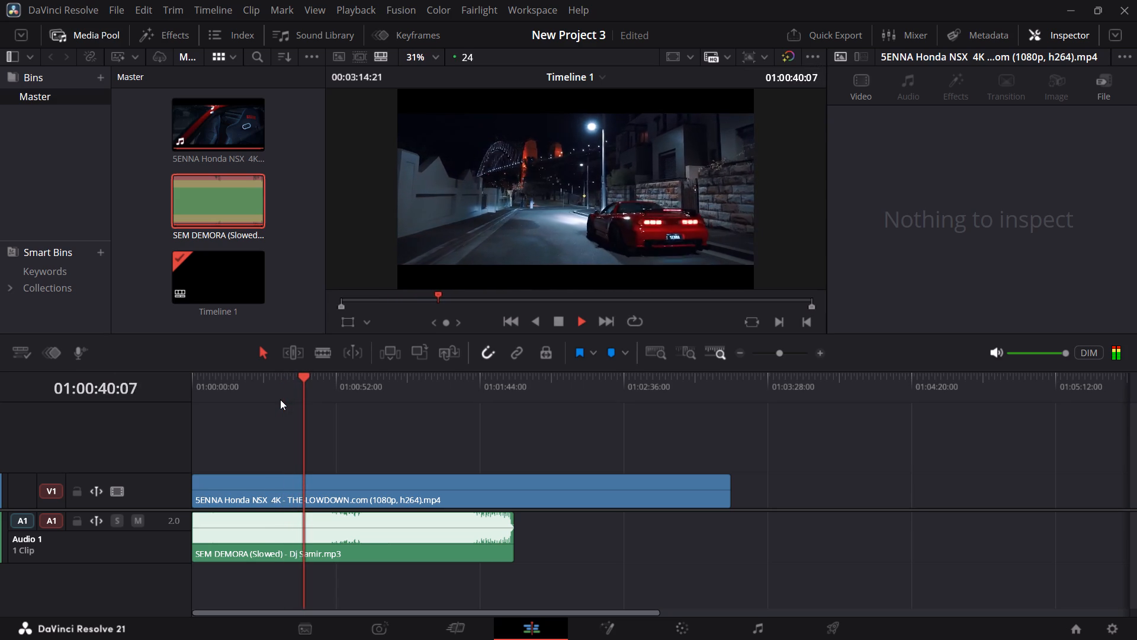
pyautogui.click(278, 393)
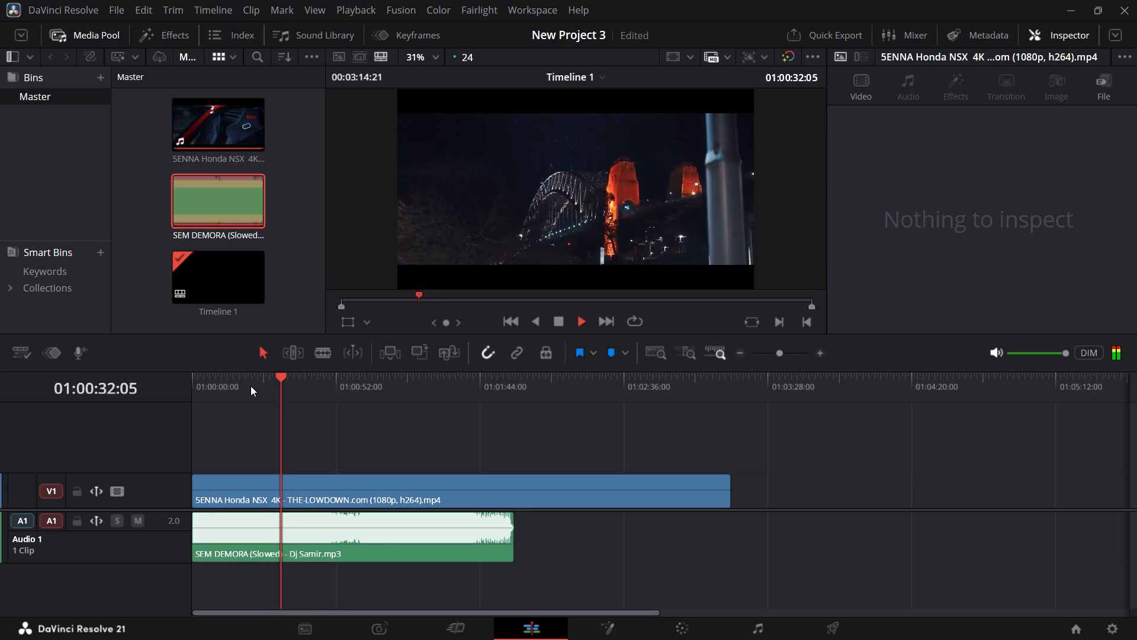
pyautogui.click(250, 386)
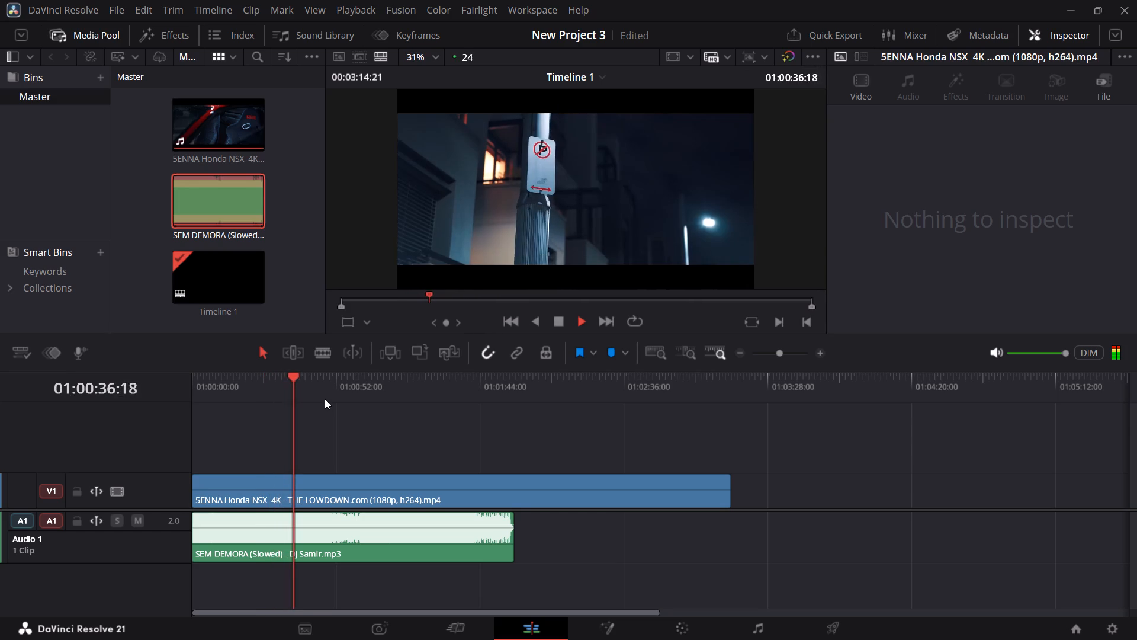
# Split the SEM DEMORA track at 01:00:38:16 and delete the part after the cut.
pyautogui.press('space')
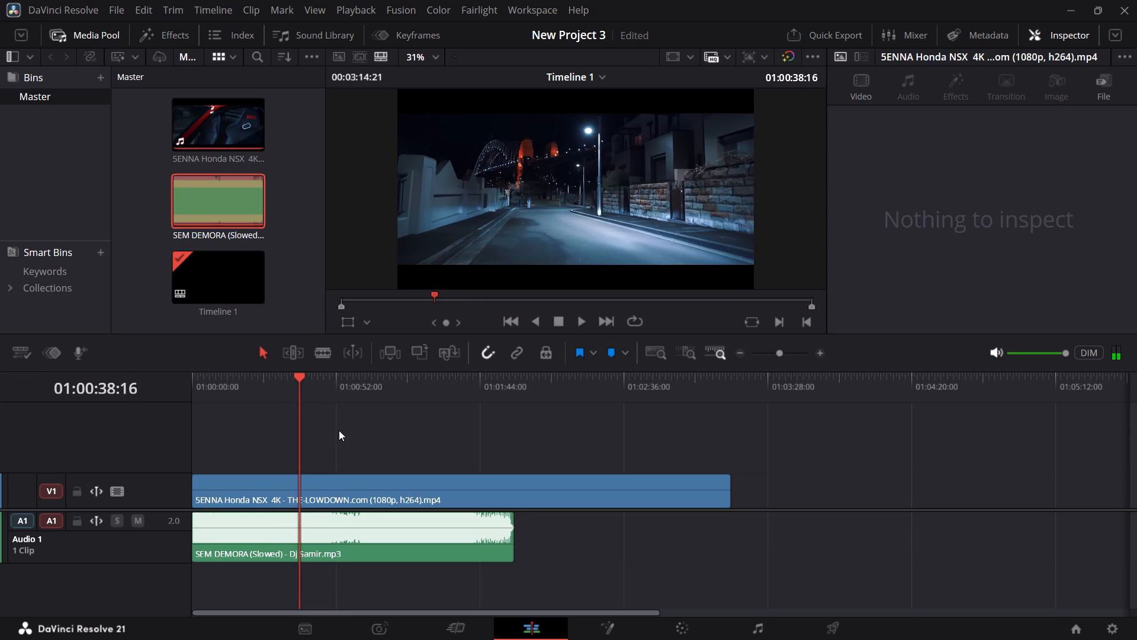
pyautogui.keyDown('alt'); pyautogui.scroll(11, 349, 439); pyautogui.keyUp('alt')
pyautogui.keyDown('alt'); pyautogui.scroll(9, 436, 459); pyautogui.keyUp('alt')
pyautogui.click(688, 528)
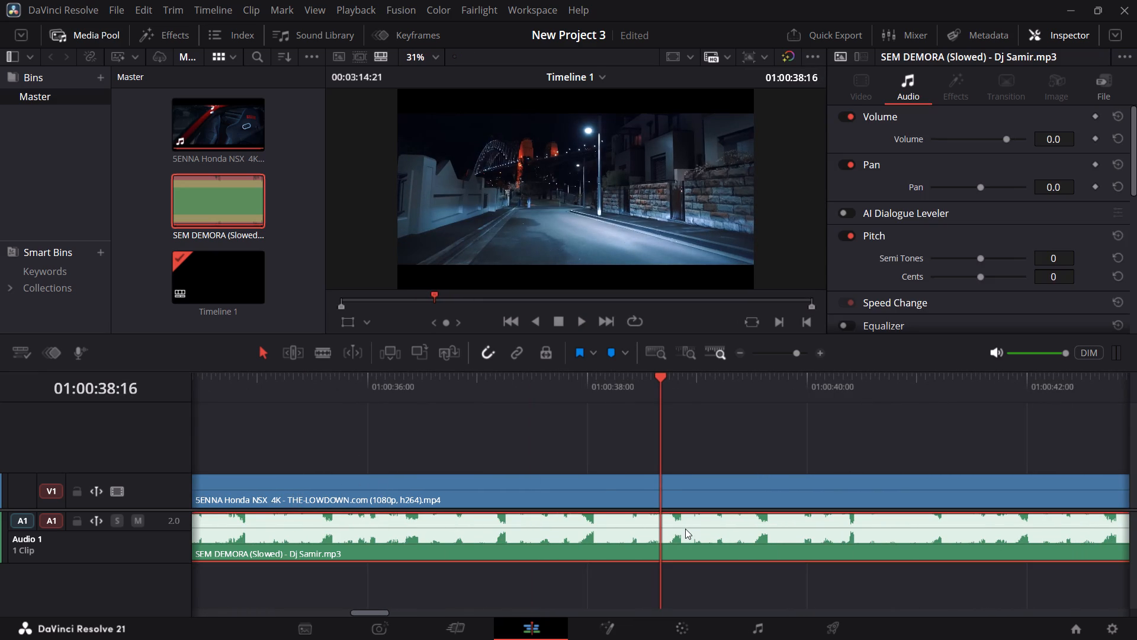
pyautogui.hotkey('ctrl', 'b')
pyautogui.click(769, 531)
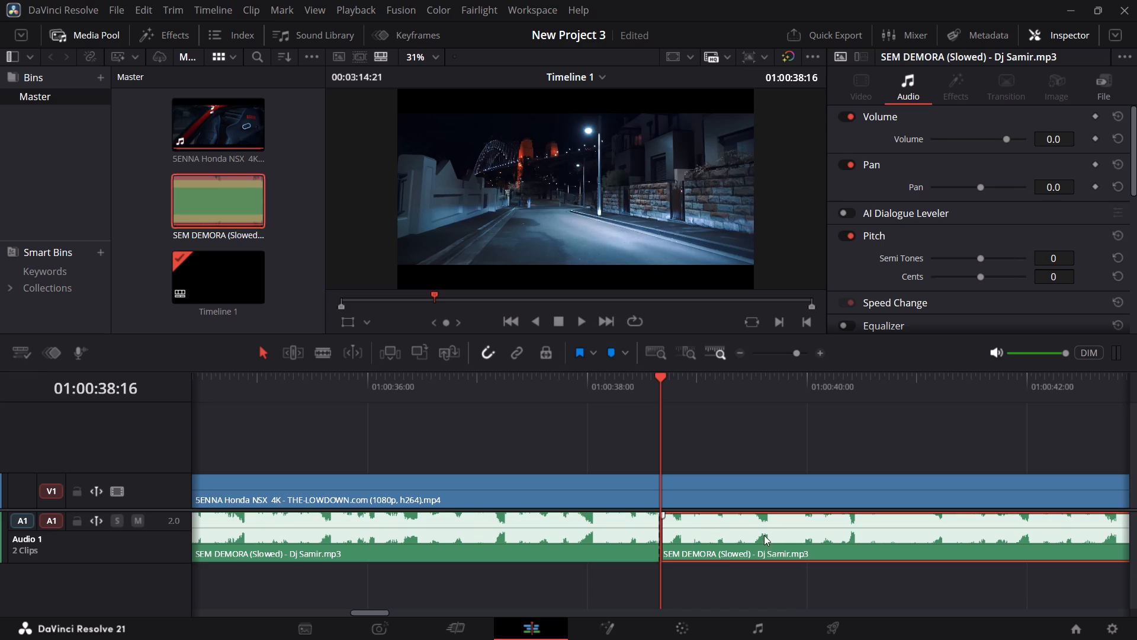
pyautogui.press('BackSpace')
# Replay the shortened track's ending and add an audio fade-out starting just before 01:00:38:00.
pyautogui.click(420, 377)
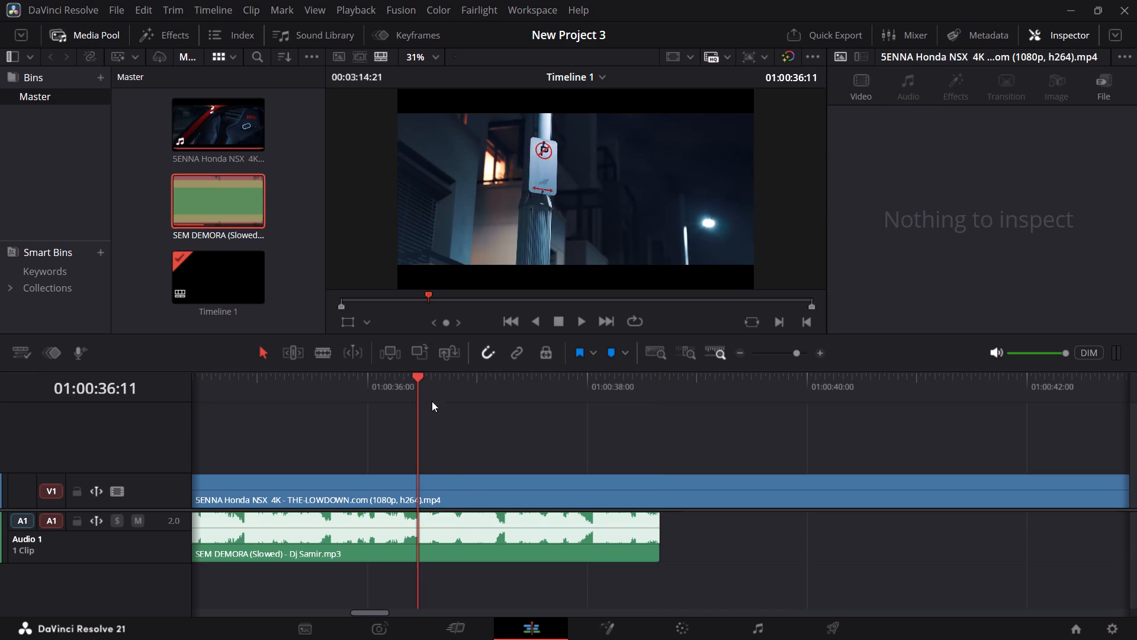
pyautogui.press('space')
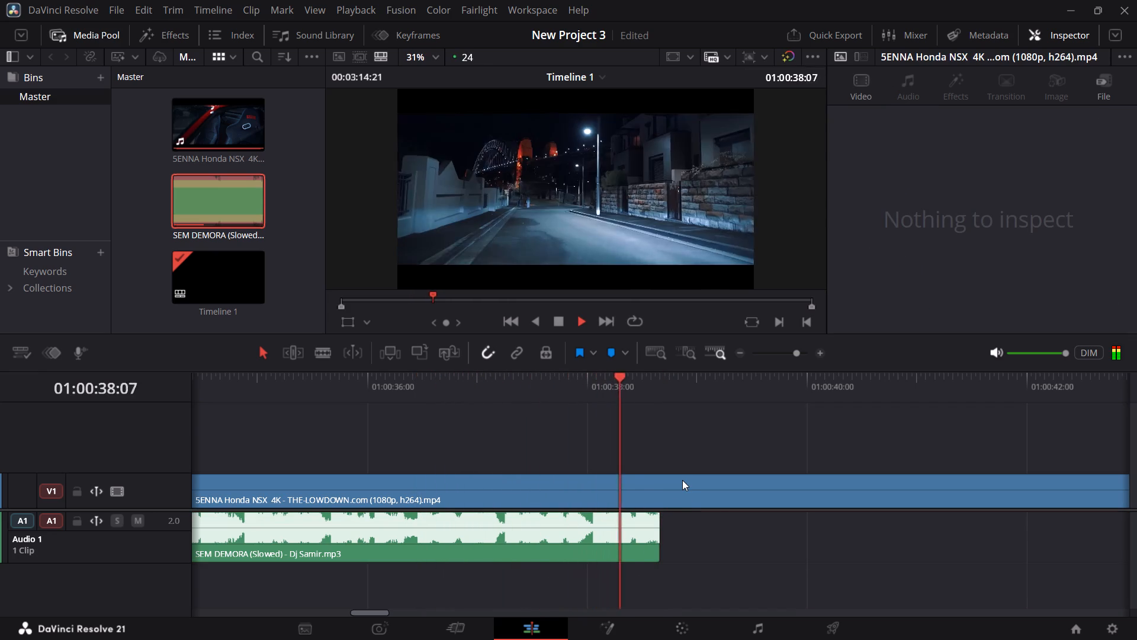
pyautogui.press('space')
pyautogui.click(413, 384)
pyautogui.press('space')
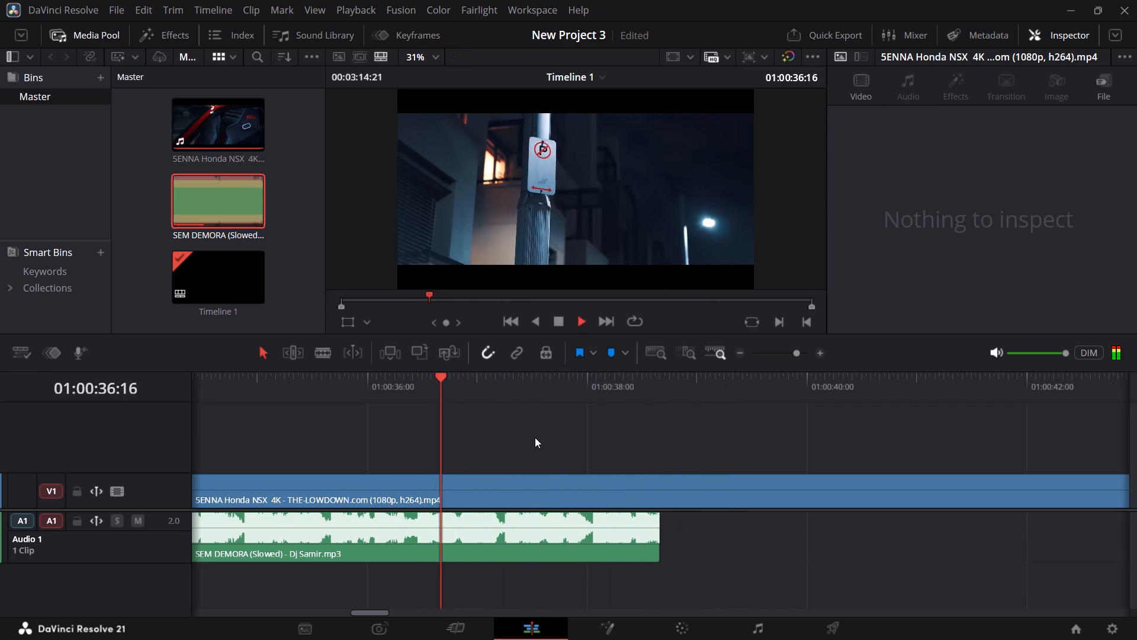
pyautogui.press('space')
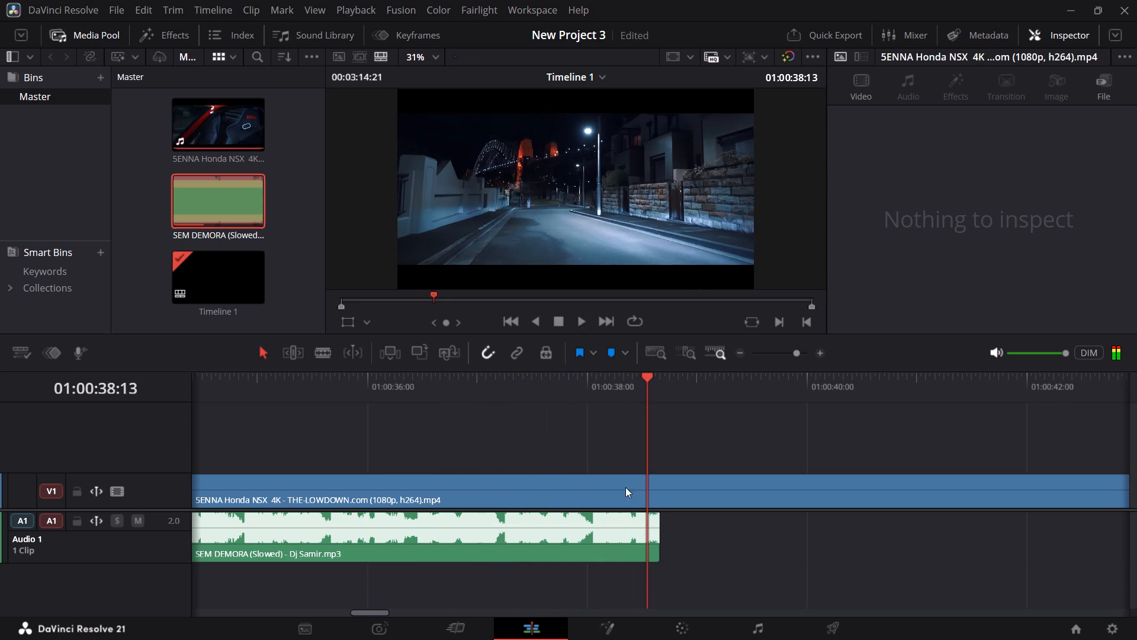
pyautogui.click(638, 509)
pyautogui.click(621, 542)
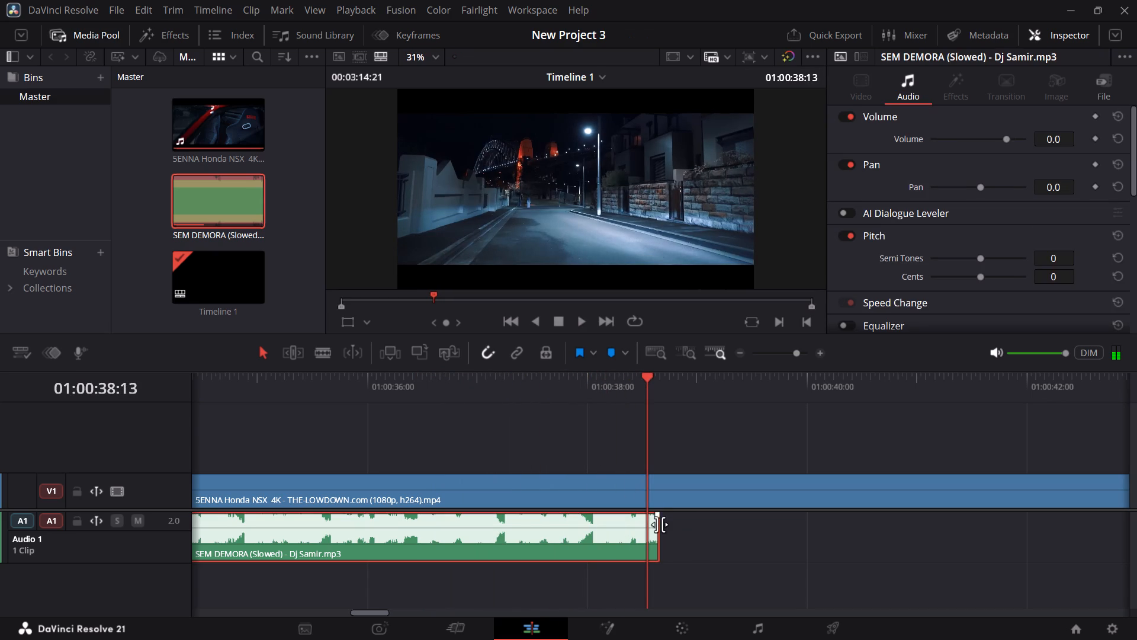
pyautogui.moveTo(659, 514); pyautogui.dragTo(587, 524)
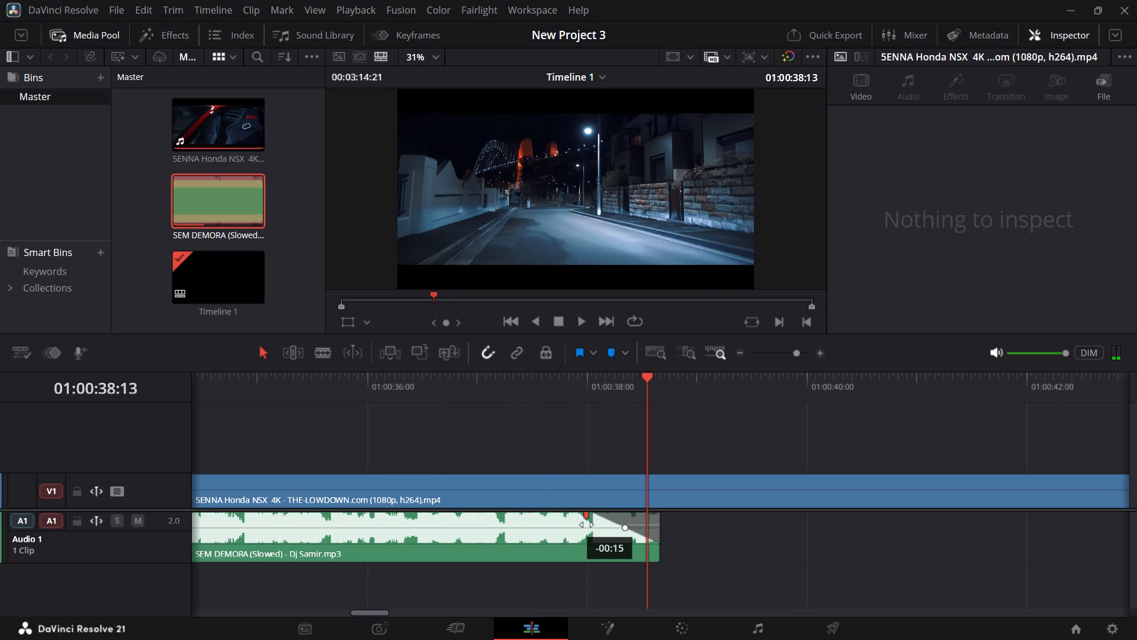
pyautogui.moveTo(587, 524); pyautogui.dragTo(576, 527)
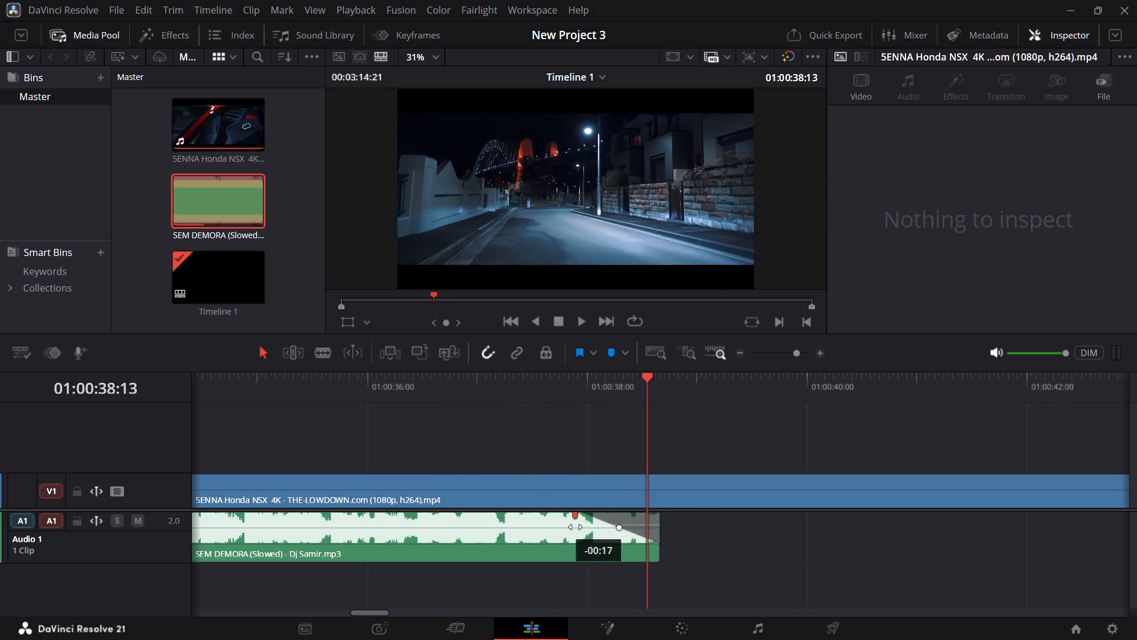
pyautogui.moveTo(576, 527); pyautogui.dragTo(569, 526)
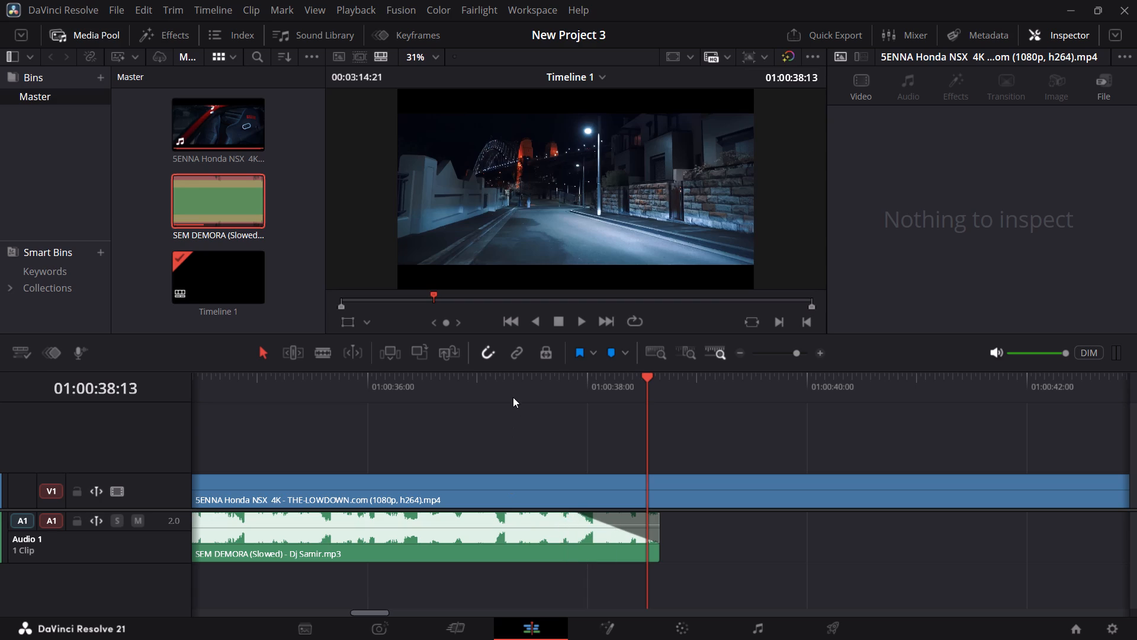
# Bend the music's fade-out curve slightly downward, replaying the track's ending to judge the shape.
pyautogui.click(513, 393)
pyautogui.press('space')
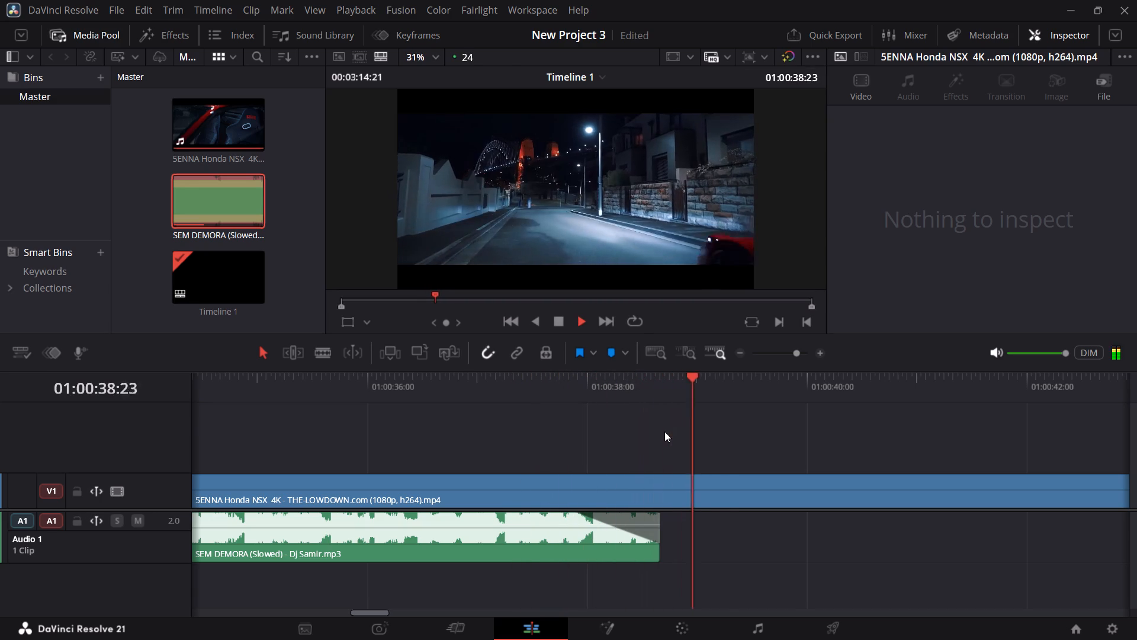
pyautogui.press('space')
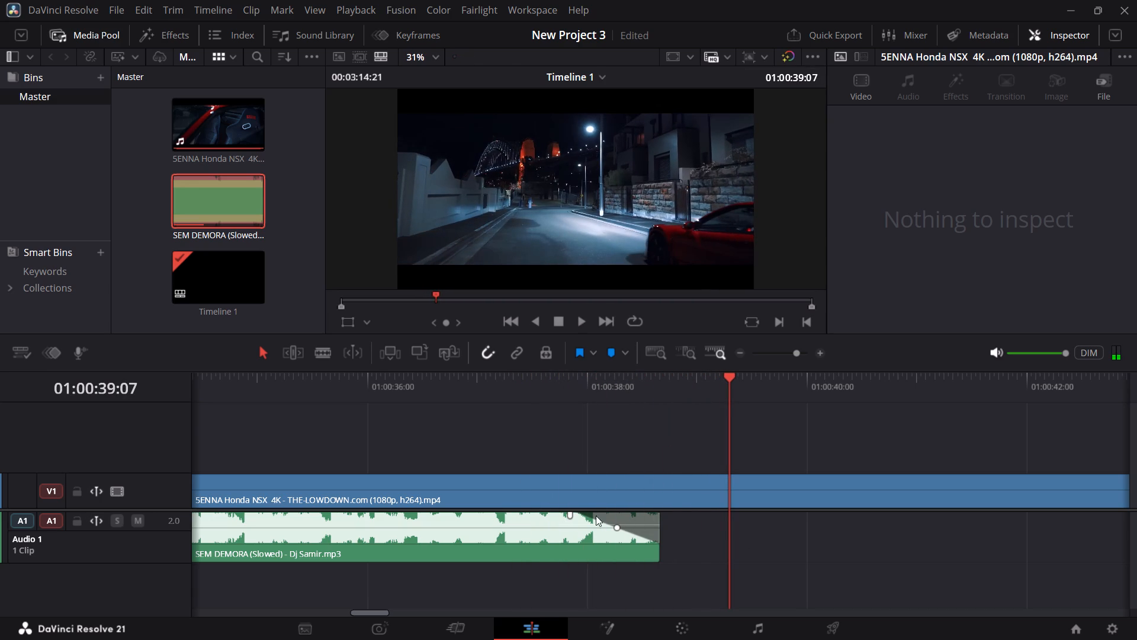
pyautogui.click(617, 526)
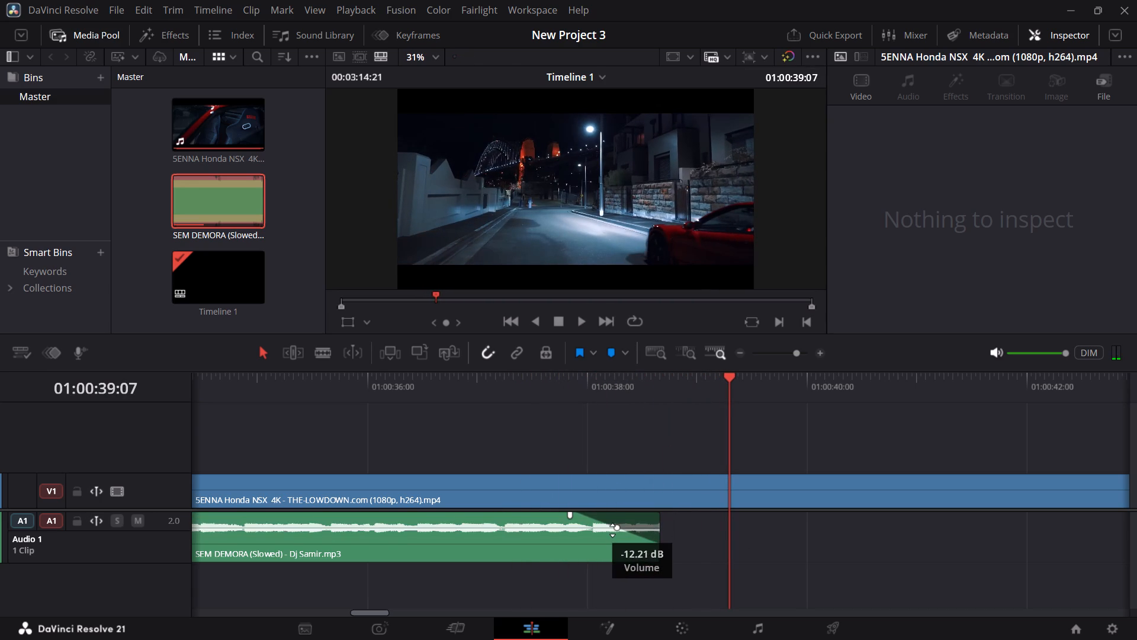
pyautogui.hotkey('ctrl', 'z')
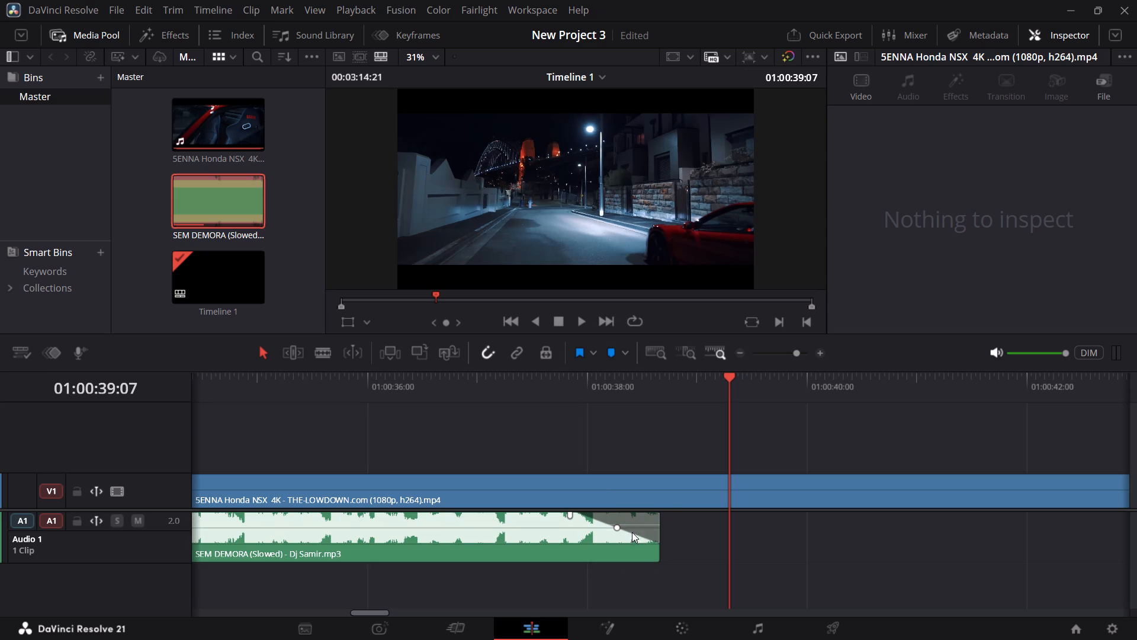
pyautogui.moveTo(618, 527); pyautogui.dragTo(609, 537)
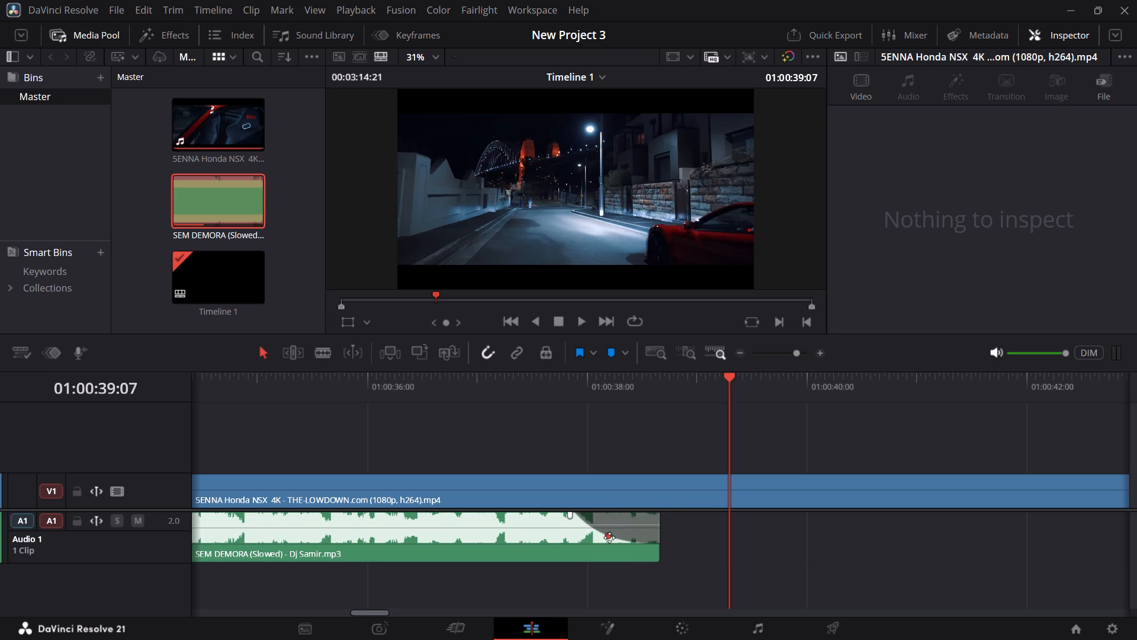
pyautogui.moveTo(609, 537); pyautogui.dragTo(603, 542)
pyautogui.click(526, 389)
pyautogui.press('space')
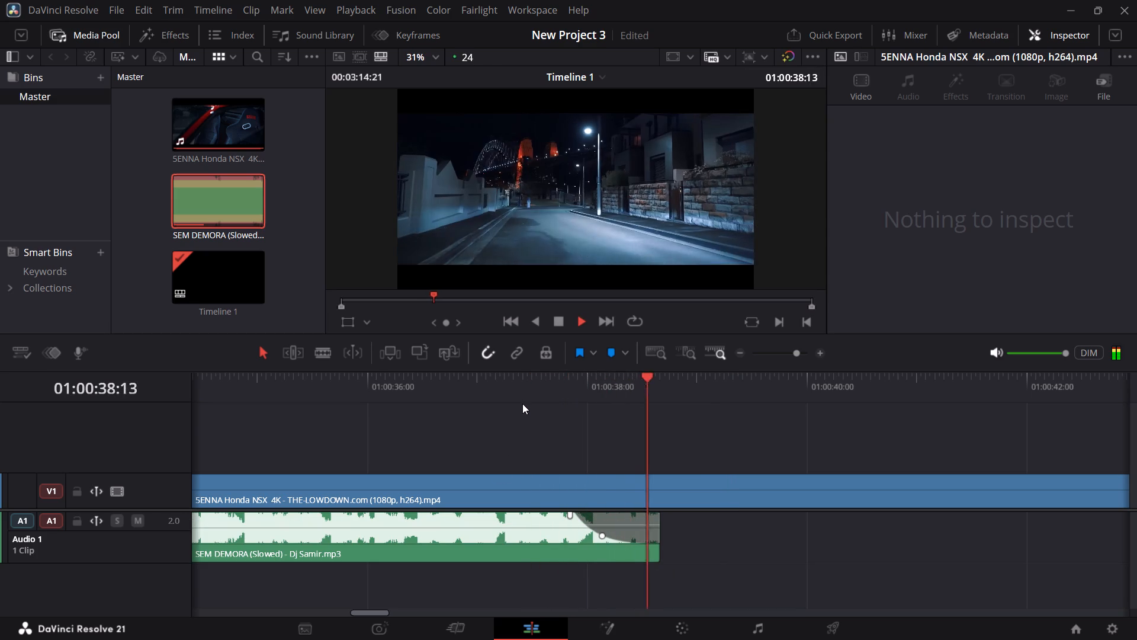
pyautogui.press('space')
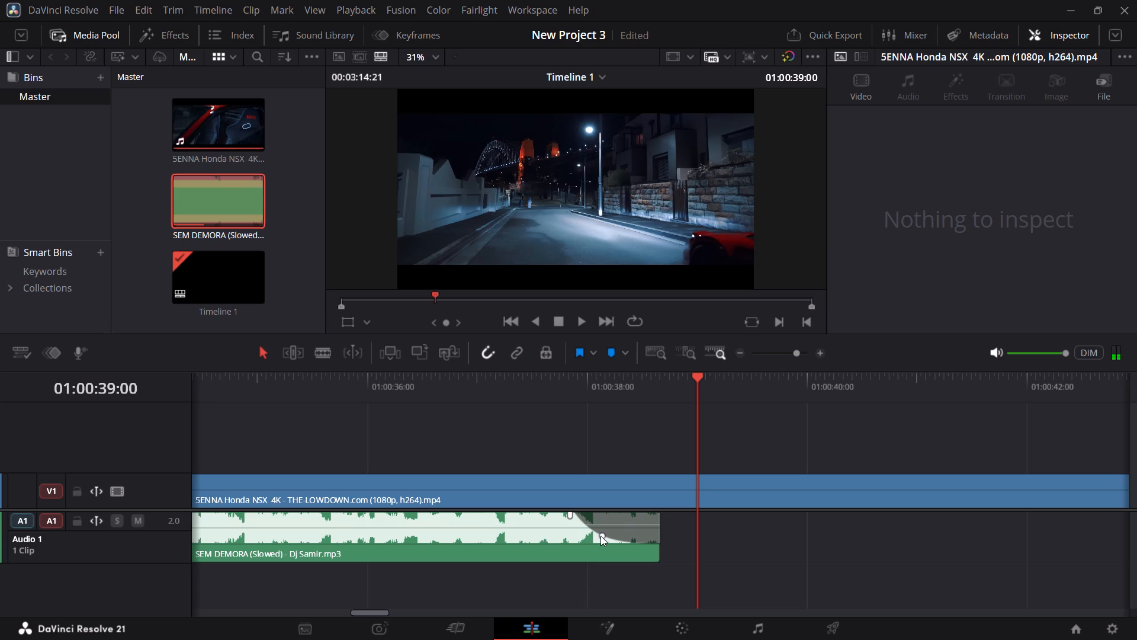
pyautogui.moveTo(603, 537); pyautogui.dragTo(611, 530)
pyautogui.click(536, 382)
pyautogui.press('space')
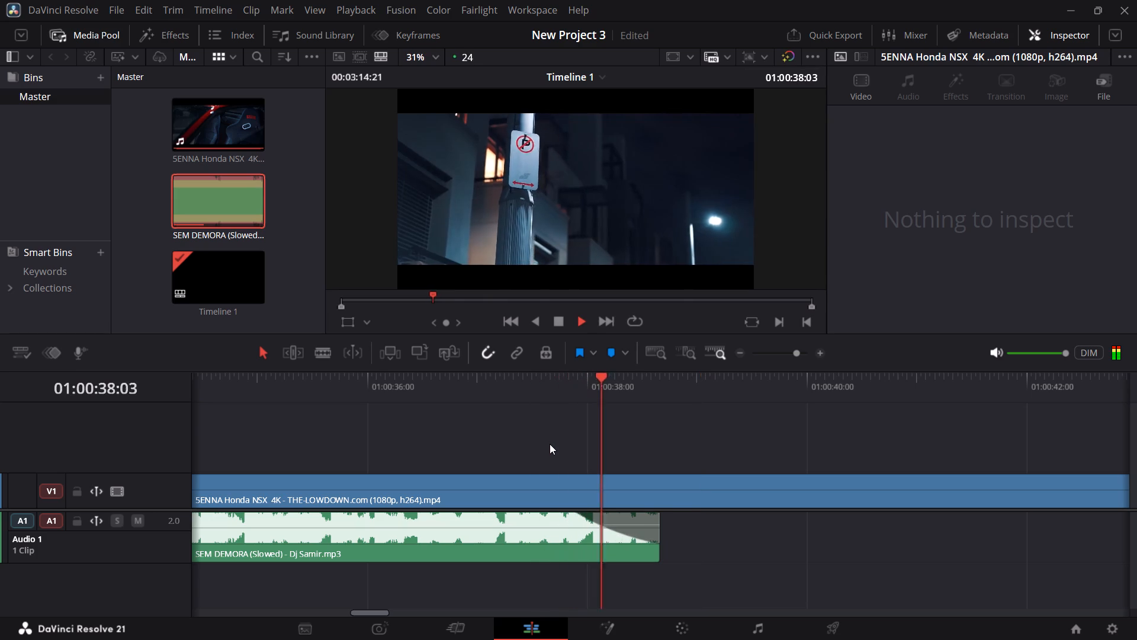
# Play the SEM DEMORA track from several points in its first 26 seconds to find where the music should start.
pyautogui.press('space')
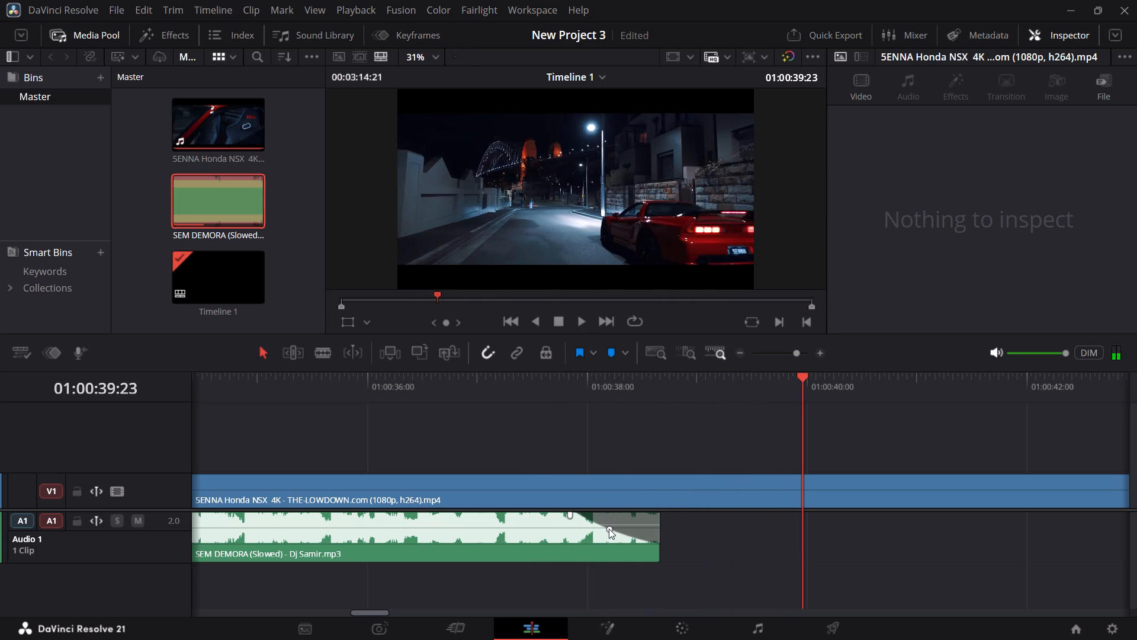
pyautogui.keyDown('ctrl'); pyautogui.scroll(18, 586, 553); pyautogui.keyUp('ctrl')
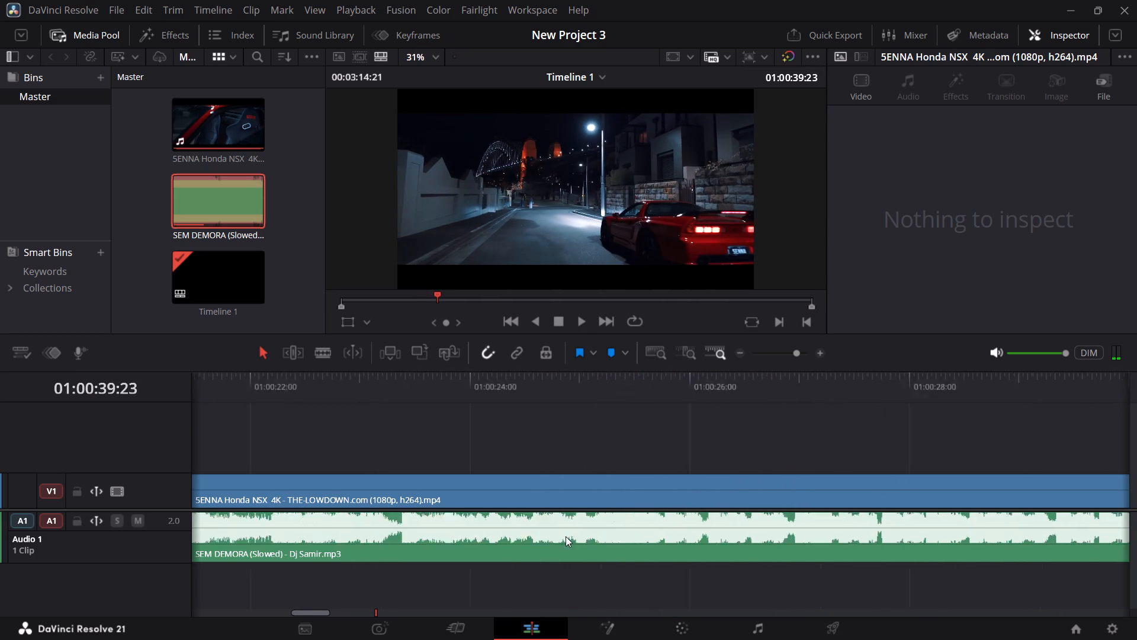
pyautogui.keyDown('ctrl'); pyautogui.scroll(15, 566, 536); pyautogui.keyUp('ctrl')
pyautogui.keyDown('alt'); pyautogui.scroll(-1, 502, 504); pyautogui.keyUp('alt')
pyautogui.keyDown('alt'); pyautogui.scroll(1, 502, 504); pyautogui.keyUp('alt')
pyautogui.keyDown('alt'); pyautogui.scroll(-4, 502, 504); pyautogui.keyUp('alt')
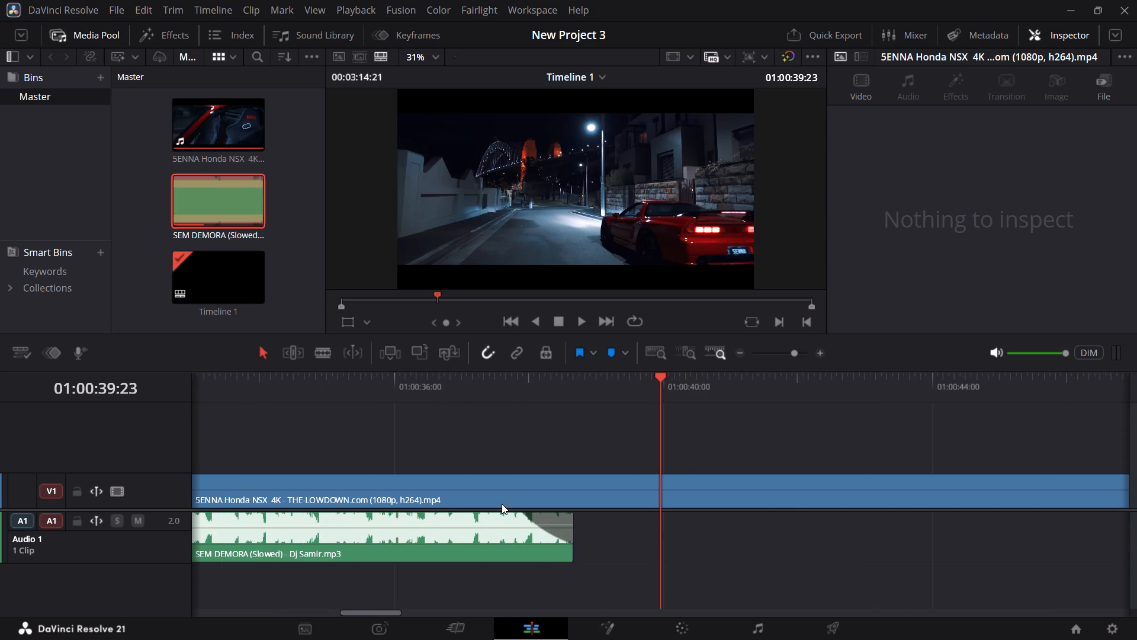
pyautogui.keyDown('alt'); pyautogui.scroll(-3, 501, 503); pyautogui.keyUp('alt')
pyautogui.keyDown('ctrl'); pyautogui.scroll(14, 501, 503); pyautogui.keyUp('ctrl')
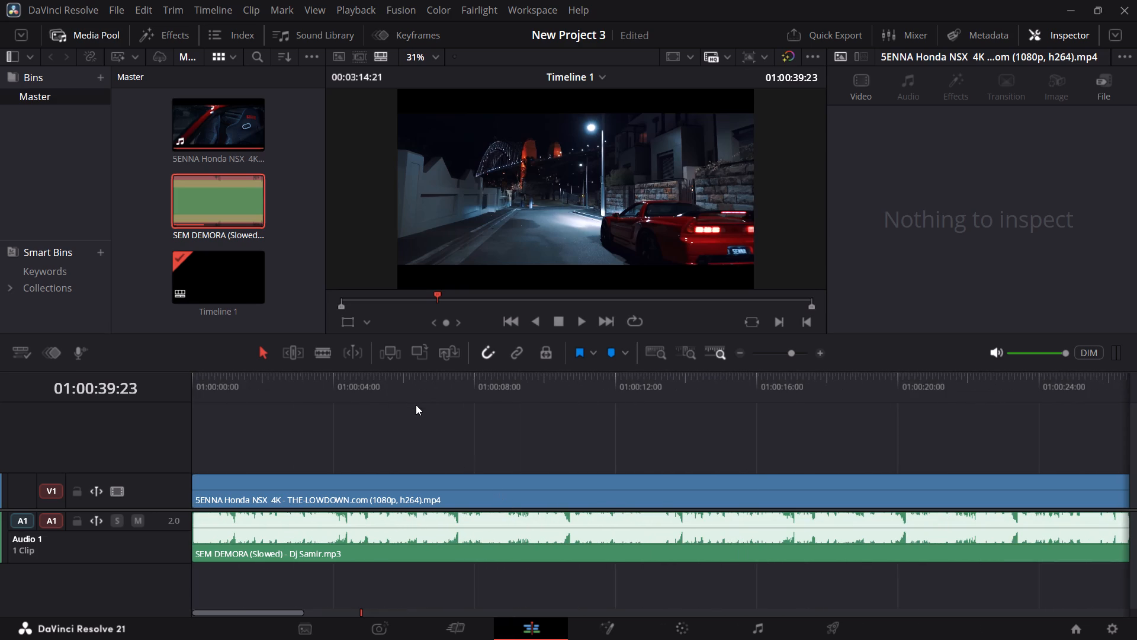
pyautogui.click(421, 393)
pyautogui.keyDown('alt'); pyautogui.scroll(-4, 436, 475); pyautogui.keyUp('alt')
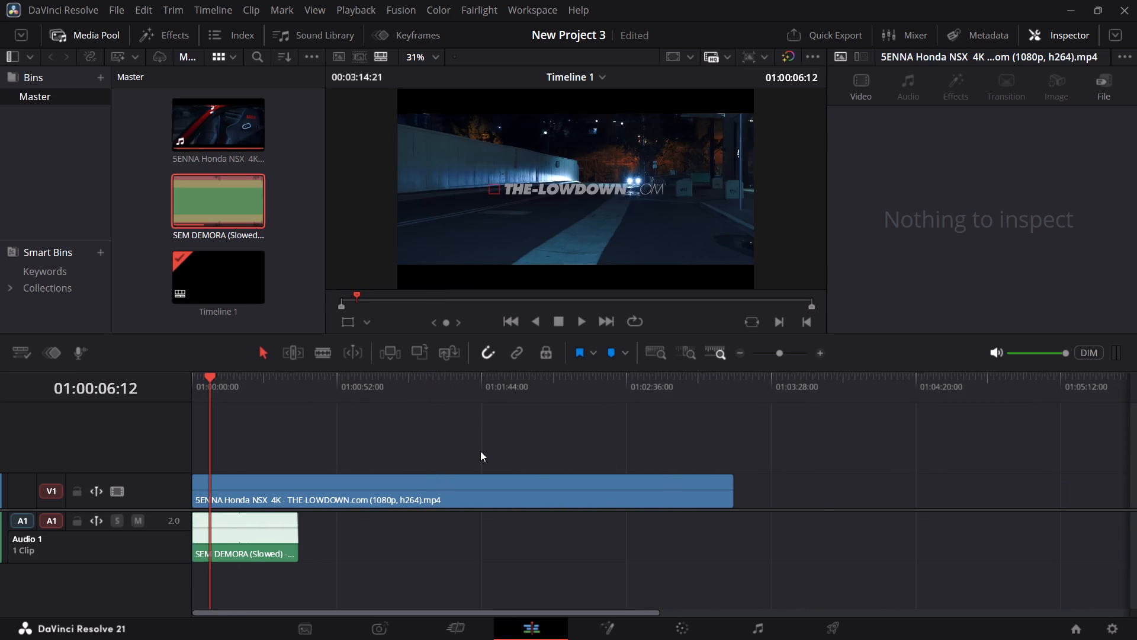
pyautogui.keyDown('alt'); pyautogui.scroll(12, 480, 451); pyautogui.keyUp('alt')
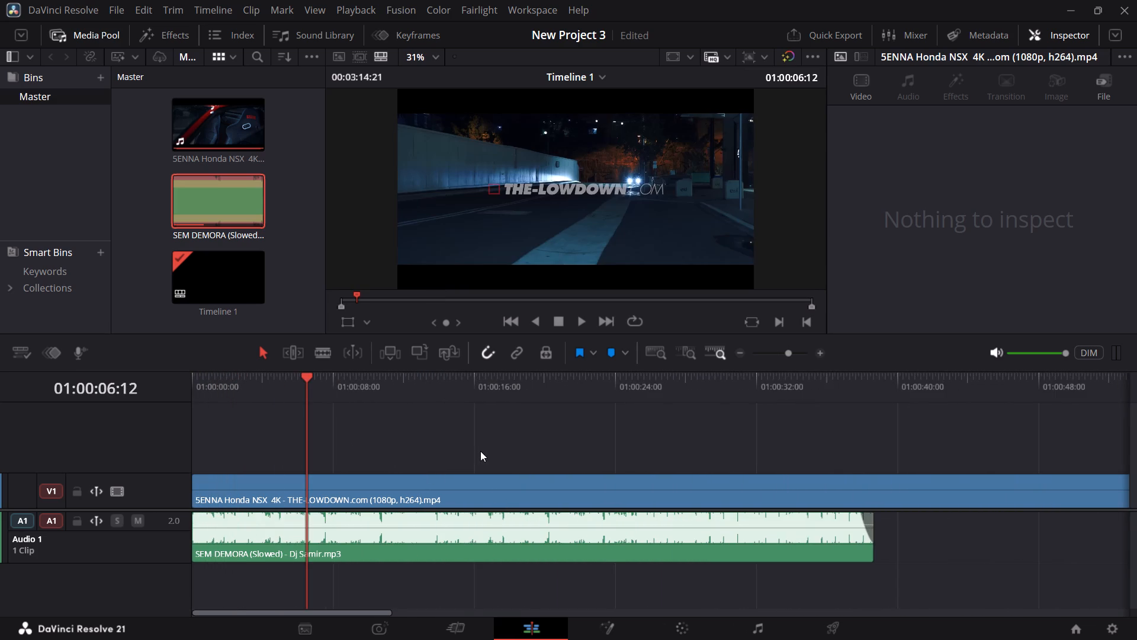
pyautogui.moveTo(243, 397); pyautogui.dragTo(174, 396)
pyautogui.press('space')
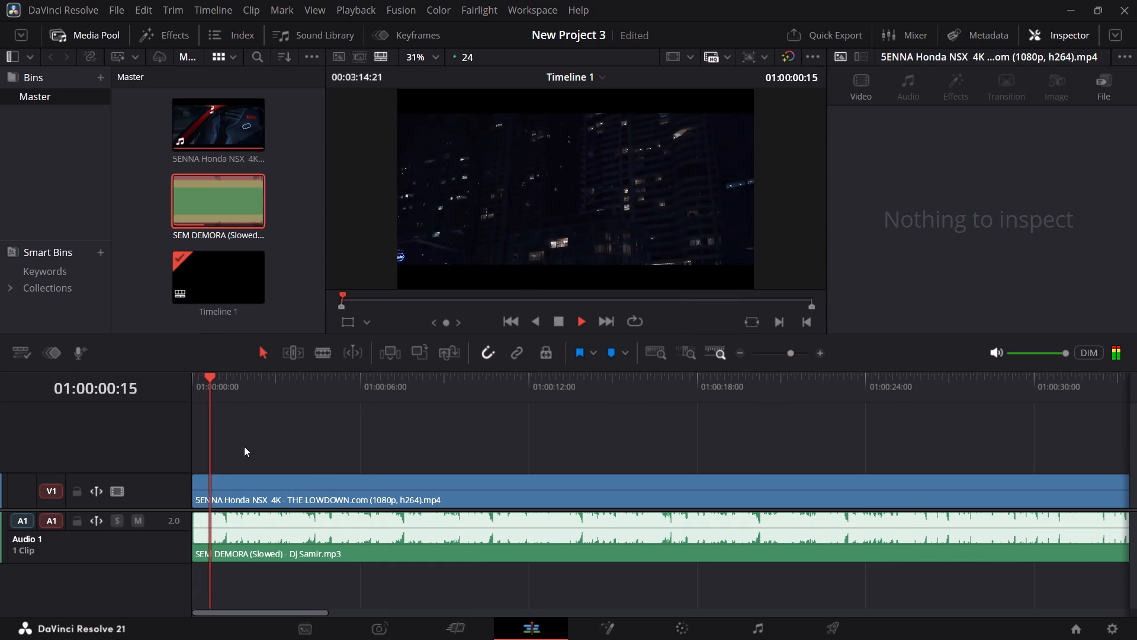
pyautogui.click(905, 394)
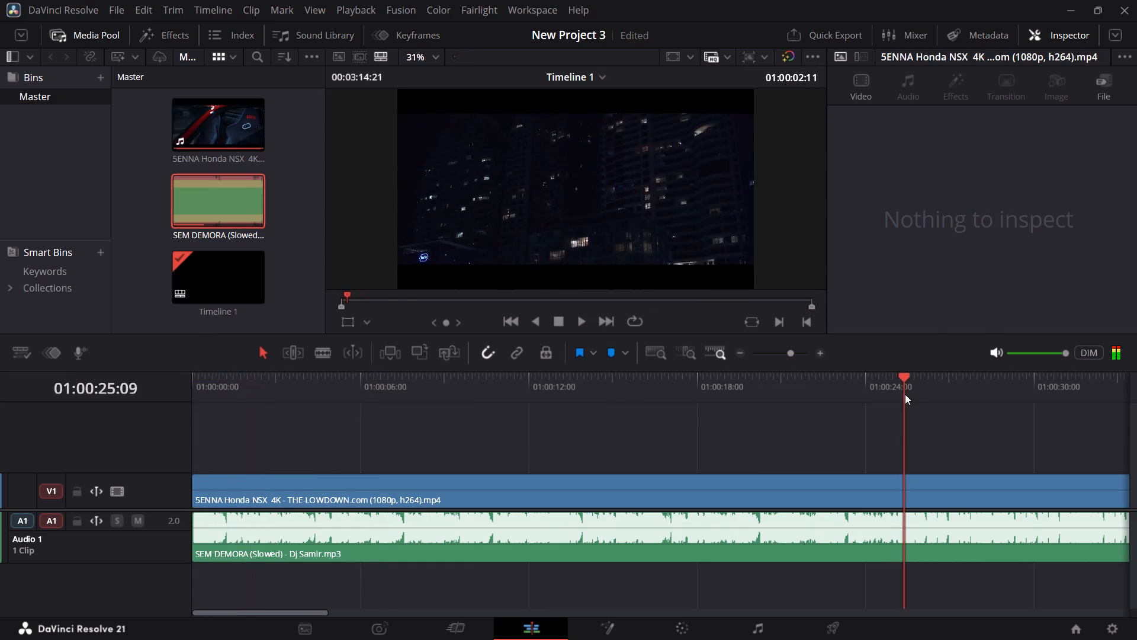
pyautogui.click(856, 389)
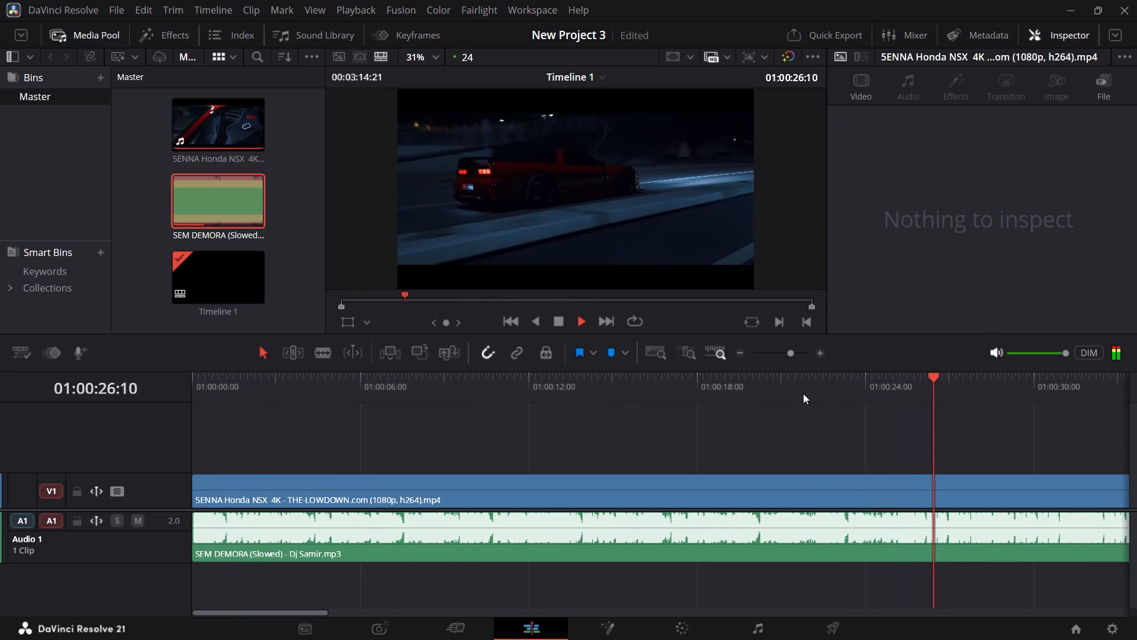
pyautogui.click(884, 385)
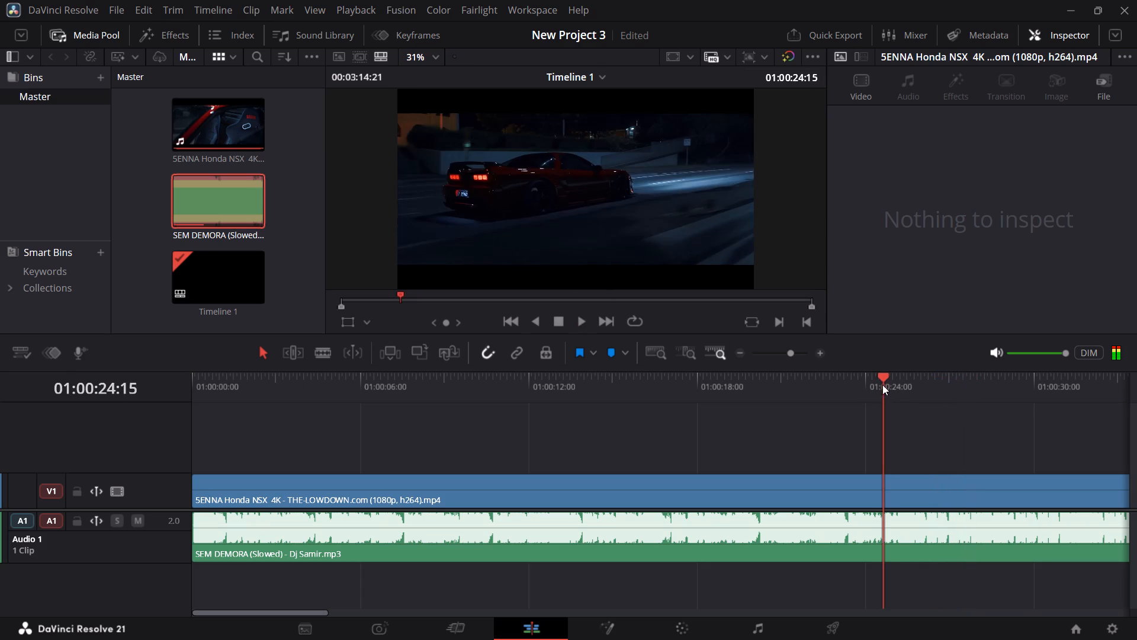
pyautogui.moveTo(643, 394); pyautogui.dragTo(660, 394)
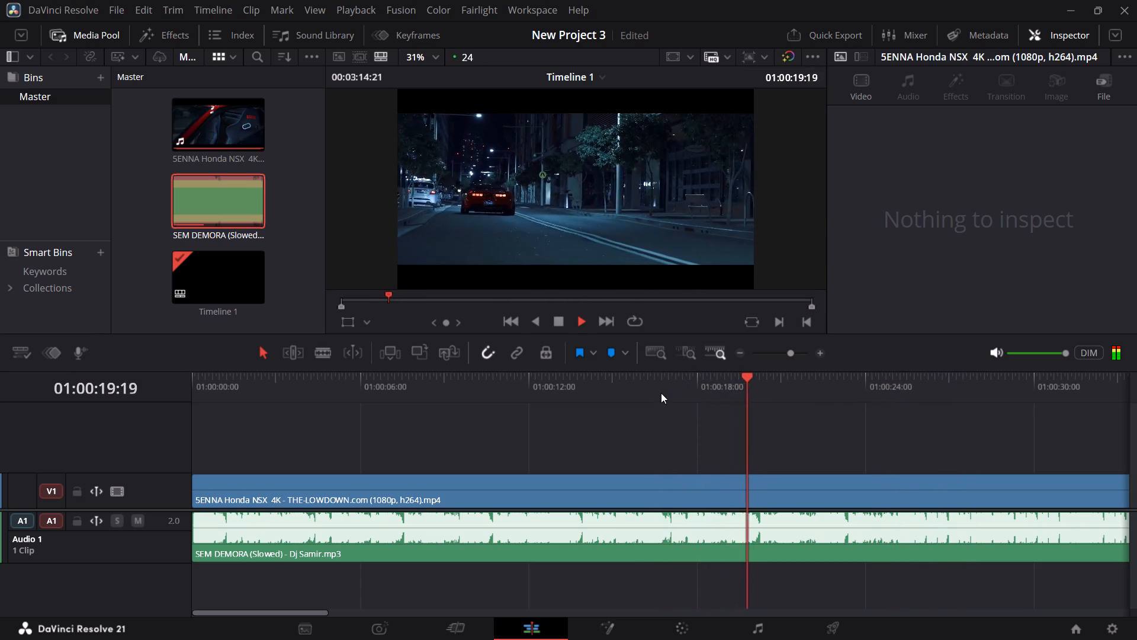
pyautogui.click(579, 396)
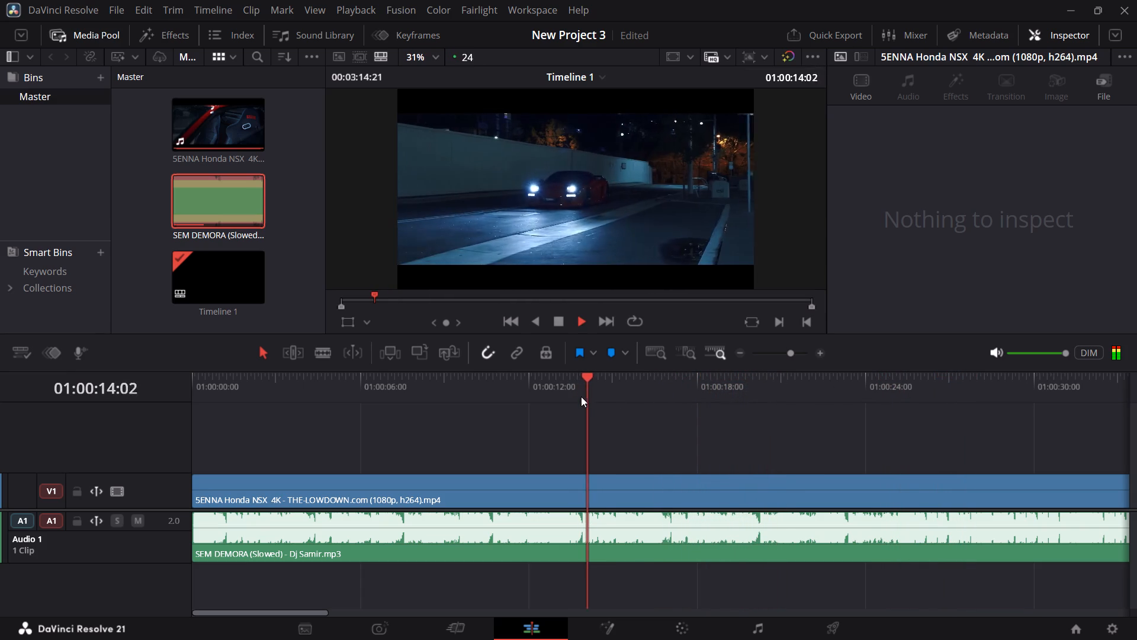
pyautogui.click(590, 391)
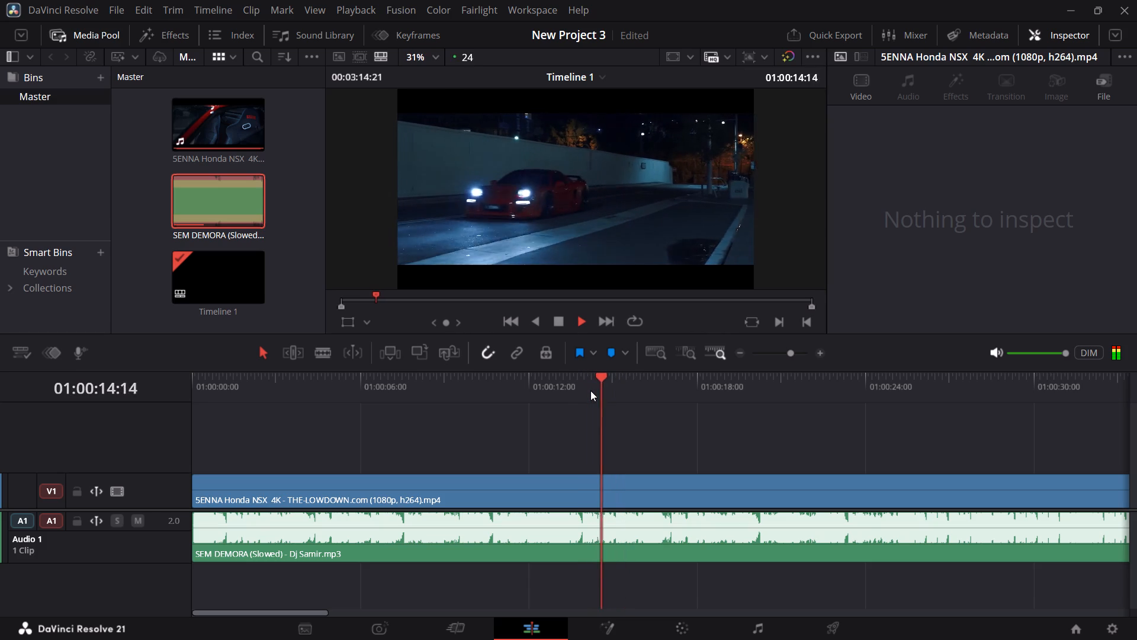
# Split the SEM DEMORA track at 01:00:13:22, delete the part before the cut and close the gap at the timeline start.
pyautogui.press('space')
pyautogui.click(595, 388)
pyautogui.click(590, 389)
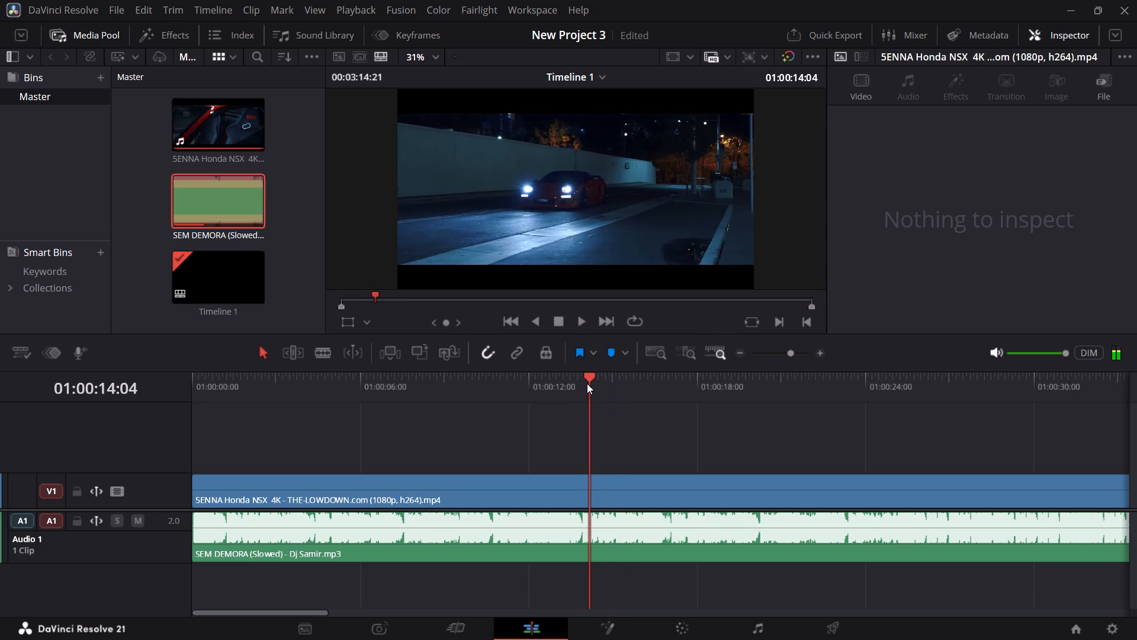
pyautogui.click(587, 382)
pyautogui.click(585, 384)
pyautogui.click(583, 386)
pyautogui.click(631, 538)
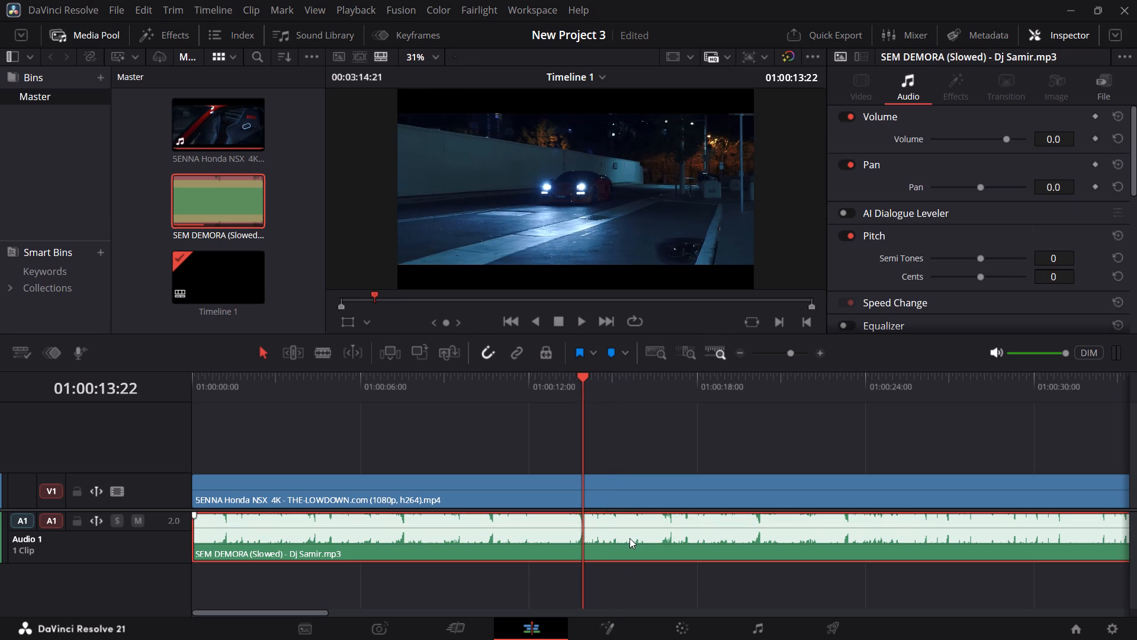
pyautogui.hotkey('ctrl', 'b')
pyautogui.click(553, 534)
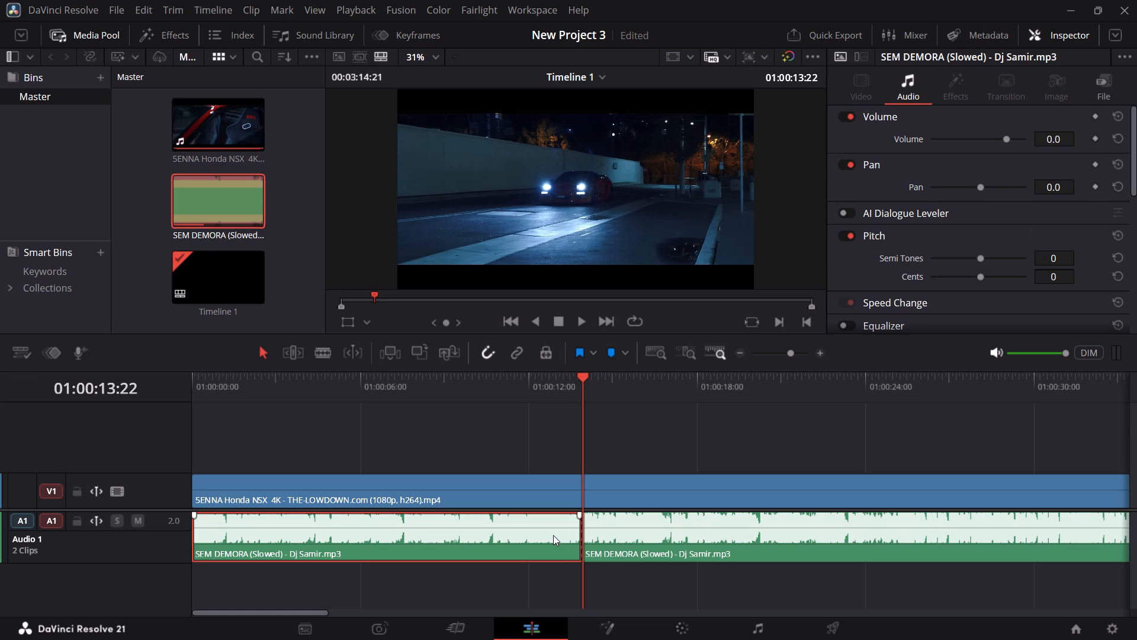
pyautogui.press('BackSpace')
pyautogui.click(553, 535)
pyautogui.press('BackSpace')
# Play the trimmed music and replay the stretch from about 01:00:10:00 to 01:00:12:00 to locate its beats.
pyautogui.press('space')
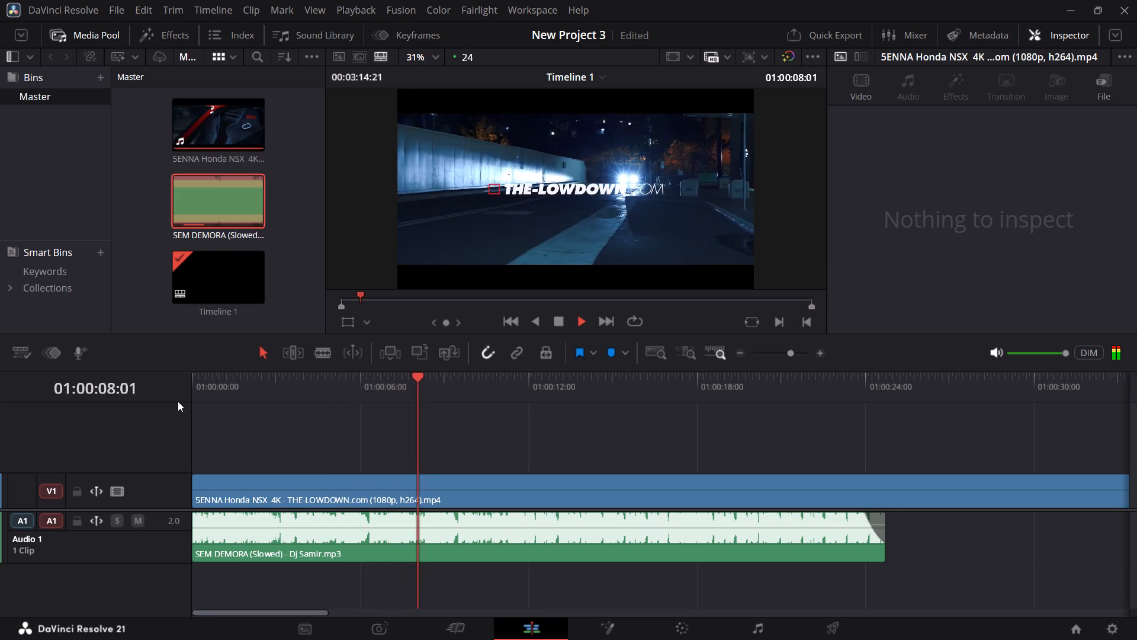
pyautogui.keyDown('alt'); pyautogui.scroll(9, 606, 481); pyautogui.keyUp('alt')
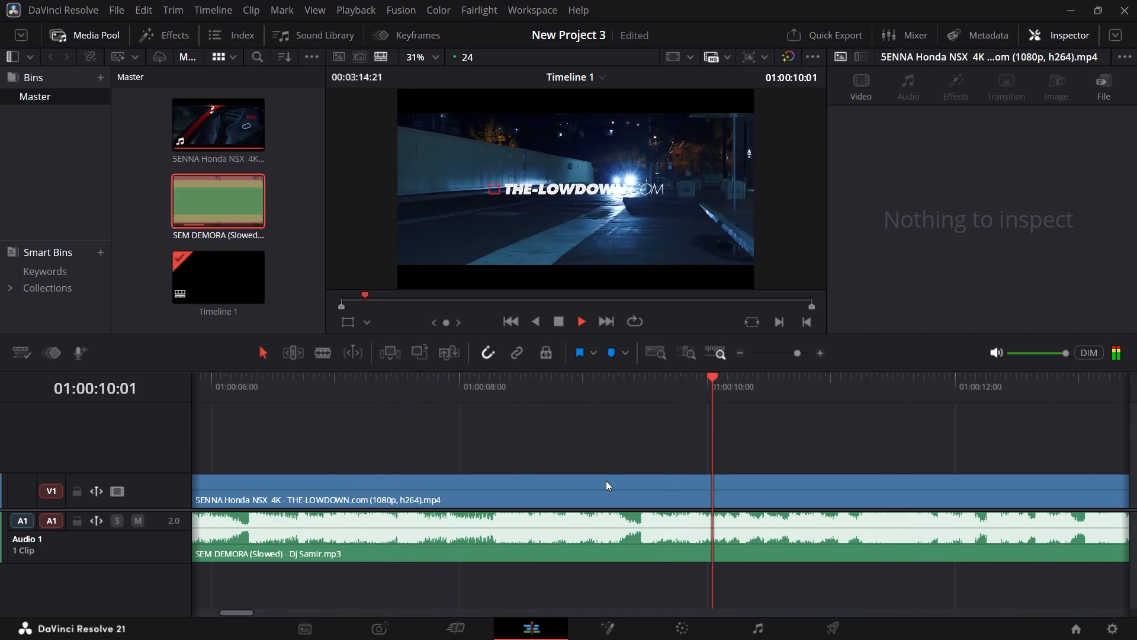
pyautogui.keyDown('ctrl'); pyautogui.scroll(-6, 606, 480); pyautogui.keyUp('ctrl')
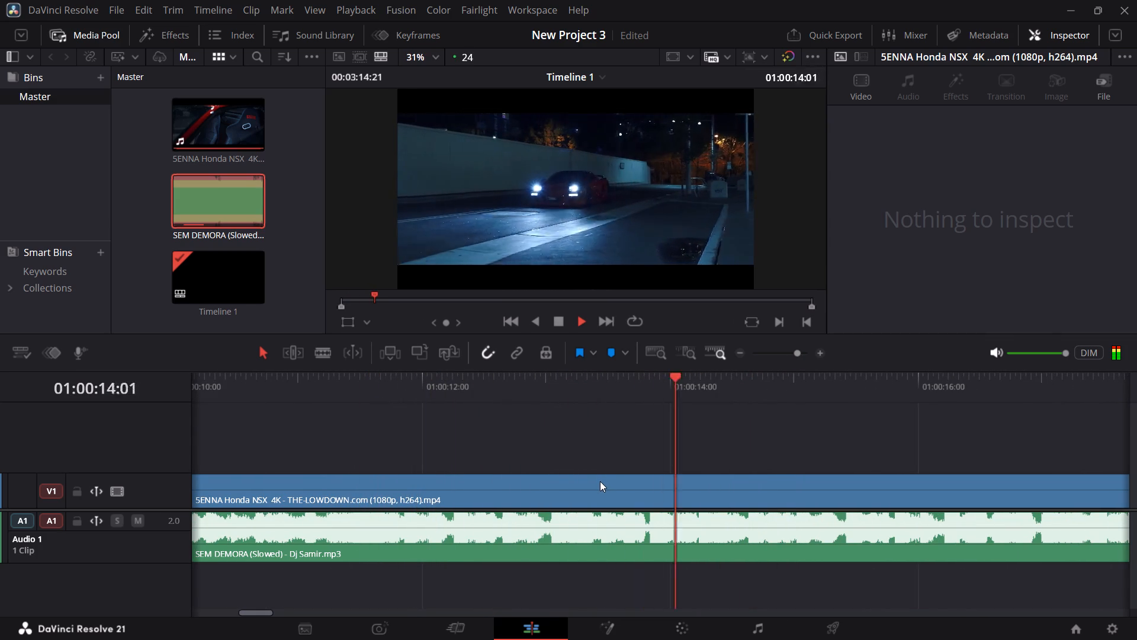
pyautogui.press('space')
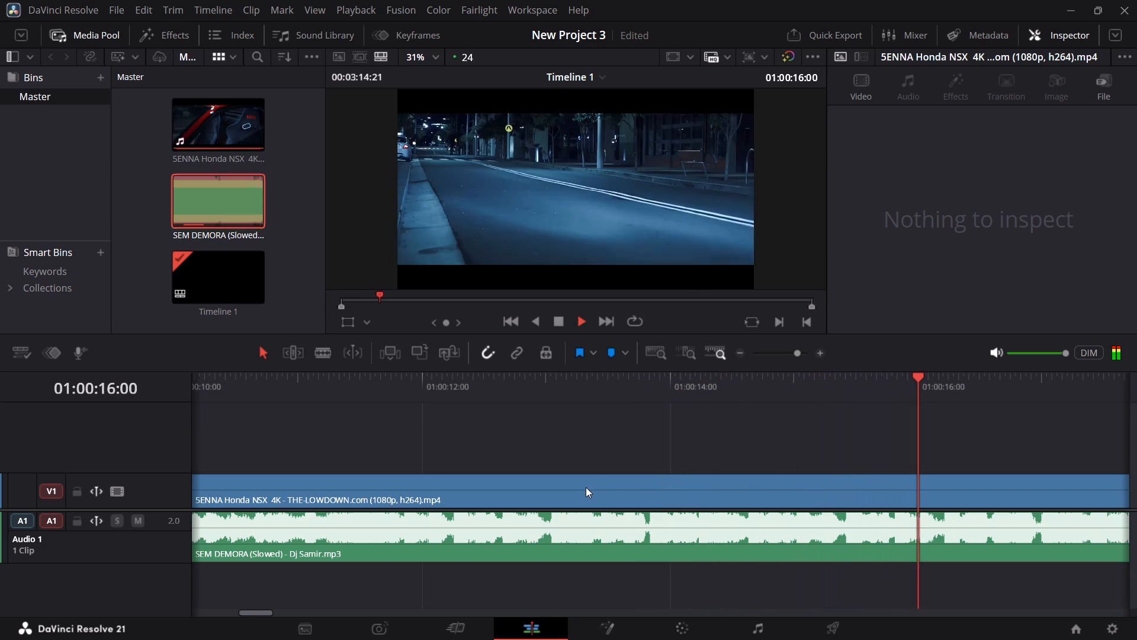
pyautogui.click(212, 393)
pyautogui.press('space')
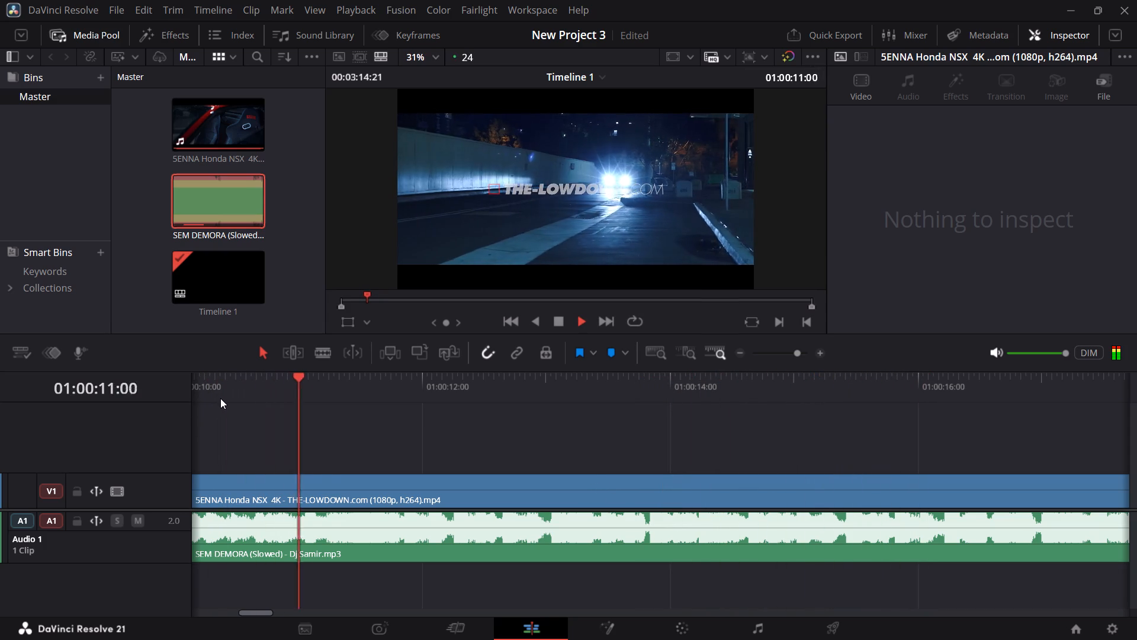
pyautogui.press('space')
pyautogui.click(240, 396)
pyautogui.press('space')
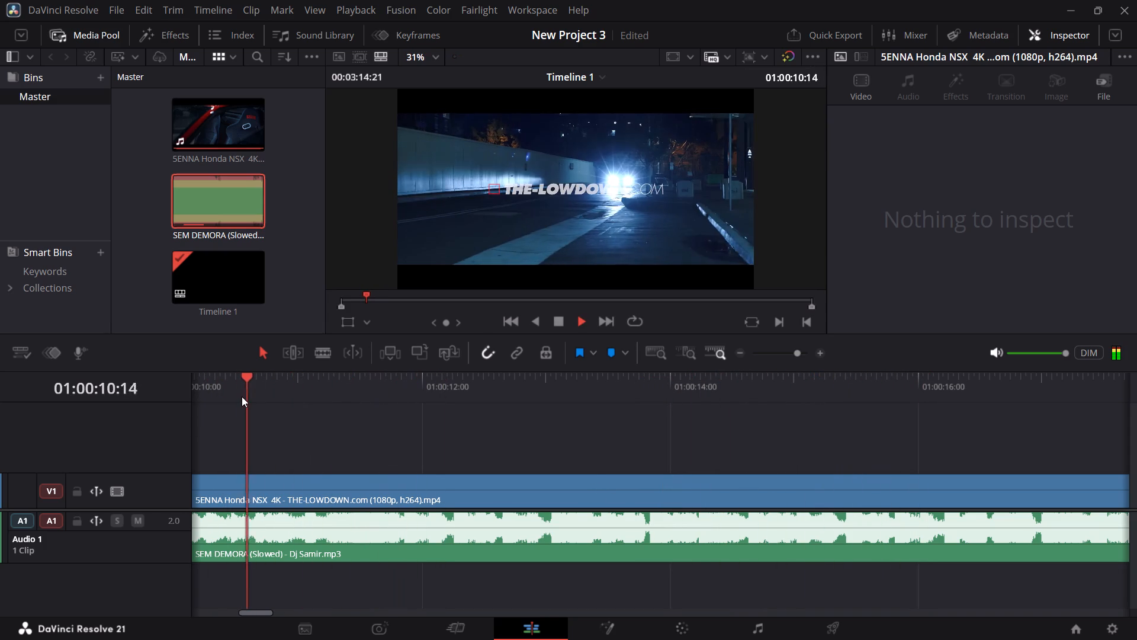
pyautogui.press('space')
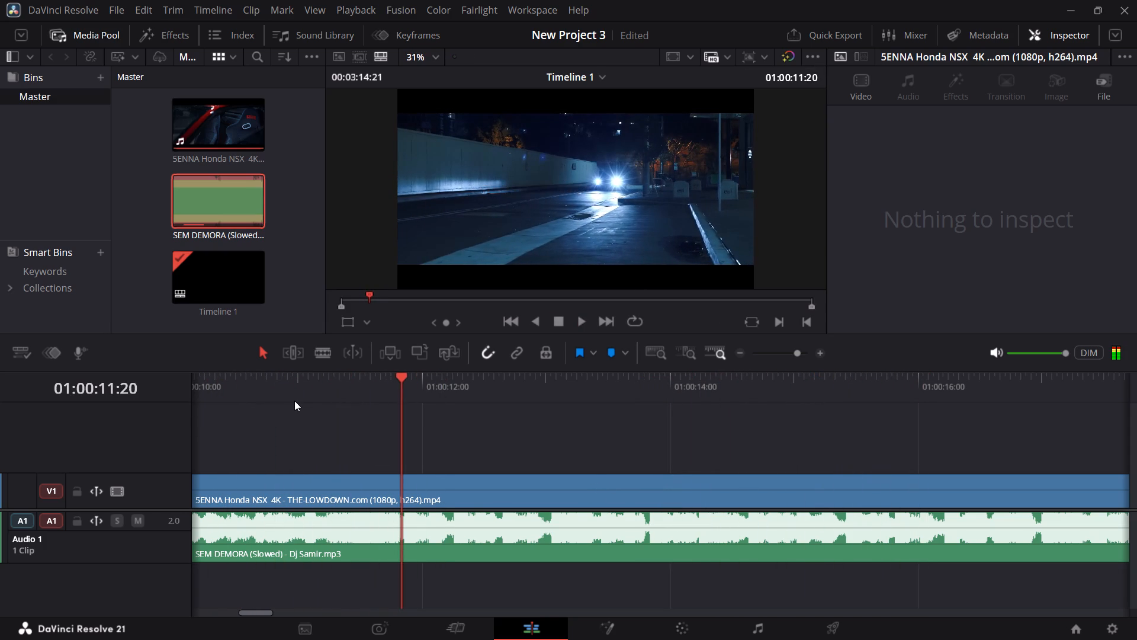
pyautogui.press('space')
pyautogui.press('space')
# Add markers to the SEM DEMORA clip on the waveform peaks at 01:00:12:06, 01:00:13:01 and 01:00:13:20.
pyautogui.click(455, 377)
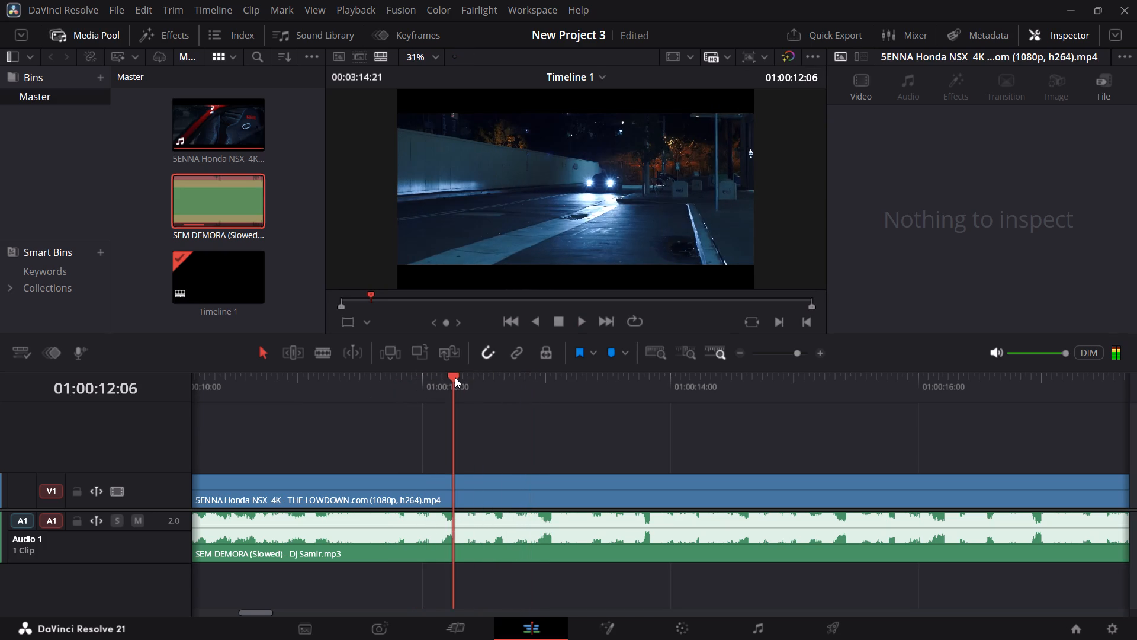
pyautogui.click(480, 556)
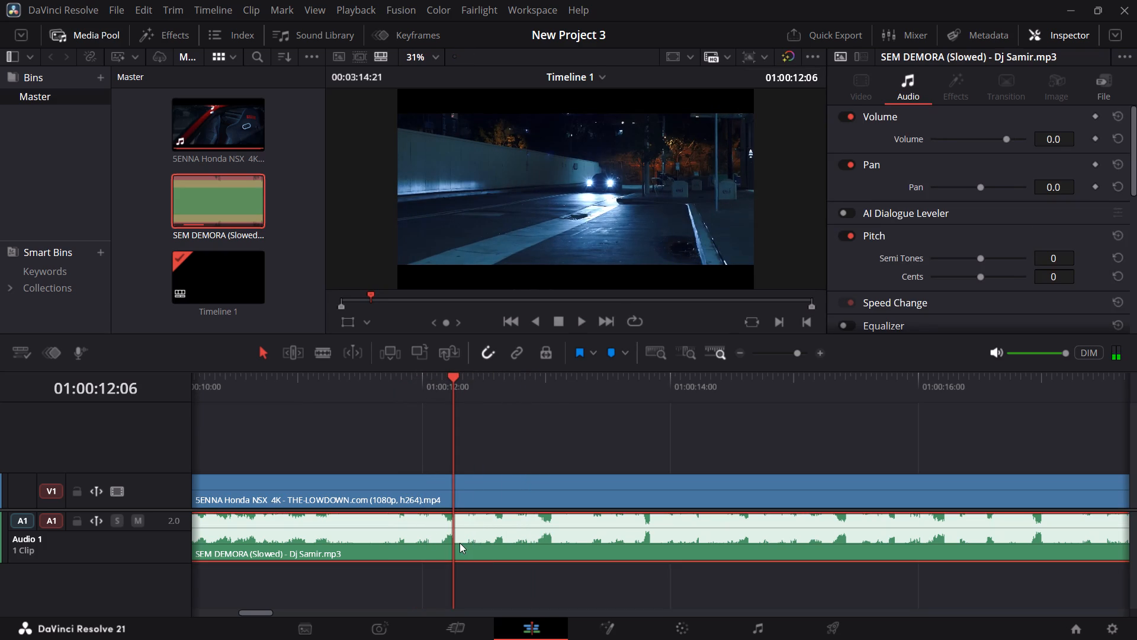
pyautogui.press('m')
pyautogui.click(557, 379)
pyautogui.click(548, 379)
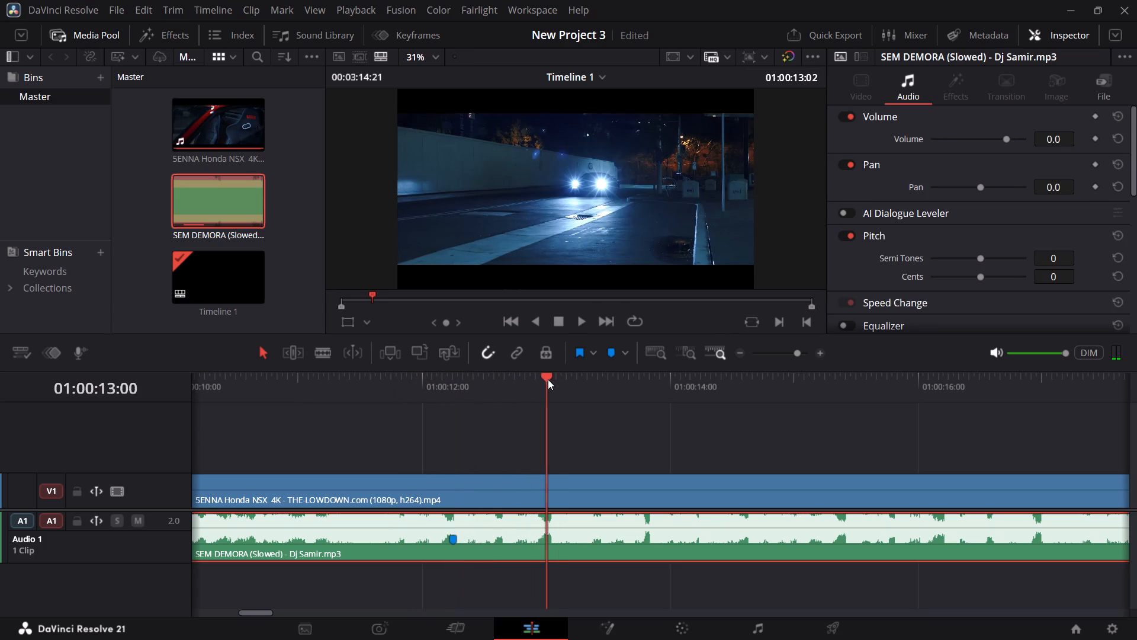
pyautogui.click(554, 380)
pyautogui.press('m')
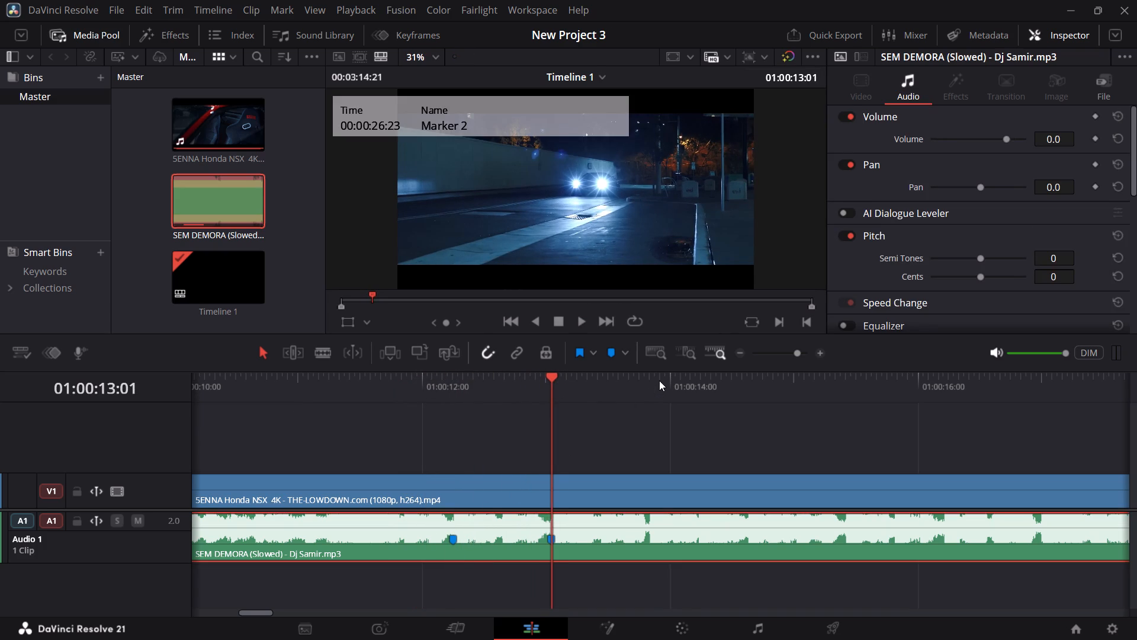
pyautogui.click(660, 380)
pyautogui.click(654, 380)
pyautogui.click(650, 384)
pyautogui.press('m')
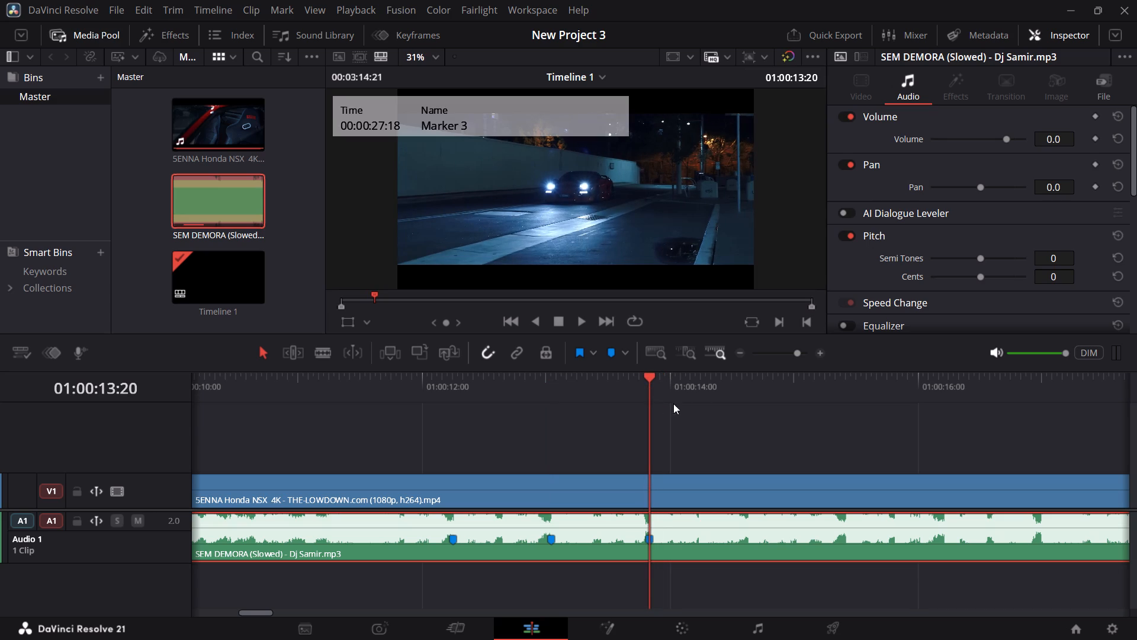
# Play on to the following beats and add markers to the music clip at 01:00:14:15 and 01:00:15:10.
pyautogui.press('space')
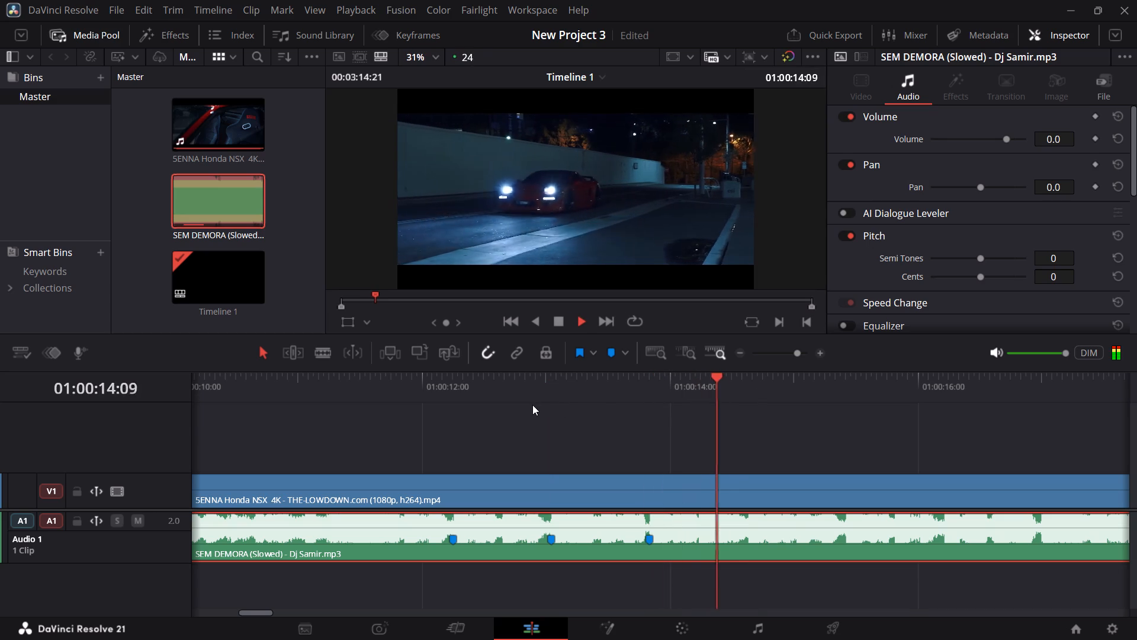
pyautogui.press('space')
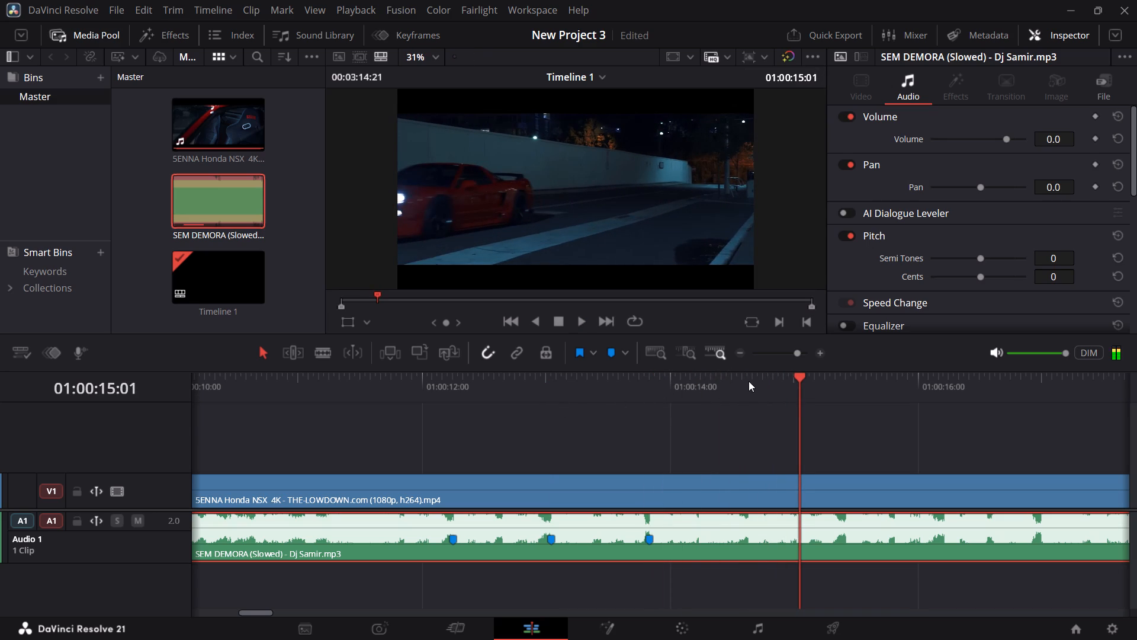
pyautogui.click(742, 378)
pyautogui.click(751, 380)
pyautogui.click(746, 381)
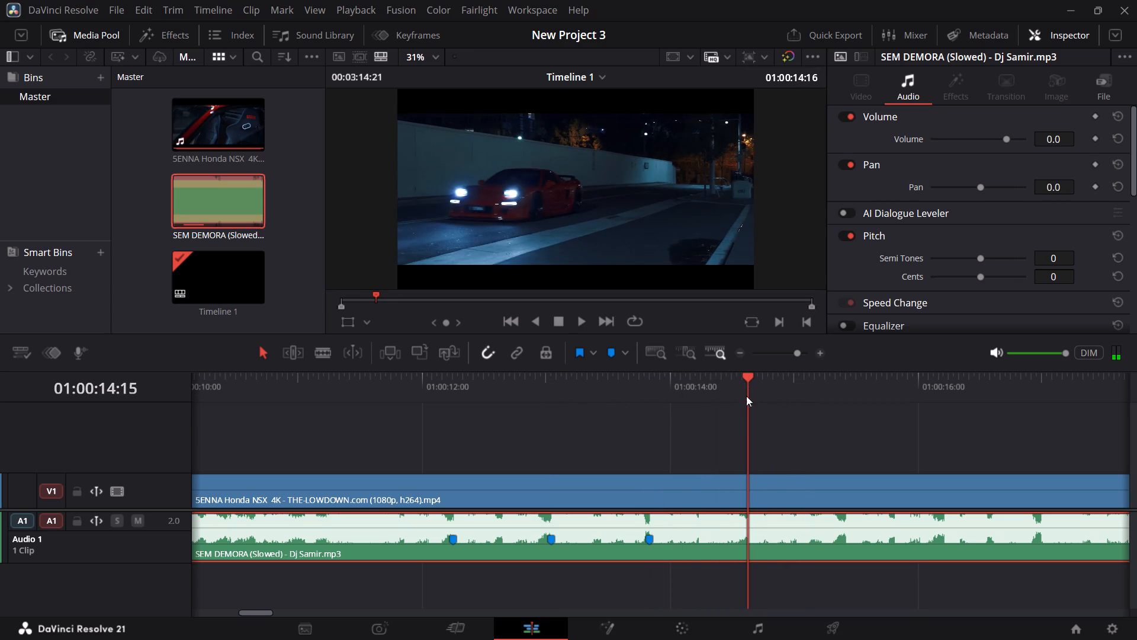
pyautogui.press('m')
pyautogui.press('space')
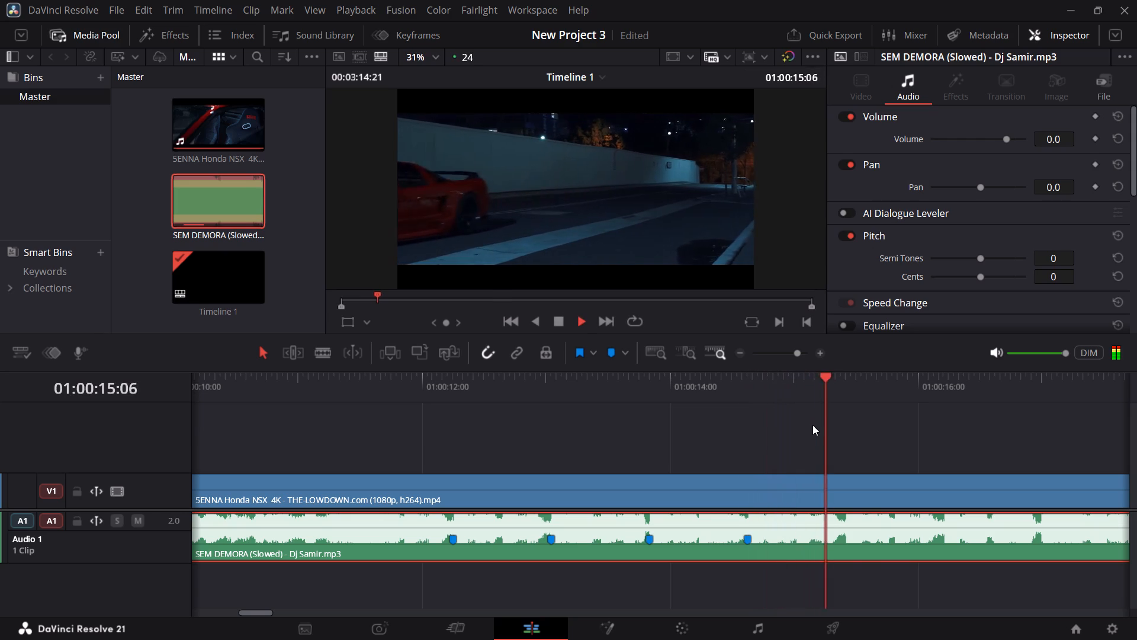
pyautogui.press('space')
pyautogui.click(847, 385)
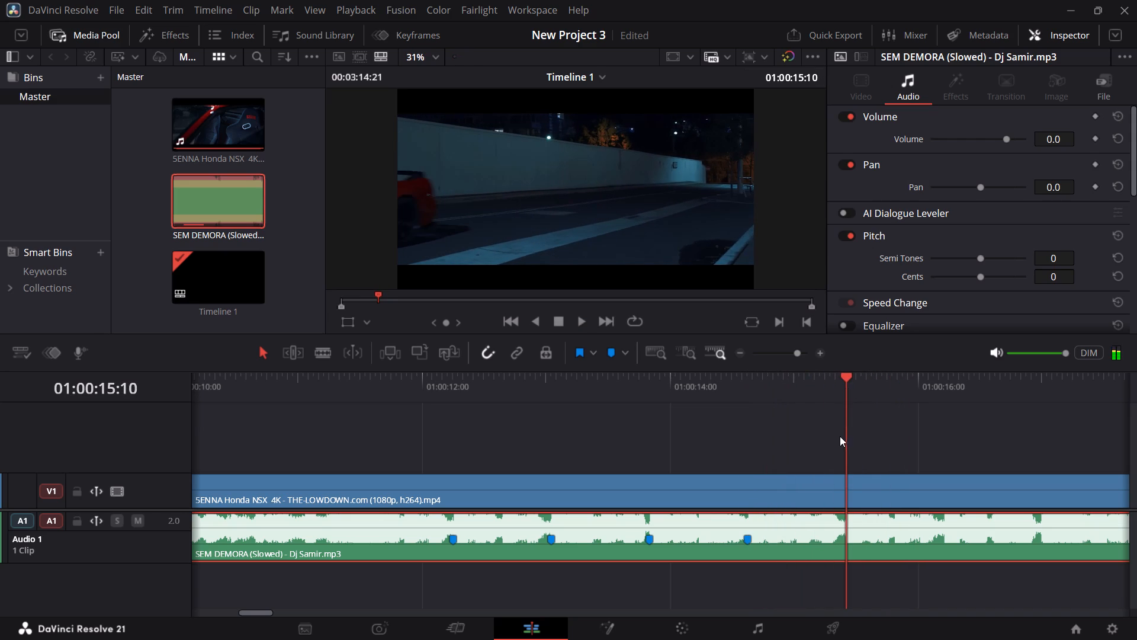
pyautogui.press('m')
# Play on to the next beats and add markers to the SEM DEMORA clip at 01:00:16:05 and 01:00:17:00.
pyautogui.press('space')
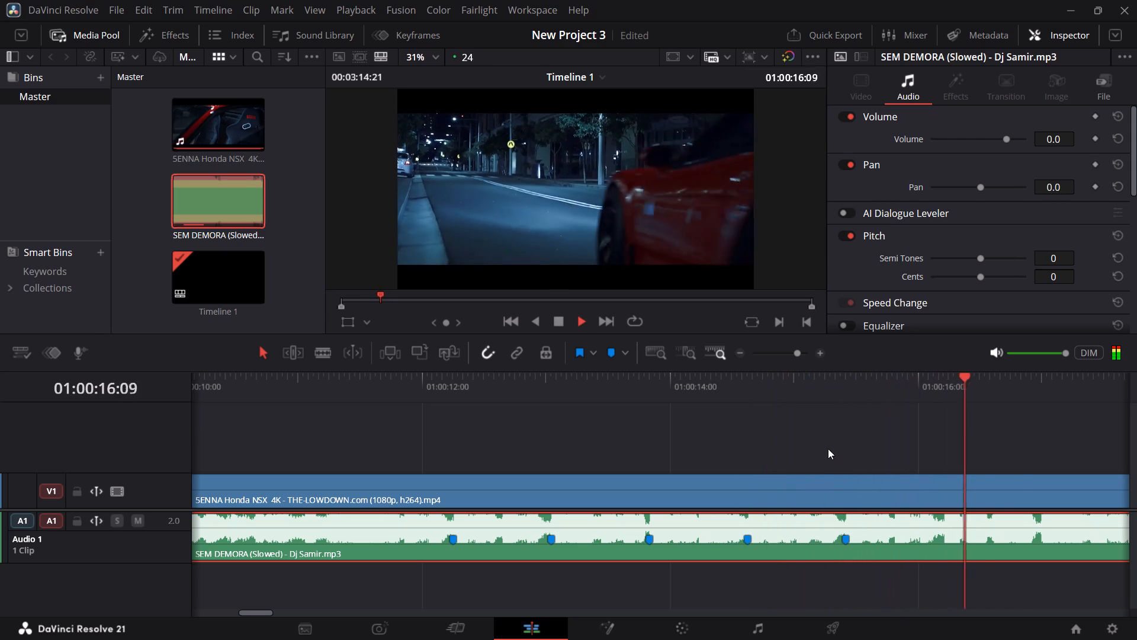
pyautogui.press('space')
pyautogui.click(940, 378)
pyautogui.click(945, 383)
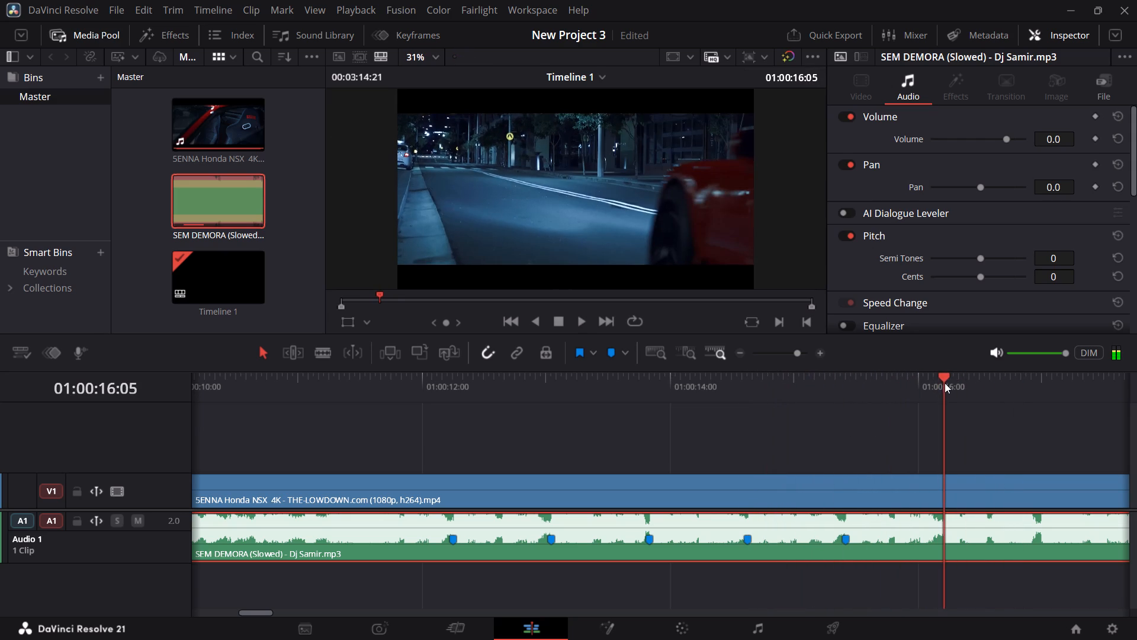
pyautogui.press('m')
pyautogui.press('space')
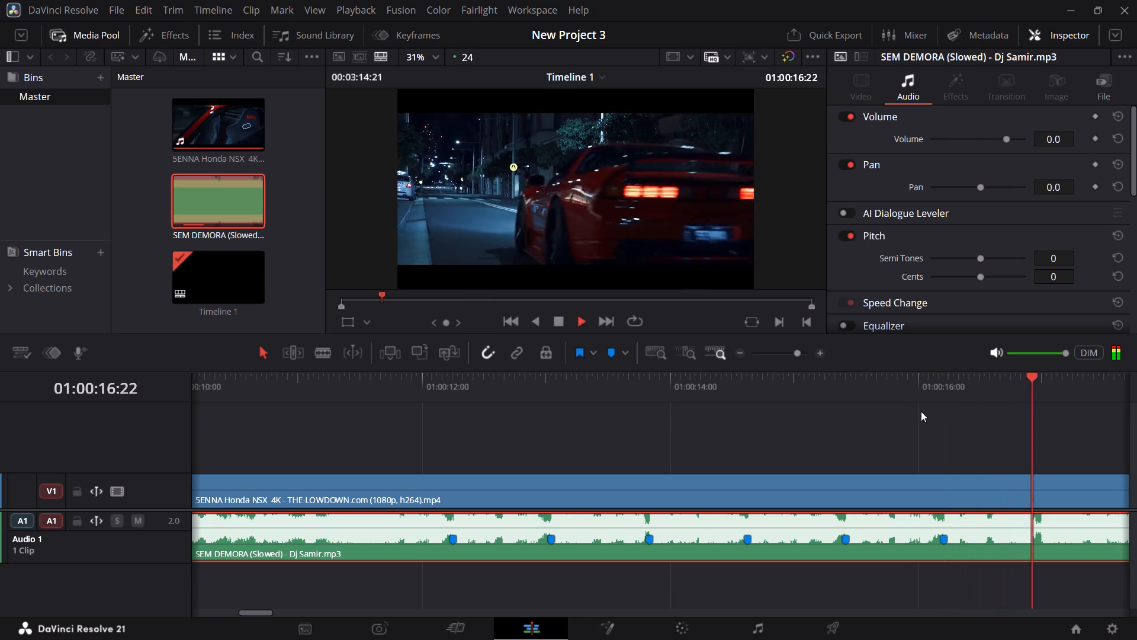
pyautogui.press('space')
pyautogui.click(1033, 380)
pyautogui.click(1038, 382)
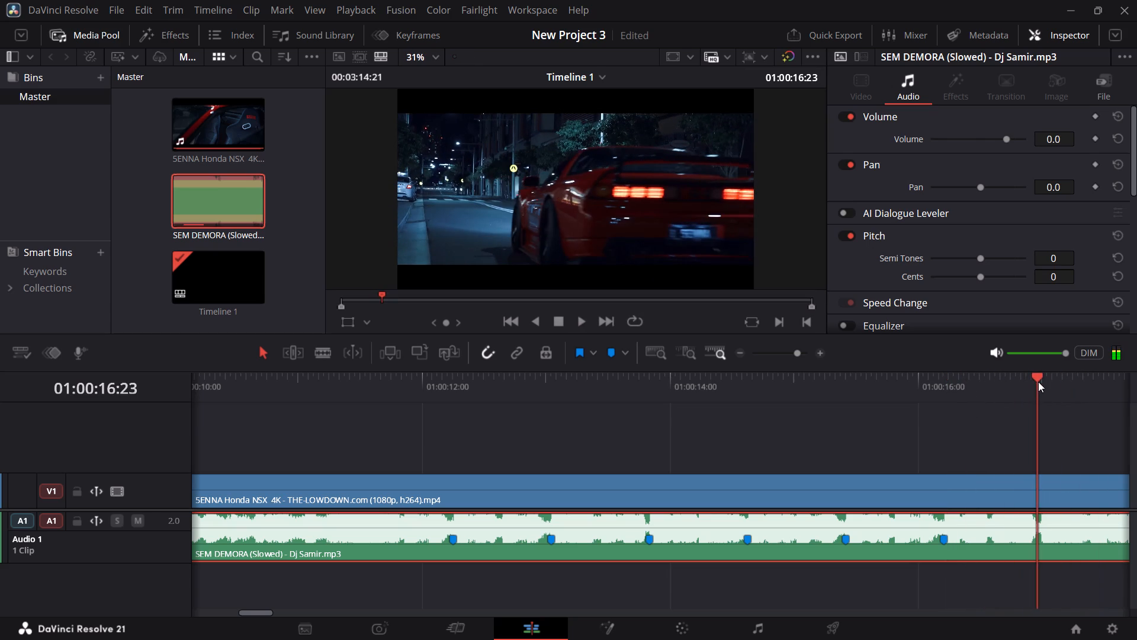
pyautogui.click(1039, 382)
pyautogui.click(1045, 383)
pyautogui.press('m')
# Replay the music following the 01:00:17:00 marker to find the next beat and add a marker to the clip at 01:00:17:13.
pyautogui.press('space')
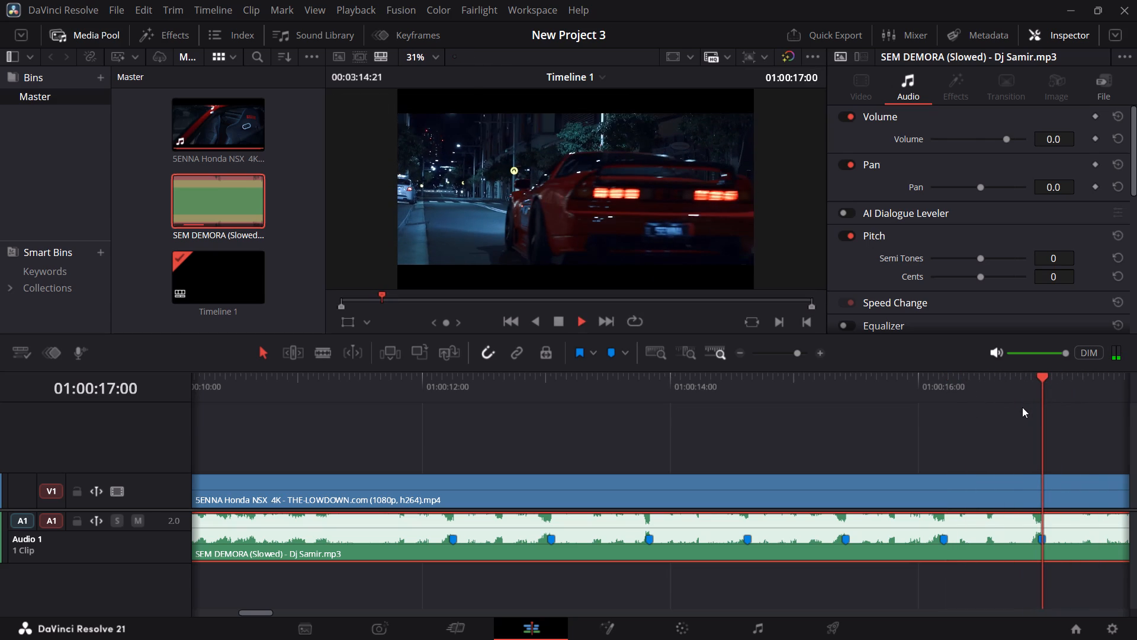
pyautogui.press('space')
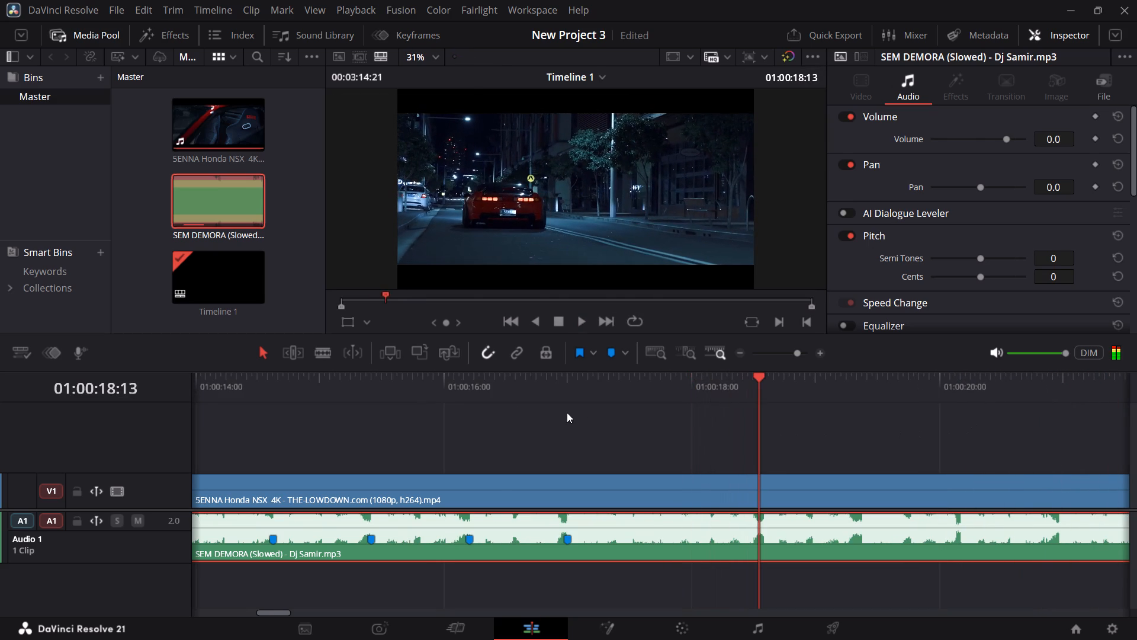
pyautogui.click(494, 382)
pyautogui.press('space')
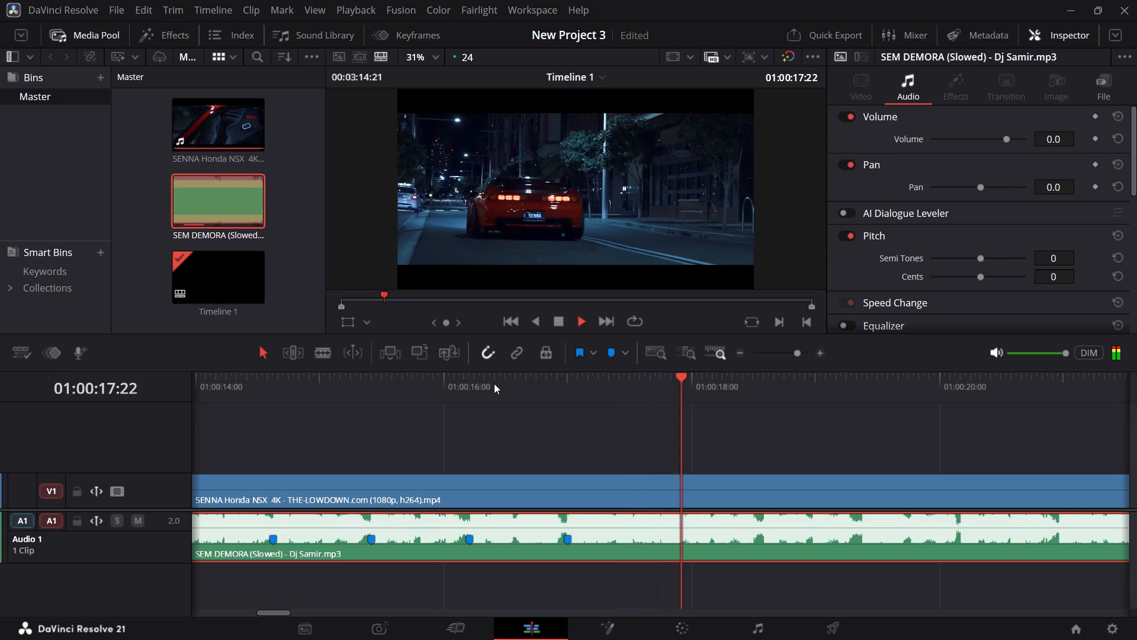
pyautogui.press('space')
pyautogui.click(611, 387)
pyautogui.press('space')
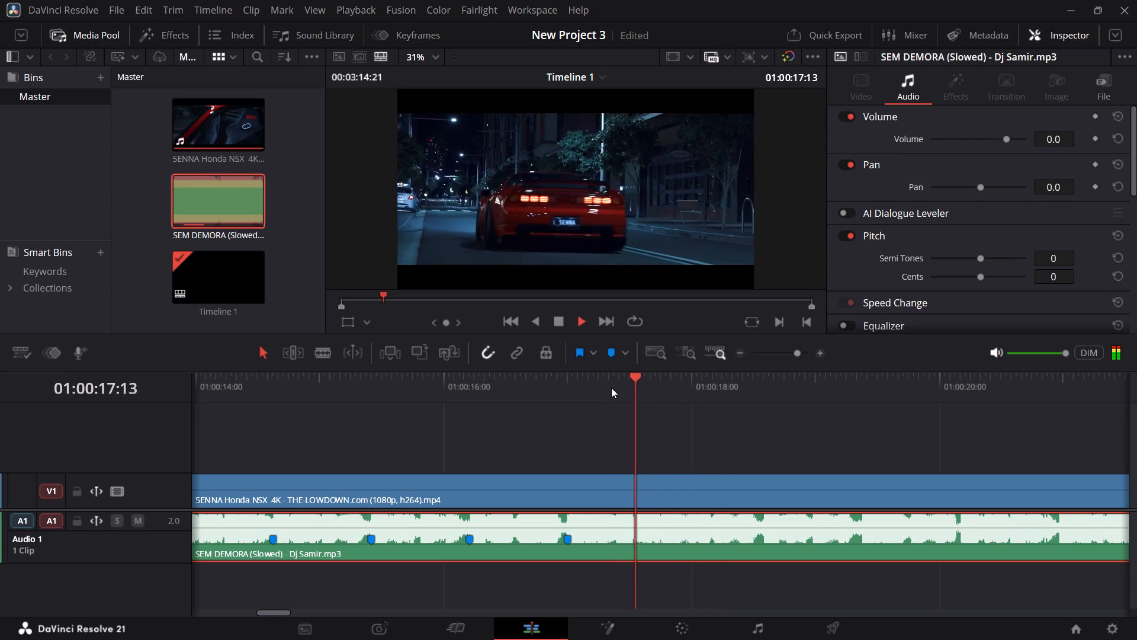
pyautogui.press('space')
pyautogui.click(645, 399)
pyautogui.click(633, 397)
pyautogui.click(626, 397)
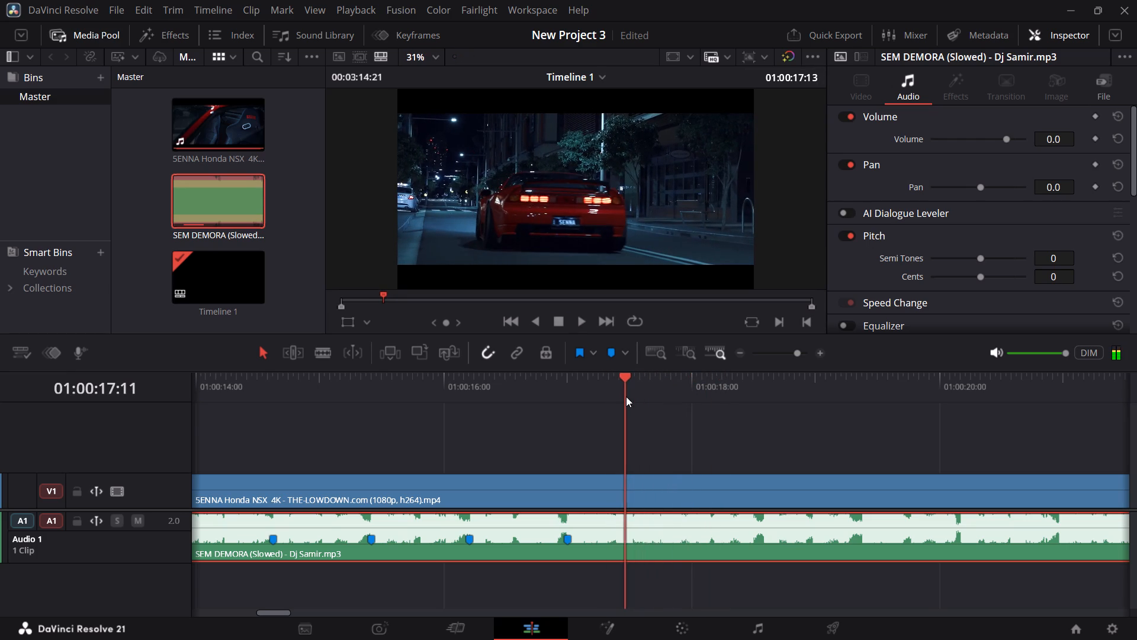
pyautogui.press('space')
pyautogui.press('space')
pyautogui.click(593, 386)
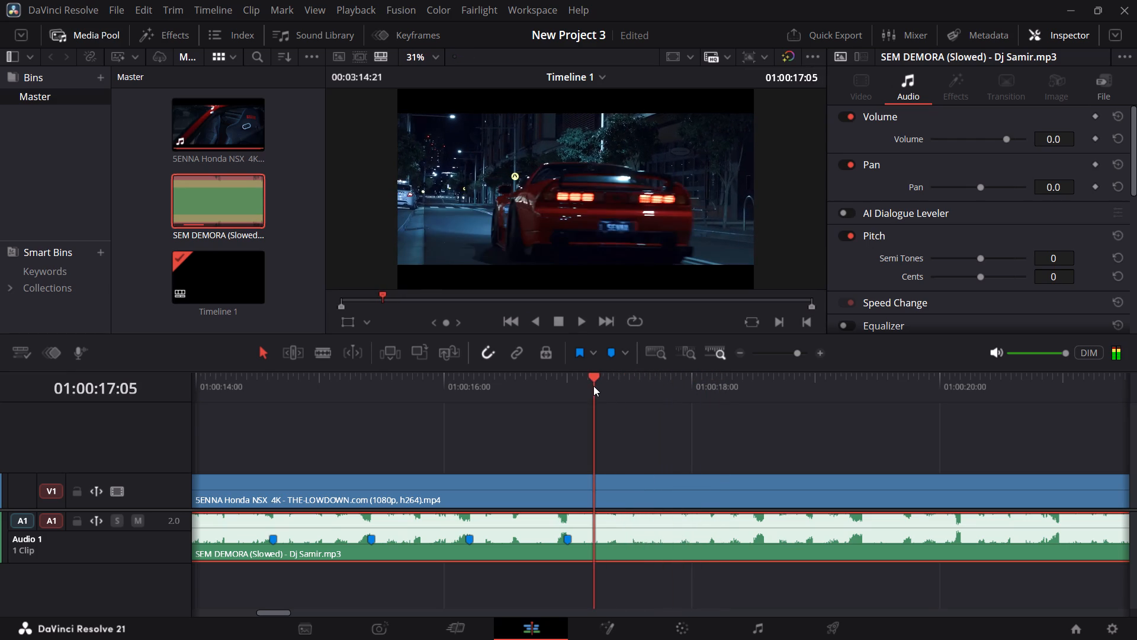
pyautogui.press('space')
pyautogui.press('space')
pyautogui.click(621, 380)
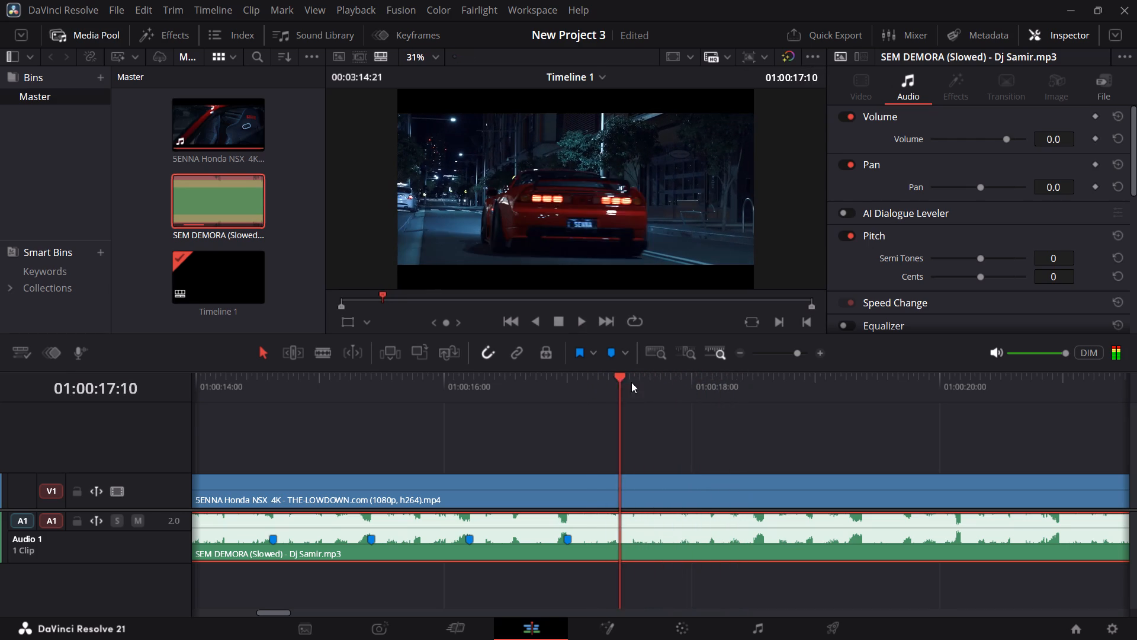
pyautogui.click(632, 382)
pyautogui.click(632, 382)
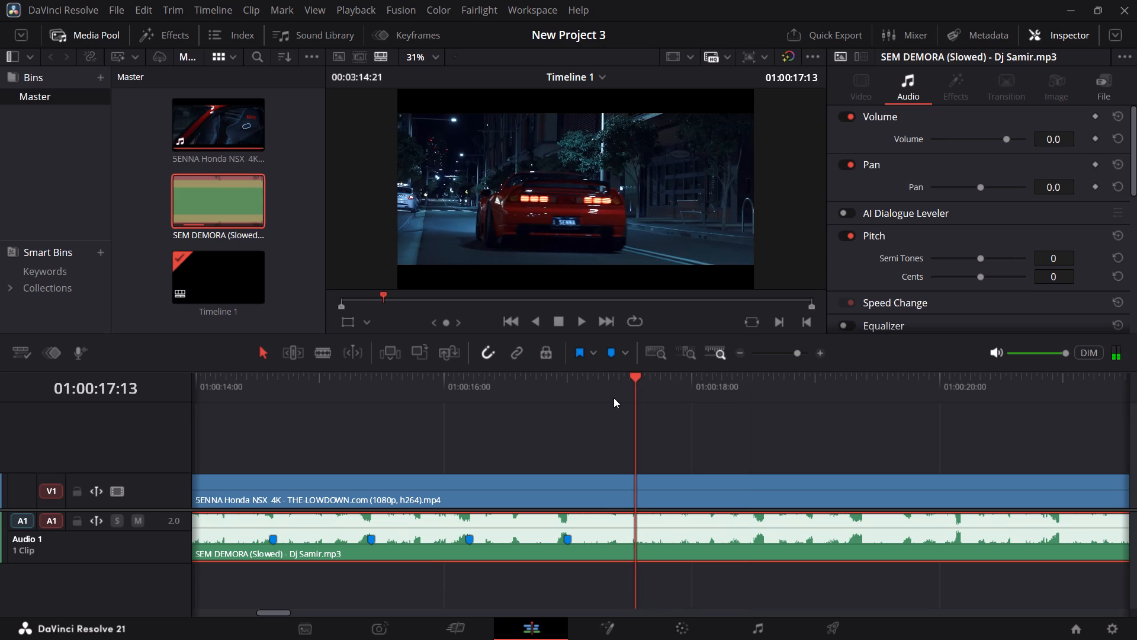
pyautogui.write('m')
# Replay short stretches of the music between about 01:00:17:05 and 01:00:18:13 to locate the beat following the 01:00:17:13 marker.
pyautogui.press('space')
pyautogui.press('space')
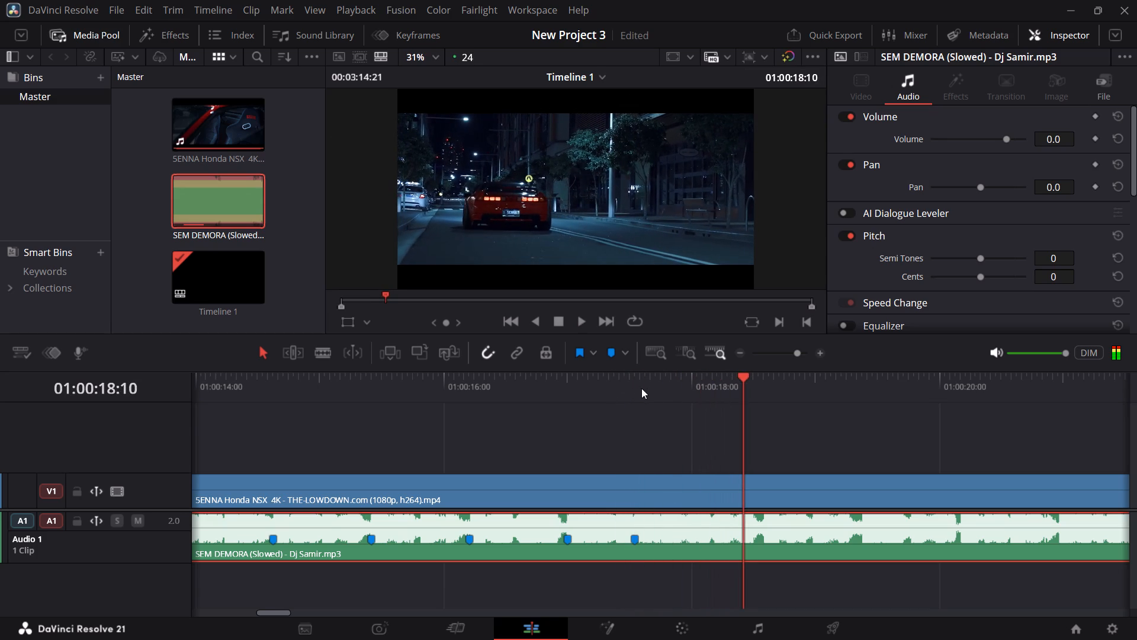
pyautogui.click(659, 386)
pyautogui.press('space')
pyautogui.press('space')
pyautogui.click(675, 380)
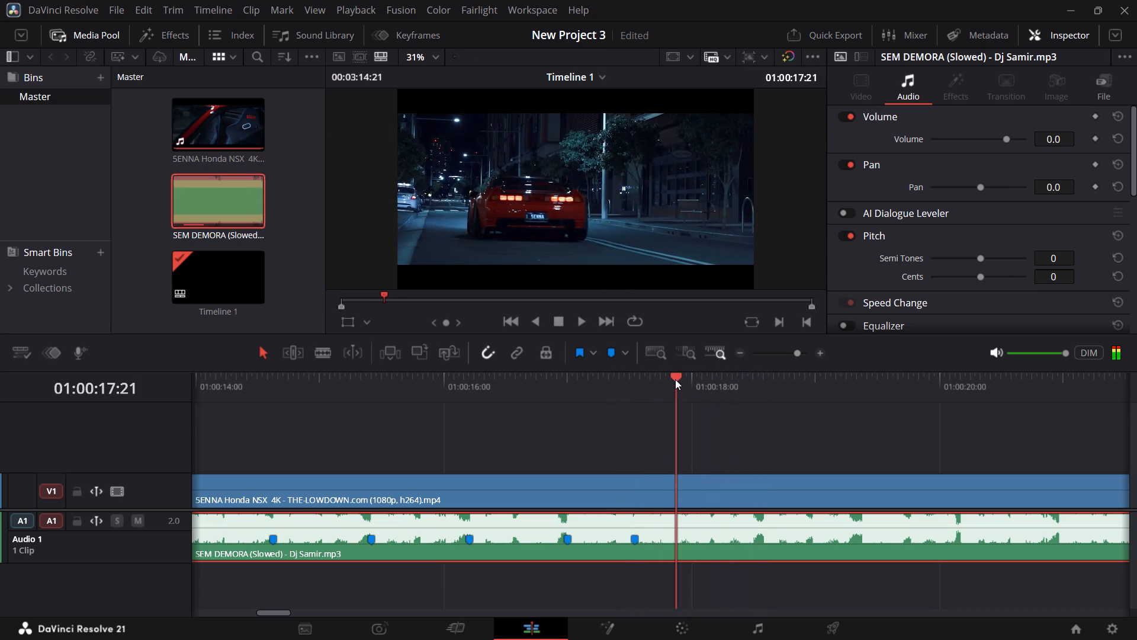
pyautogui.press('space')
pyautogui.press('space')
pyautogui.click(687, 379)
pyautogui.press('space')
pyautogui.press('space')
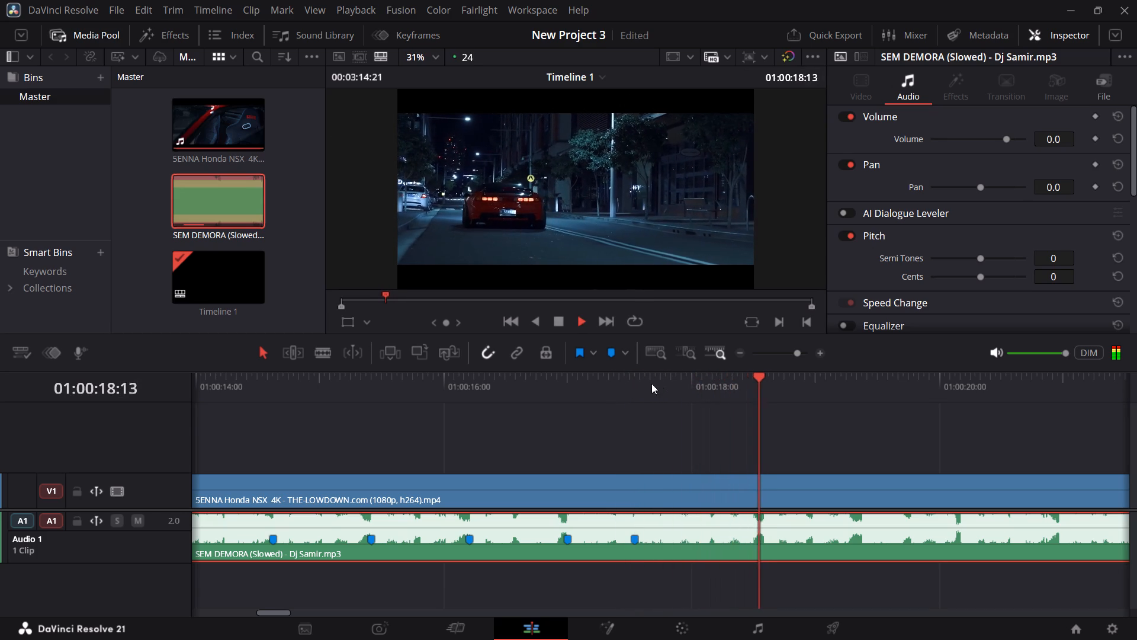
pyautogui.click(592, 382)
pyautogui.press('space')
pyautogui.press('space')
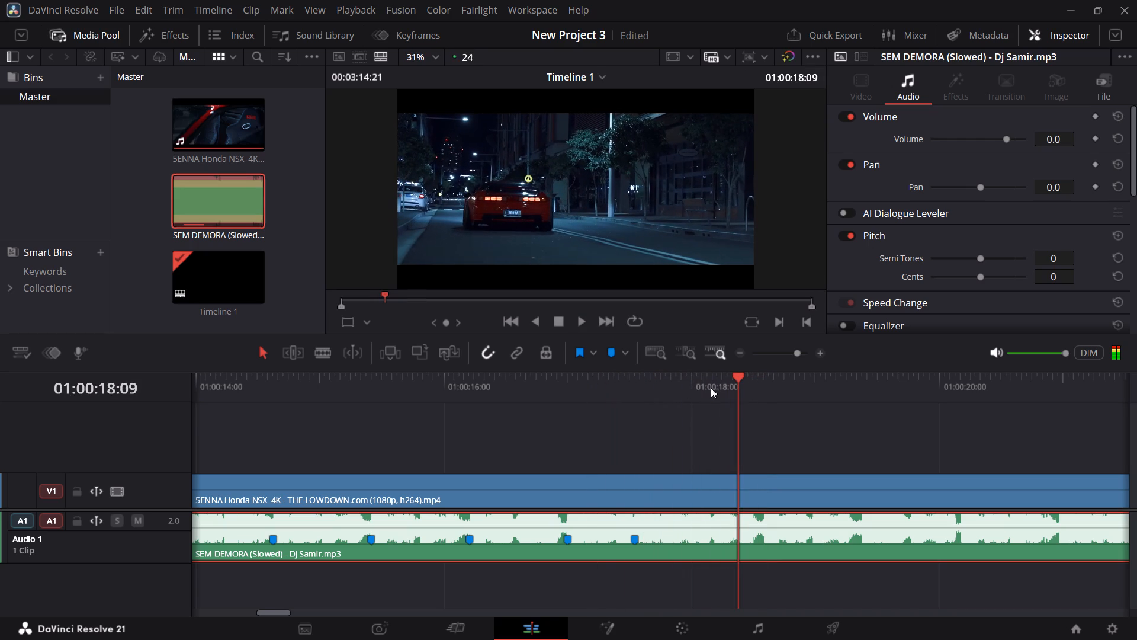
pyautogui.click(660, 382)
pyautogui.press('space')
pyautogui.press('space')
pyautogui.click(658, 382)
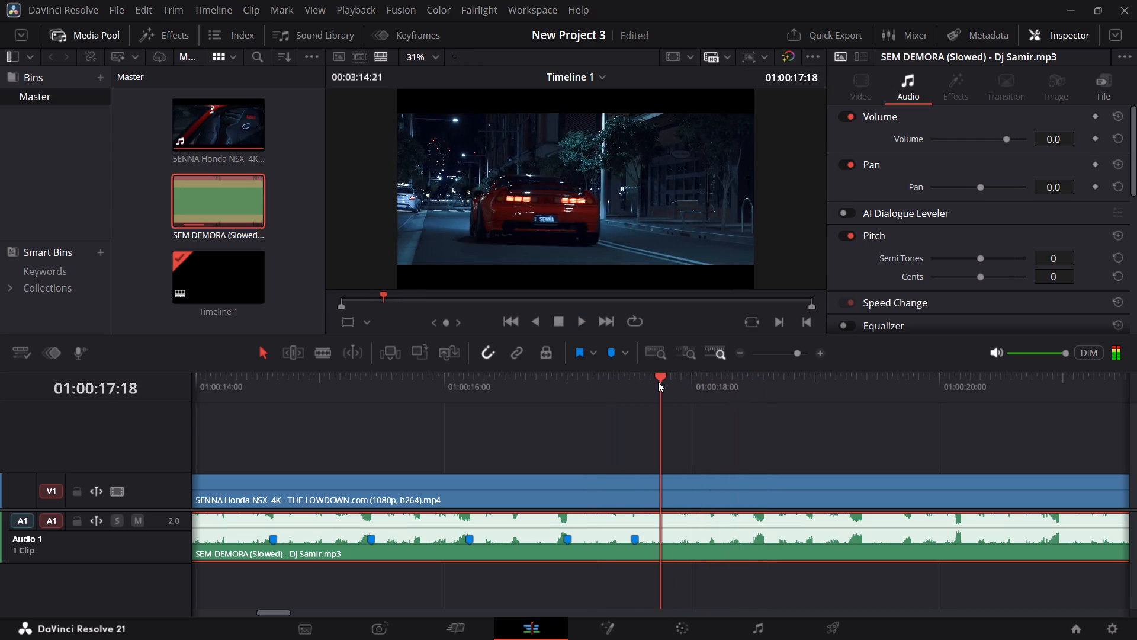
pyautogui.click(641, 381)
pyautogui.press('space')
pyautogui.press('space')
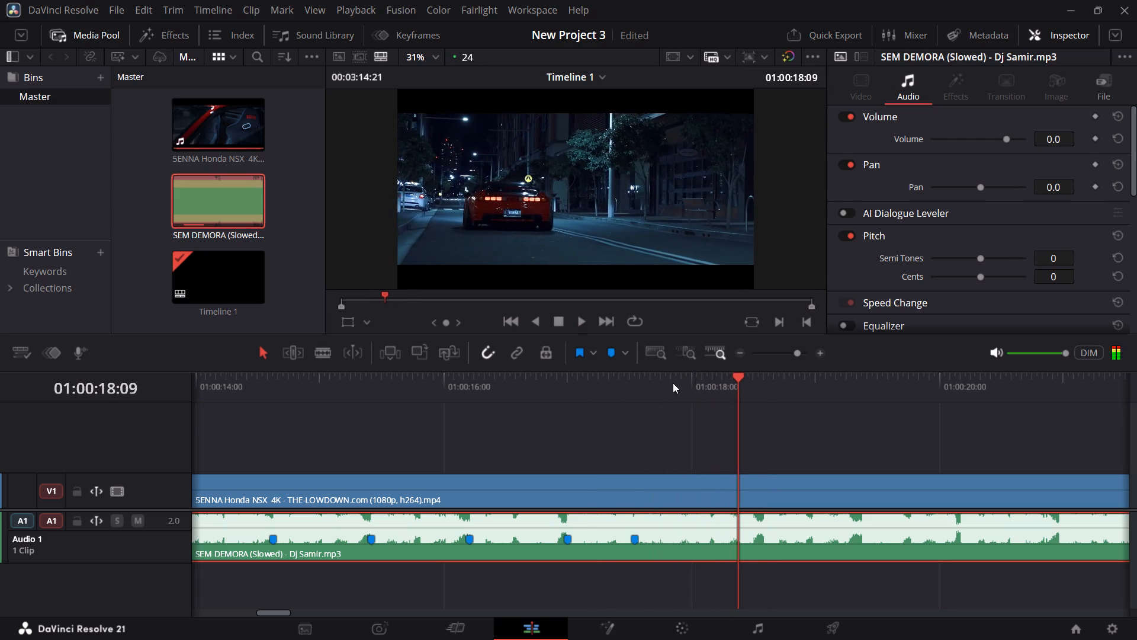
# Play the music through the existing beat markers up to about 01:00:18:18, restarting from several earlier points, to check the rhythm.
pyautogui.click(439, 386)
pyautogui.press('space')
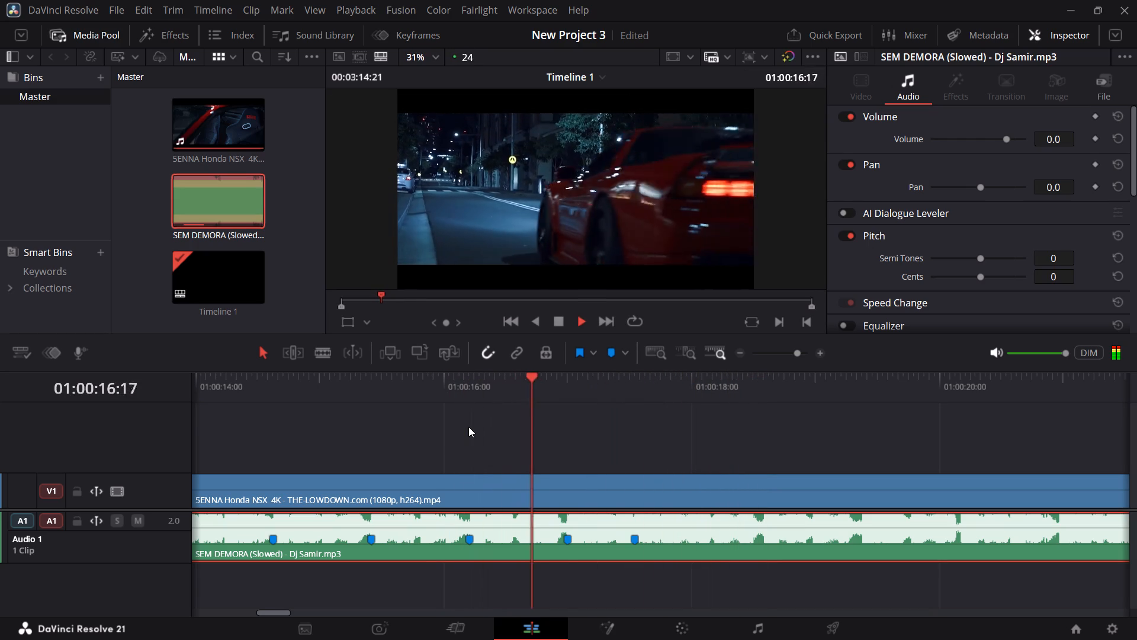
pyautogui.press('space')
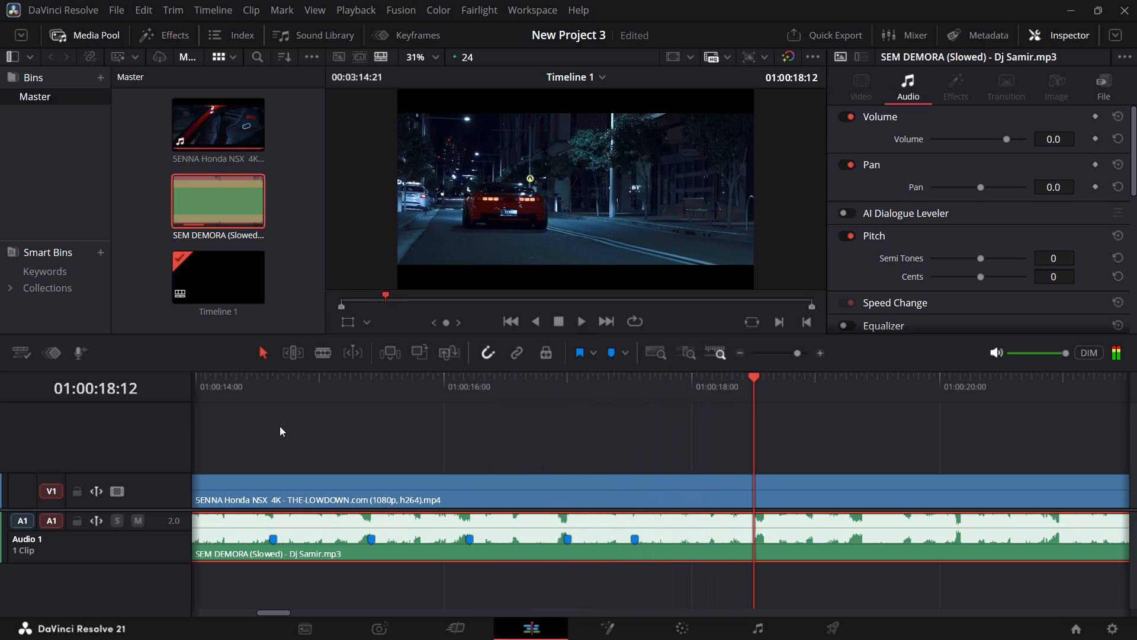
pyautogui.keyDown('ctrl'); pyautogui.scroll(10, 460, 439); pyautogui.keyUp('ctrl')
pyautogui.click(800, 385)
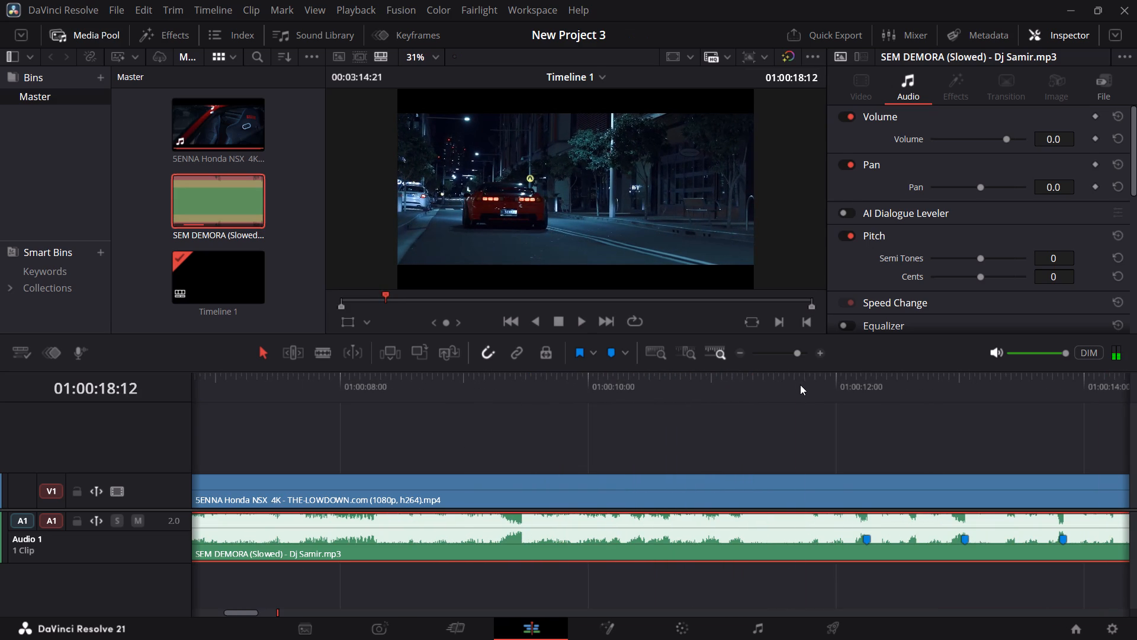
pyautogui.press('space')
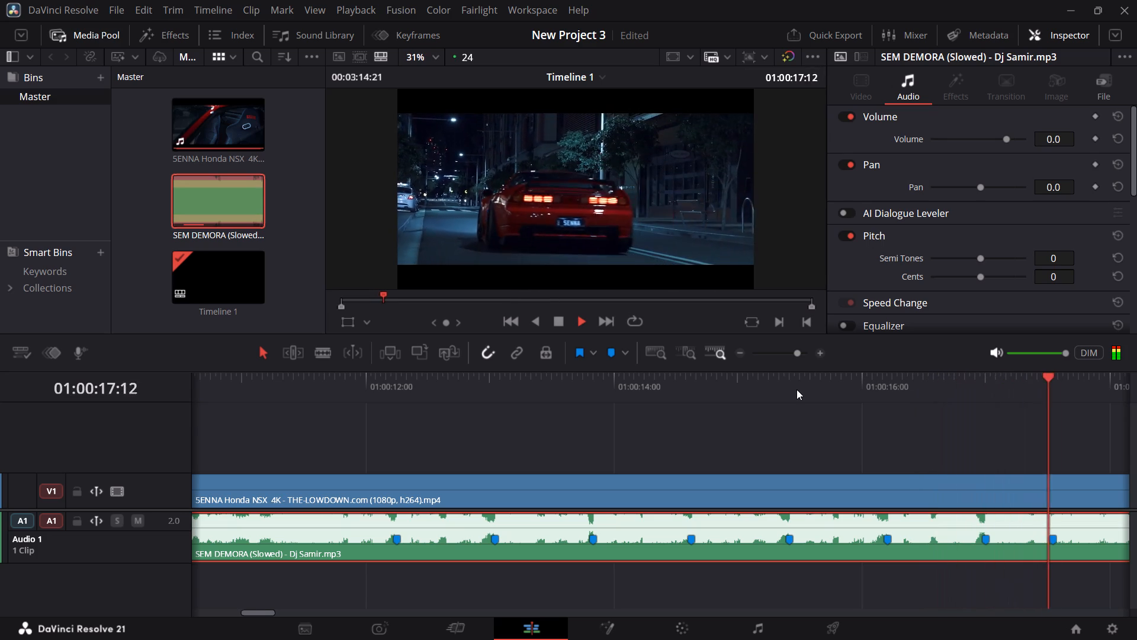
pyautogui.press('space')
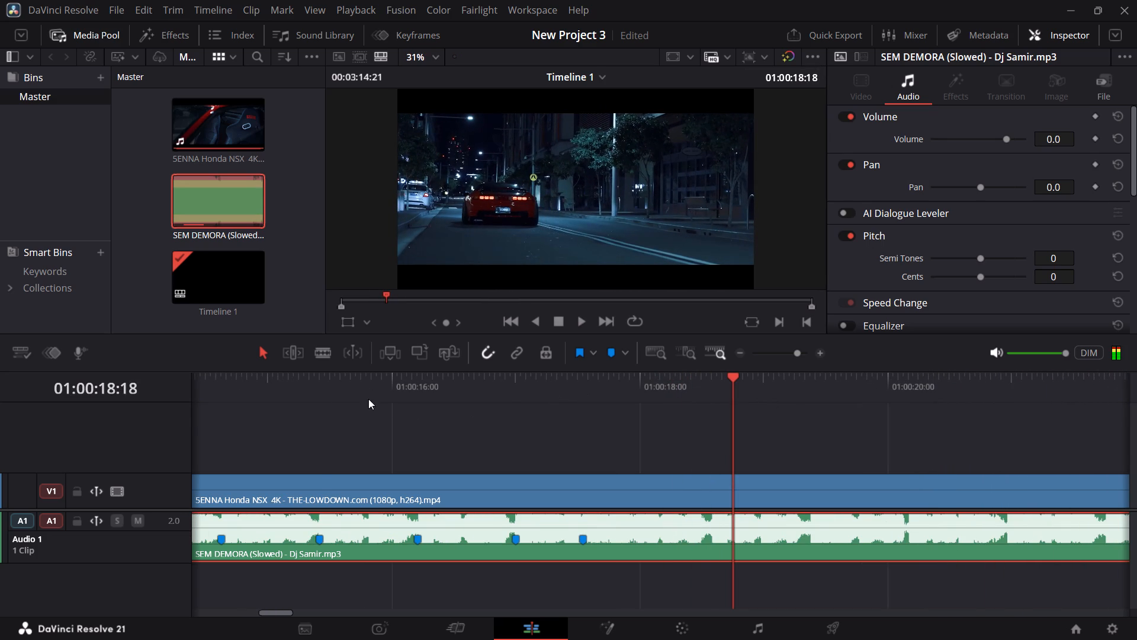
pyautogui.click(324, 391)
pyautogui.press('space')
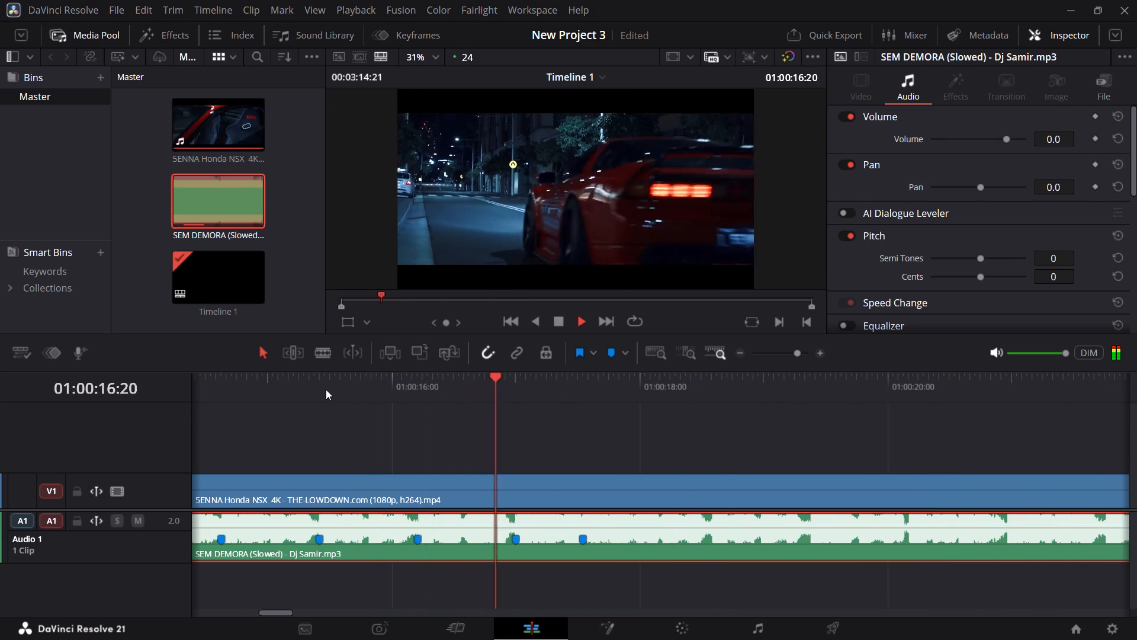
pyautogui.press('space')
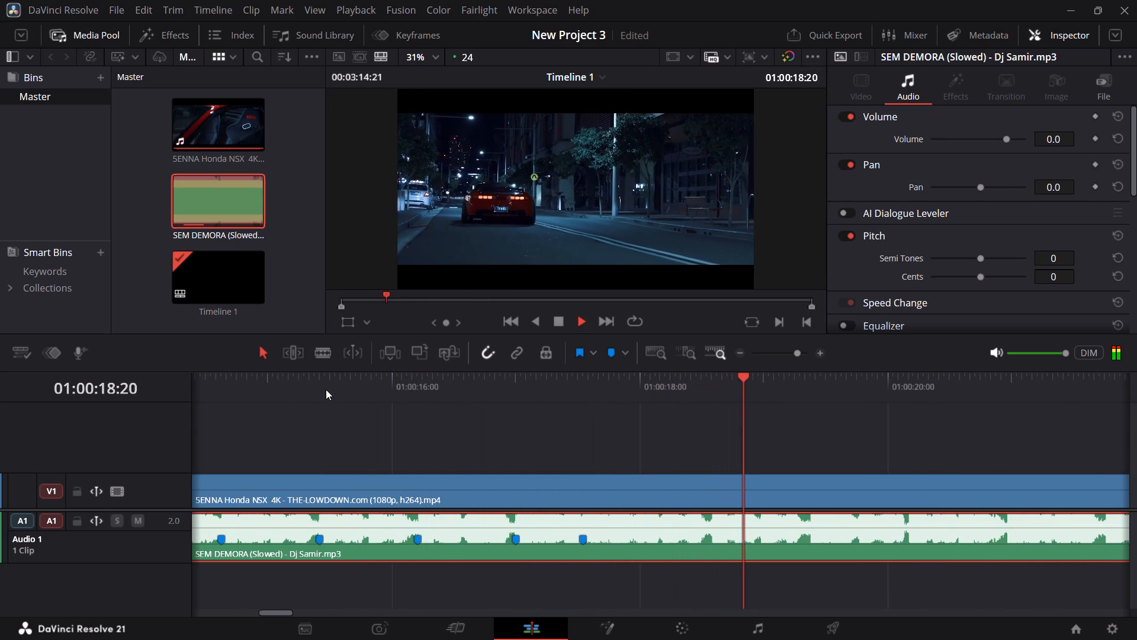
pyautogui.click(262, 379)
pyautogui.press('space')
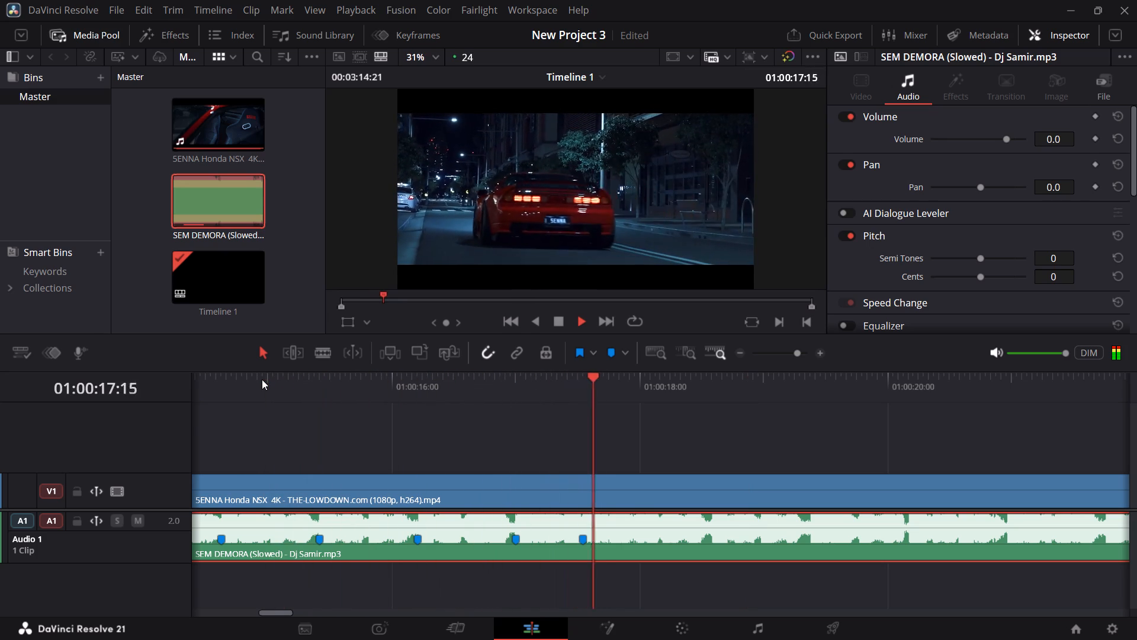
pyautogui.press('space')
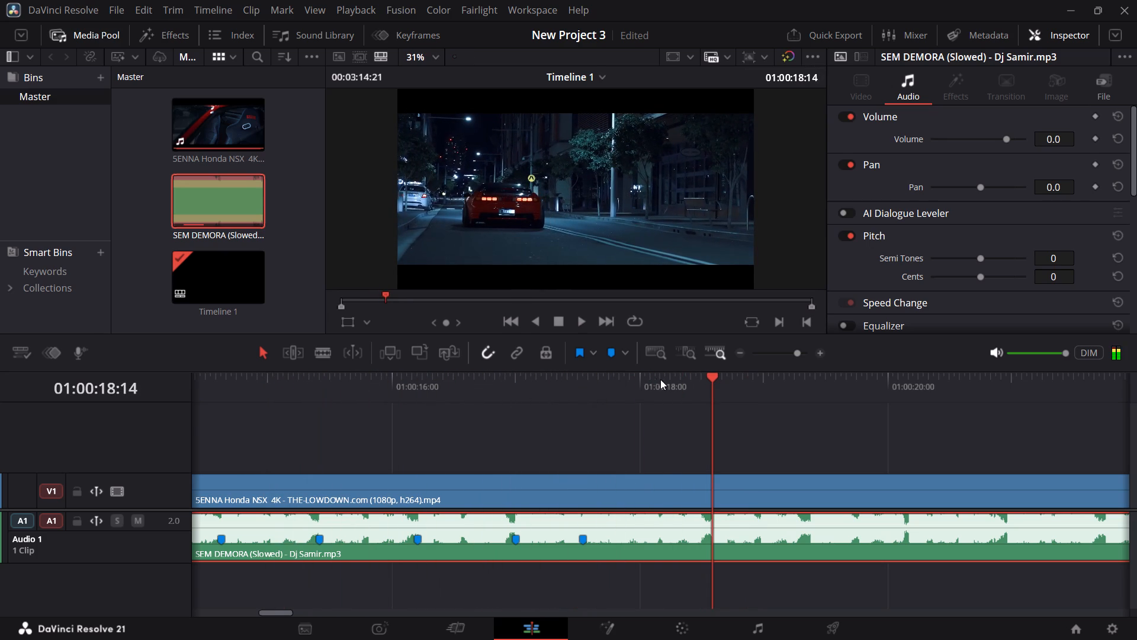
# Replay the music around 01:00:18:00 to pinpoint the quieter beat and add a marker to the music clip at 01:00:17:19.
pyautogui.click(661, 379)
pyautogui.press('space')
pyautogui.press('space')
pyautogui.click(627, 389)
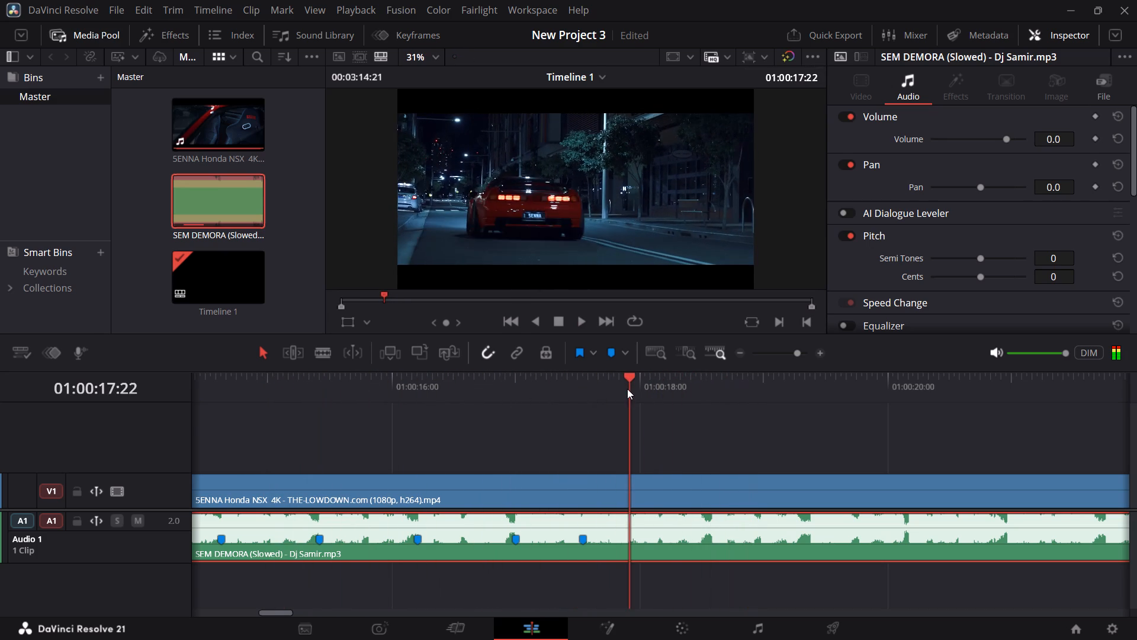
pyautogui.press('space')
pyautogui.press('space')
pyautogui.click(590, 379)
pyautogui.press('space')
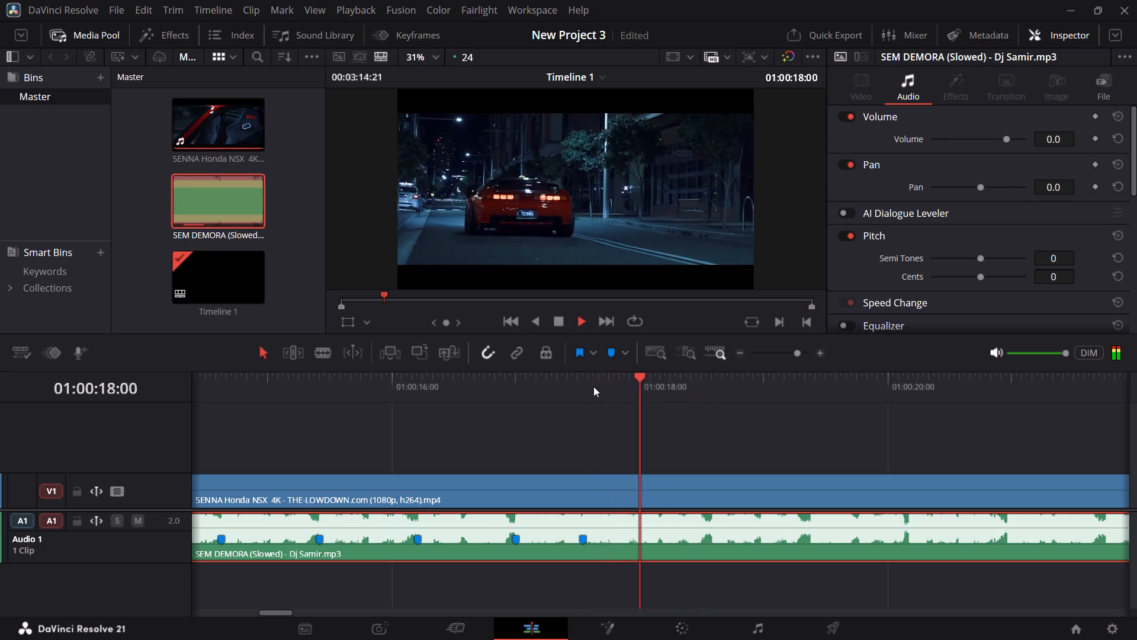
pyautogui.press('space')
pyautogui.click(600, 376)
pyautogui.press('space')
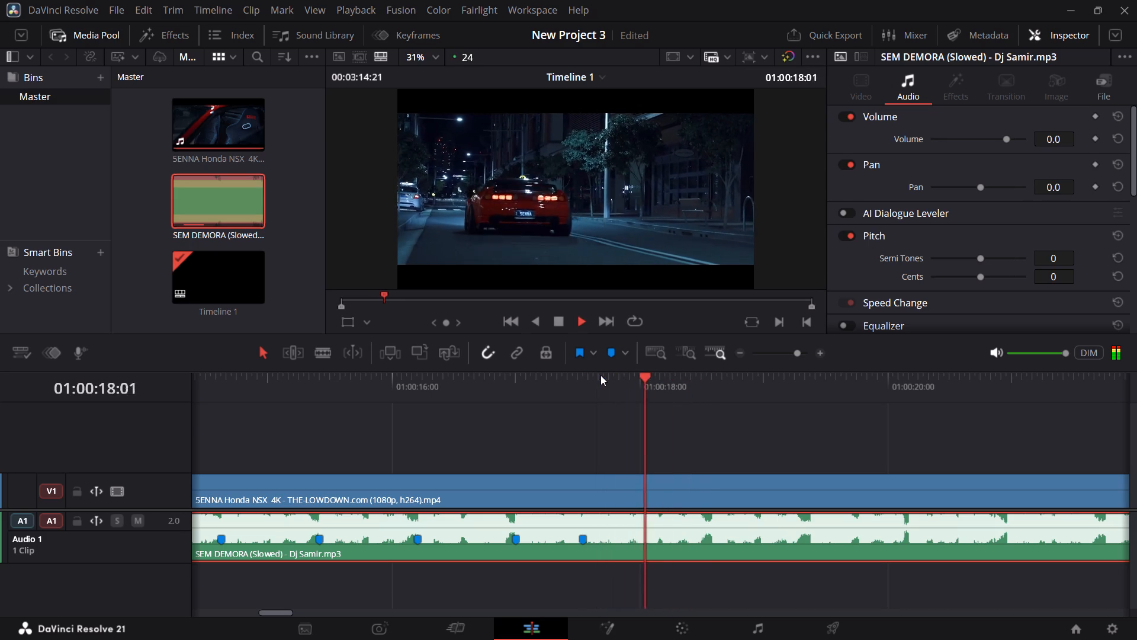
pyautogui.press('space')
pyautogui.click(615, 374)
pyautogui.press('space')
pyautogui.press('space')
pyautogui.click(615, 374)
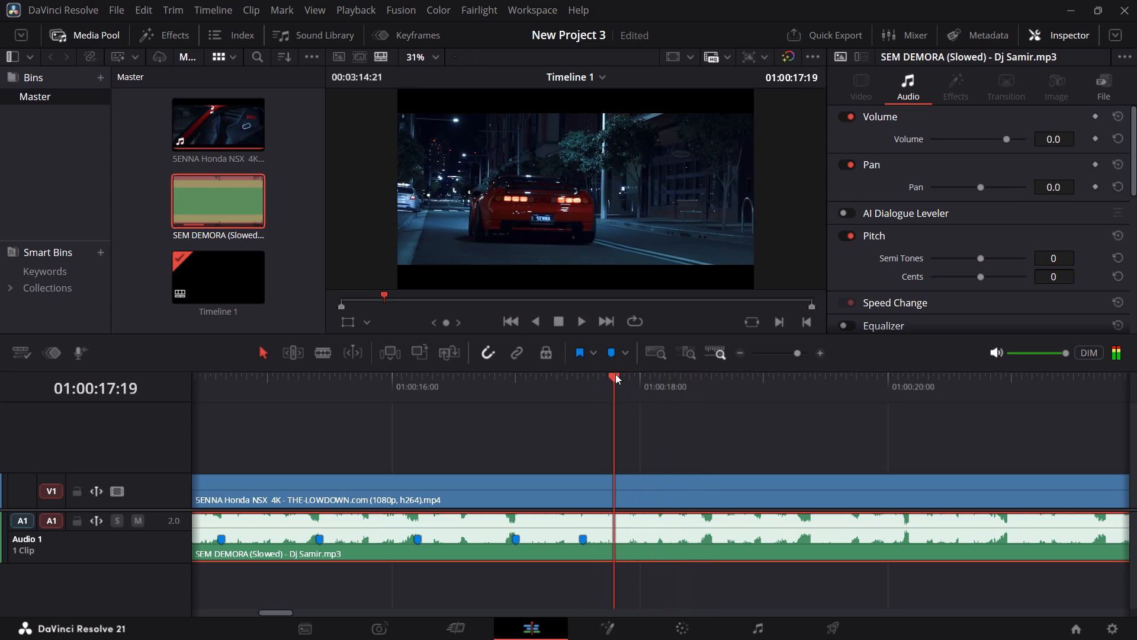
pyautogui.write('m')
# Play on to the next waveform peak and add a marker to the music clip at 01:00:18:14.
pyautogui.press('space')
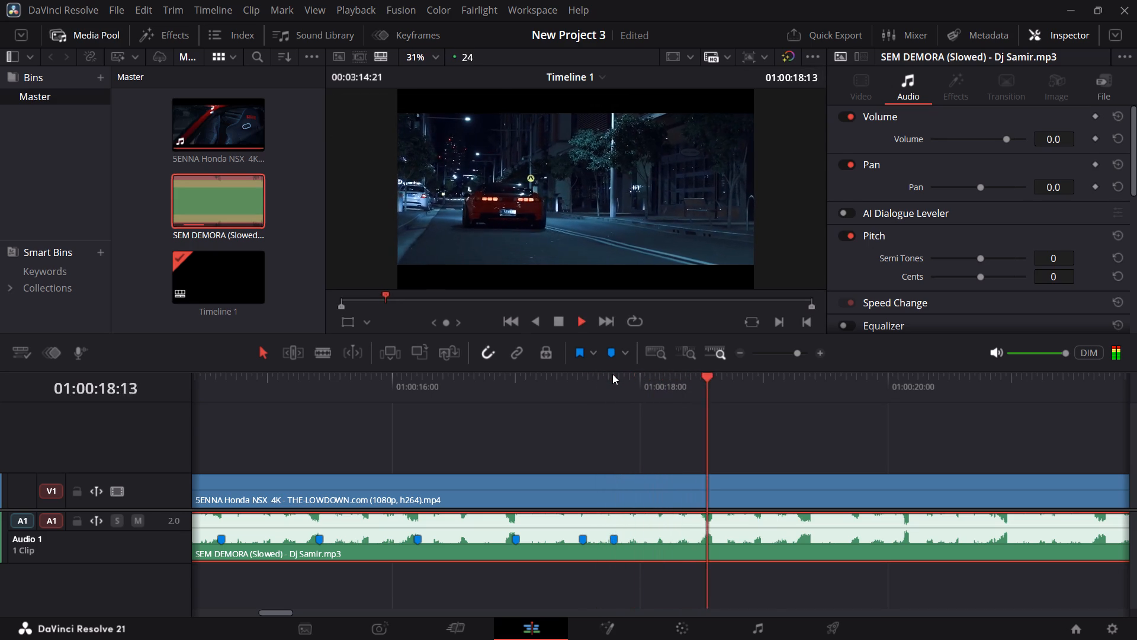
pyautogui.press('space')
pyautogui.click(709, 383)
pyautogui.press('m')
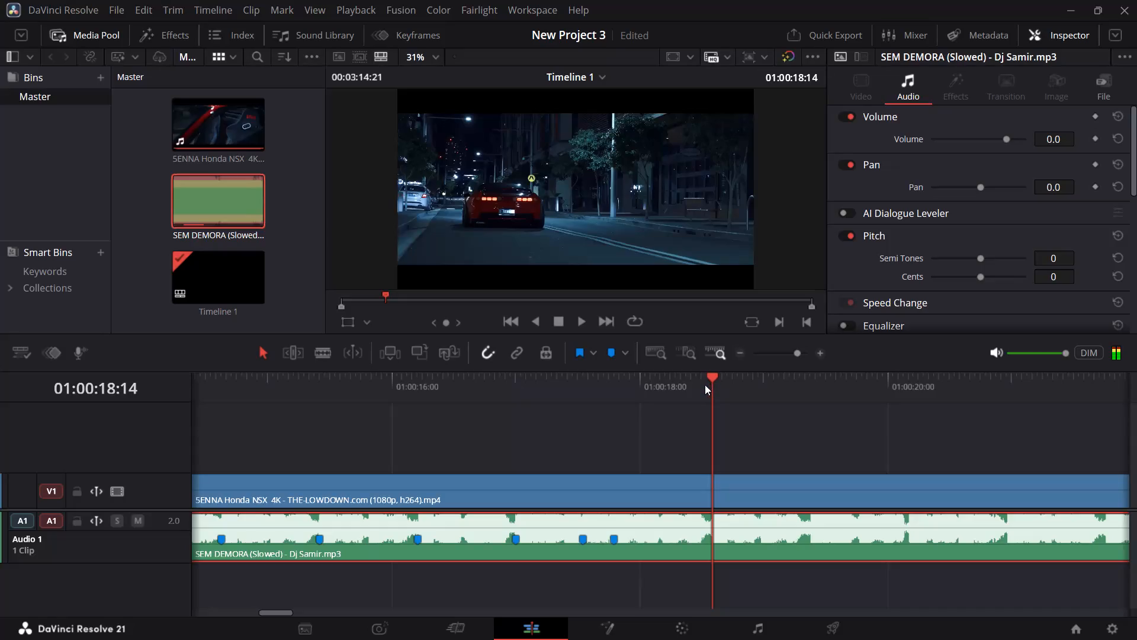
# Play on to the next beat and add a marker to the music clip at 01:00:19:09.
pyautogui.press('space')
pyautogui.press('space')
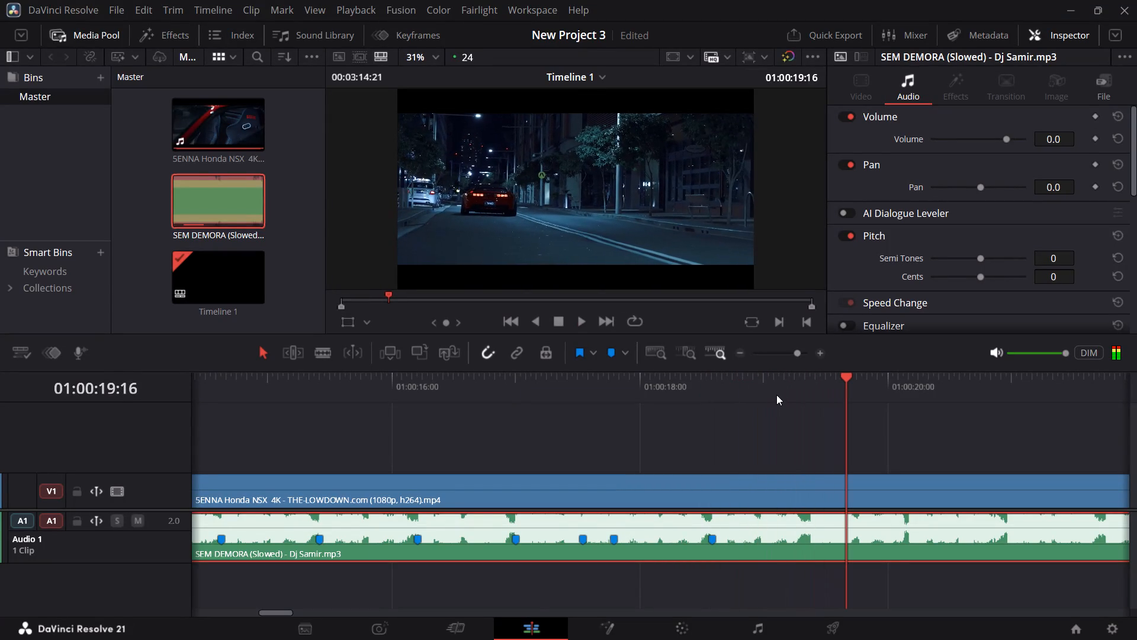
pyautogui.click(798, 382)
pyautogui.click(810, 385)
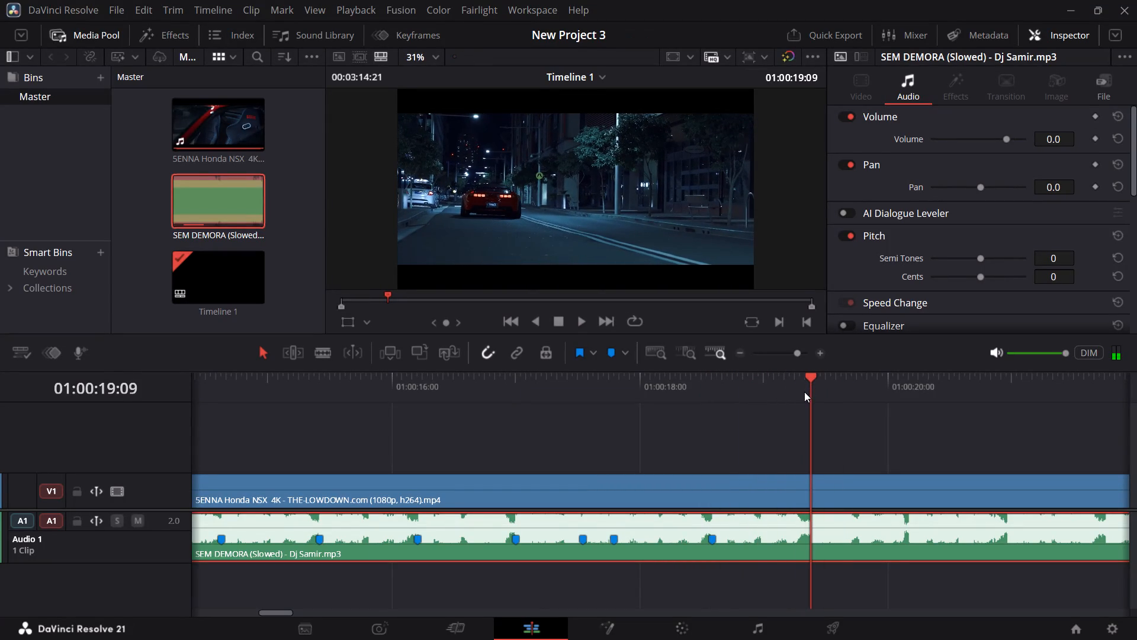
pyautogui.press('m')
# Play past the following beat and add a marker to the music clip on its waveform peak at 01:00:20:04.
pyautogui.press('space')
pyautogui.press('space')
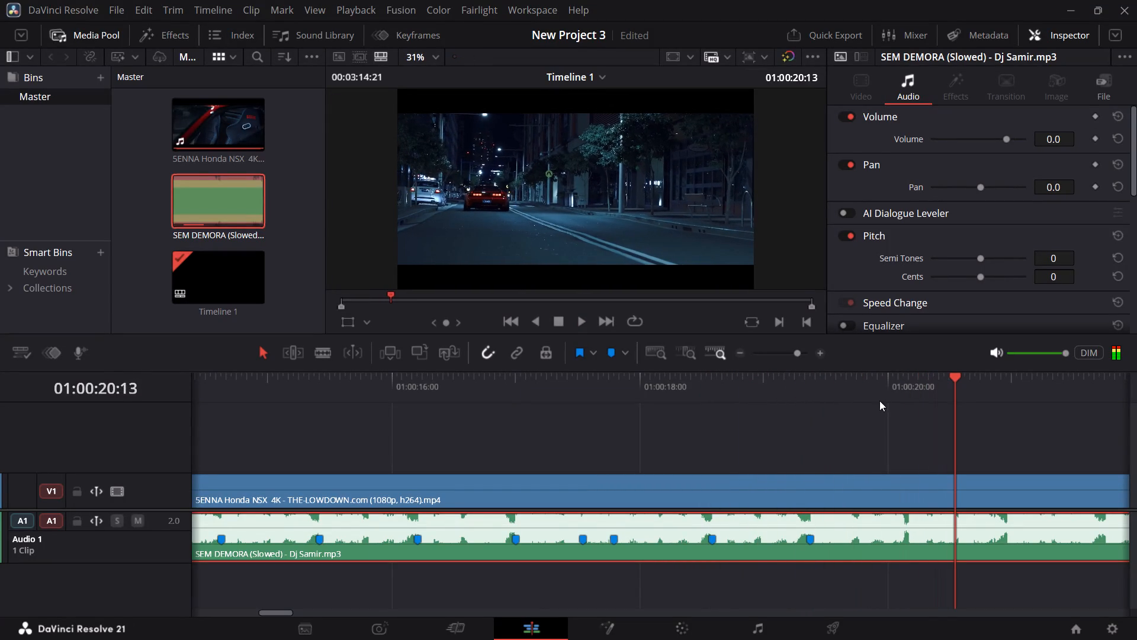
pyautogui.click(904, 382)
pyautogui.click(907, 385)
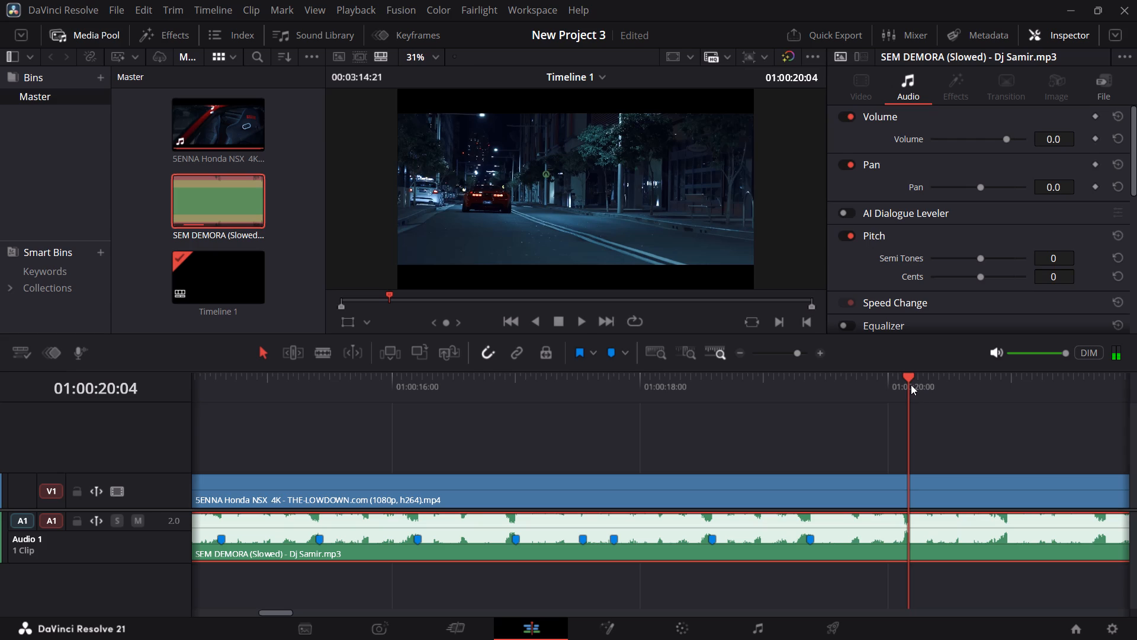
pyautogui.write('m')
# Listen on to the next waveform peak and add a marker to the music clip at 01:00:20:23.
pyautogui.press('space')
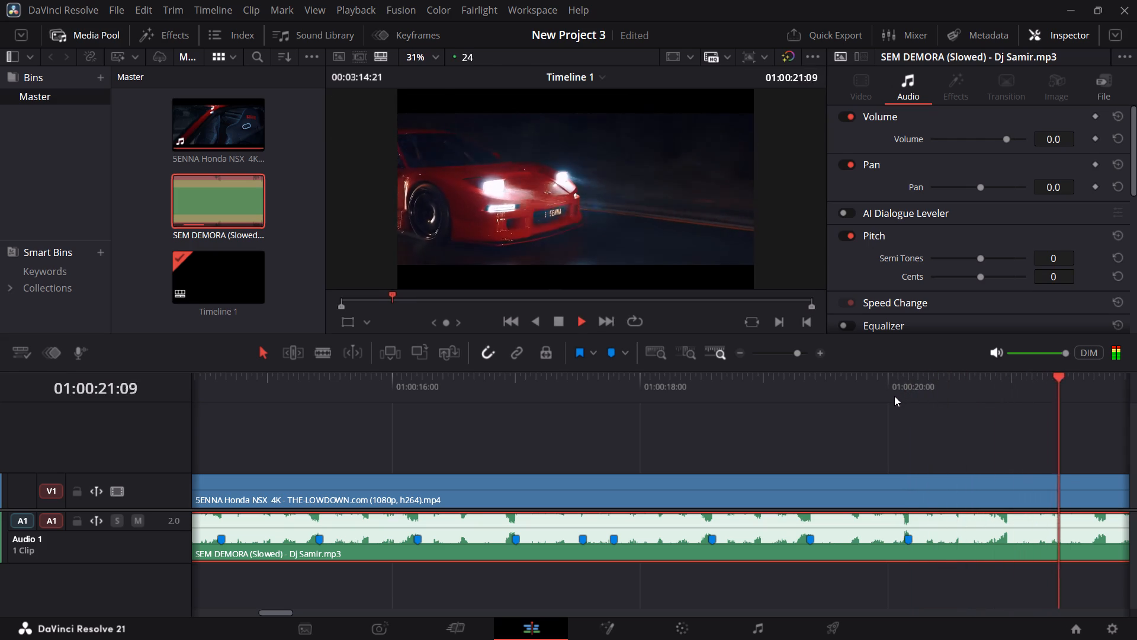
pyautogui.press('space')
pyautogui.click(1003, 385)
pyautogui.click(1007, 383)
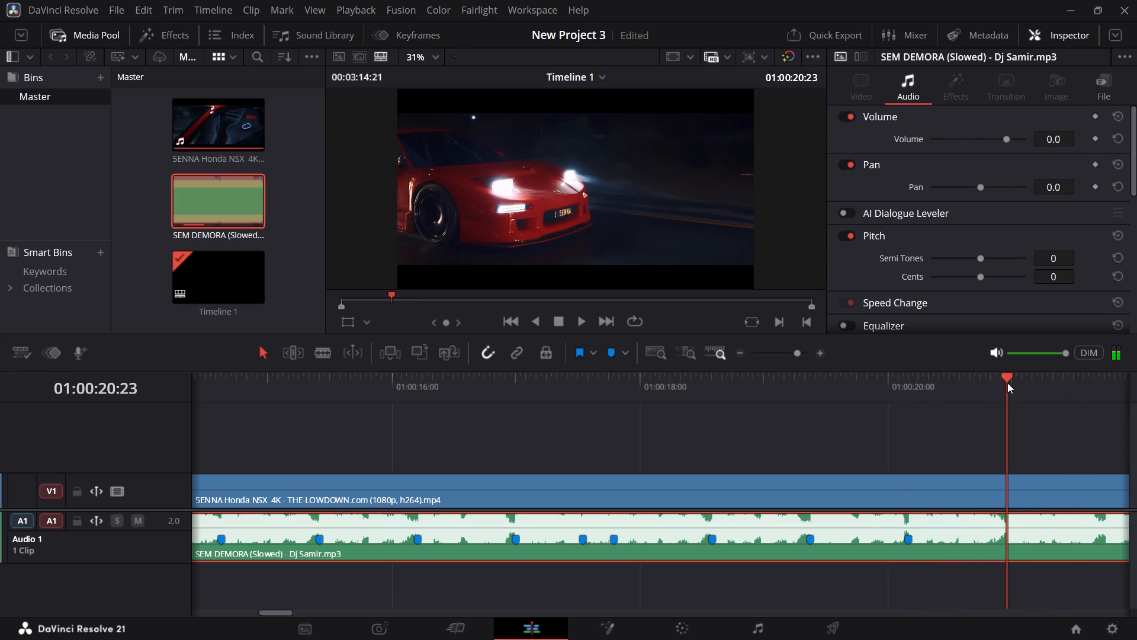
pyautogui.press('m')
# Play on past 01:00:21:00 and add a marker to the music clip on the next beat at about 01:00:21:18.
pyautogui.press('space')
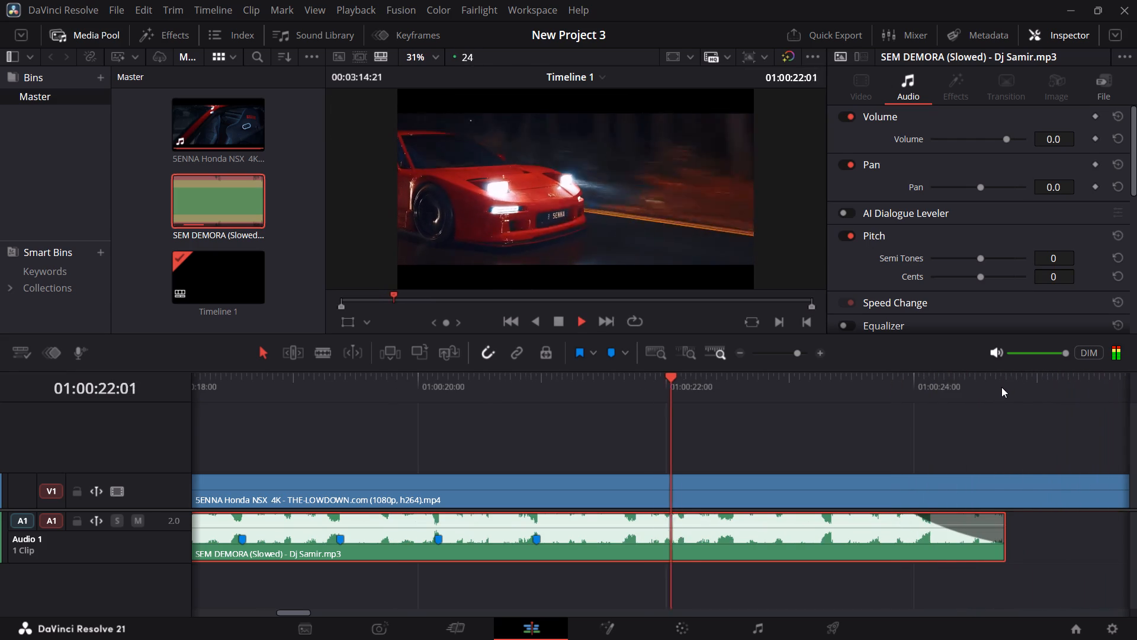
pyautogui.press('space')
pyautogui.click(642, 384)
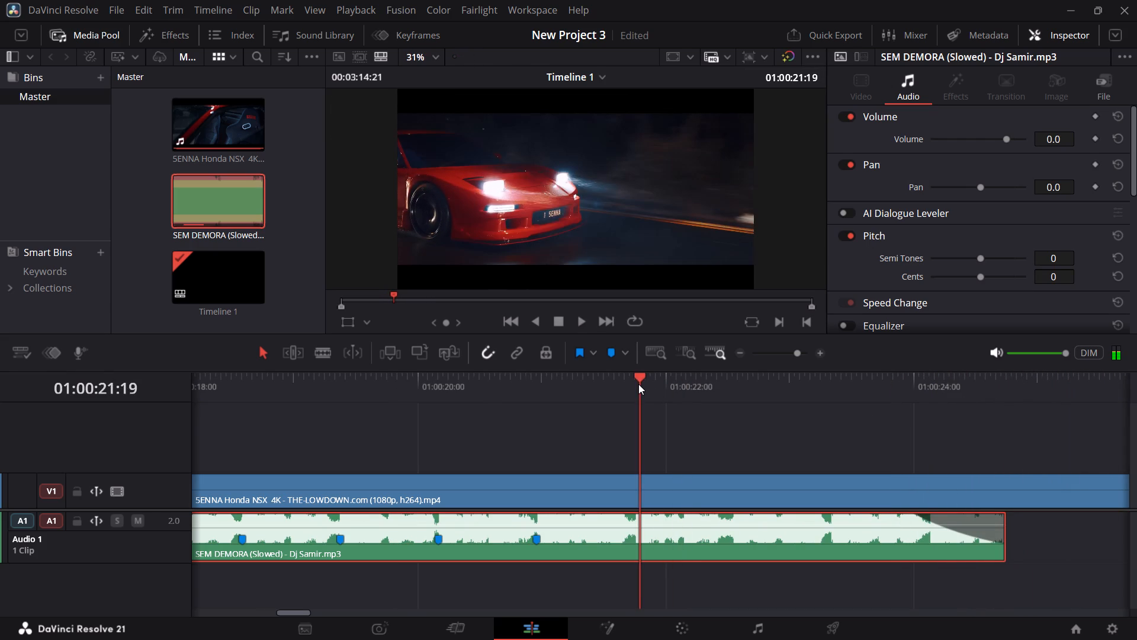
pyautogui.click(638, 384)
pyautogui.click(633, 388)
pyautogui.write('m')
# Play through the next beat and add a marker to the music clip at about 01:00:22:13.
pyautogui.press('space')
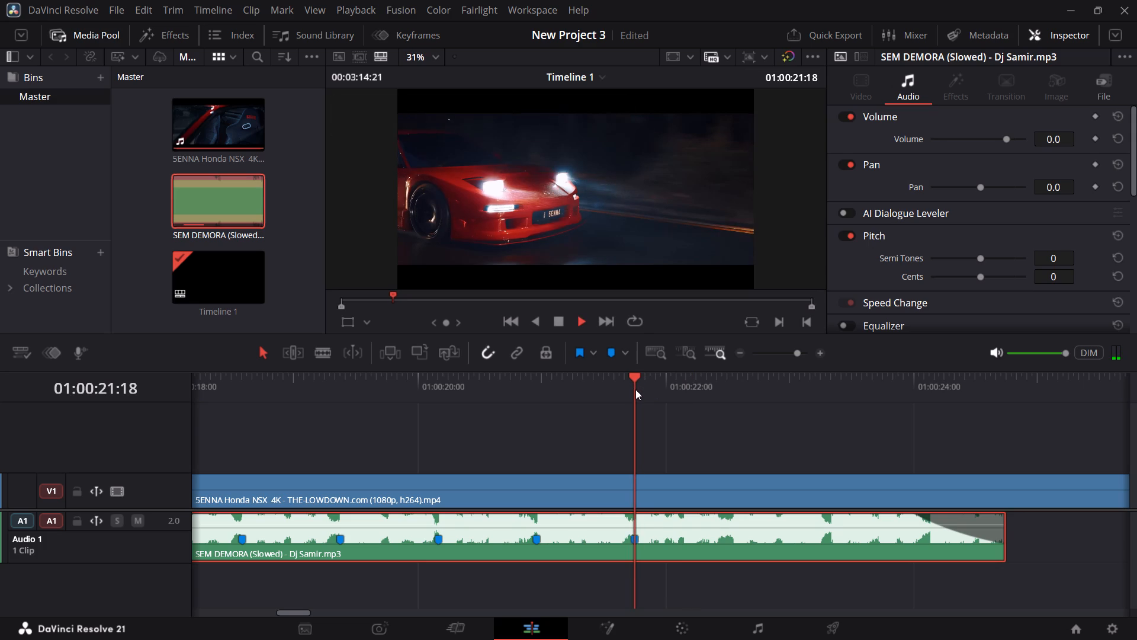
pyautogui.press('space')
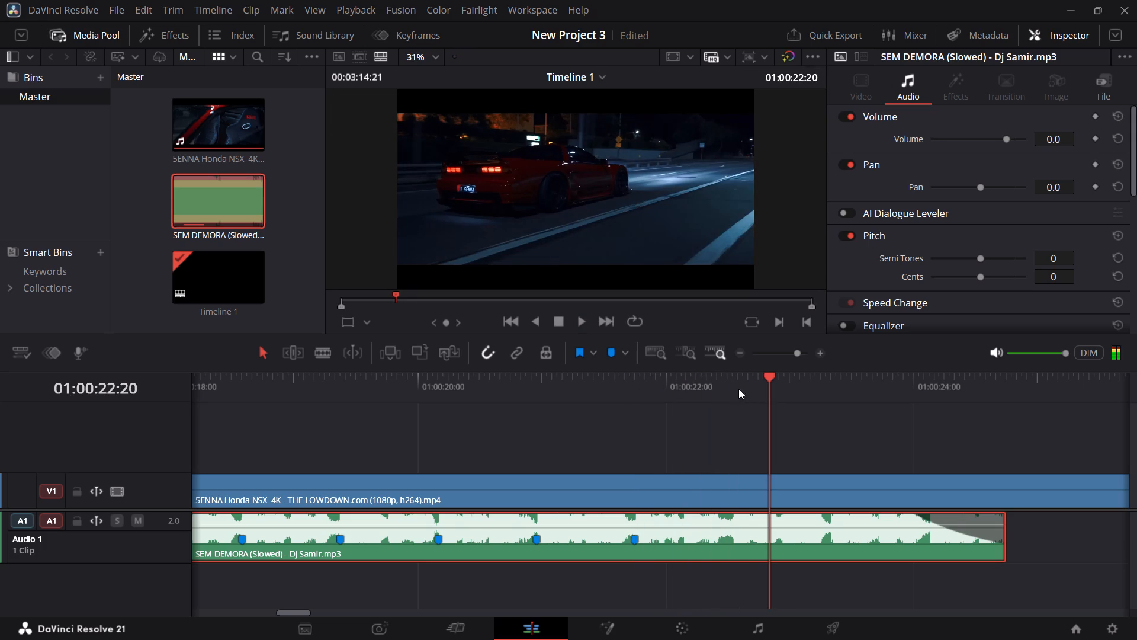
pyautogui.click(738, 389)
pyautogui.click(734, 389)
pyautogui.write('m')
# Add a marker to the music clip on the waveform peak at about 01:00:23:08, and play on to 01:00:24:04.
pyautogui.press('space')
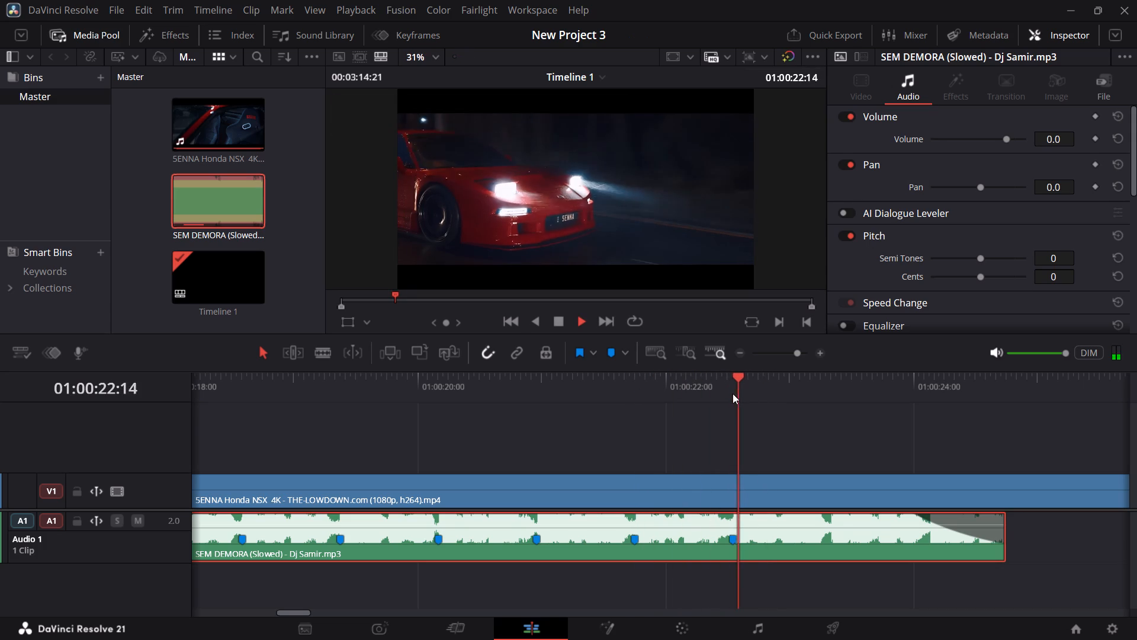
pyautogui.press('space')
pyautogui.click(816, 388)
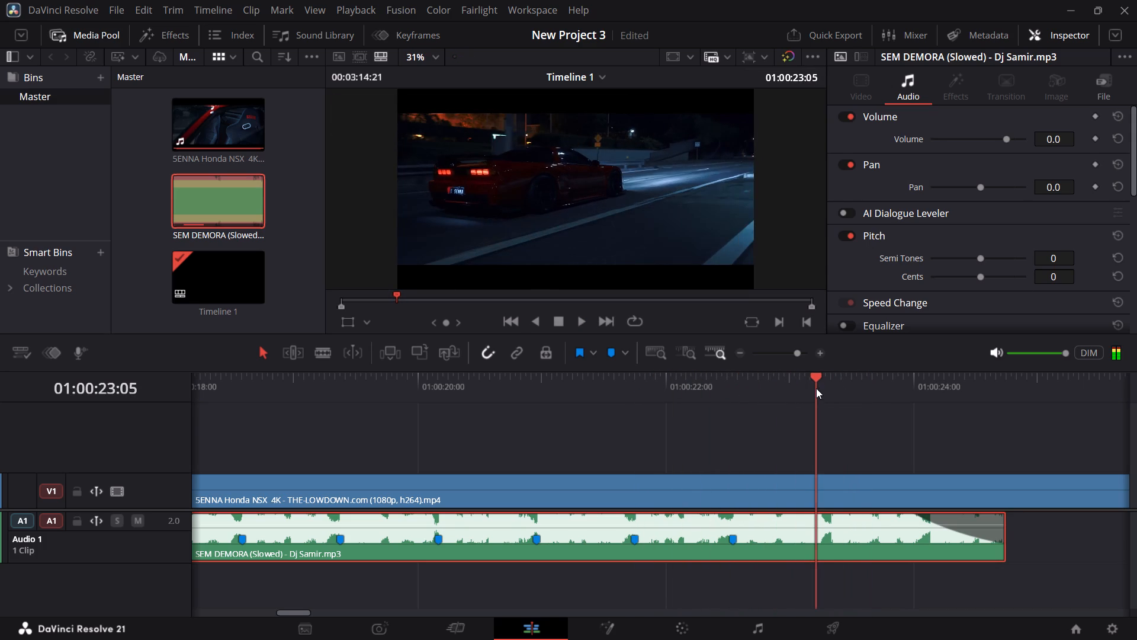
pyautogui.click(833, 383)
pyautogui.write('m')
pyautogui.press('space')
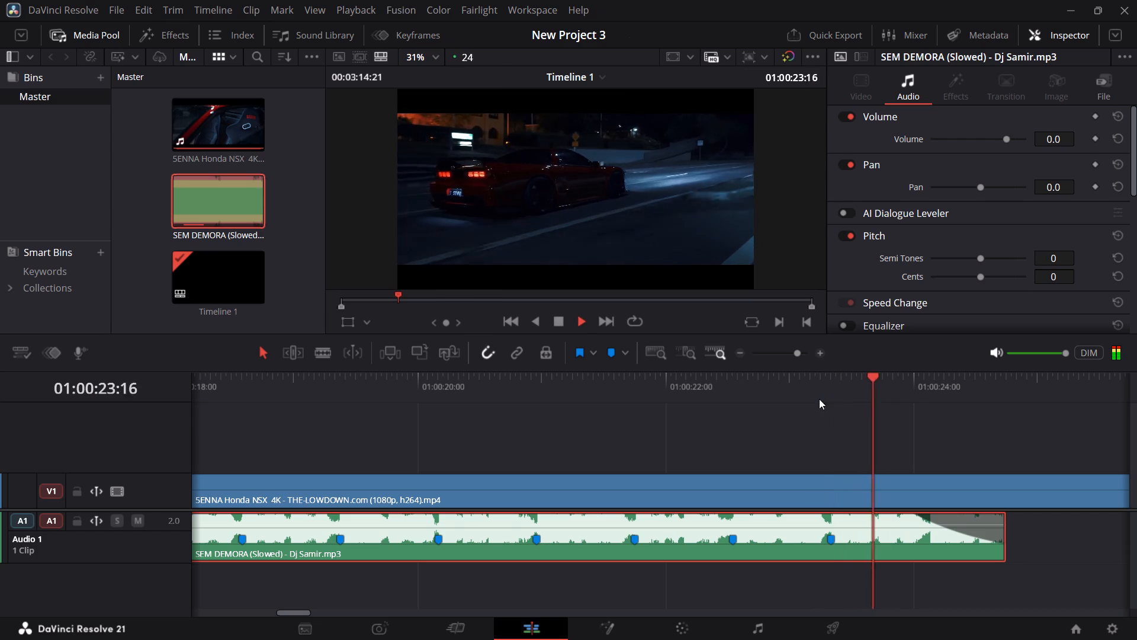
pyautogui.press('space')
# Replay the music between 01:00:08:15 and 01:00:12:14 from several starting points to listen for unmarked beats before the first marker.
pyautogui.keyDown('ctrl'); pyautogui.scroll(8, 840, 428); pyautogui.keyUp('ctrl')
pyautogui.keyDown('ctrl'); pyautogui.scroll(-1, 840, 455); pyautogui.keyUp('ctrl')
pyautogui.keyDown('ctrl'); pyautogui.scroll(4, 840, 455); pyautogui.keyUp('ctrl')
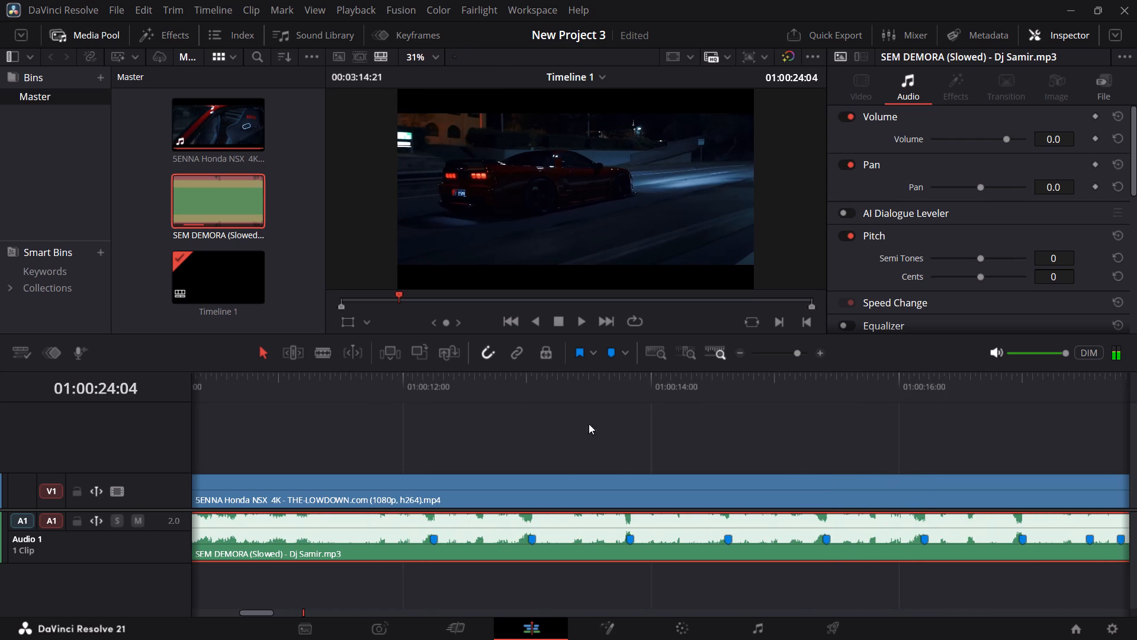
pyautogui.keyDown('ctrl'); pyautogui.scroll(4, 525, 410); pyautogui.keyUp('ctrl')
pyautogui.click(338, 377)
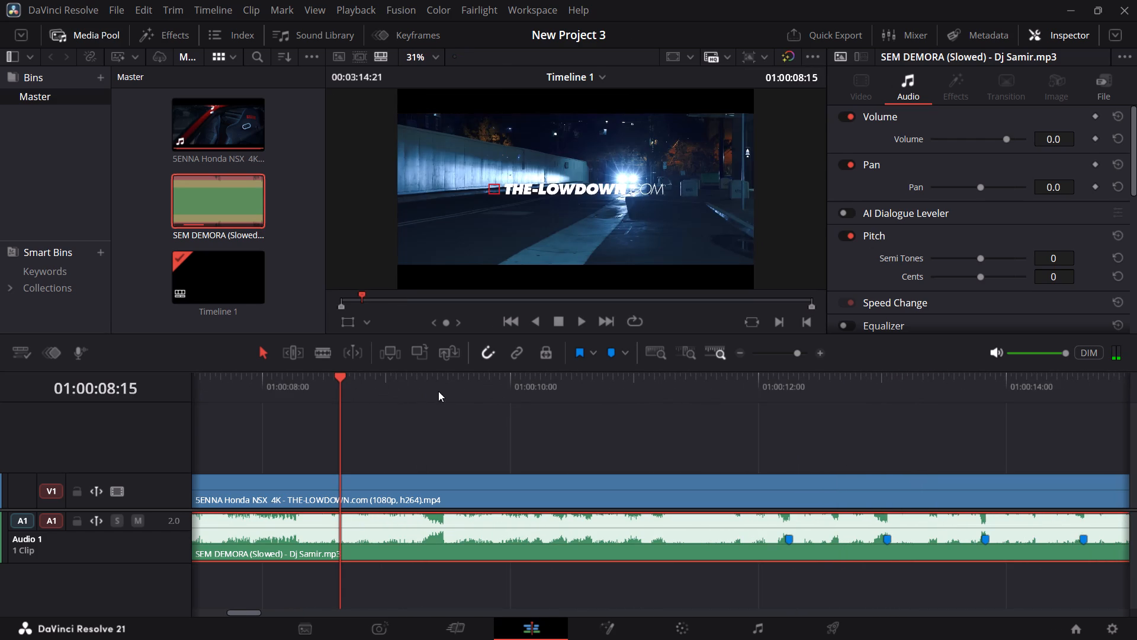
pyautogui.press('space')
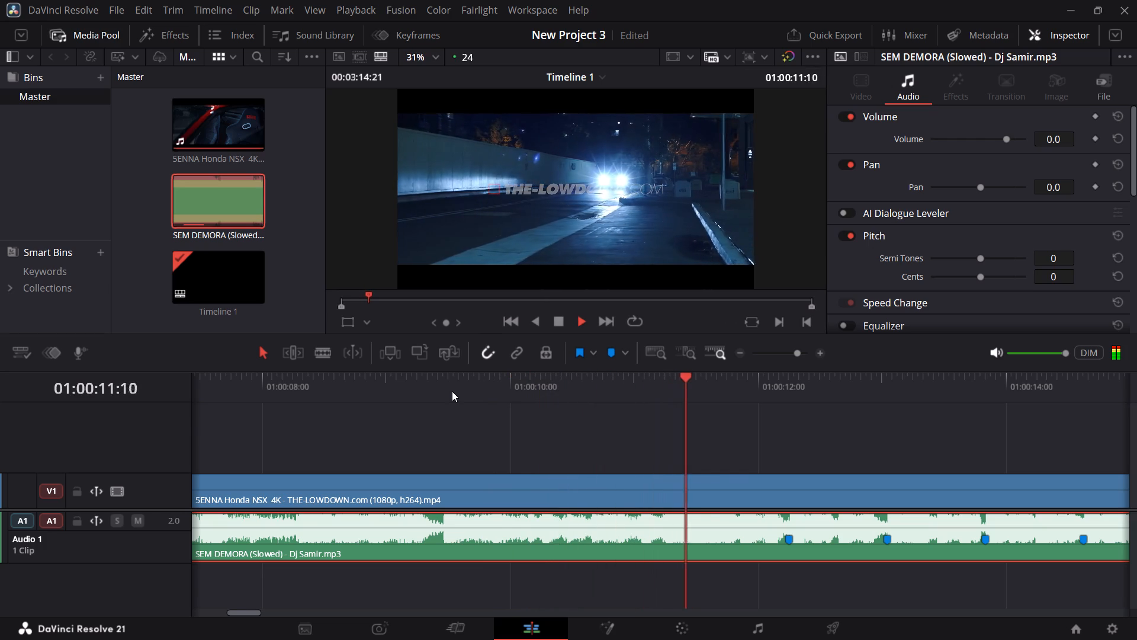
pyautogui.press('space')
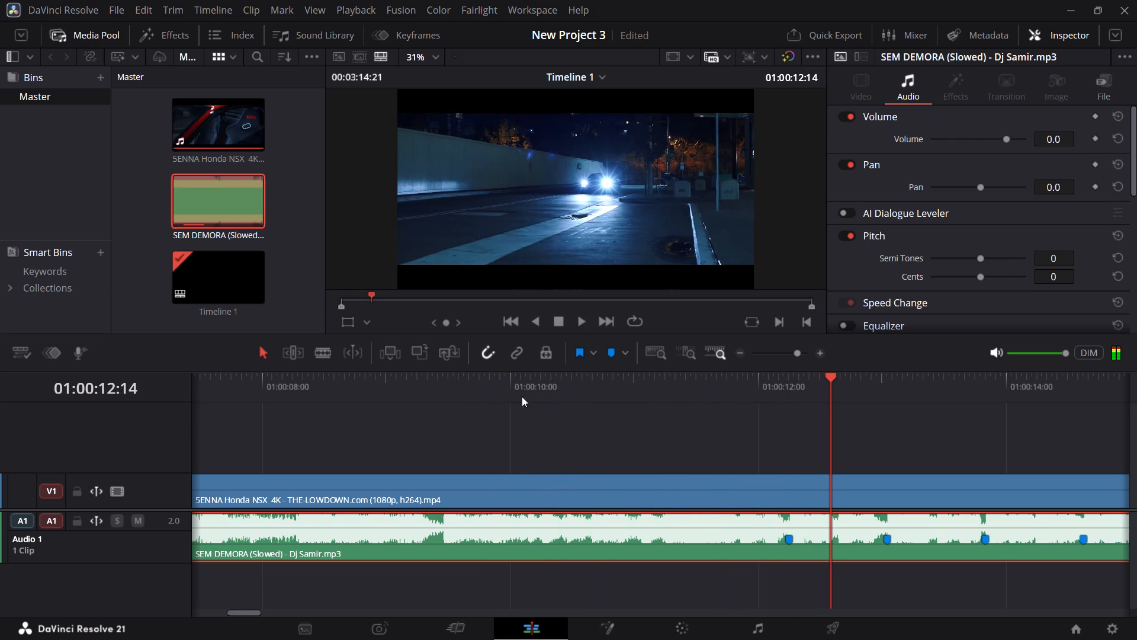
pyautogui.click(535, 385)
pyautogui.press('space')
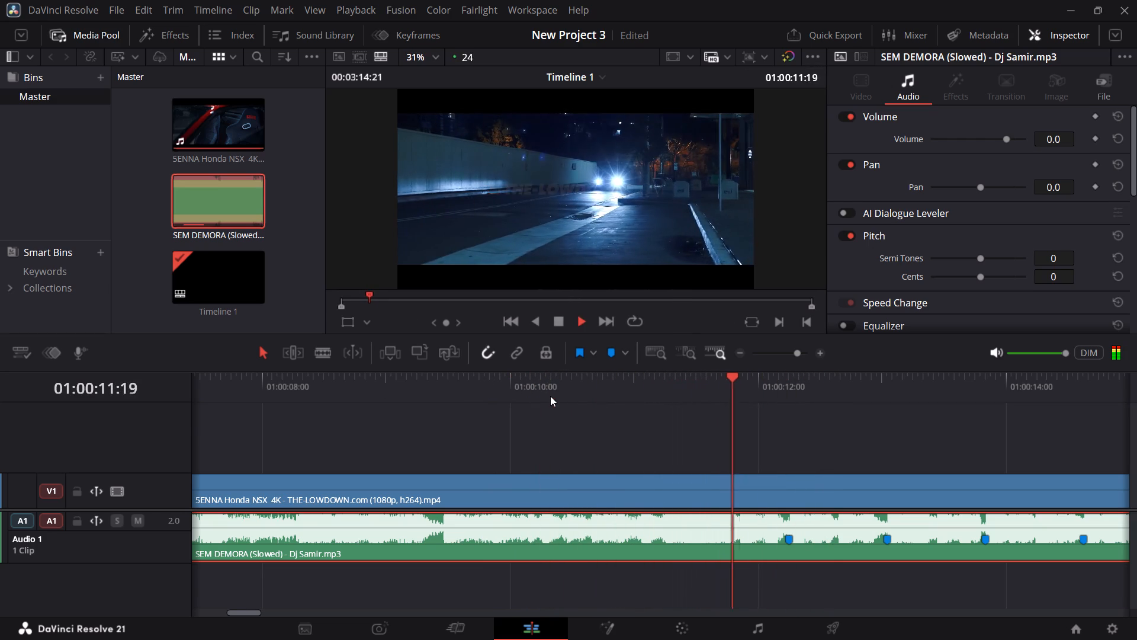
pyautogui.press('space')
pyautogui.click(688, 380)
pyautogui.press('space')
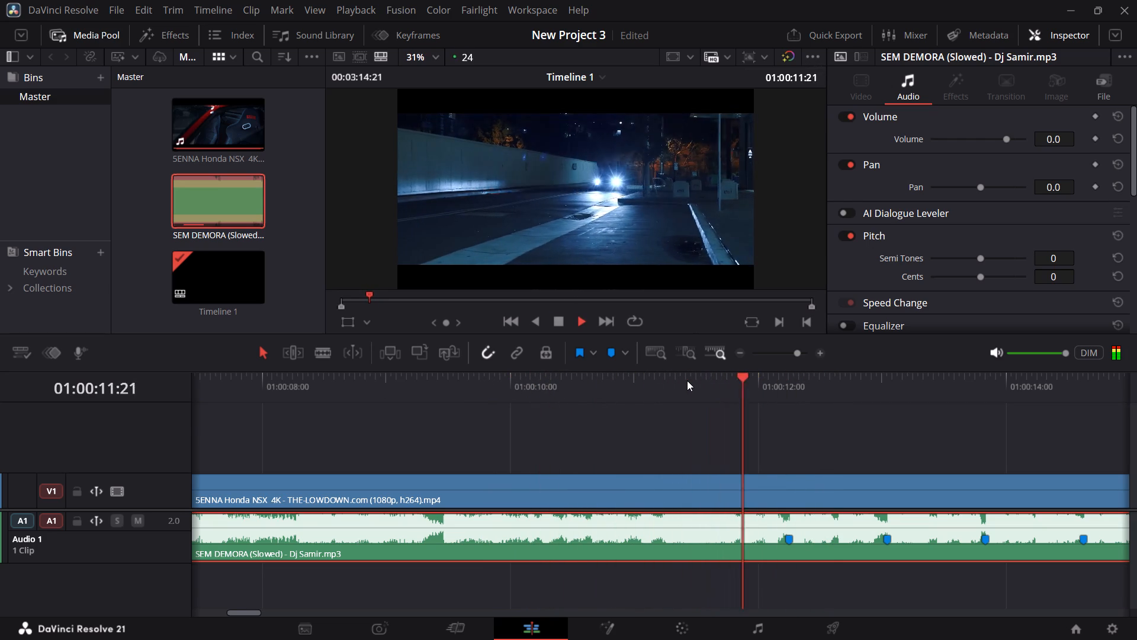
pyautogui.press('space')
pyautogui.click(667, 382)
pyautogui.press('space')
pyautogui.press('space')
pyautogui.click(649, 379)
pyautogui.press('space')
pyautogui.press('space')
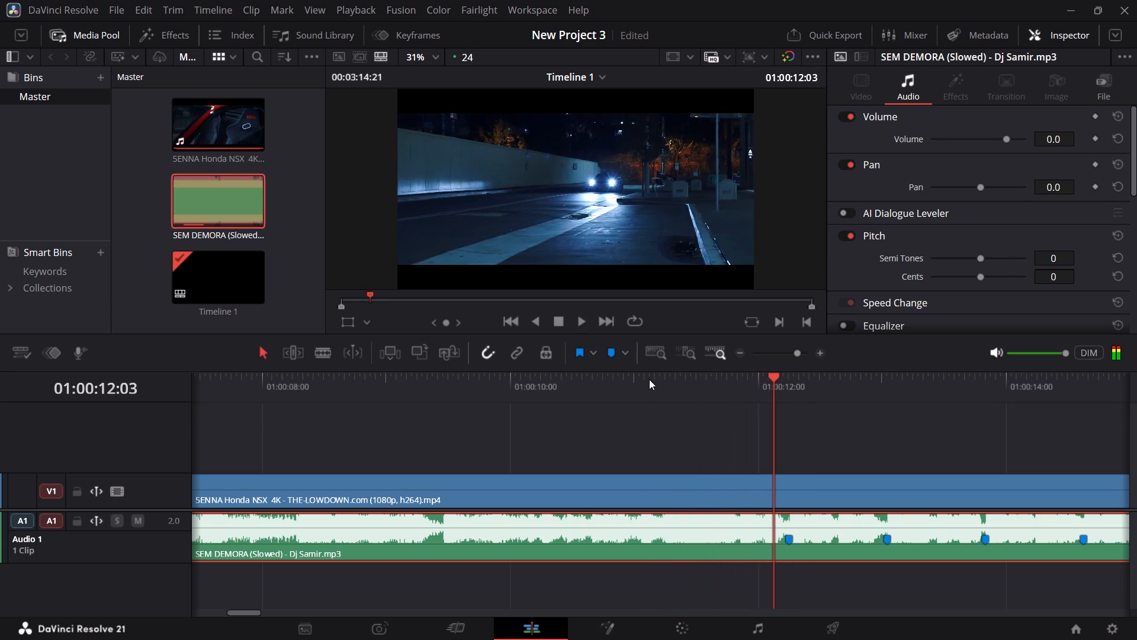
pyautogui.click(596, 377)
pyautogui.press('space')
pyautogui.press('space')
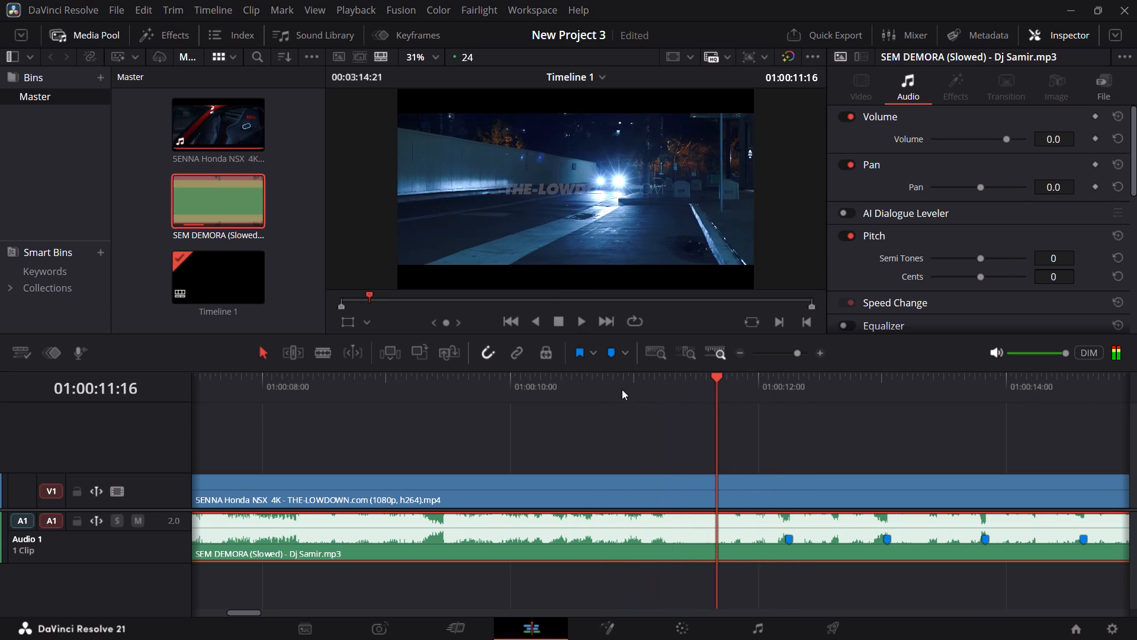
# Replay short stretches between about 01:00:11:02 and 01:00:12:01 at closer zoom to locate the beat preceding the first marker.
pyautogui.keyDown('alt'); pyautogui.scroll(20, 628, 398); pyautogui.keyUp('alt')
pyautogui.keyDown('alt'); pyautogui.scroll(10, 628, 398); pyautogui.keyUp('alt')
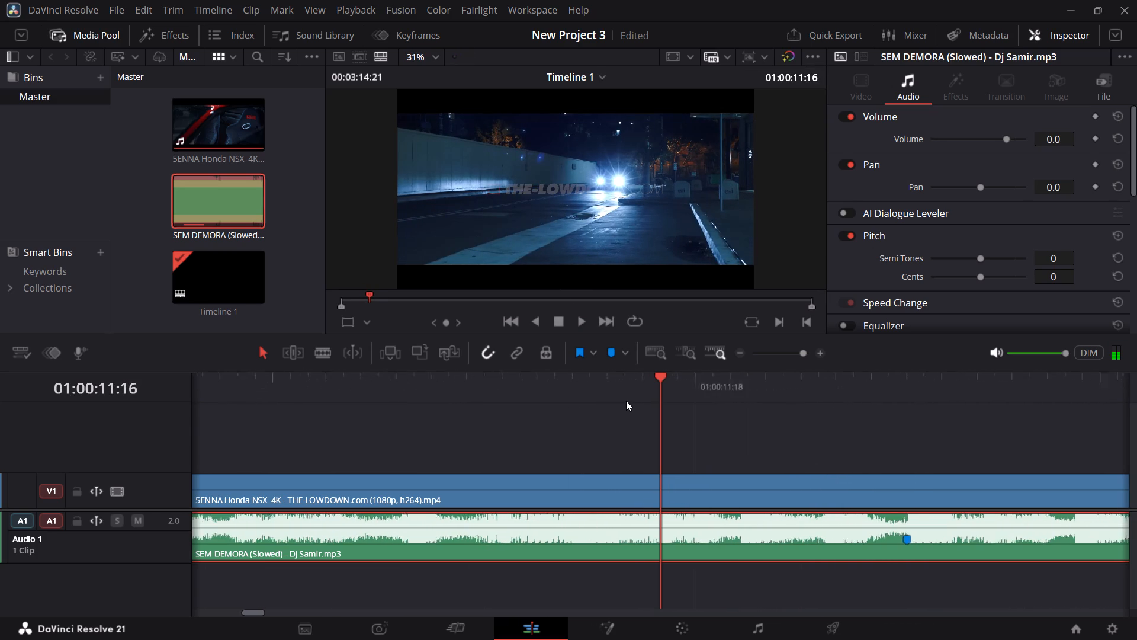
pyautogui.keyDown('alt'); pyautogui.scroll(2, 626, 401); pyautogui.keyUp('alt')
pyautogui.click(403, 389)
pyautogui.press('space')
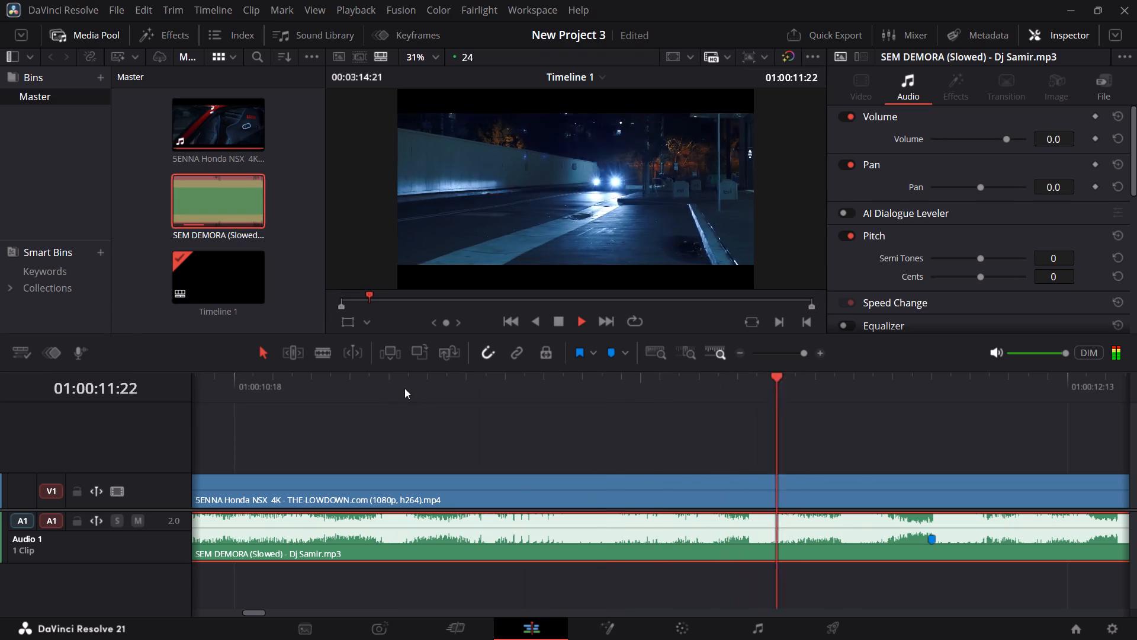
pyautogui.press('space')
pyautogui.click(404, 388)
pyautogui.press('space')
pyautogui.press('space')
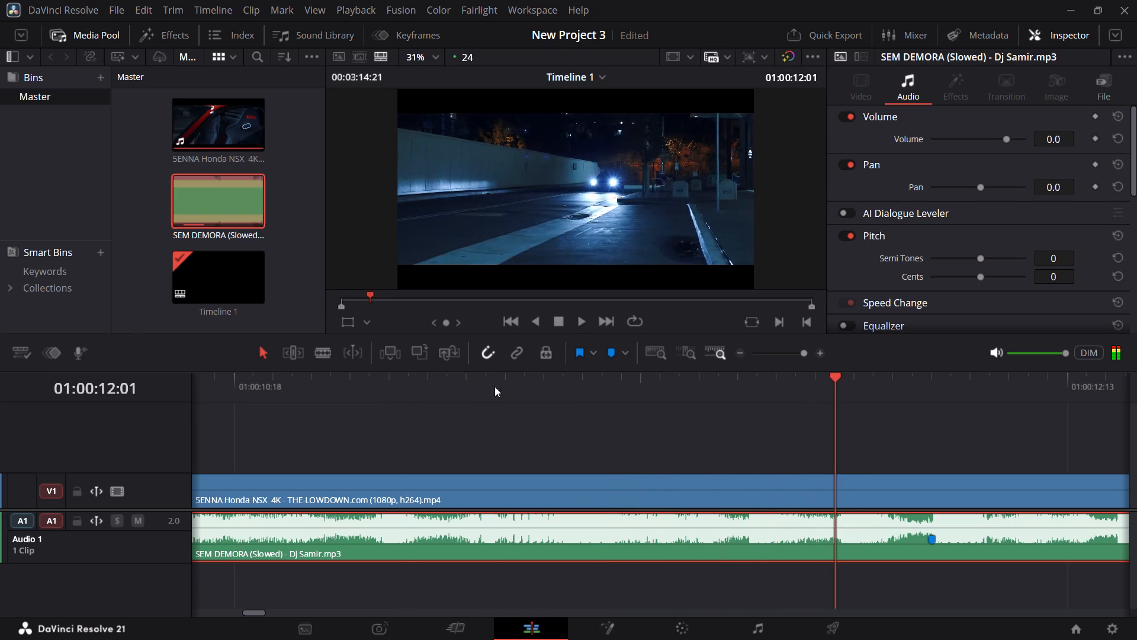
pyautogui.click(517, 384)
pyautogui.press('space')
pyautogui.press('space')
pyautogui.click(537, 386)
pyautogui.press('space')
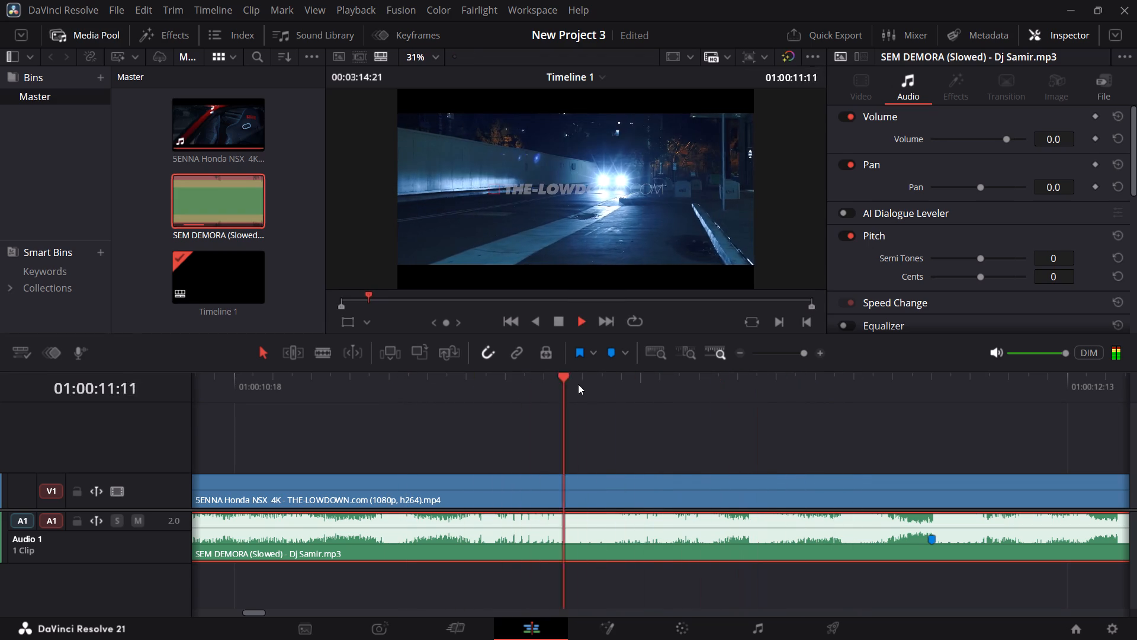
pyautogui.press('space')
pyautogui.click(586, 384)
pyautogui.press('space')
pyautogui.press('space')
pyautogui.click(613, 385)
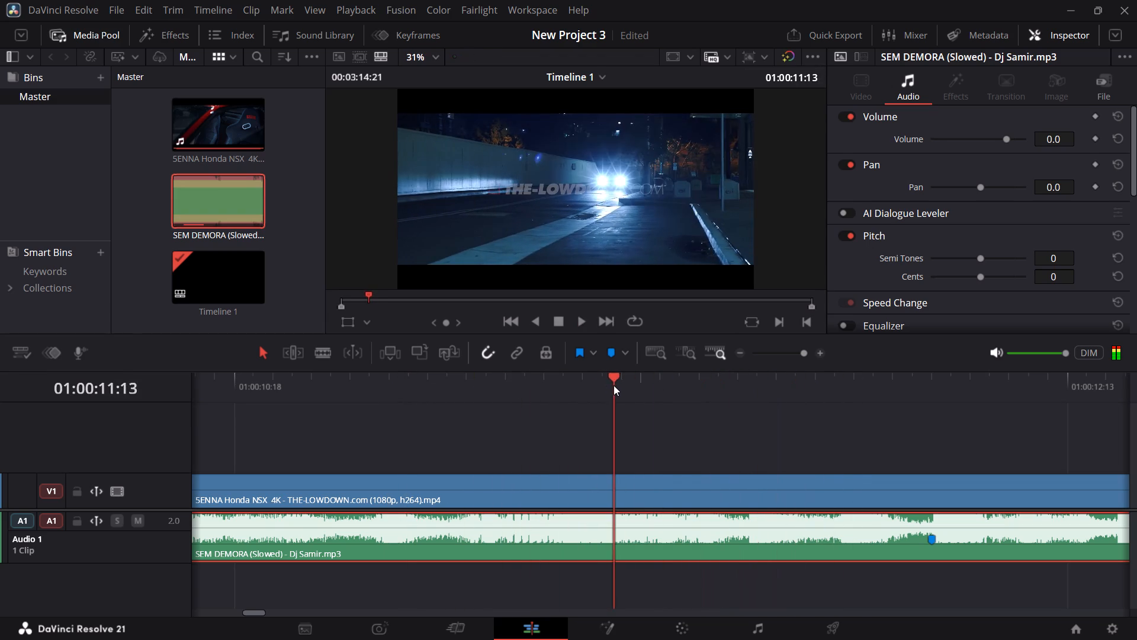
pyautogui.press('space')
pyautogui.click(637, 386)
pyautogui.press('space')
# Replay the music around 01:00:11:11 to pinpoint the beat and add a marker to the music clip at 01:00:11:10.
pyautogui.click(581, 383)
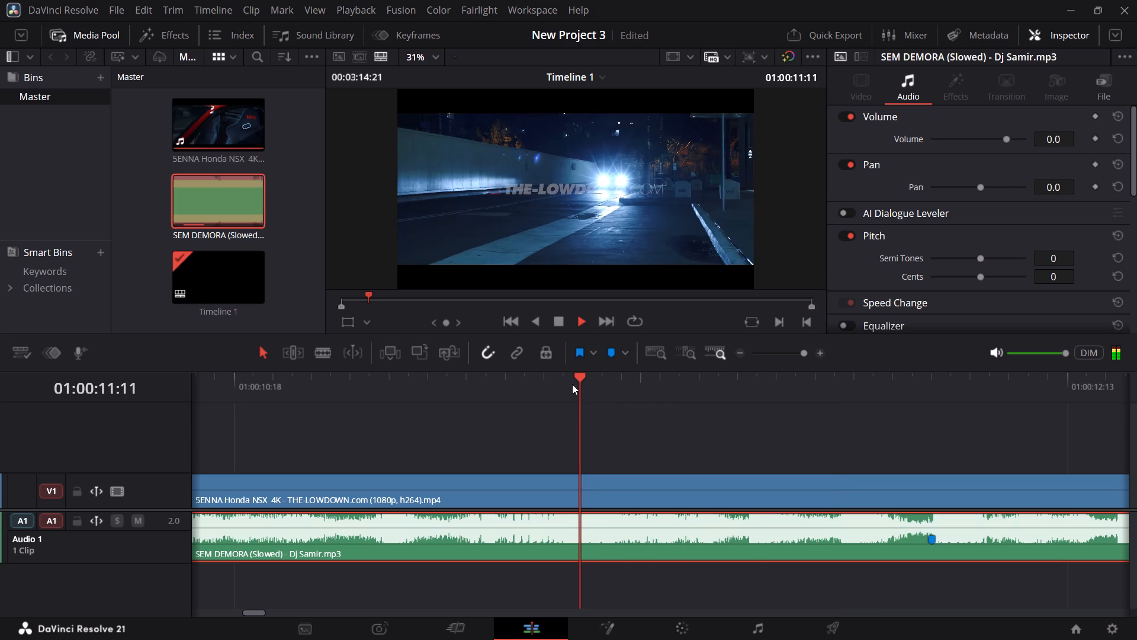
pyautogui.press('space')
pyautogui.press('space')
pyautogui.click(543, 388)
pyautogui.press('space')
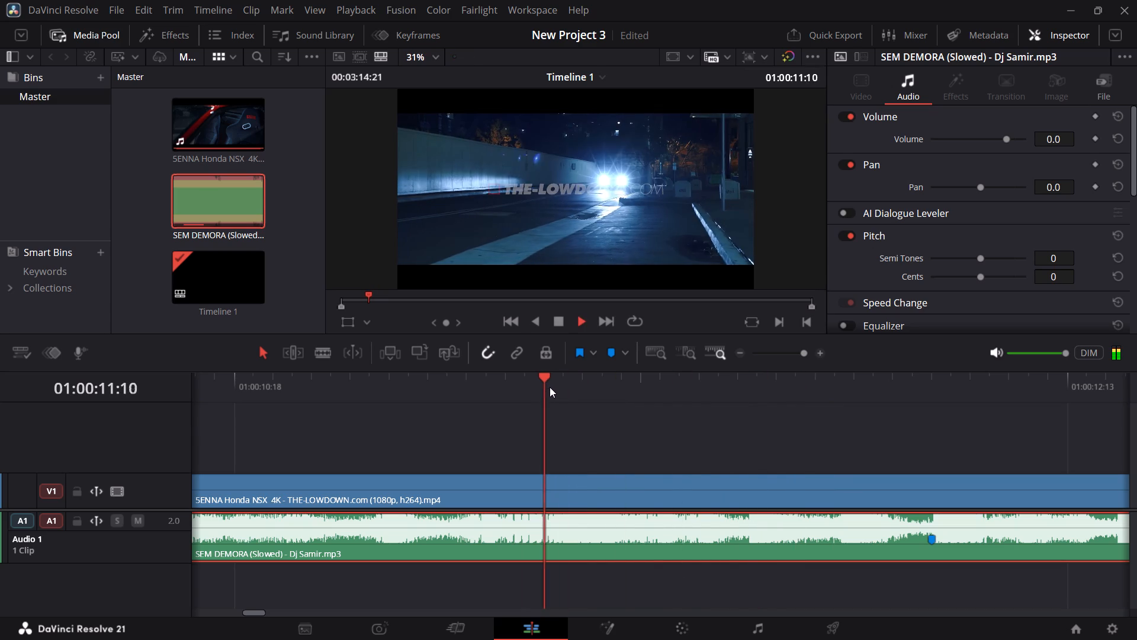
pyautogui.press('space')
pyautogui.click(556, 383)
pyautogui.press('space')
pyautogui.press('space')
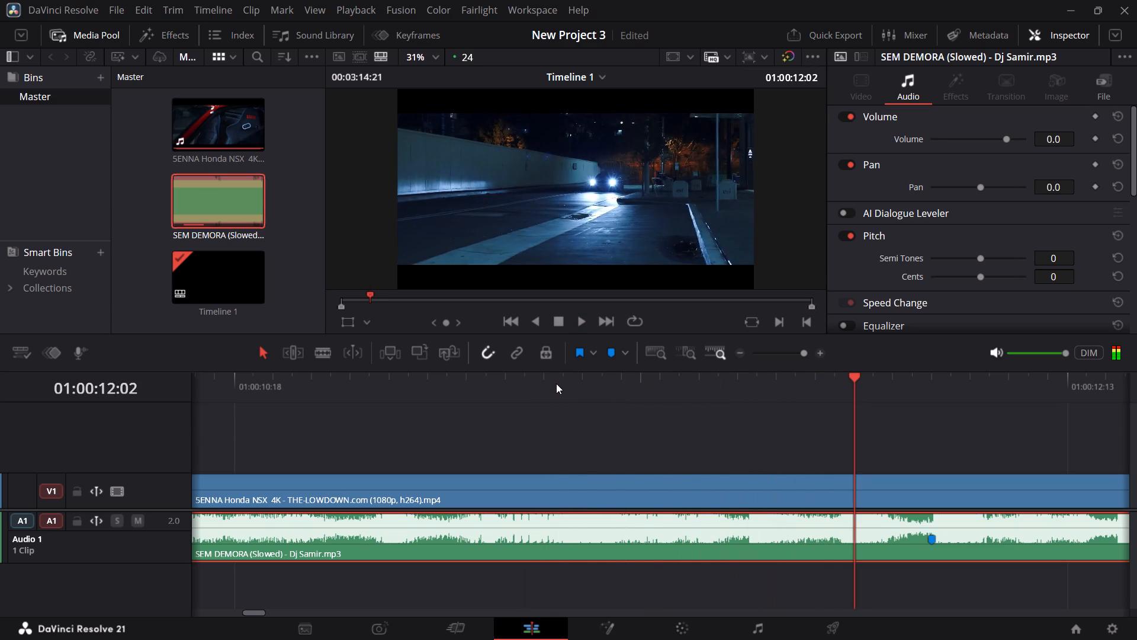
pyautogui.click(556, 383)
pyautogui.press('m')
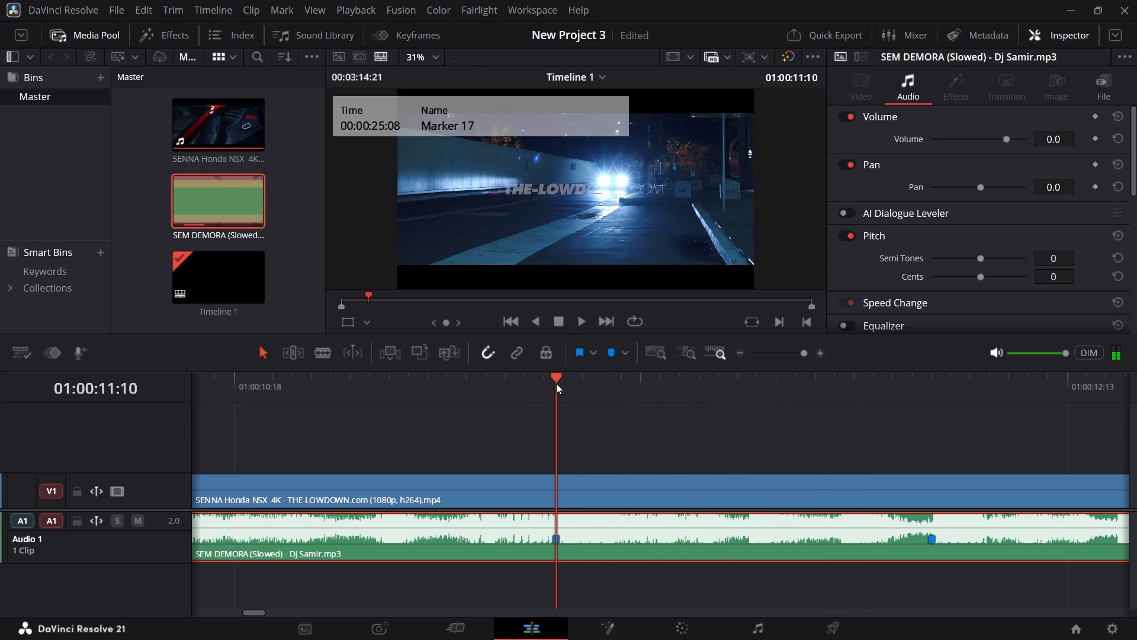
# Play on from 01:00:11:10 to find the unmarked beat just after 01:00:14:00 and add a marker to the music clip at 01:00:14:06.
pyautogui.keyDown('alt'); pyautogui.scroll(-17, 556, 383); pyautogui.keyUp('alt')
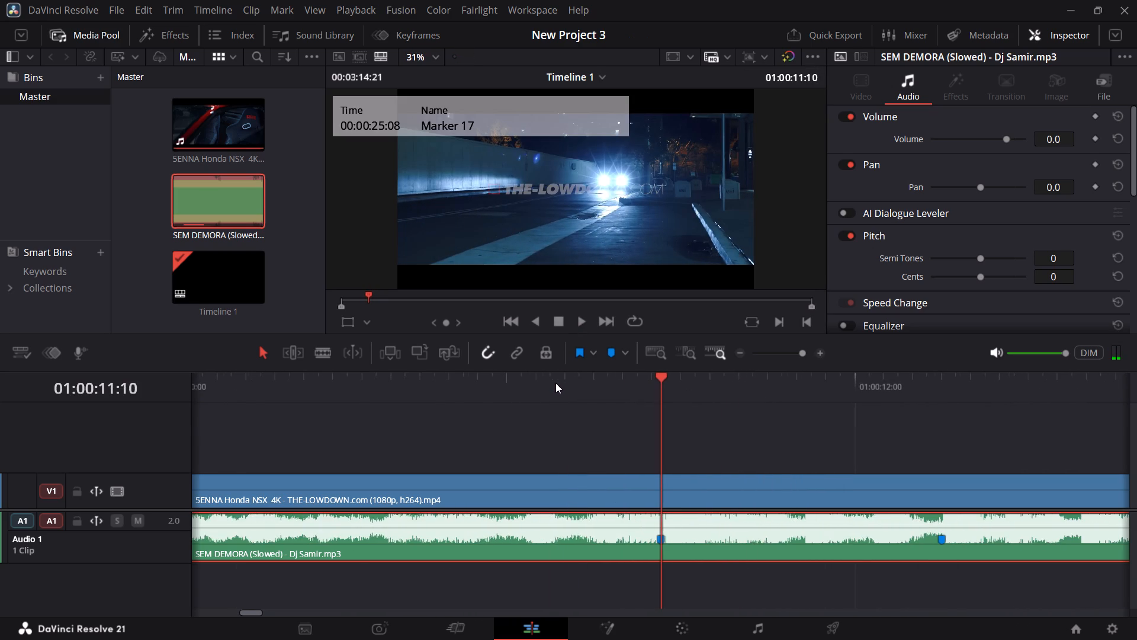
pyautogui.keyDown('alt'); pyautogui.scroll(-14, 555, 383); pyautogui.keyUp('alt')
pyautogui.press('space')
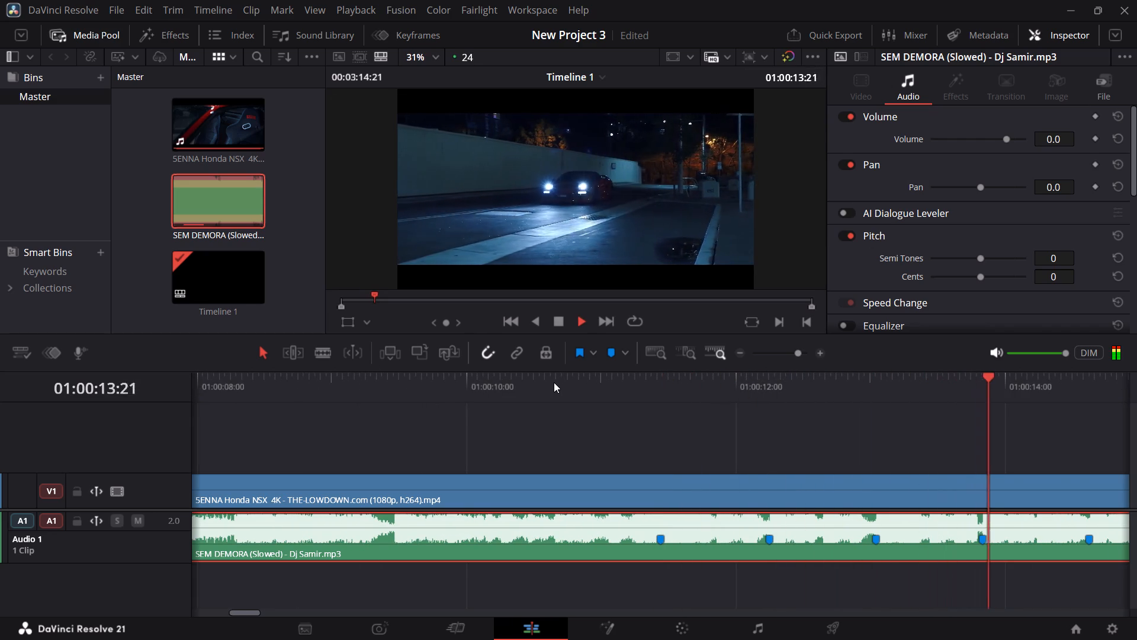
pyautogui.press('space')
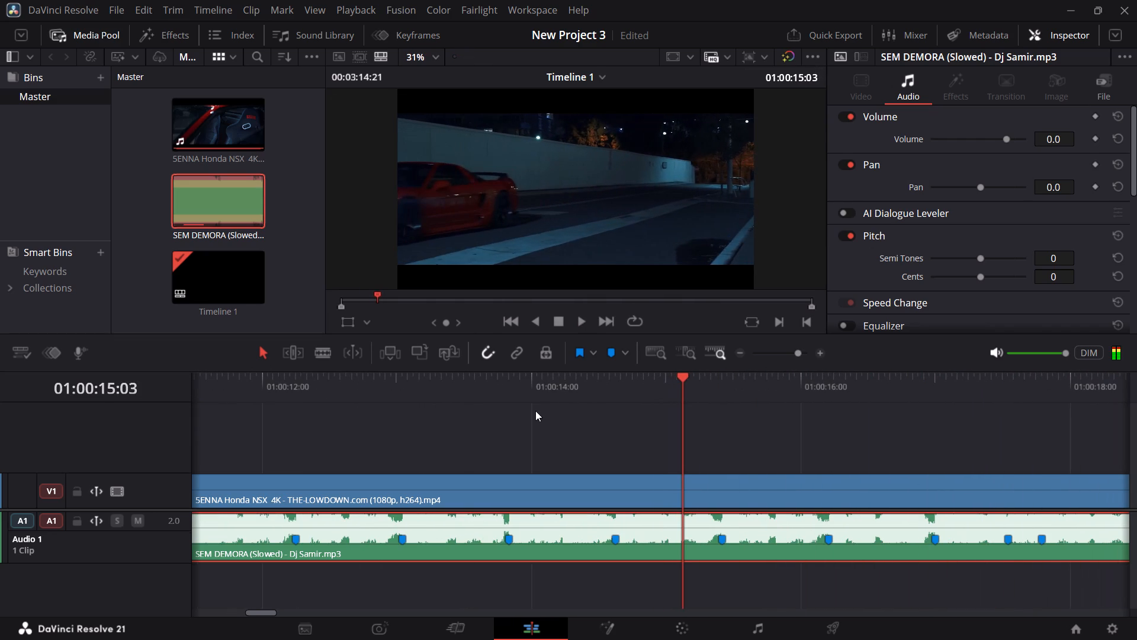
pyautogui.click(419, 388)
pyautogui.press('space')
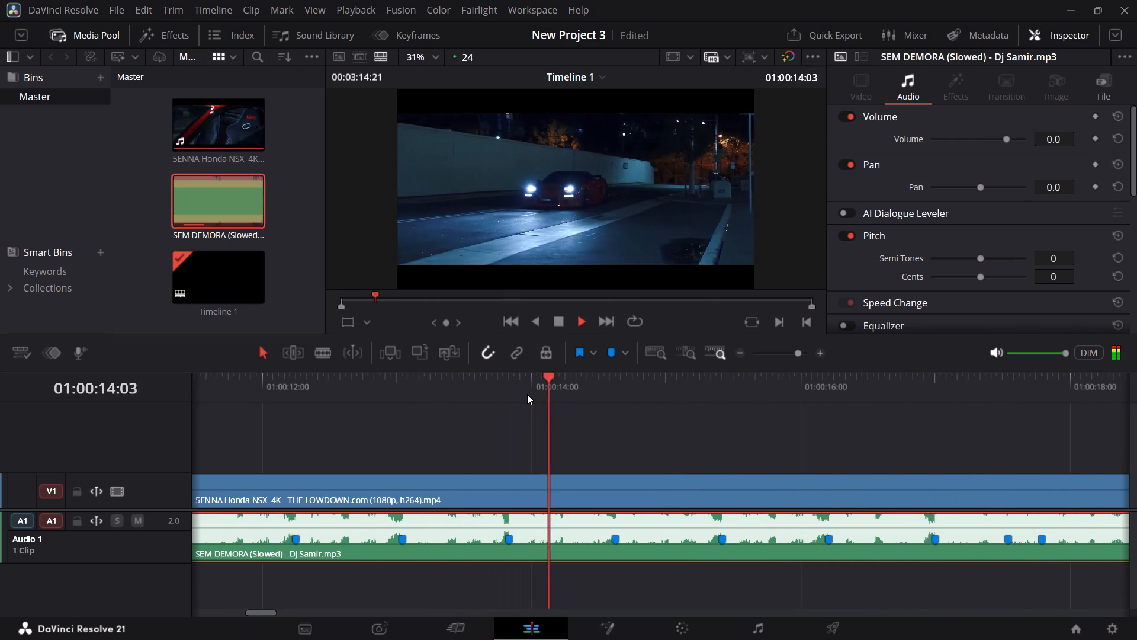
pyautogui.press('space')
pyautogui.click(564, 387)
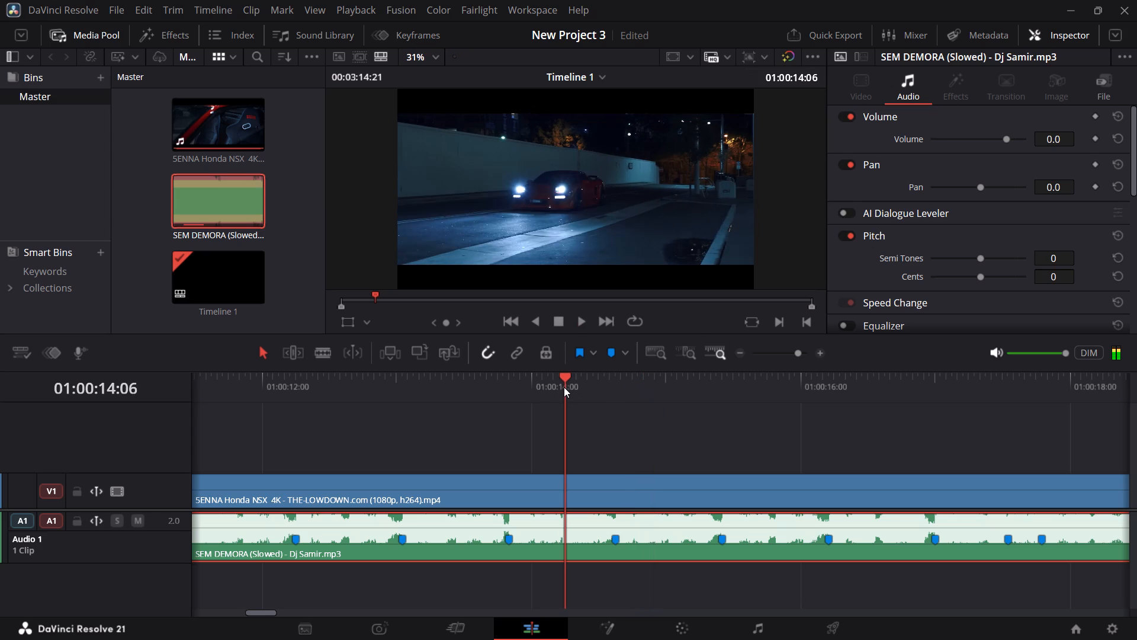
pyautogui.click(563, 387)
pyautogui.click(560, 387)
pyautogui.click(564, 387)
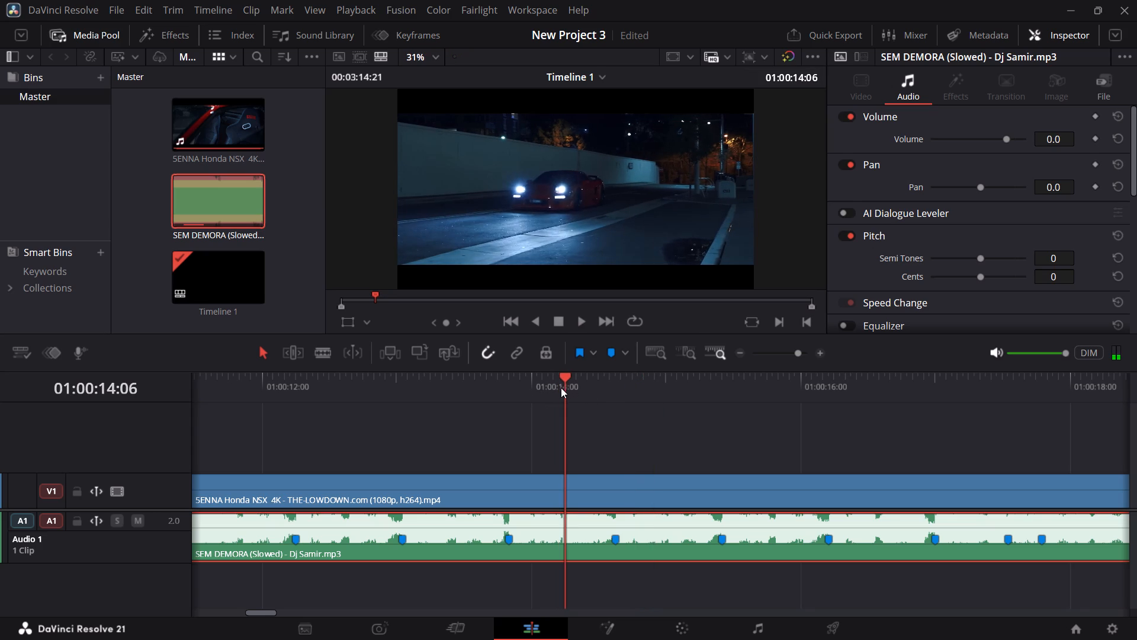
pyautogui.click(561, 388)
pyautogui.click(564, 388)
pyautogui.press('m')
# Replay the marked stretch of music up to about 01:00:24:09 from several starting points to check the markers against the beats.
pyautogui.click(444, 385)
pyautogui.press('space')
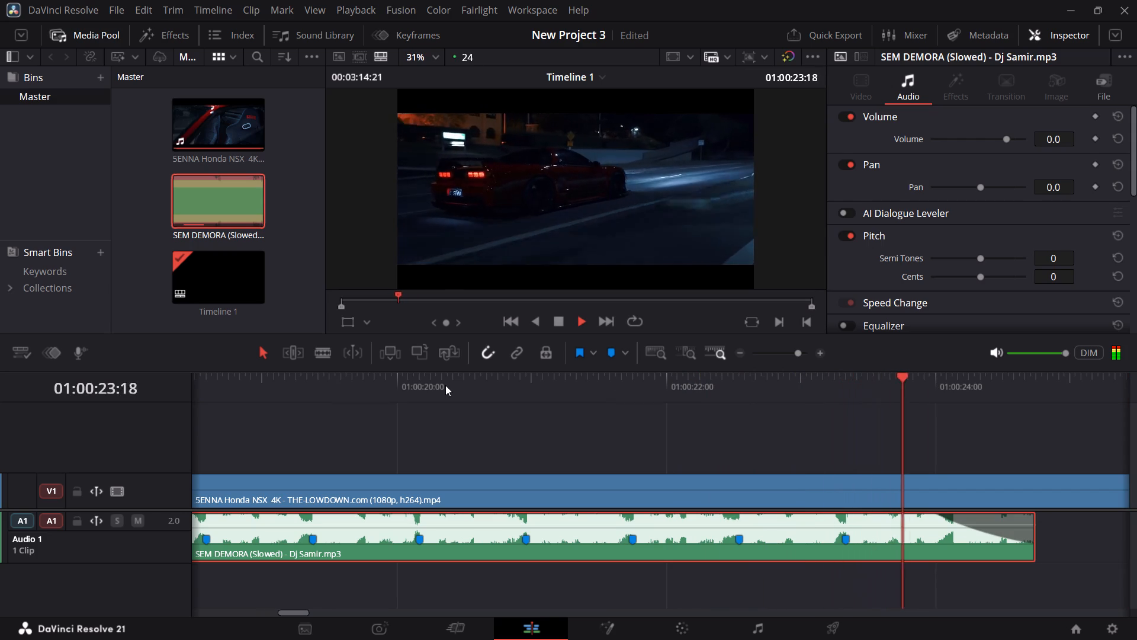
pyautogui.press('space')
pyautogui.keyDown('ctrl'); pyautogui.scroll(15, 574, 425); pyautogui.keyUp('ctrl')
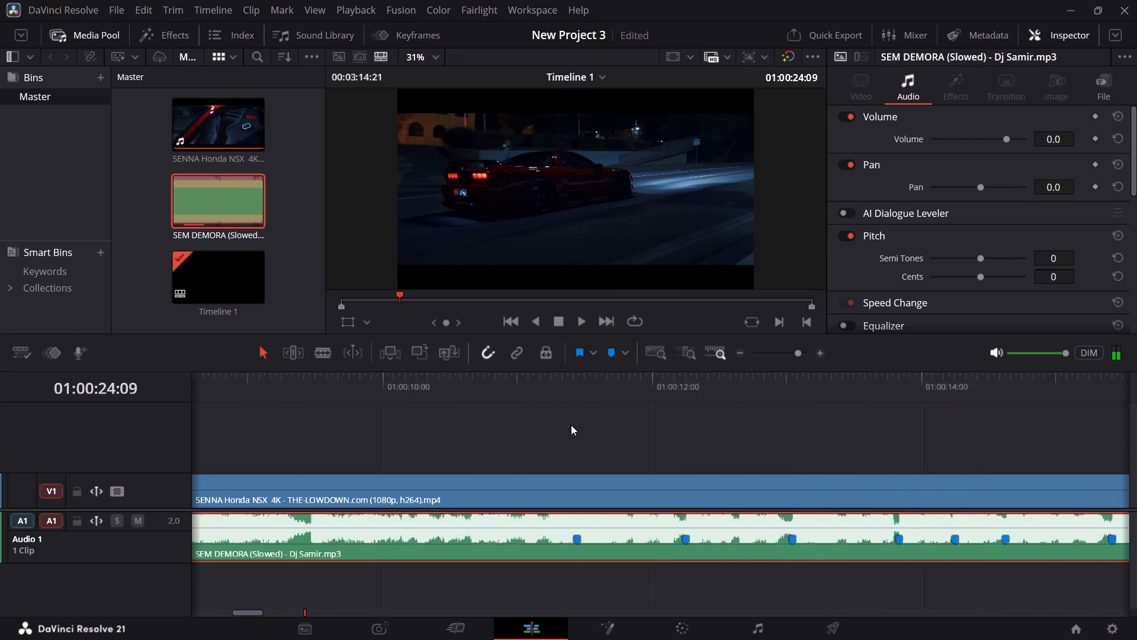
pyautogui.keyDown('ctrl'); pyautogui.scroll(6, 571, 425); pyautogui.keyUp('ctrl')
pyautogui.click(400, 391)
pyautogui.press('space')
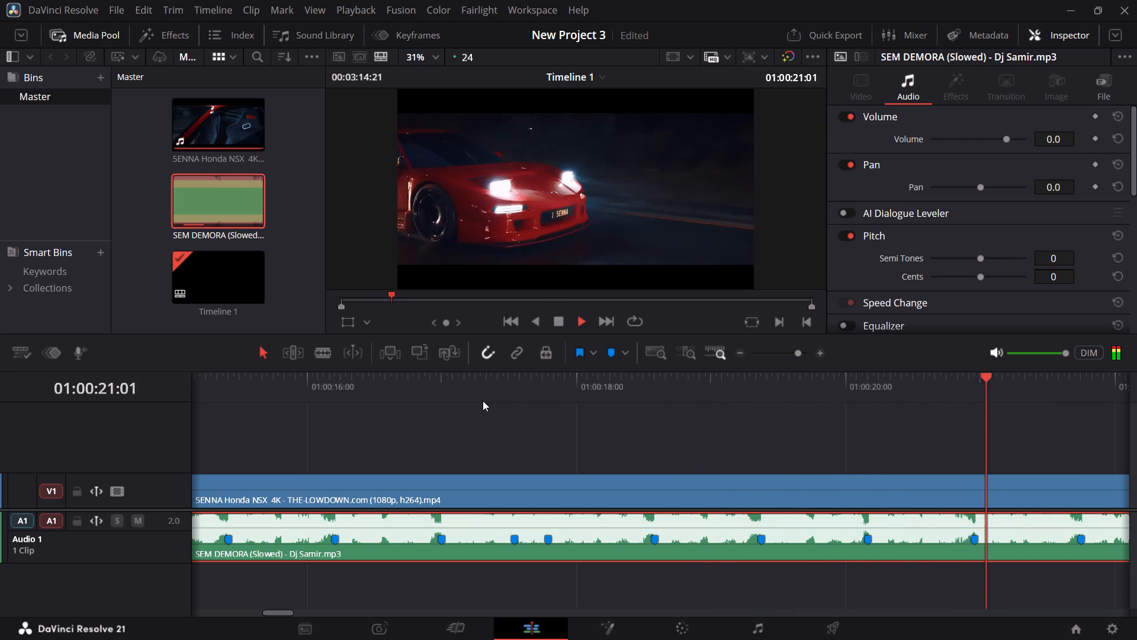
pyautogui.press('space')
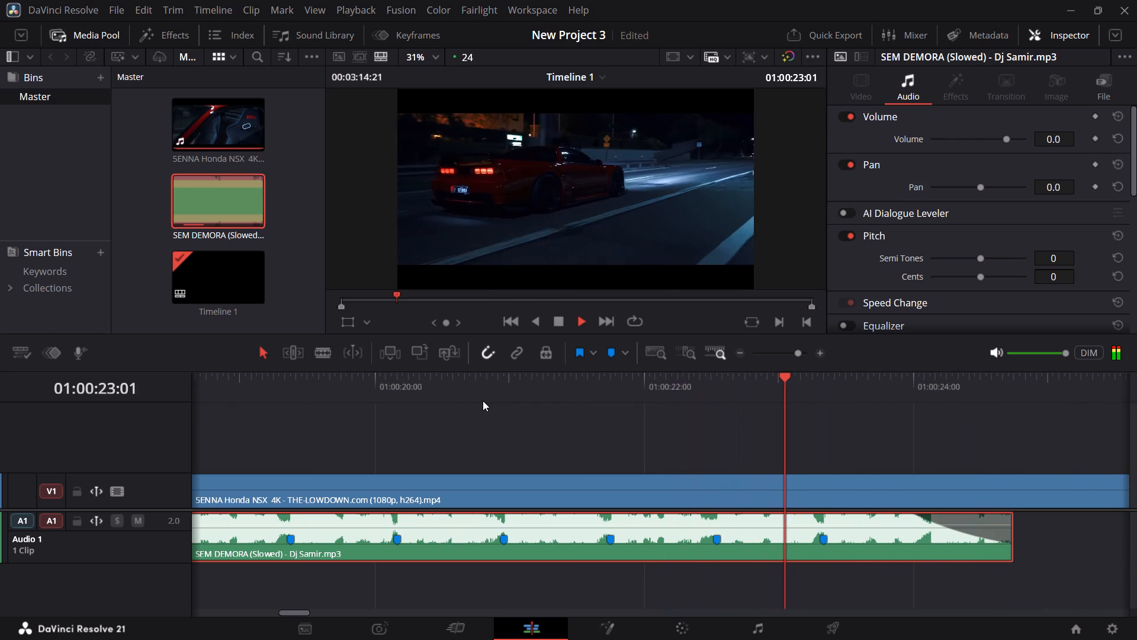
pyautogui.keyDown('alt'); pyautogui.scroll(-2, 734, 492); pyautogui.keyUp('alt')
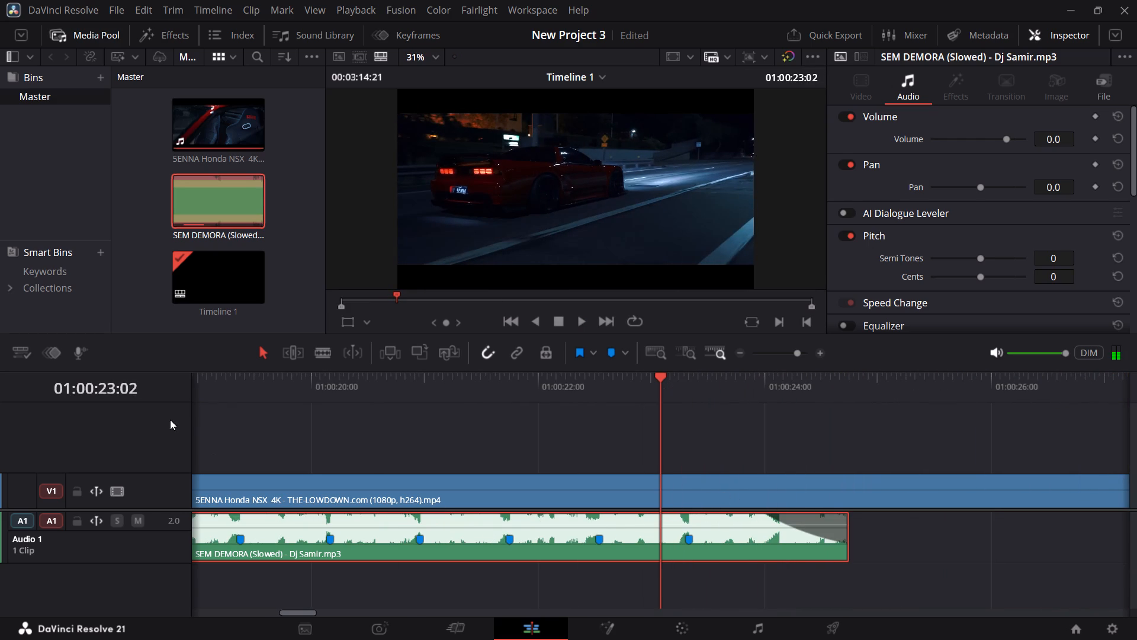
pyautogui.keyDown('ctrl'); pyautogui.scroll(12, 585, 476); pyautogui.keyUp('ctrl')
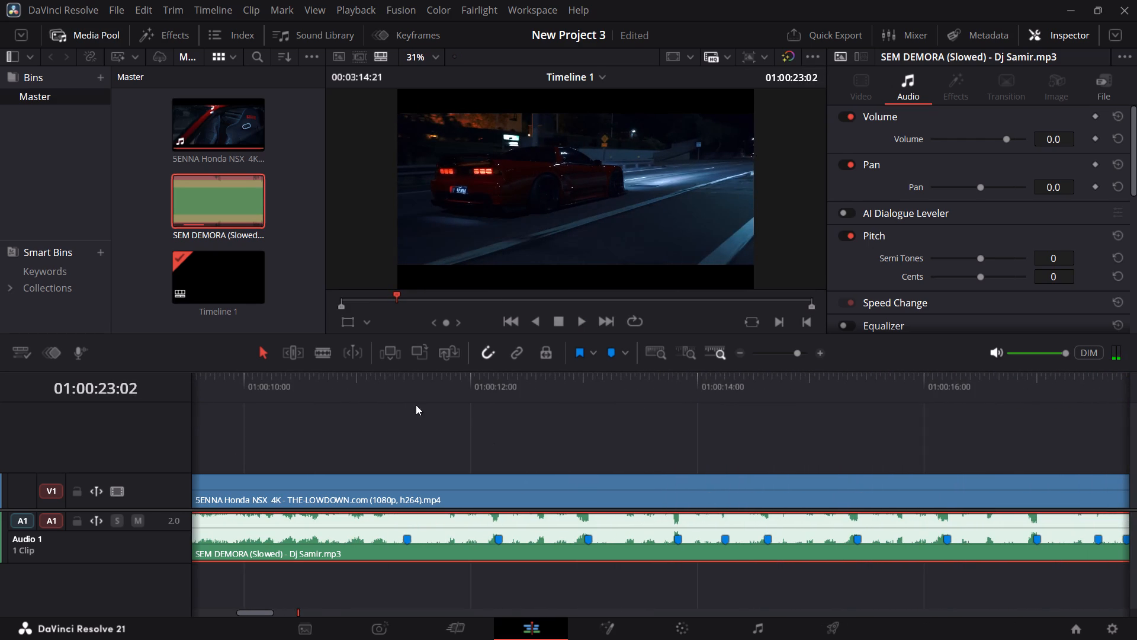
pyautogui.click(347, 366)
pyautogui.click(335, 383)
pyautogui.press('space')
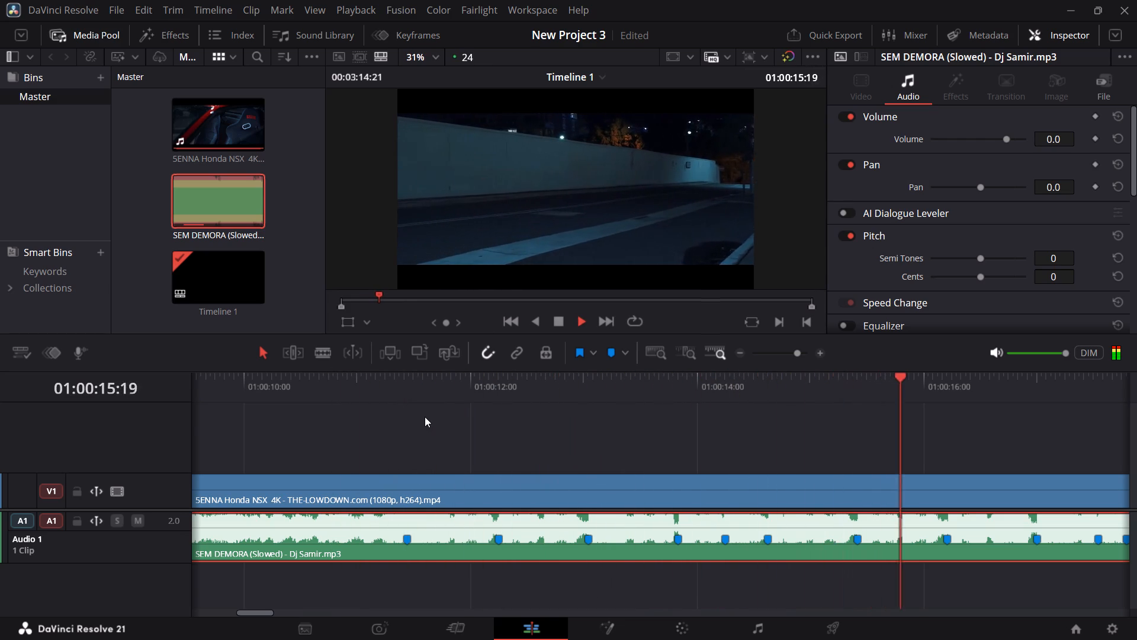
pyautogui.press('space')
# Return to the timeline start at 01:00:00:00, review the marker layout across the music clip, and play the opening footage.
pyautogui.keyDown('ctrl'); pyautogui.scroll(6, 510, 444); pyautogui.keyUp('ctrl')
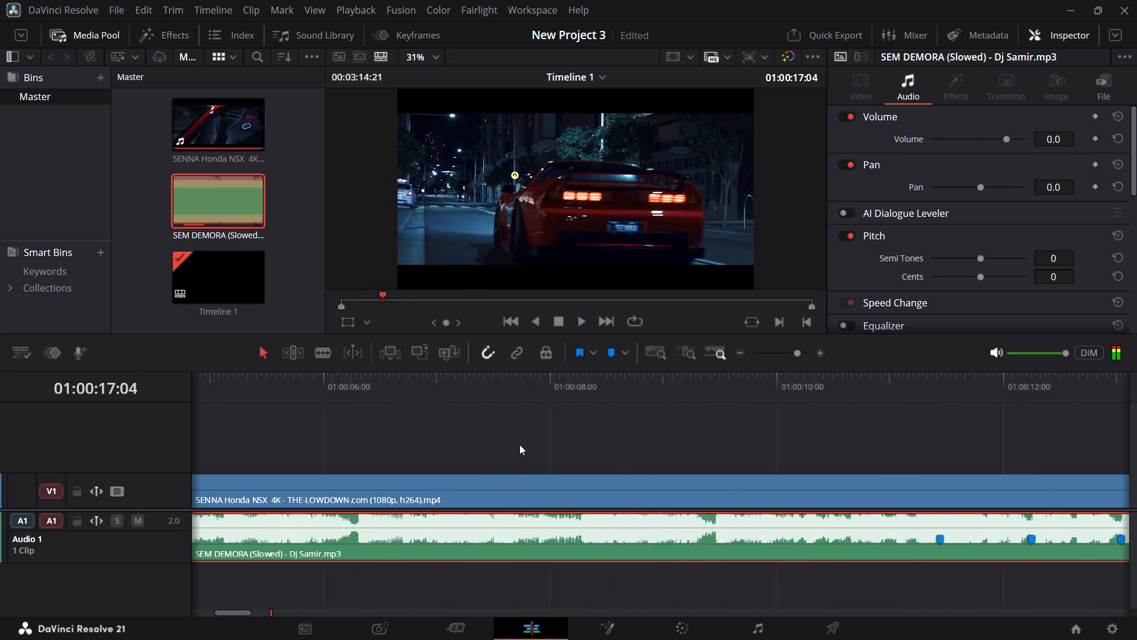
pyautogui.keyDown('ctrl'); pyautogui.scroll(4, 519, 444); pyautogui.keyUp('ctrl')
pyautogui.keyDown('ctrl'); pyautogui.moveTo(342, 395); pyautogui.dragTo(0, 423); pyautogui.keyUp('ctrl')
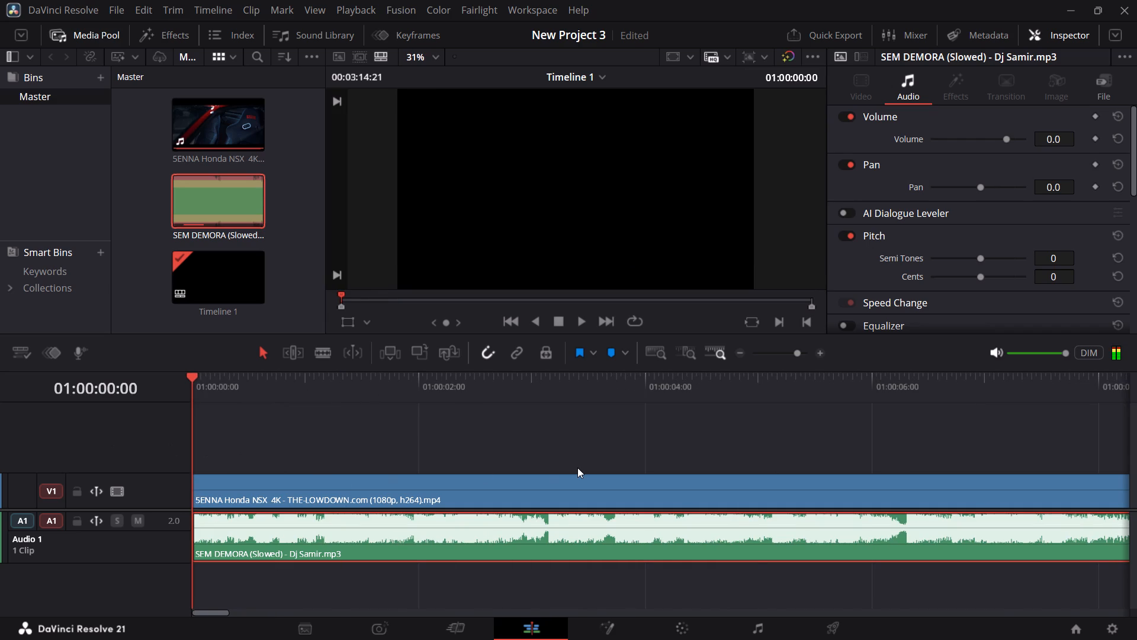
pyautogui.keyDown('alt'); pyautogui.scroll(-12, 577, 468); pyautogui.keyUp('alt')
pyautogui.scroll(1, 574, 465)
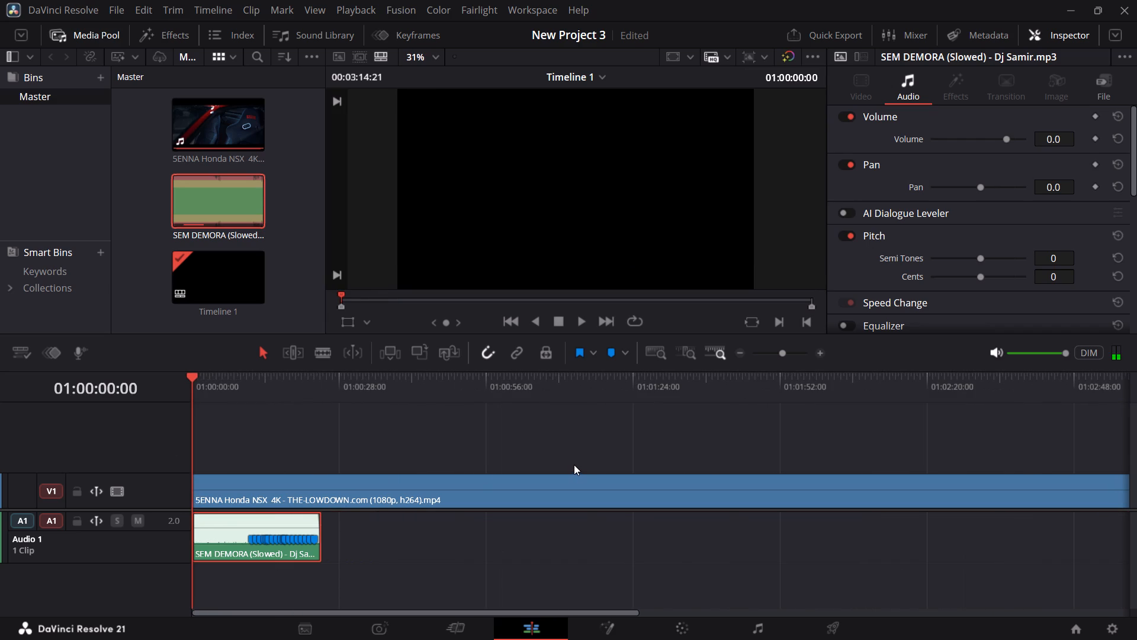
pyautogui.keyDown('alt'); pyautogui.scroll(11, 574, 465); pyautogui.keyUp('alt')
pyautogui.keyDown('alt'); pyautogui.scroll(-3, 574, 465); pyautogui.keyUp('alt')
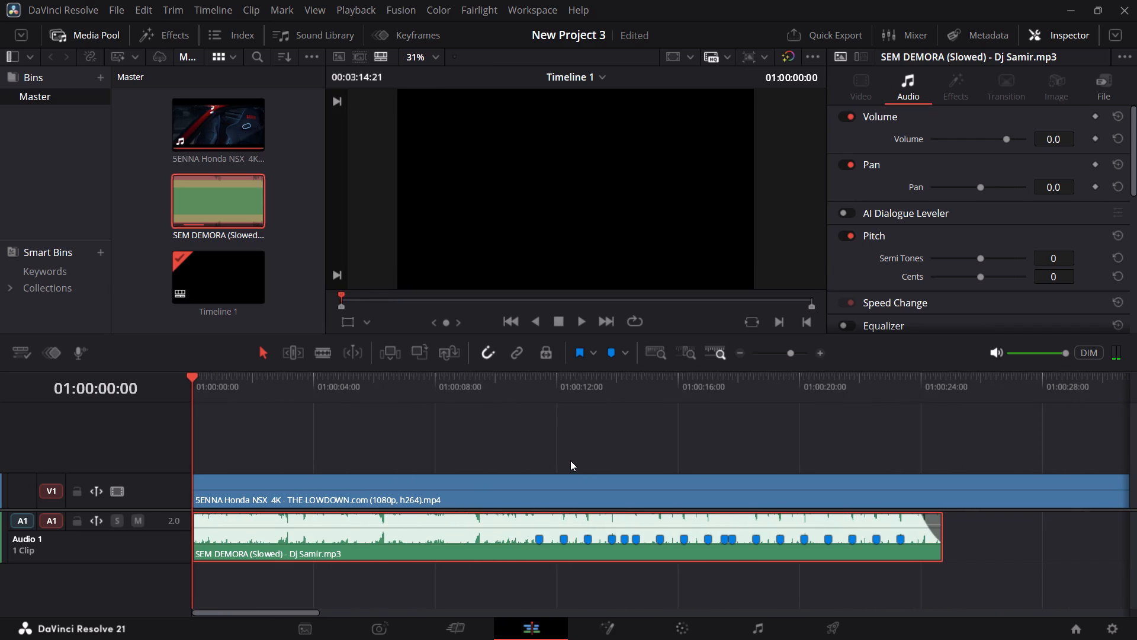
pyautogui.keyDown('alt'); pyautogui.scroll(1, 570, 460); pyautogui.keyUp('alt')
pyautogui.keyDown('ctrl'); pyautogui.scroll(-3, 570, 460); pyautogui.keyUp('ctrl')
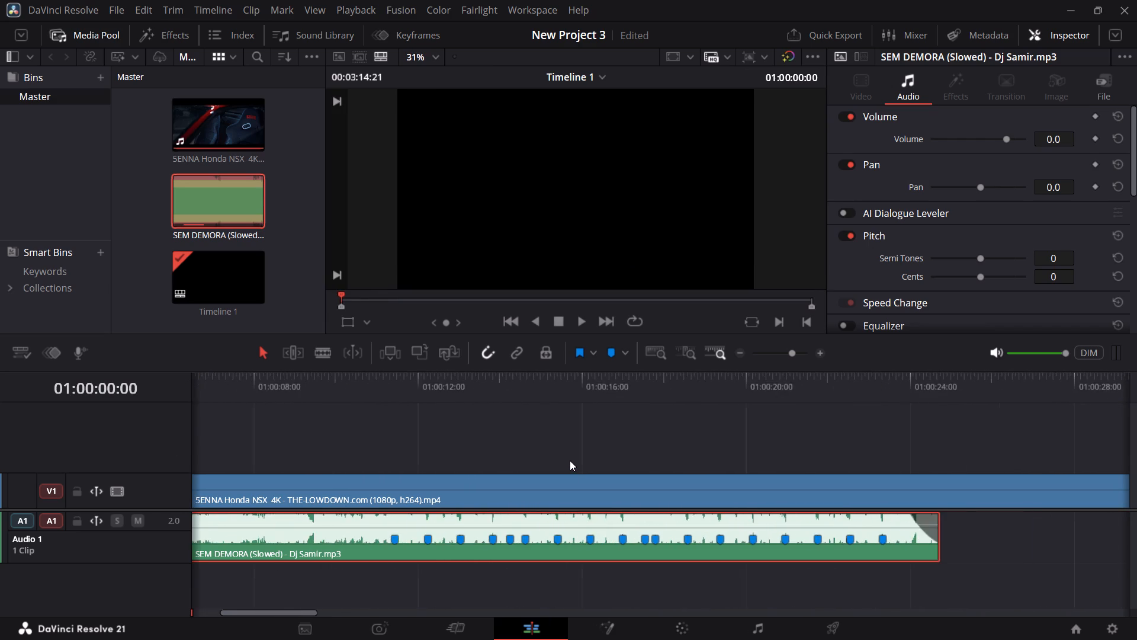
pyautogui.keyDown('ctrl'); pyautogui.scroll(4, 570, 460); pyautogui.keyUp('ctrl')
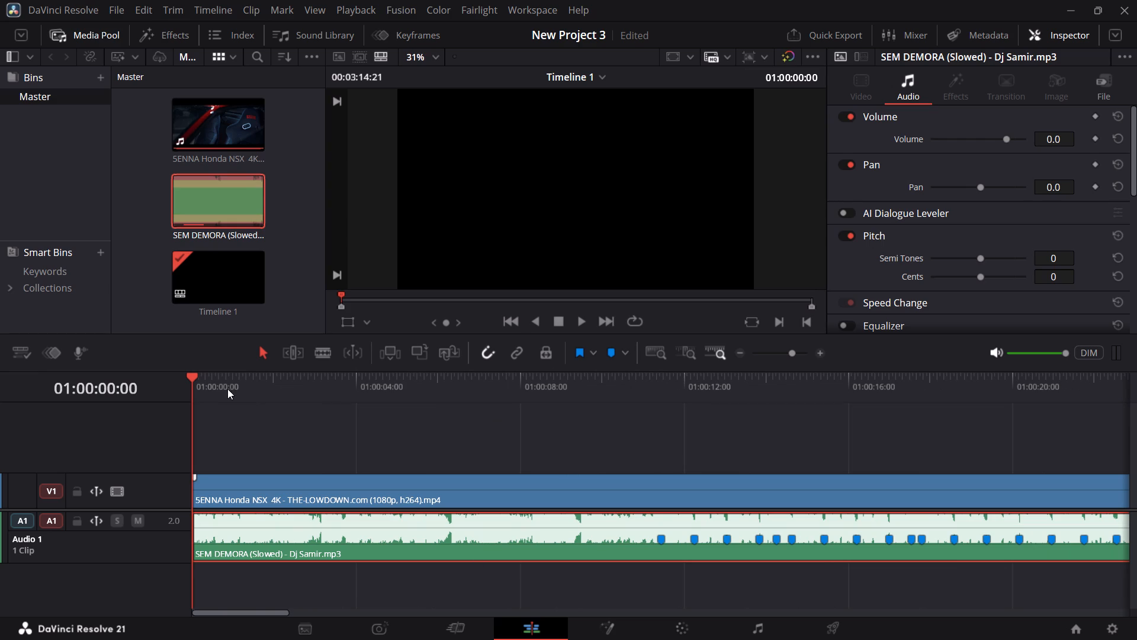
pyautogui.press('space')
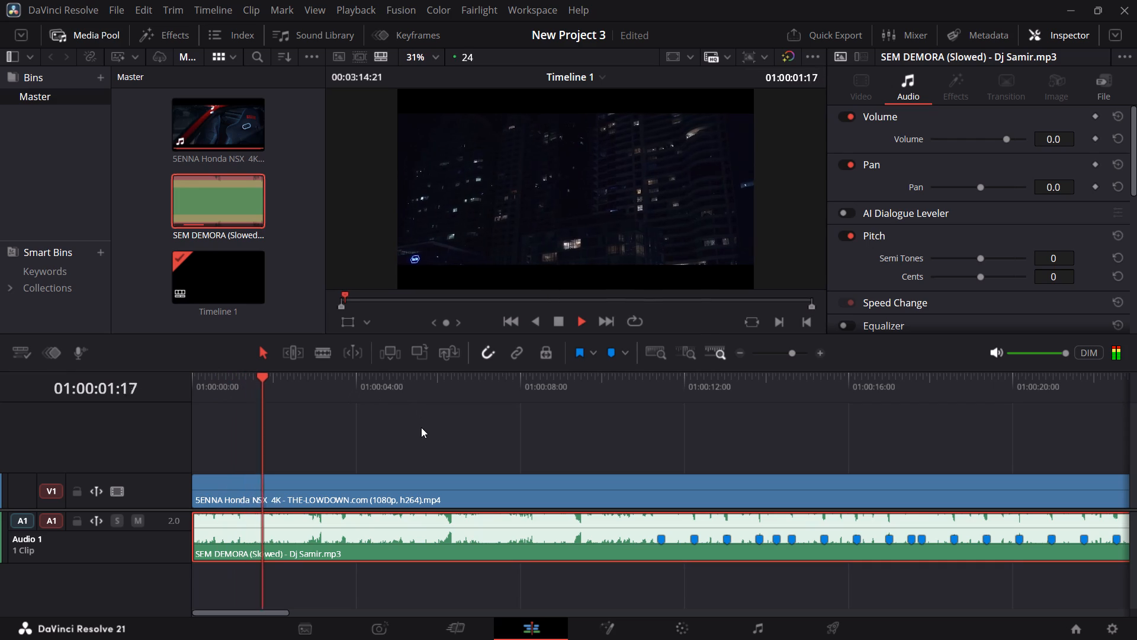
pyautogui.press('space')
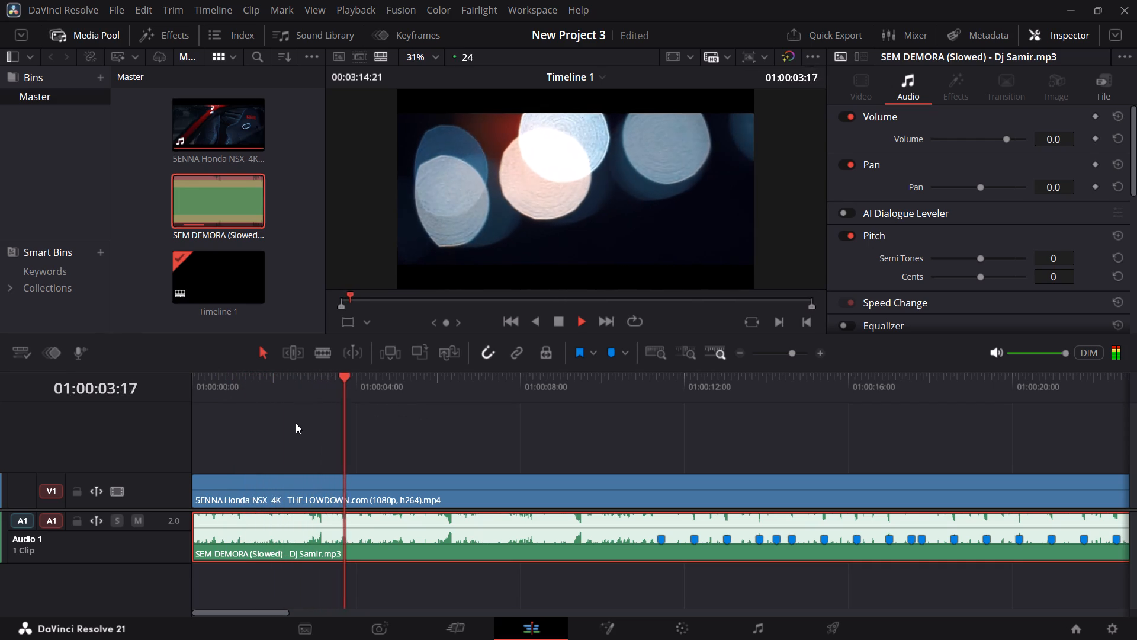
# Replay the opening from 01:00:00:00 and split the Honda NSX video clip at 01:00:02:02.
pyautogui.click(289, 382)
pyautogui.moveTo(203, 382); pyautogui.dragTo(166, 385)
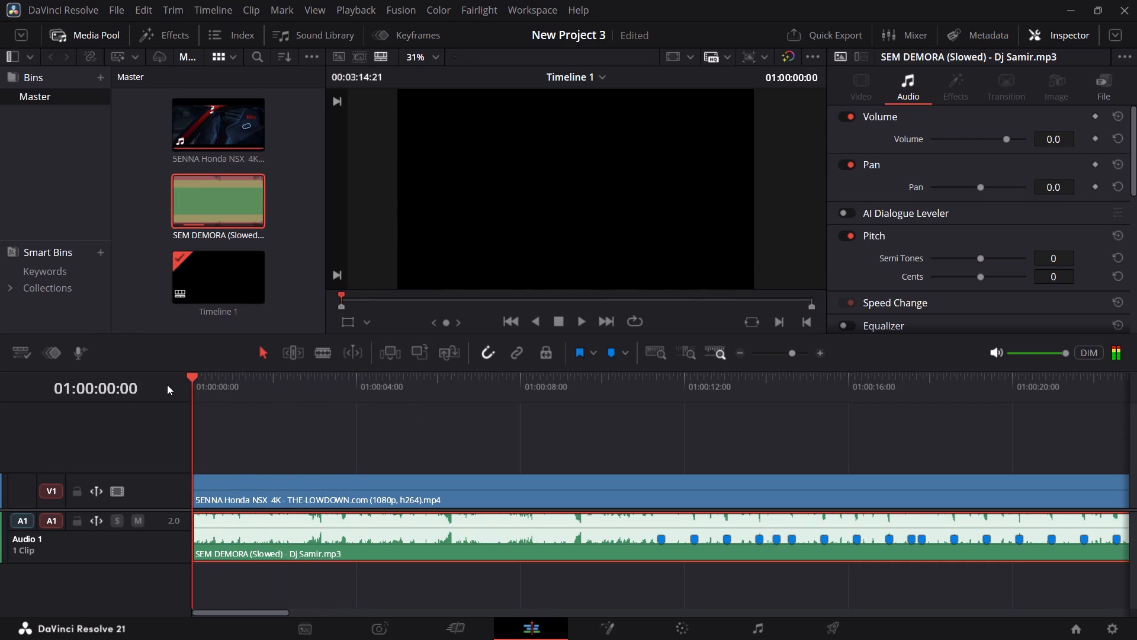
pyautogui.press('space')
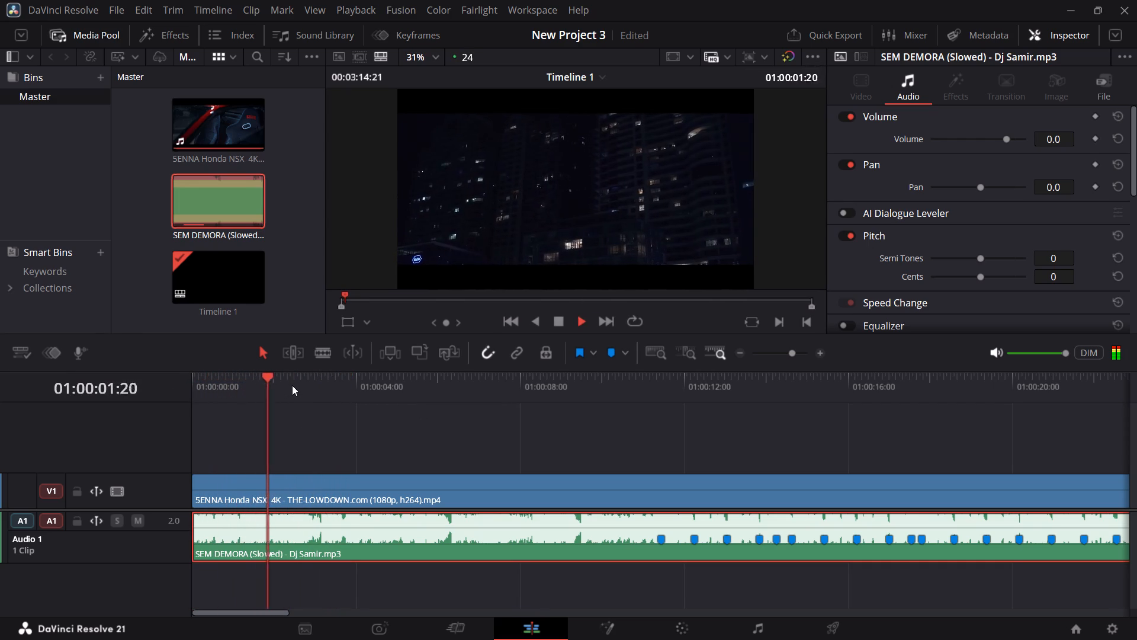
pyautogui.press('space')
pyautogui.click(271, 388)
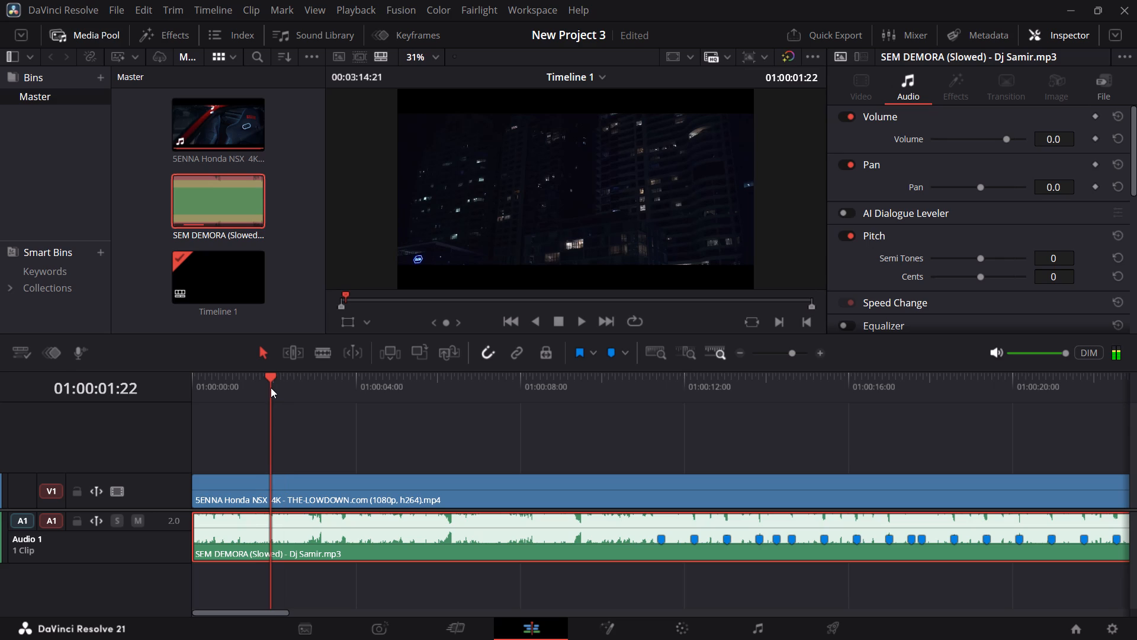
pyautogui.click(275, 388)
pyautogui.click(278, 388)
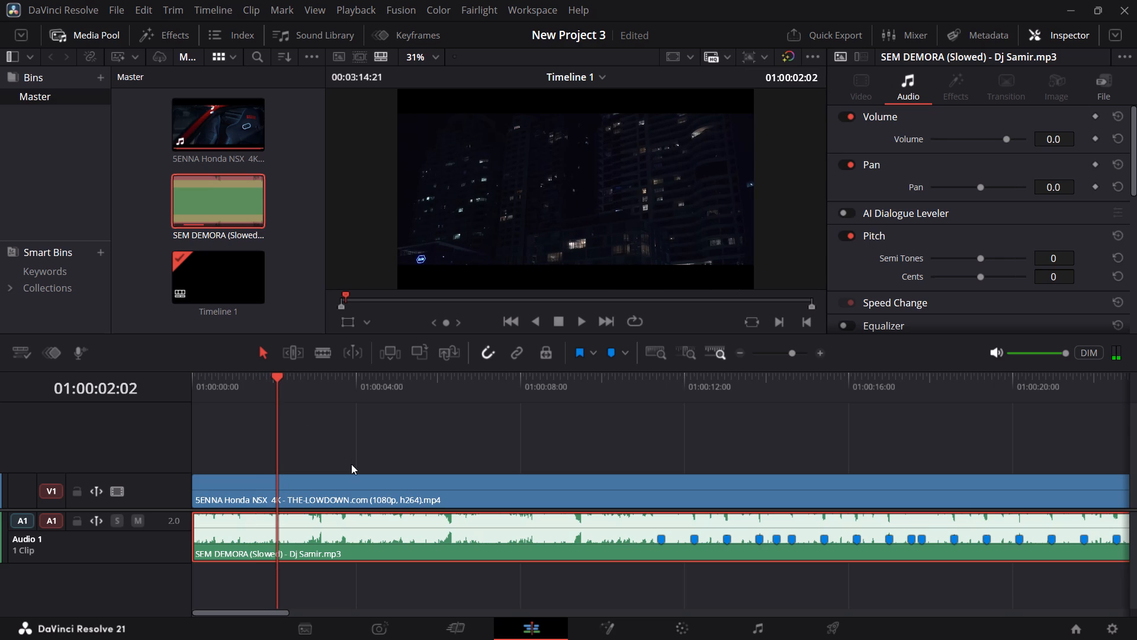
pyautogui.click(364, 484)
pyautogui.hotkey('ctrl', 'b')
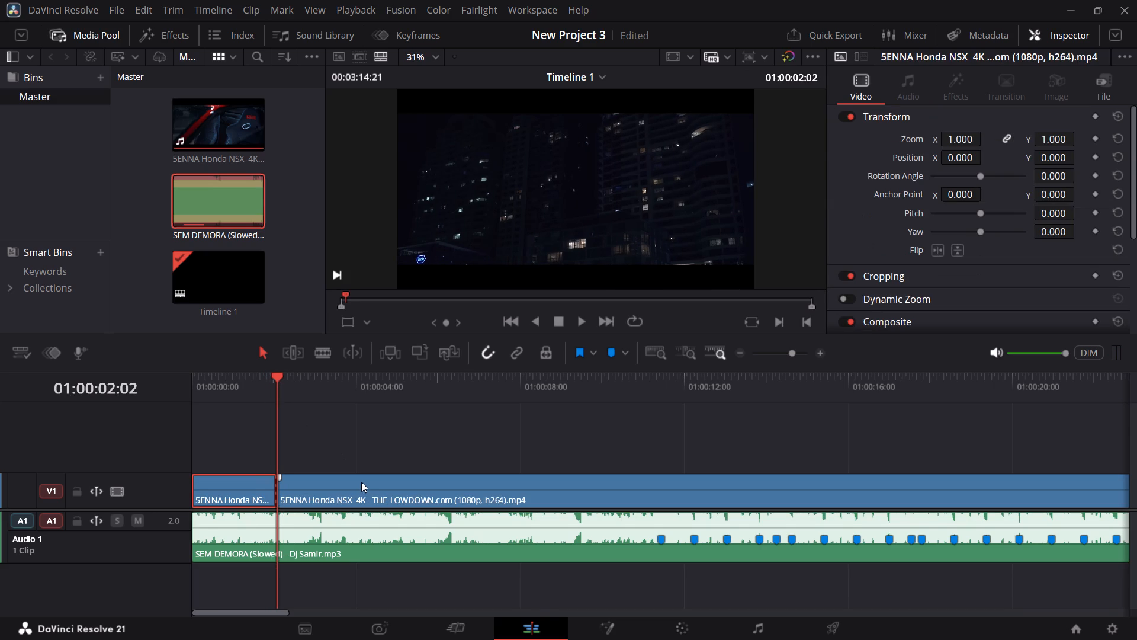
# Play the footage on to 01:00:13:03, muting the Audio 1 track, to look for the next usable shot.
pyautogui.press('space')
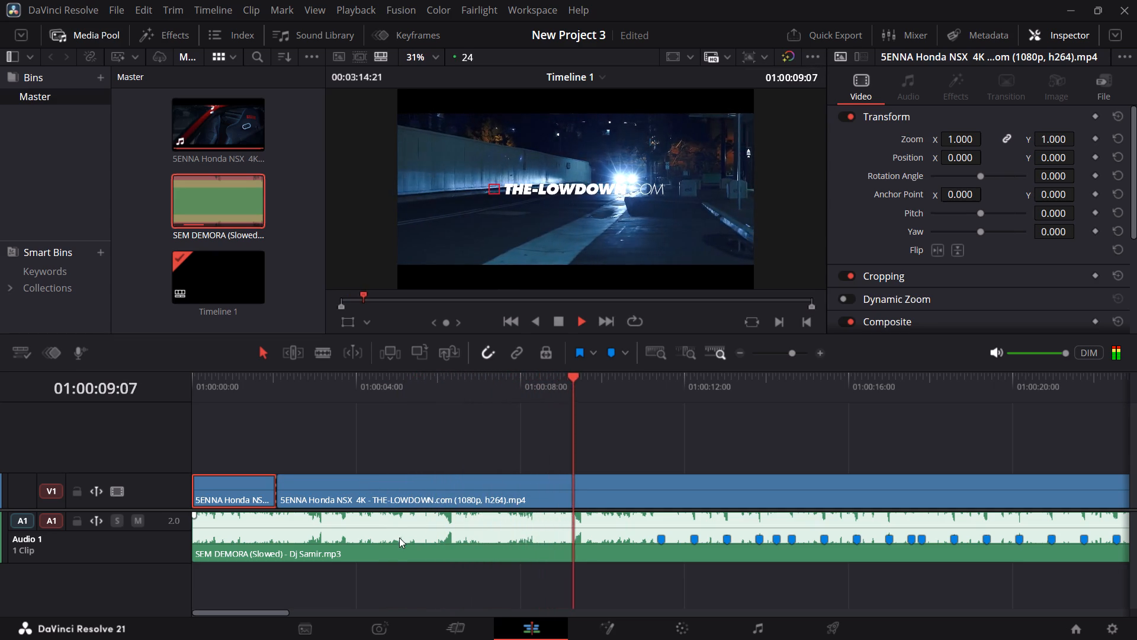
pyautogui.click(139, 520)
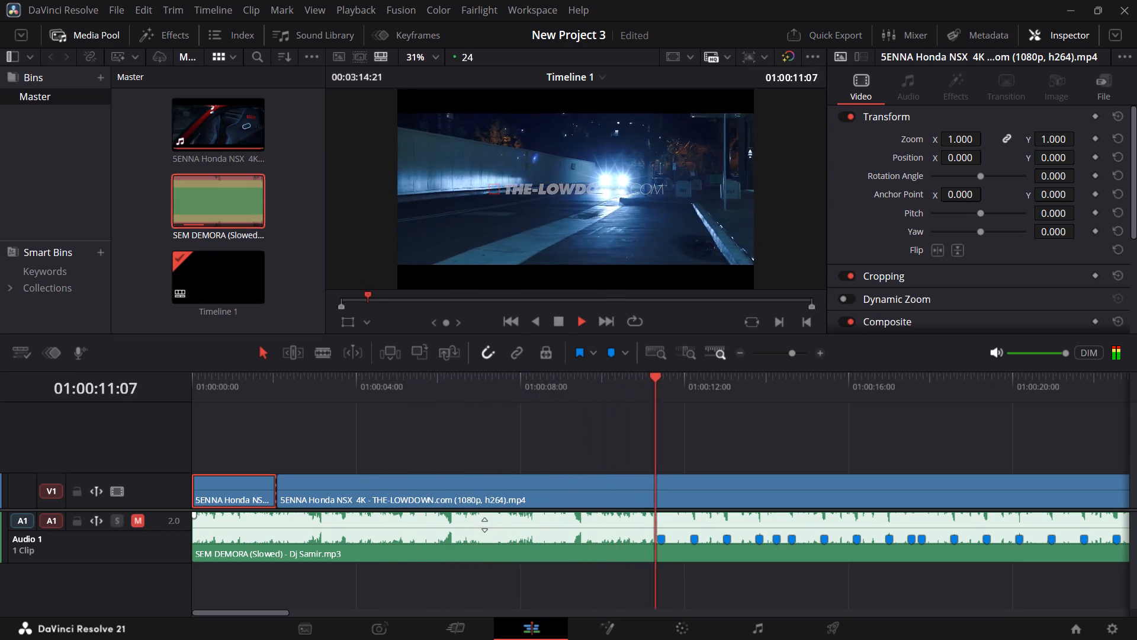
pyautogui.press('space')
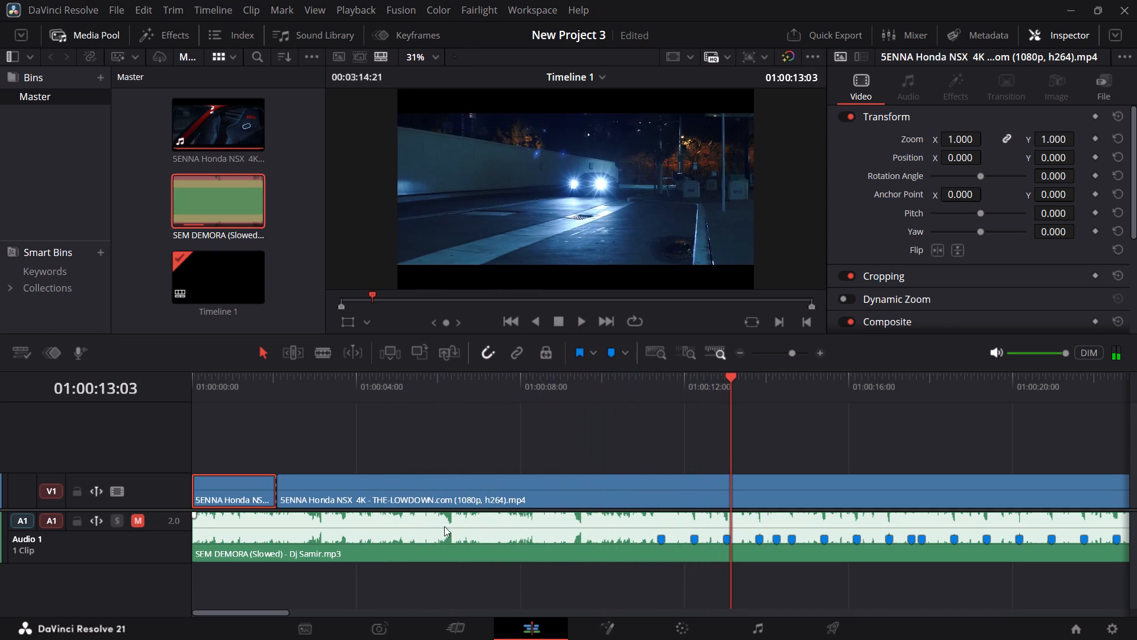
# Split the Honda NSX video at 01:00:12:01, delete the section between 01:00:02:02 and this cut, and close the gap.
pyautogui.click(685, 385)
pyautogui.press('space')
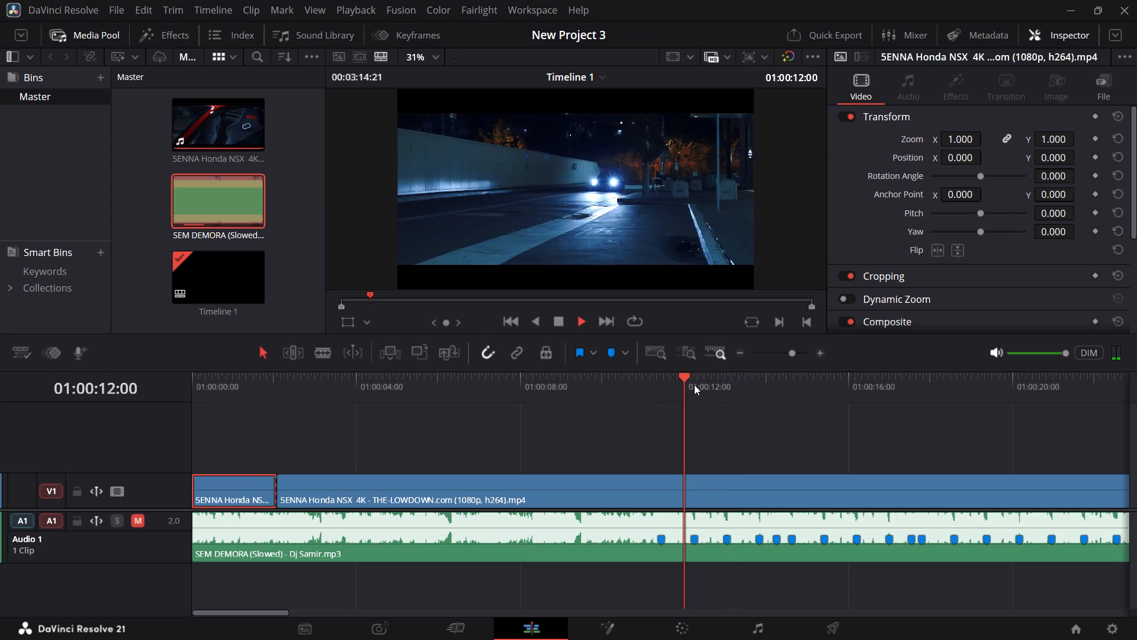
pyautogui.press('space')
pyautogui.click(686, 386)
pyautogui.click(716, 491)
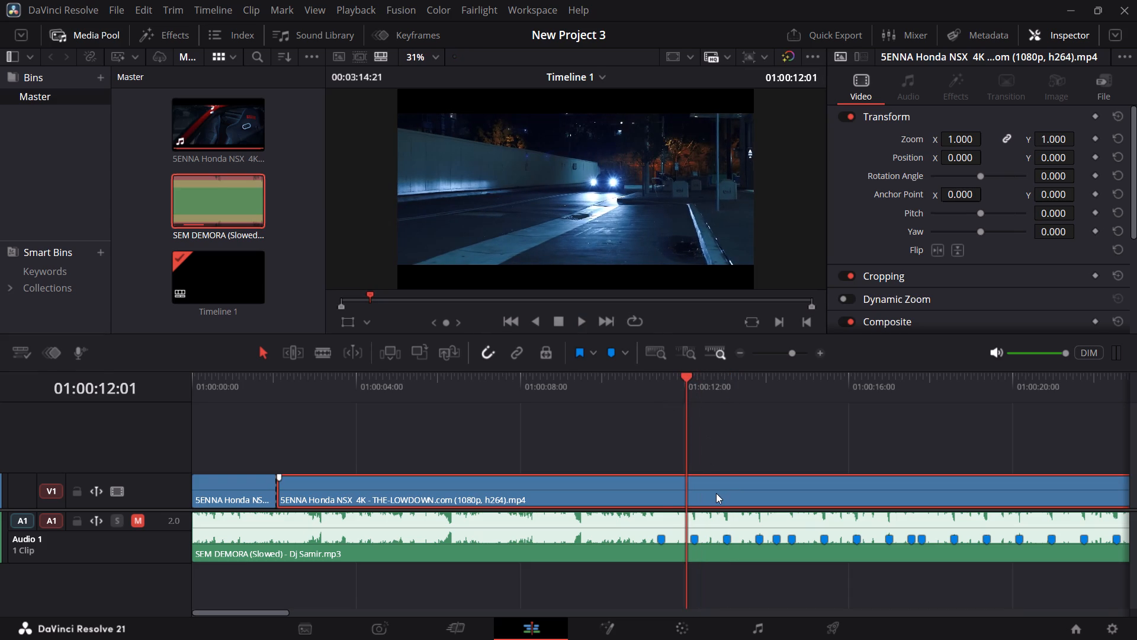
pyautogui.hotkey('ctrl', 'b')
pyautogui.click(598, 495)
pyautogui.press('BackSpace')
pyautogui.click(598, 495)
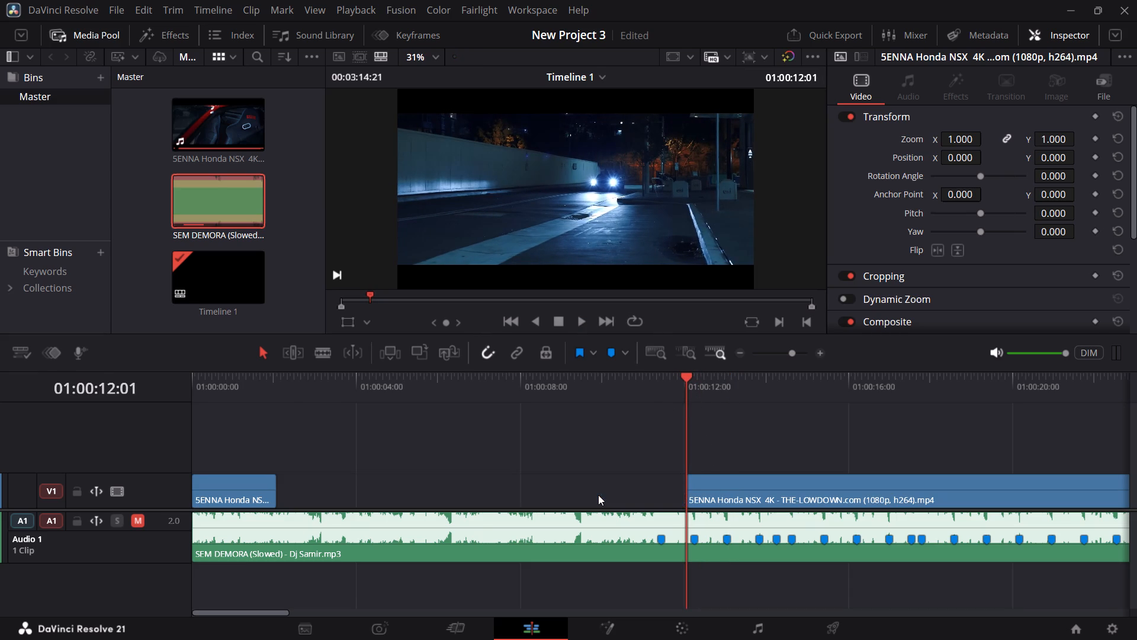
pyautogui.press('BackSpace')
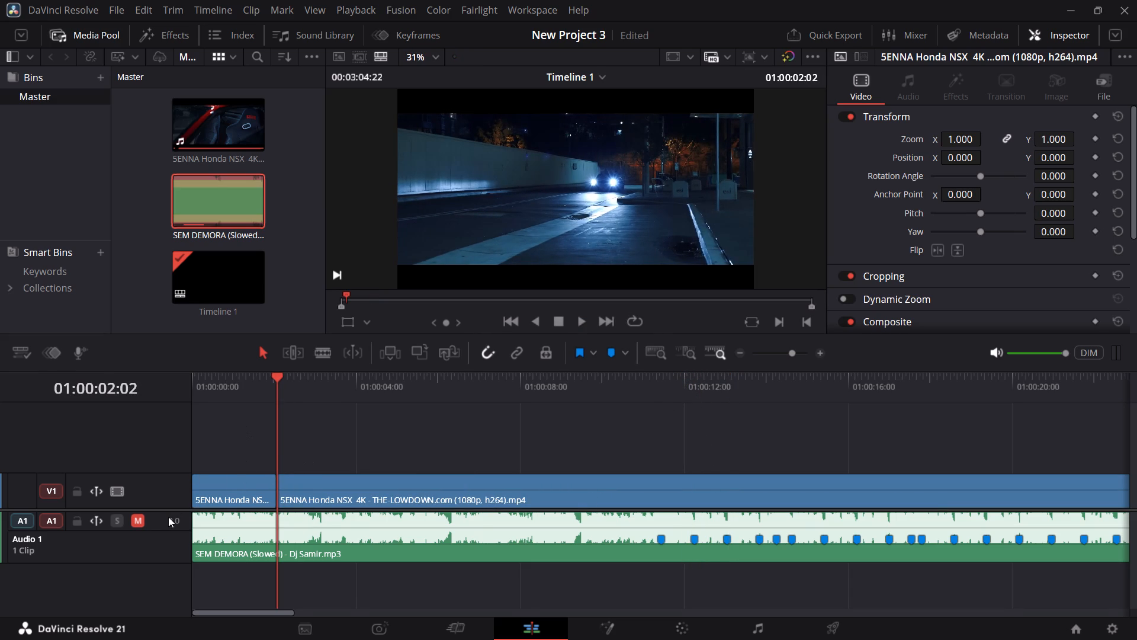
# Unmute the Audio 1 track and replay the opening cuts against the music up to 01:00:11:22.
pyautogui.click(142, 519)
pyautogui.press('space')
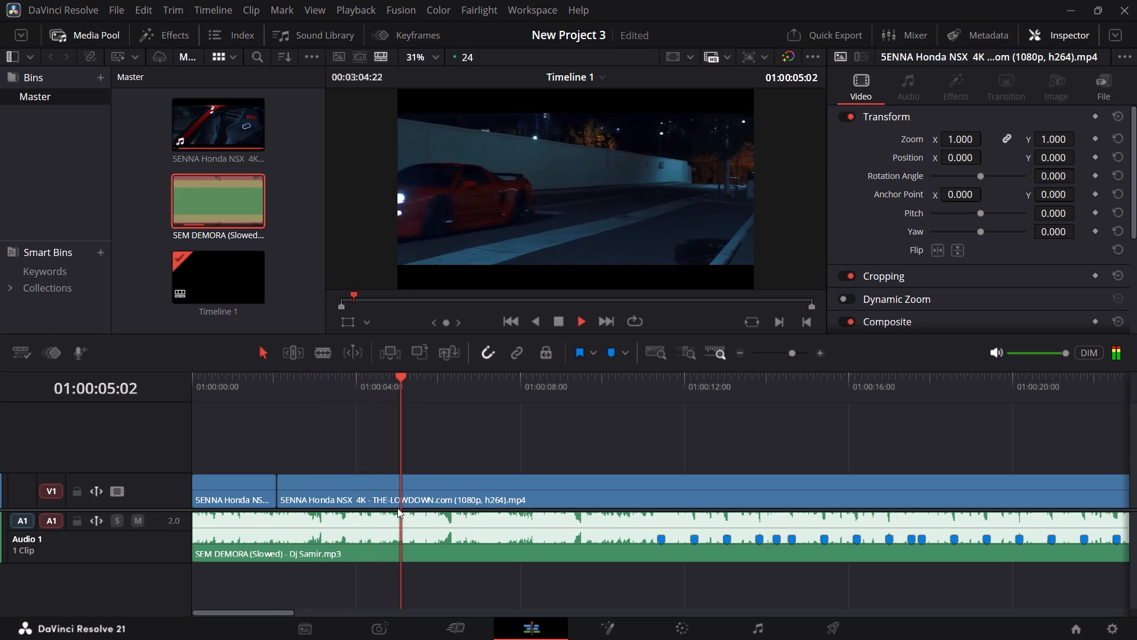
pyautogui.press('space')
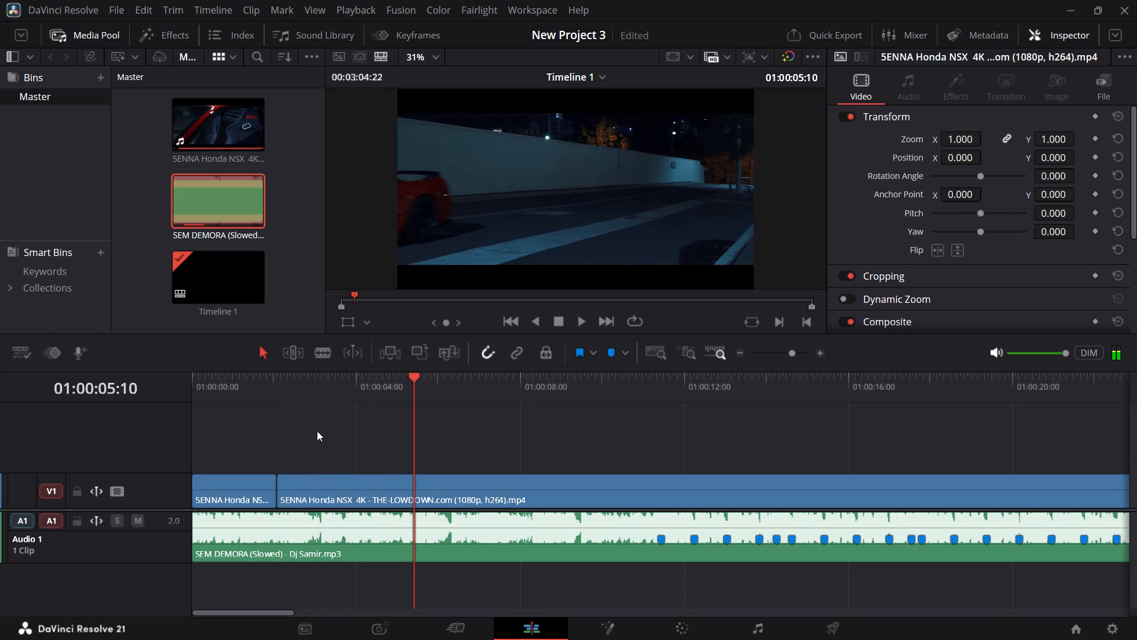
pyautogui.moveTo(232, 389); pyautogui.dragTo(190, 389)
pyautogui.press('space')
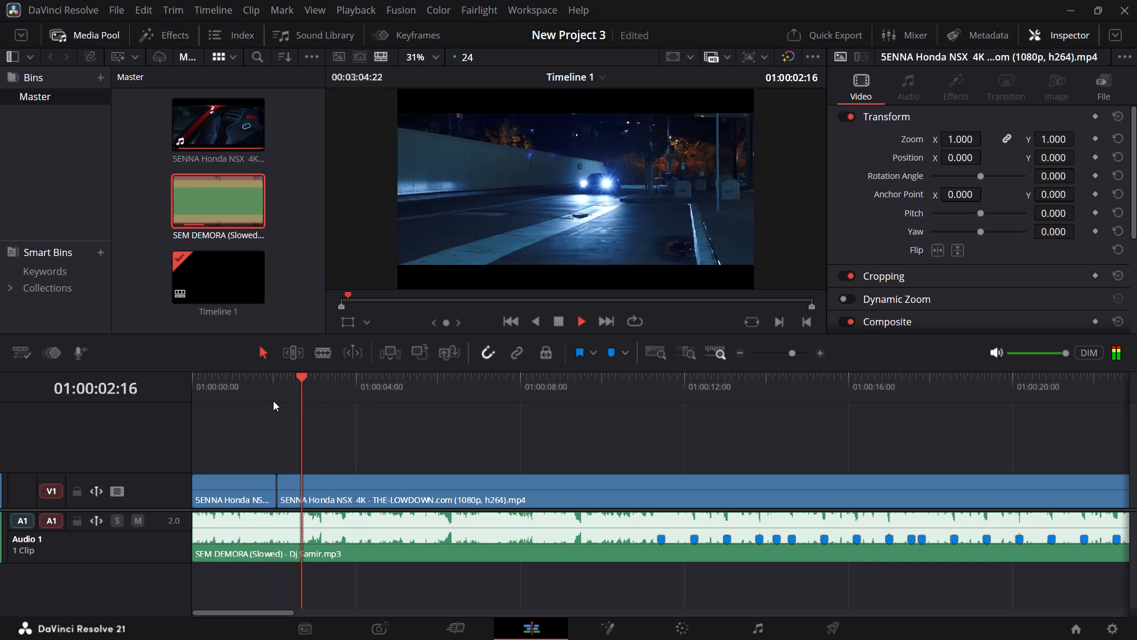
pyautogui.press('space')
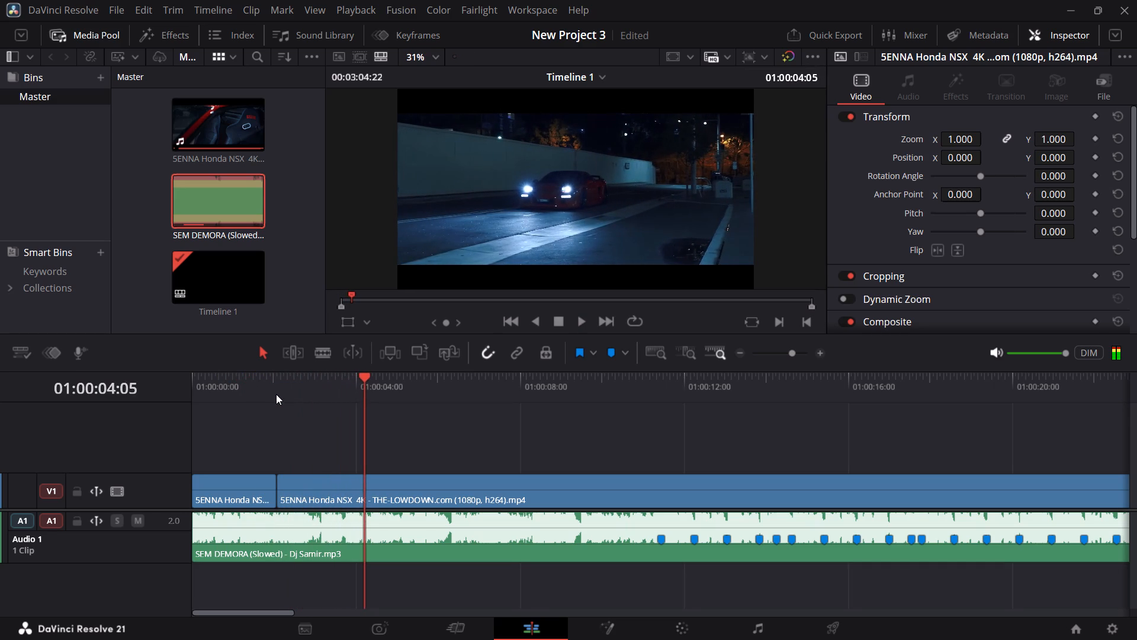
pyautogui.click(296, 388)
pyautogui.press('space')
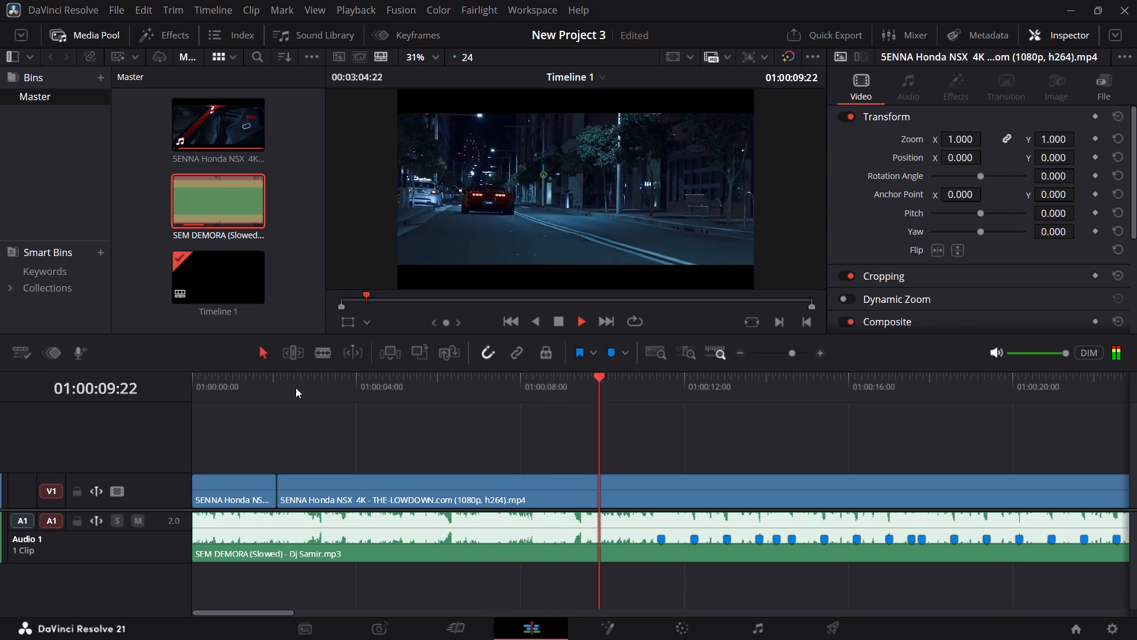
pyautogui.press('space')
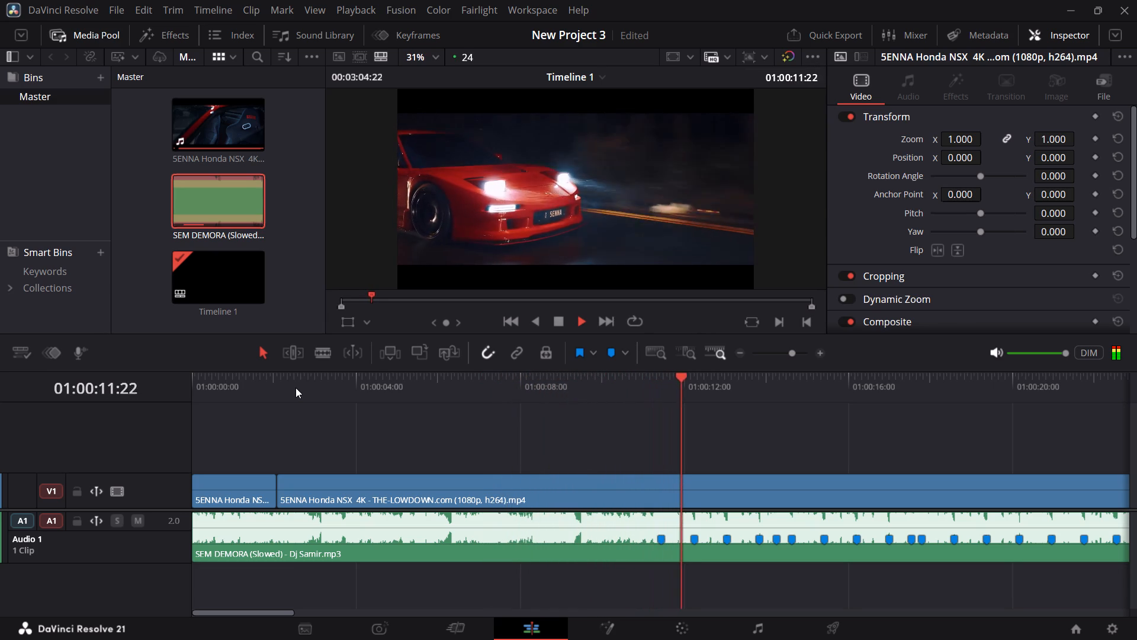
# Find the end of the rear street shot and split the second Honda NSX clip at 01:00:10:18.
pyautogui.click(500, 385)
pyautogui.press('space')
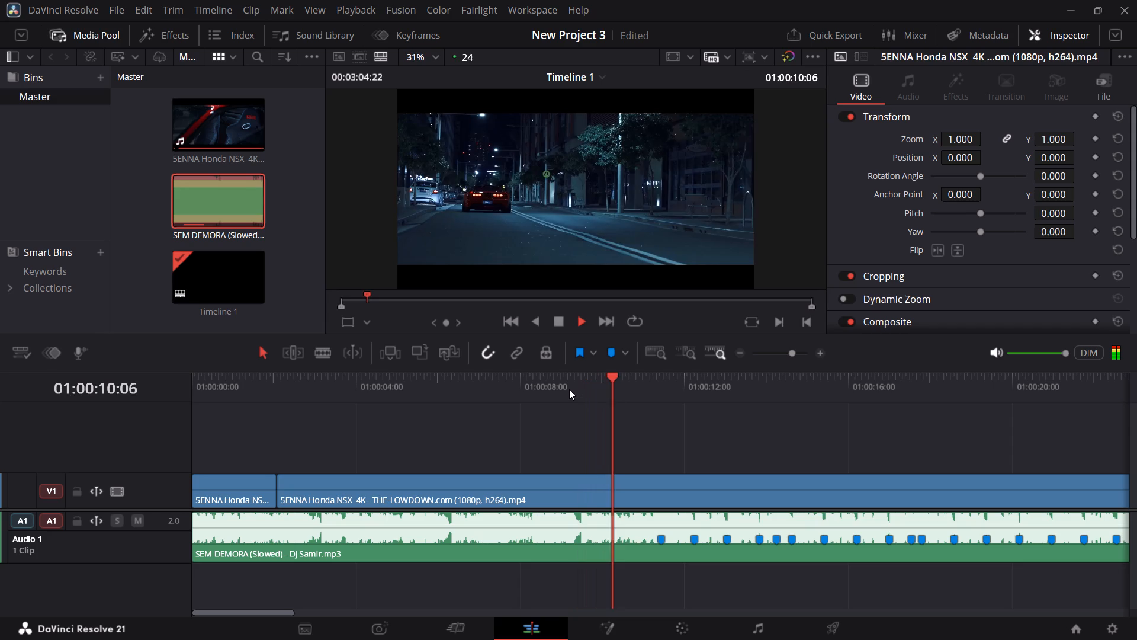
pyautogui.press('space')
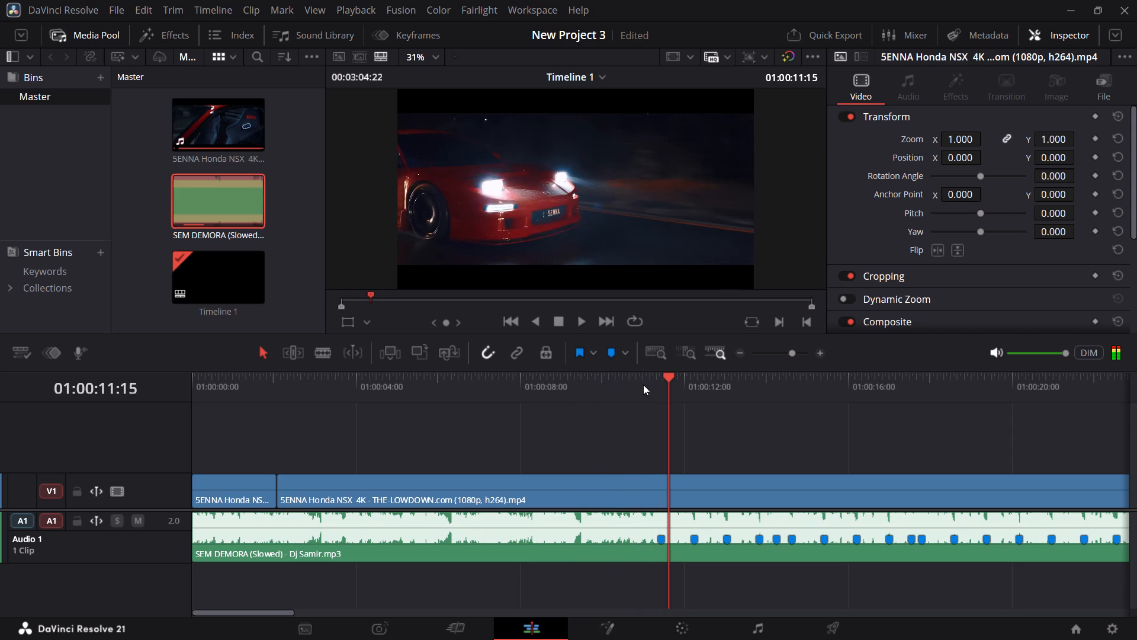
pyautogui.click(643, 385)
pyautogui.click(636, 387)
pyautogui.click(625, 392)
pyautogui.click(633, 391)
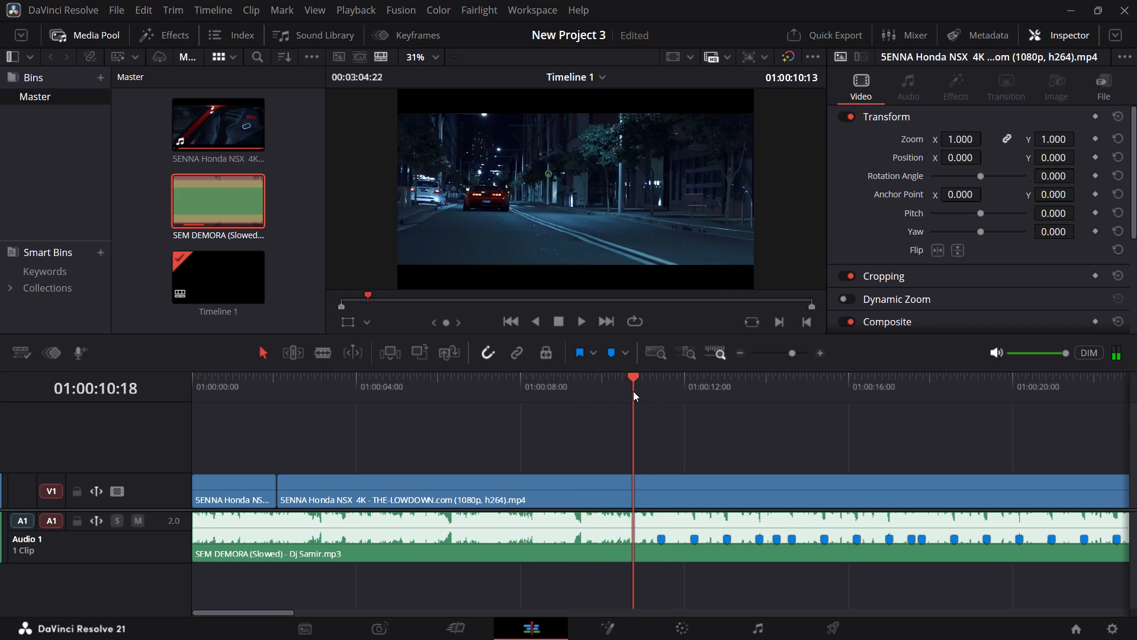
pyautogui.click(627, 480)
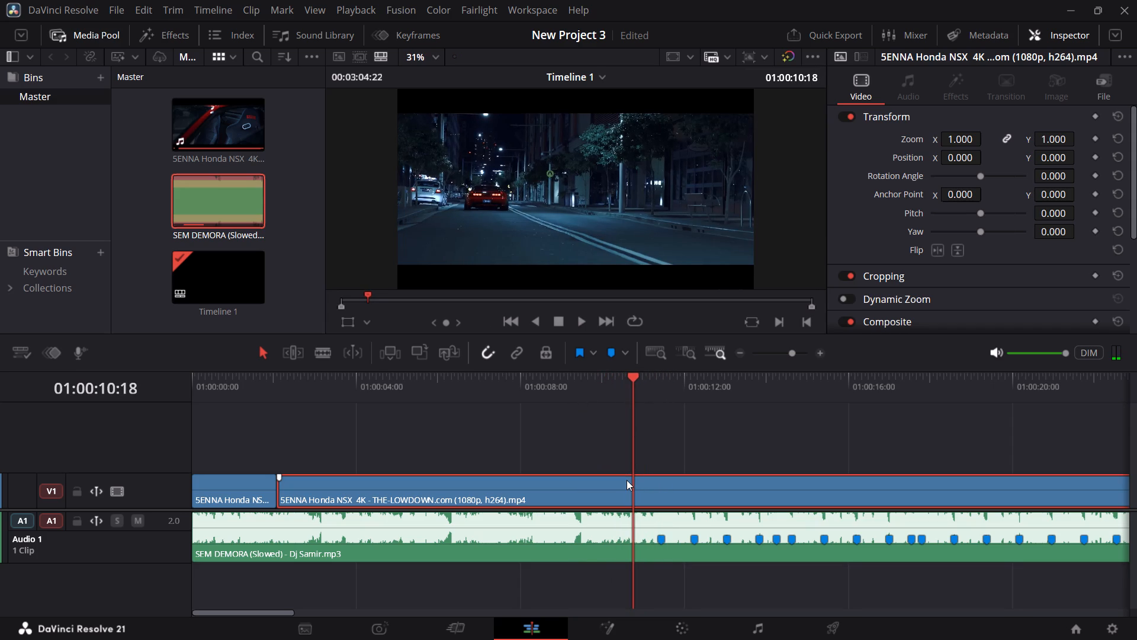
pyautogui.hotkey('ctrl', 'b')
# Shift the last Honda NSX clip to start at the first beat marker and slow the middle clip to 93% to fill the gap.
pyautogui.hotkey('ctrl', 'r')
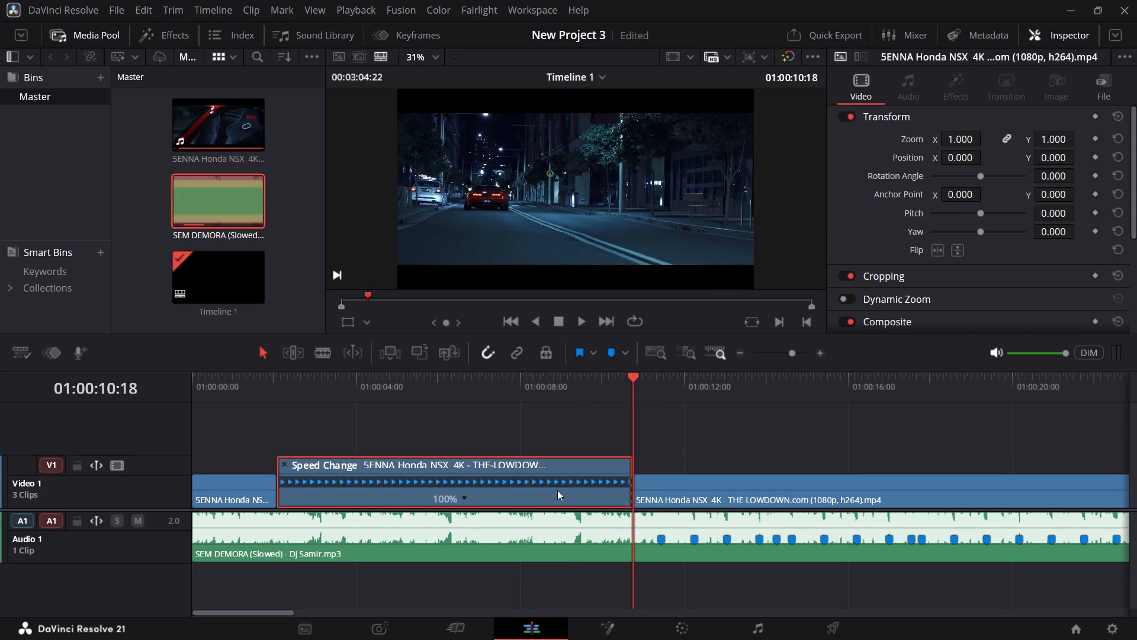
pyautogui.moveTo(661, 496); pyautogui.dragTo(686, 491)
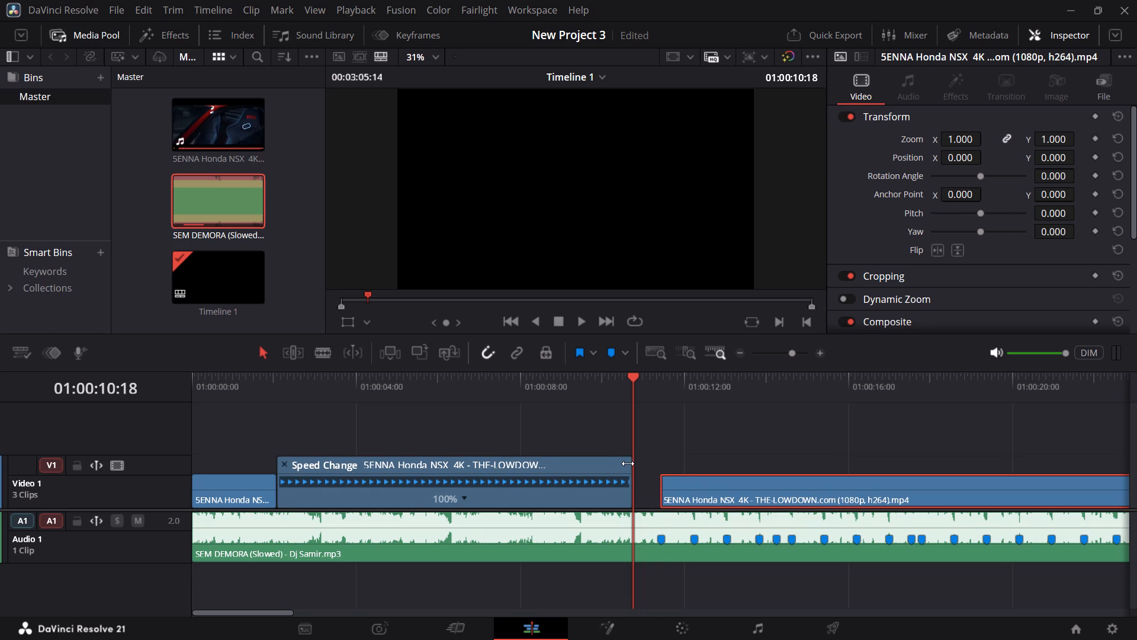
pyautogui.moveTo(632, 463); pyautogui.dragTo(654, 461)
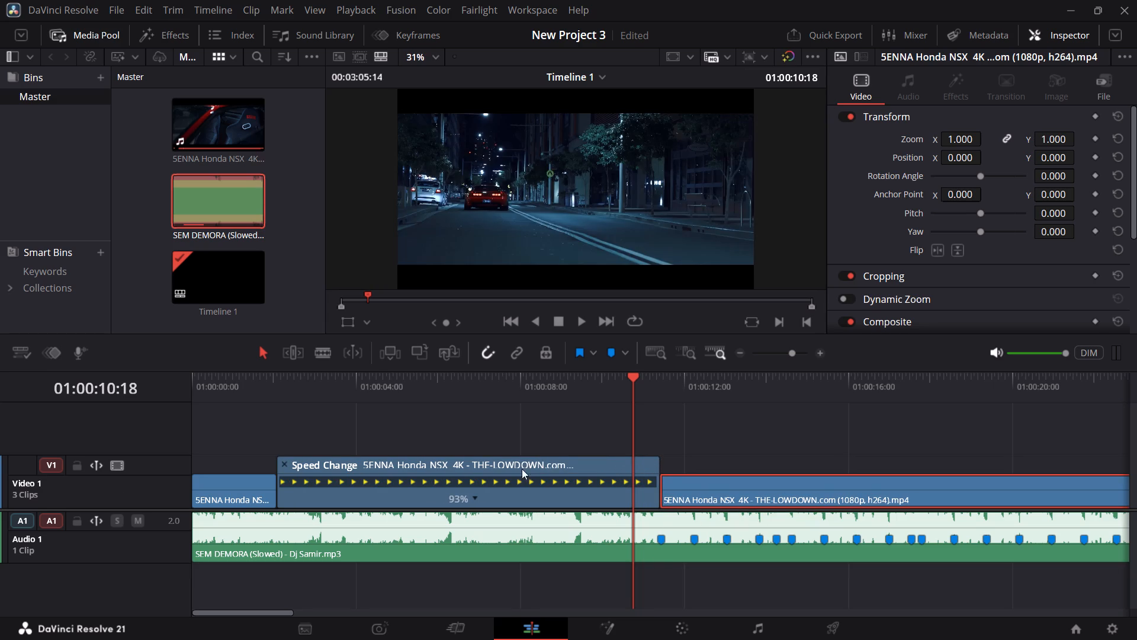
pyautogui.click(287, 463)
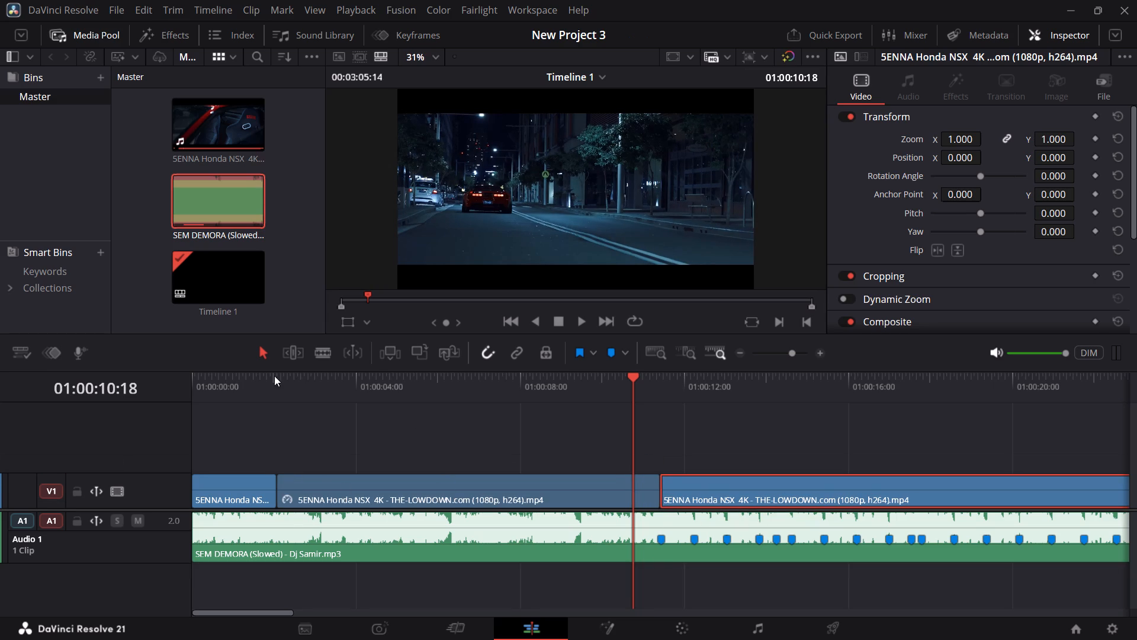
# Play the retimed middle clip through its cut at the first beat marker, ending back at 01:00:00:00.
pyautogui.click(289, 389)
pyautogui.press('space')
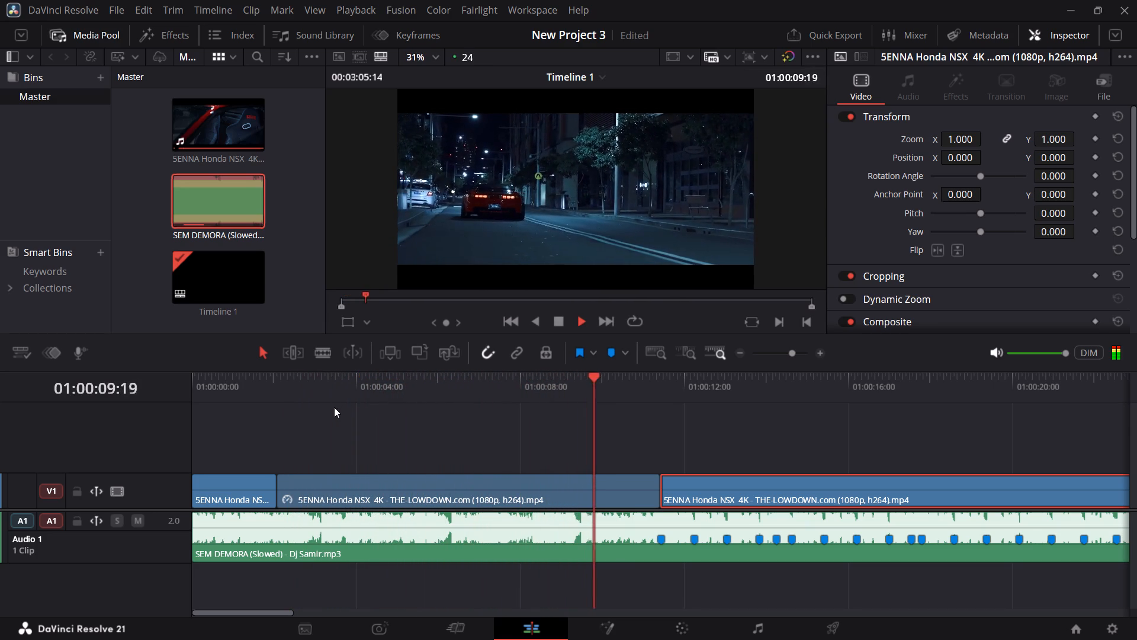
pyautogui.press('space')
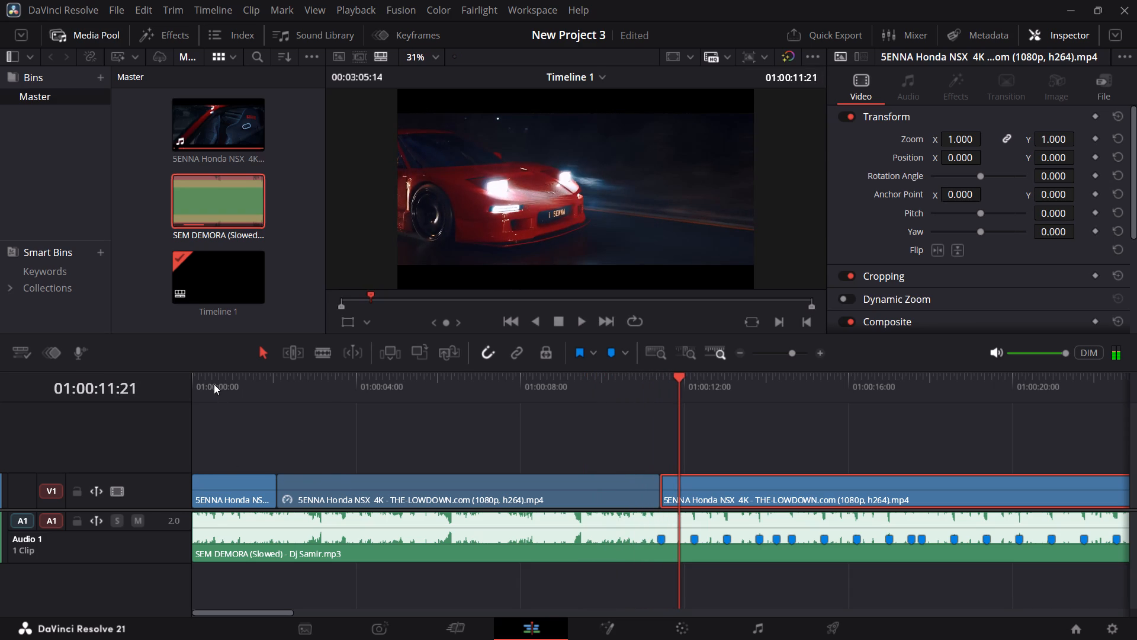
pyautogui.moveTo(213, 383); pyautogui.dragTo(172, 391)
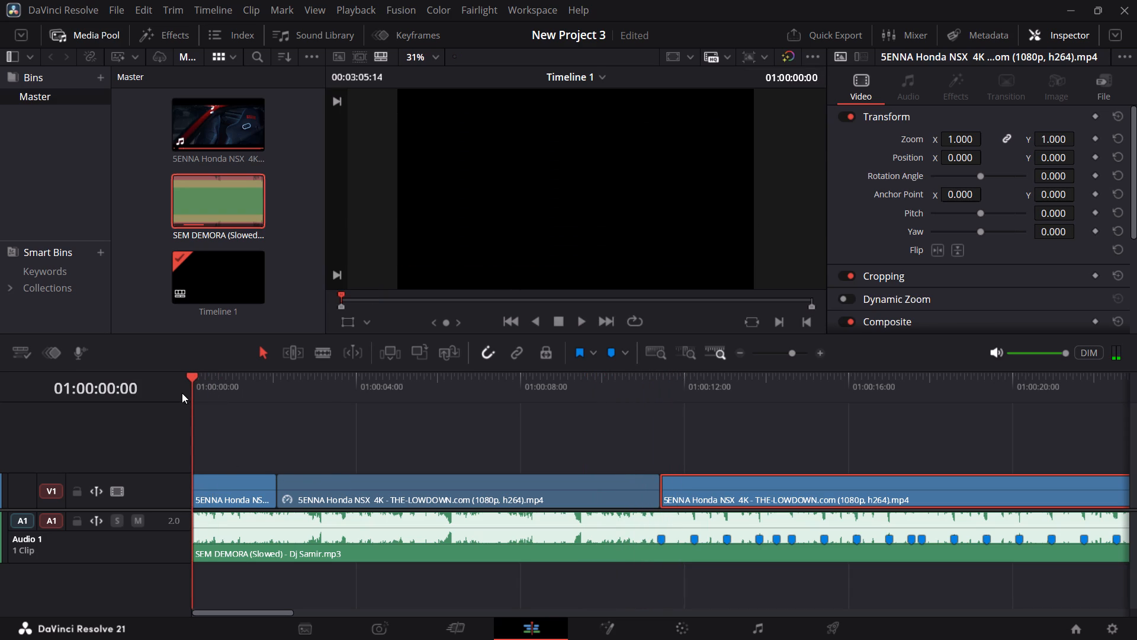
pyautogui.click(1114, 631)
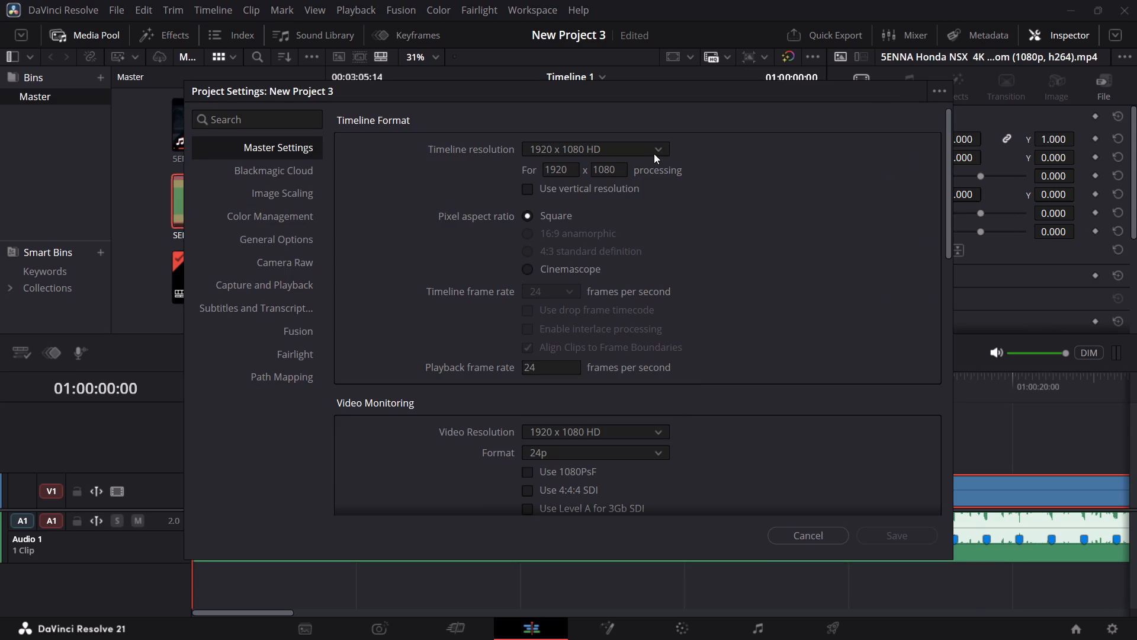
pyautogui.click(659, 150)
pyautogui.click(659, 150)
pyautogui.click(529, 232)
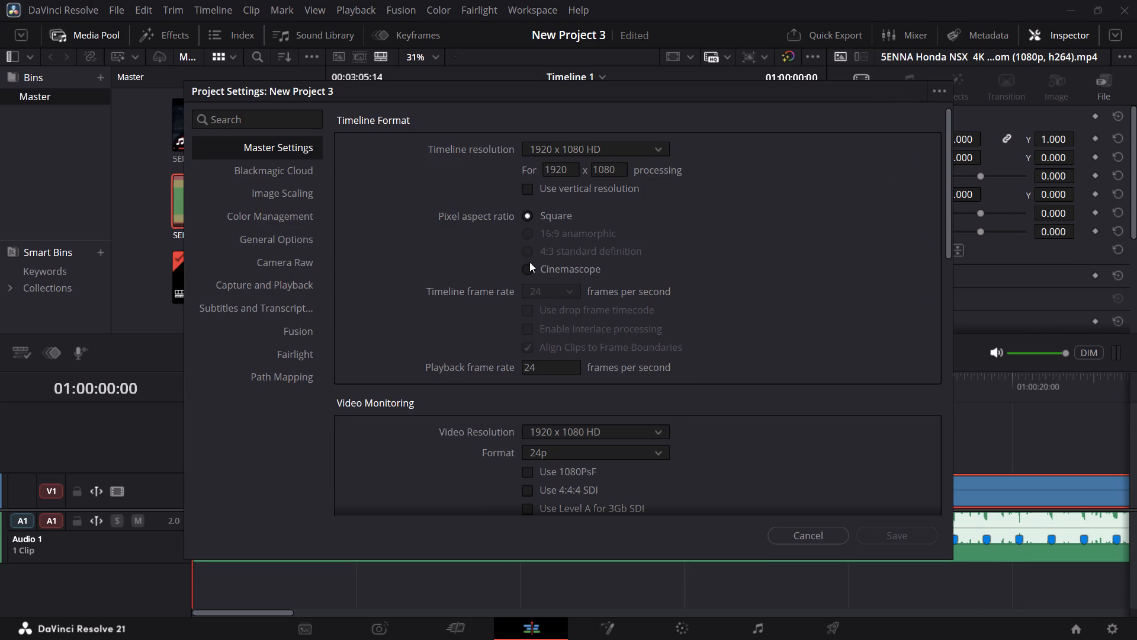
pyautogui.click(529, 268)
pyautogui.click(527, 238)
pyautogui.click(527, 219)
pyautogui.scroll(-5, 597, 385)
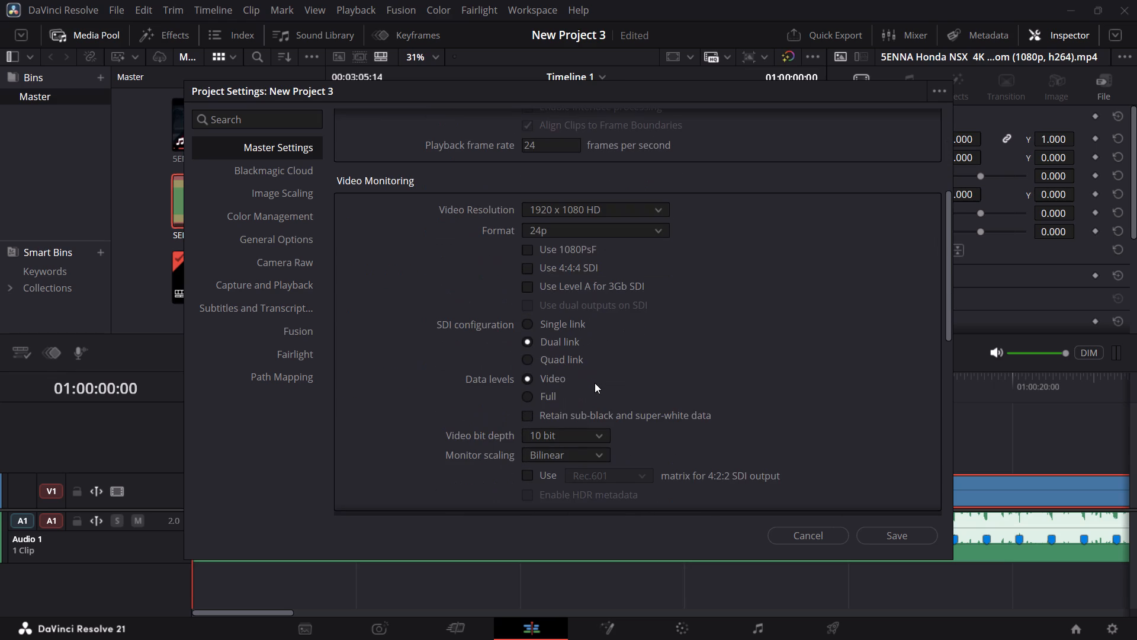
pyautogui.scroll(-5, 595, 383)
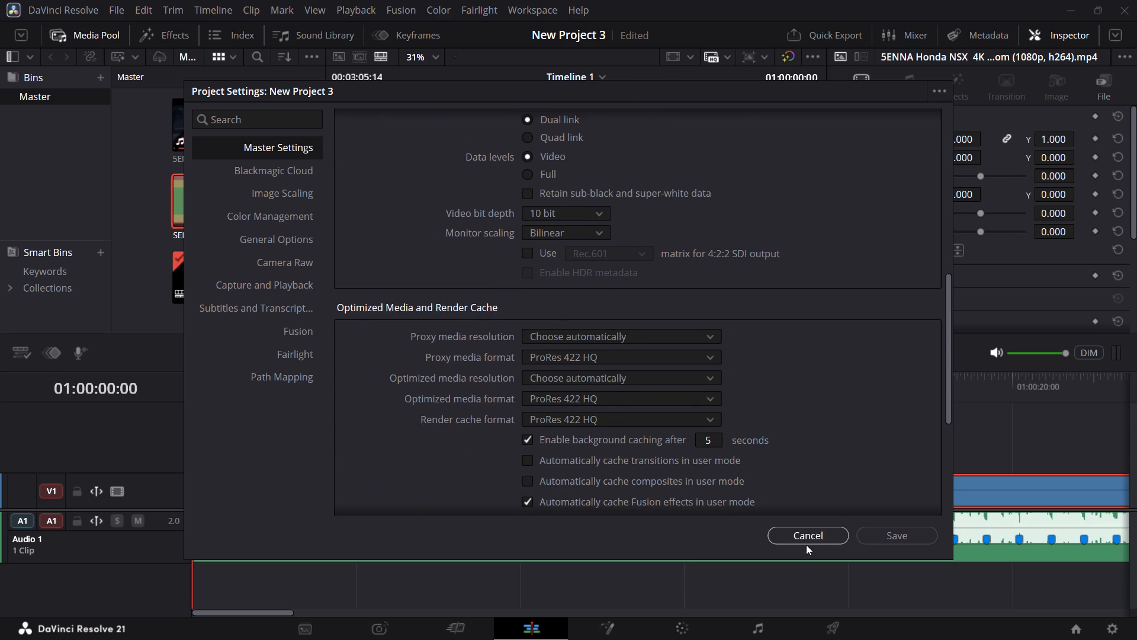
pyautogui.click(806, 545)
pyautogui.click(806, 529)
# Play the edit from 01:00:00:00 to 01:00:12:14 to review the framing and the cuts.
pyautogui.moveTo(204, 389); pyautogui.dragTo(184, 387)
pyautogui.press('space')
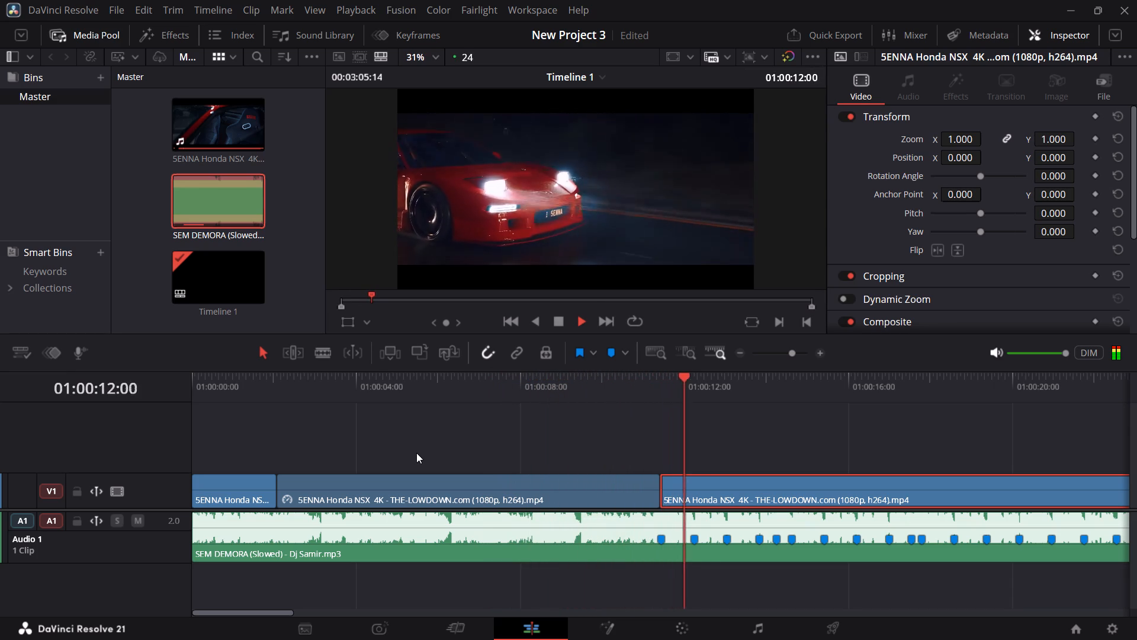
pyautogui.press('space')
# Set the first Honda NSX clip's zoom to 1.330 on both axes, checking that it fills the frame at 01:00:01:04.
pyautogui.click(231, 497)
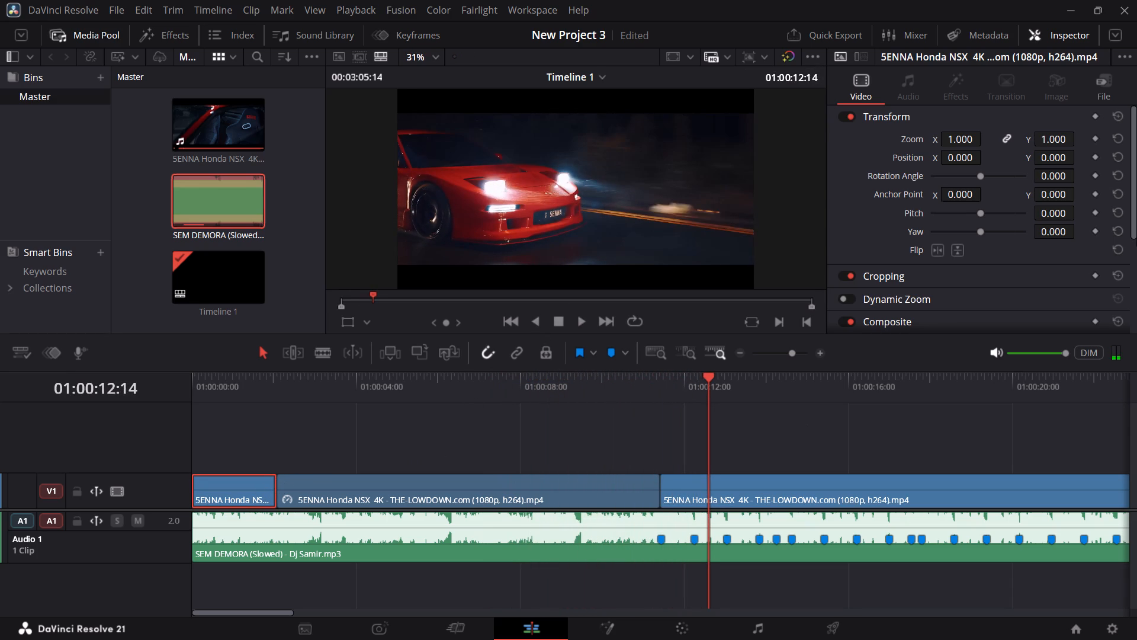
pyautogui.moveTo(1049, 138); pyautogui.dragTo(1057, 138)
pyautogui.moveTo(1057, 138); pyautogui.dragTo(1075, 137)
pyautogui.moveTo(1075, 137); pyautogui.dragTo(1070, 137)
pyautogui.moveTo(246, 380); pyautogui.dragTo(240, 379)
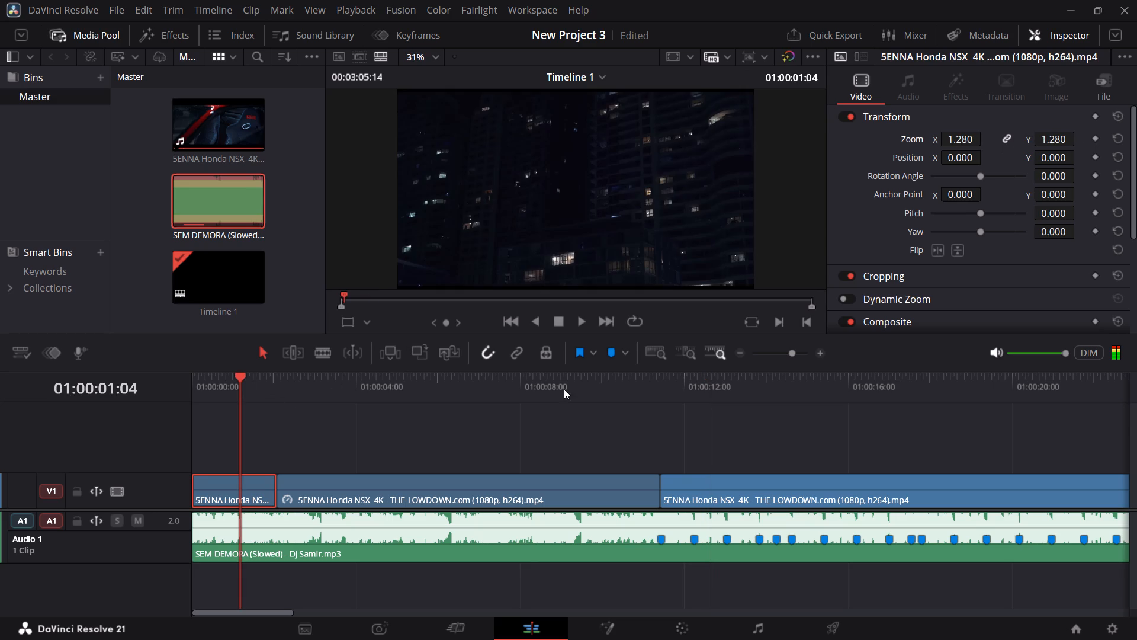
pyautogui.moveTo(1058, 137); pyautogui.dragTo(1046, 142)
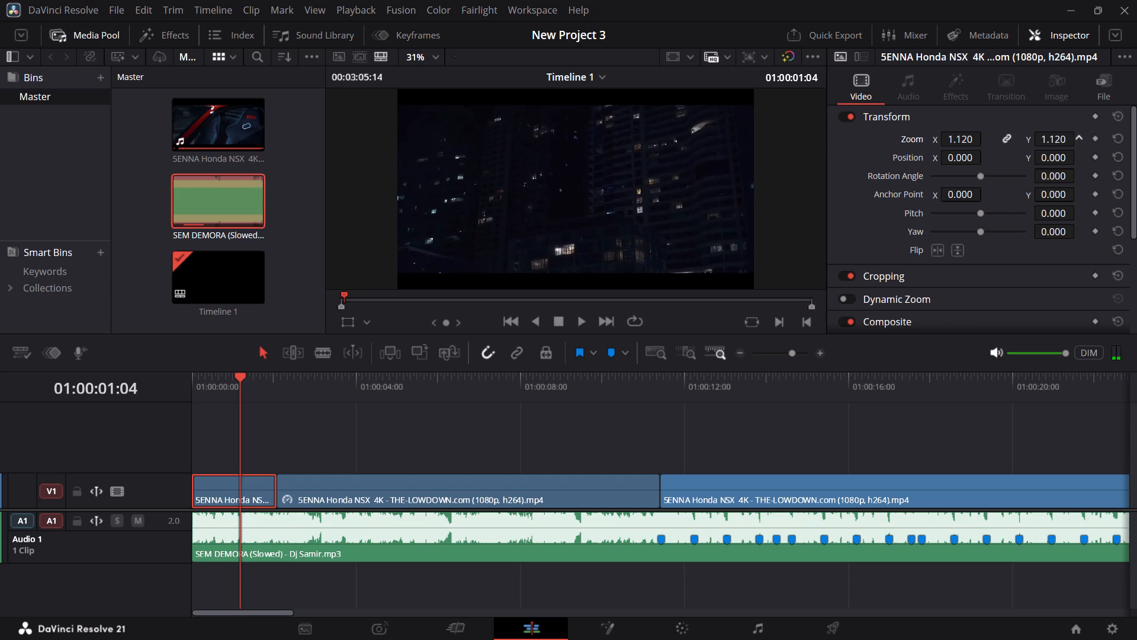
pyautogui.moveTo(1046, 142); pyautogui.dragTo(1062, 143)
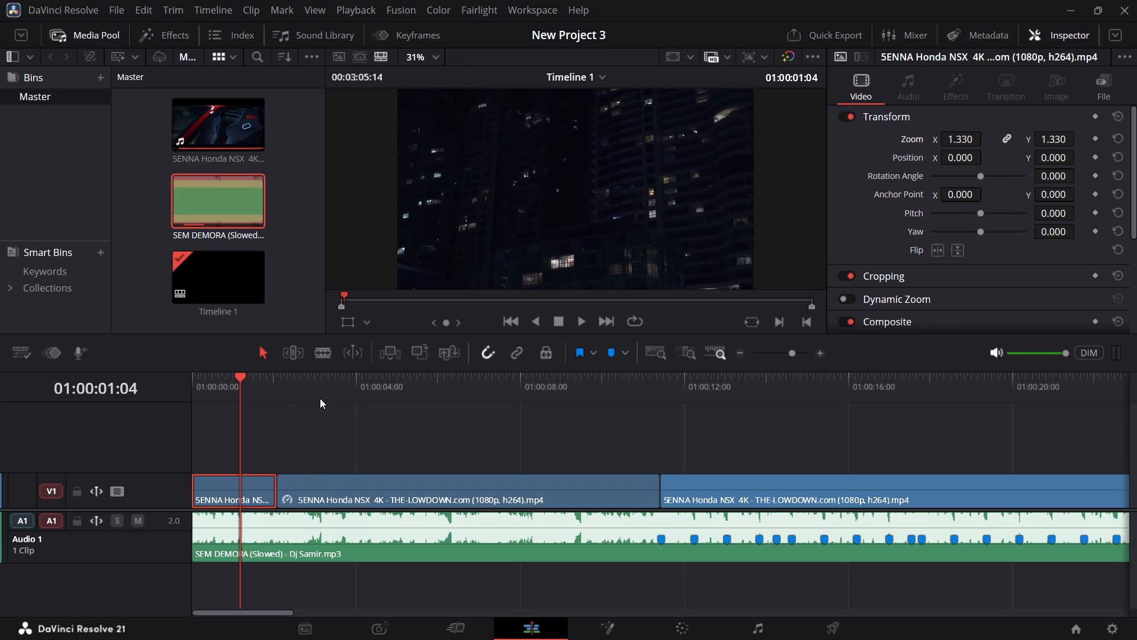
# Set the middle Honda NSX clip's zoom to 1.320 on both axes, checking the framing at 01:00:04:04.
pyautogui.click(348, 495)
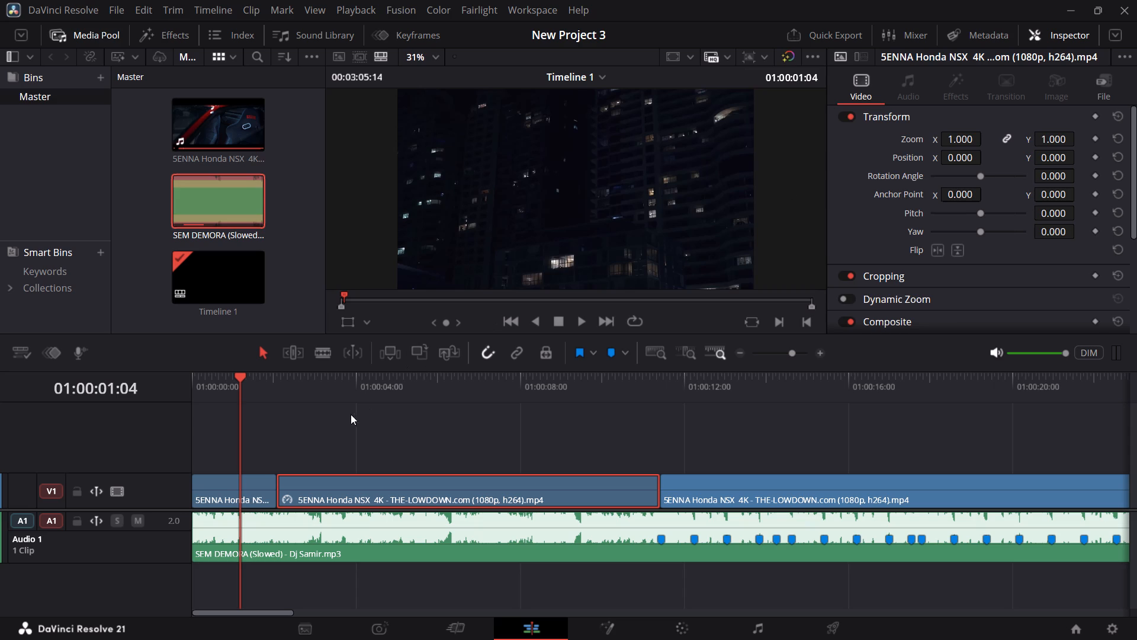
pyautogui.click(362, 393)
pyautogui.moveTo(959, 139); pyautogui.dragTo(978, 141)
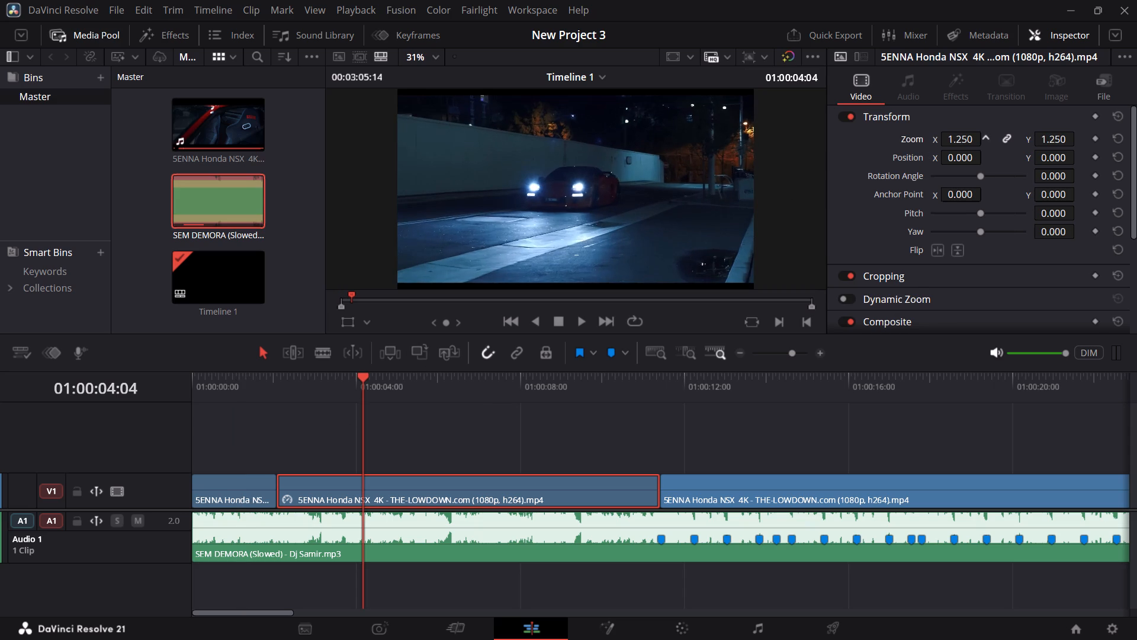
pyautogui.moveTo(978, 141); pyautogui.dragTo(985, 141)
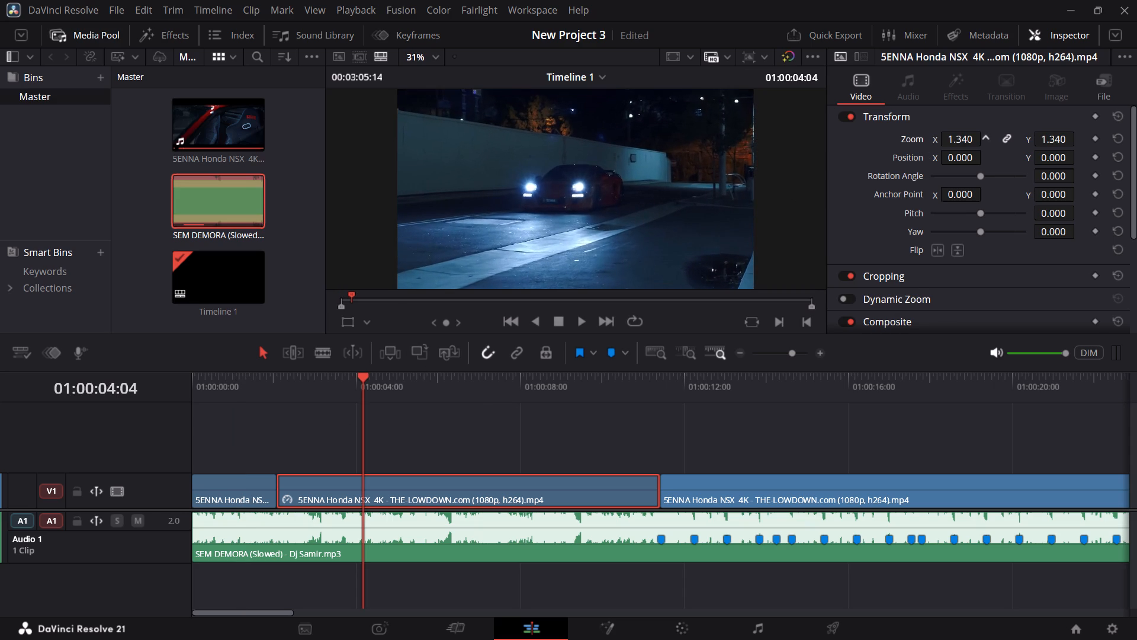
pyautogui.moveTo(985, 141); pyautogui.dragTo(981, 142)
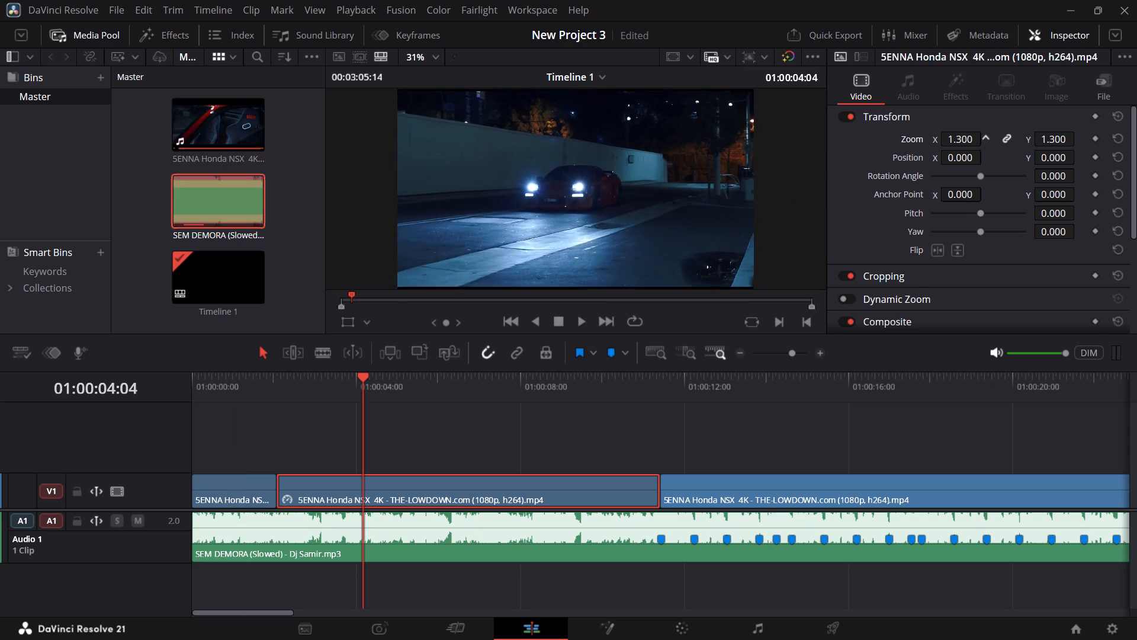
pyautogui.moveTo(981, 142); pyautogui.dragTo(983, 142)
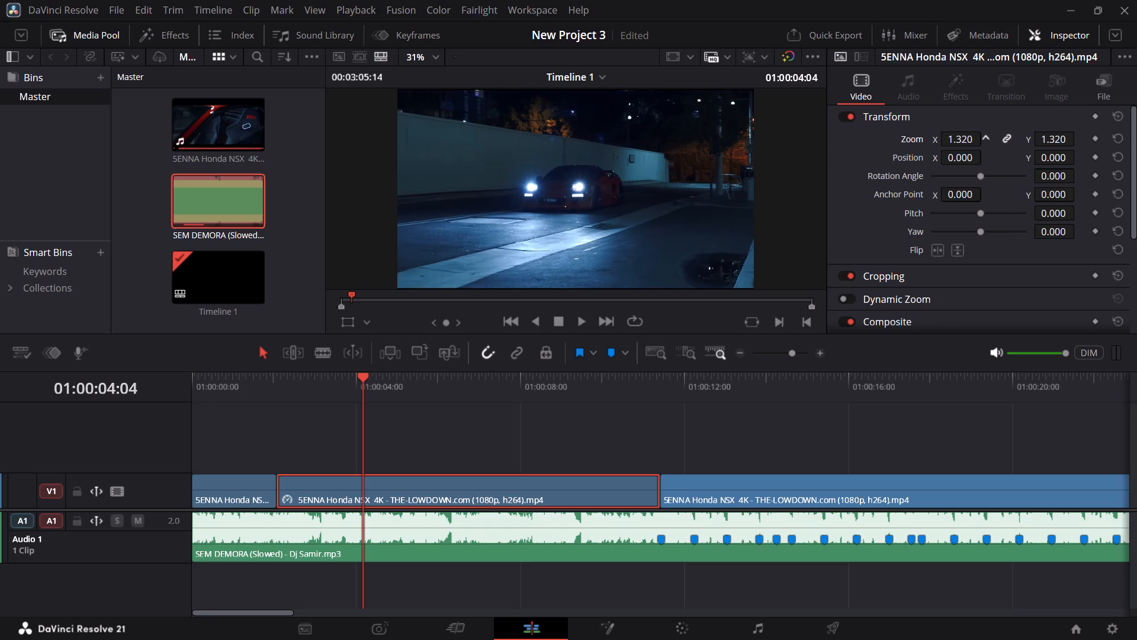
# Set the middle Honda NSX clip's zoom to 1.330 on both axes.
pyautogui.moveTo(983, 142); pyautogui.dragTo(982, 142)
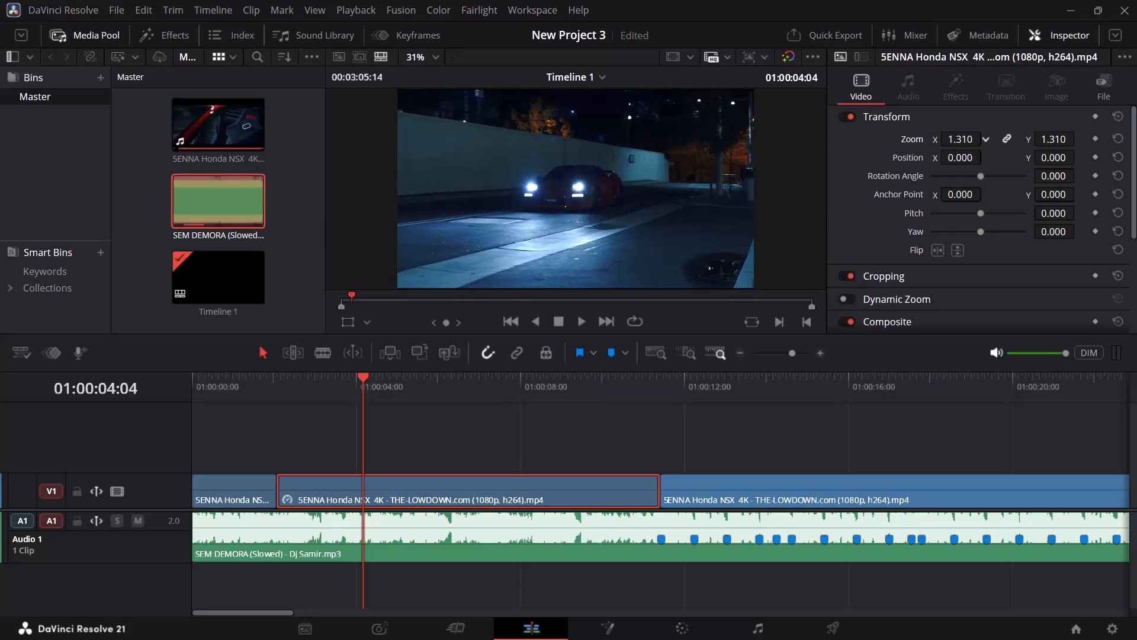
pyautogui.moveTo(982, 142); pyautogui.dragTo(984, 142)
# Set the last Honda NSX clip's zoom to 1.330 on both axes, checking the framing at 01:00:13:01.
pyautogui.click(724, 483)
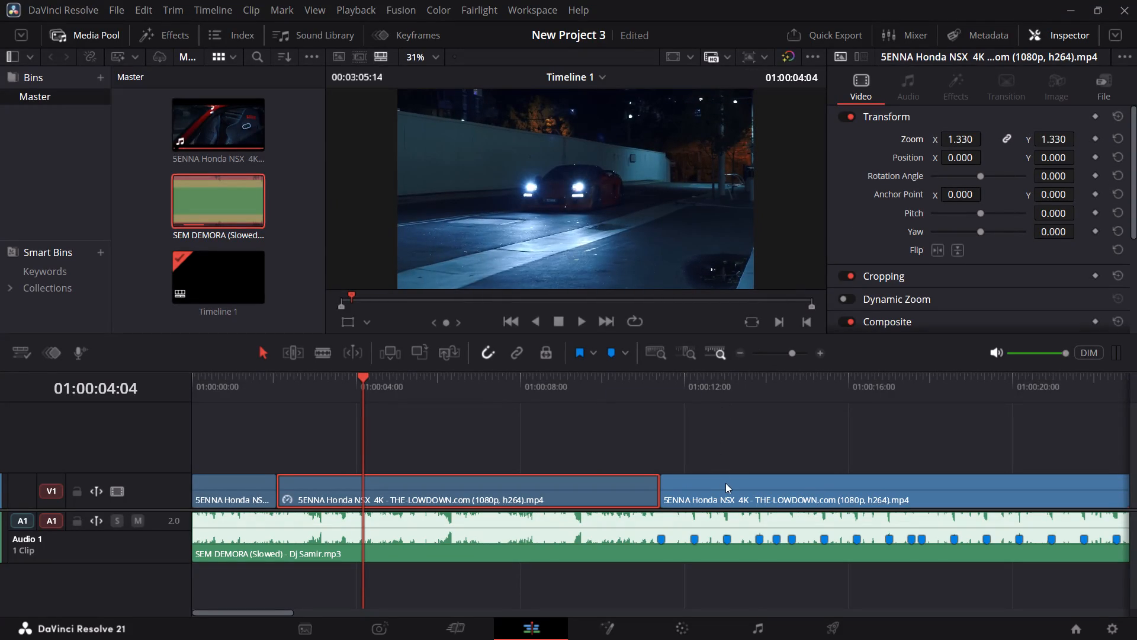
pyautogui.click(720, 383)
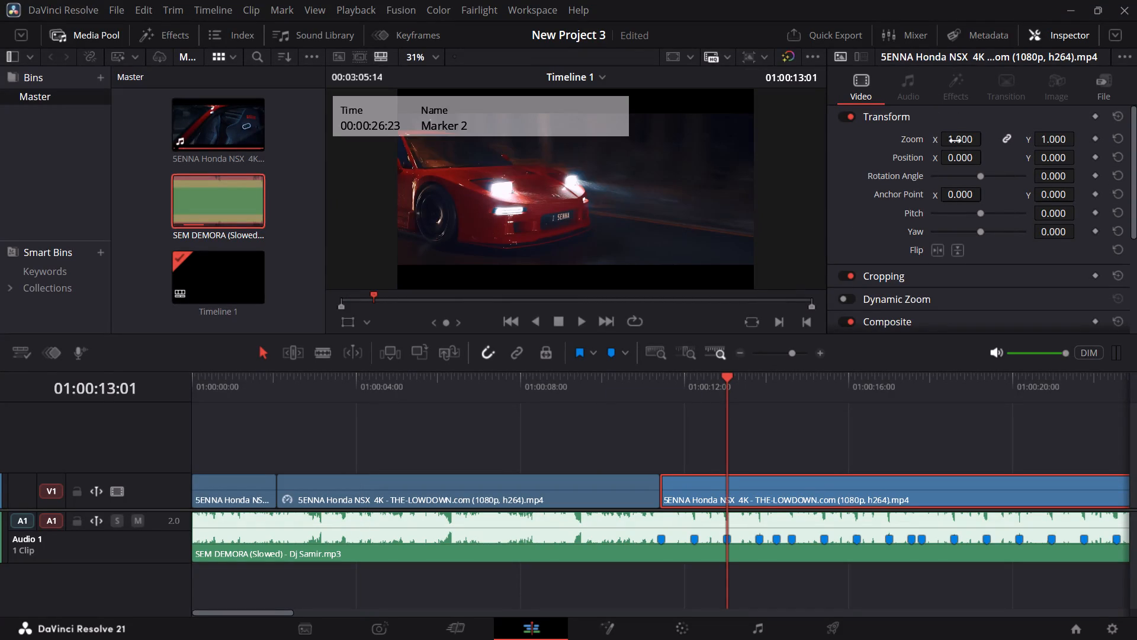
pyautogui.moveTo(956, 141); pyautogui.dragTo(975, 141)
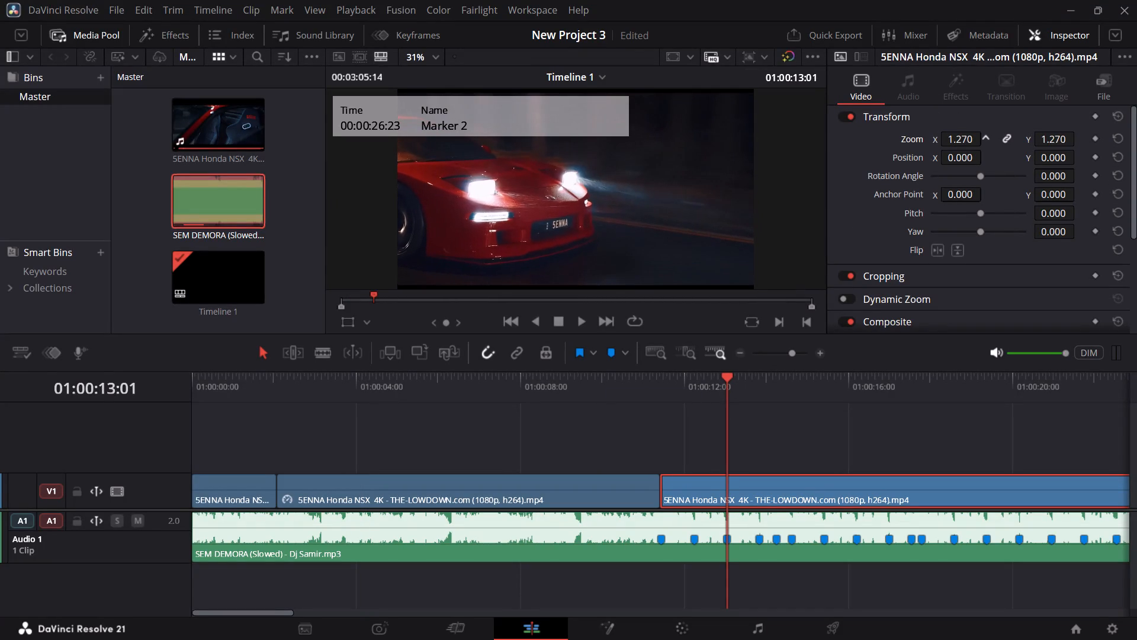
pyautogui.moveTo(975, 141); pyautogui.dragTo(980, 141)
# Play the middle clip from 01:00:08:08 to 01:00:10:12 to review its framing.
pyautogui.click(534, 395)
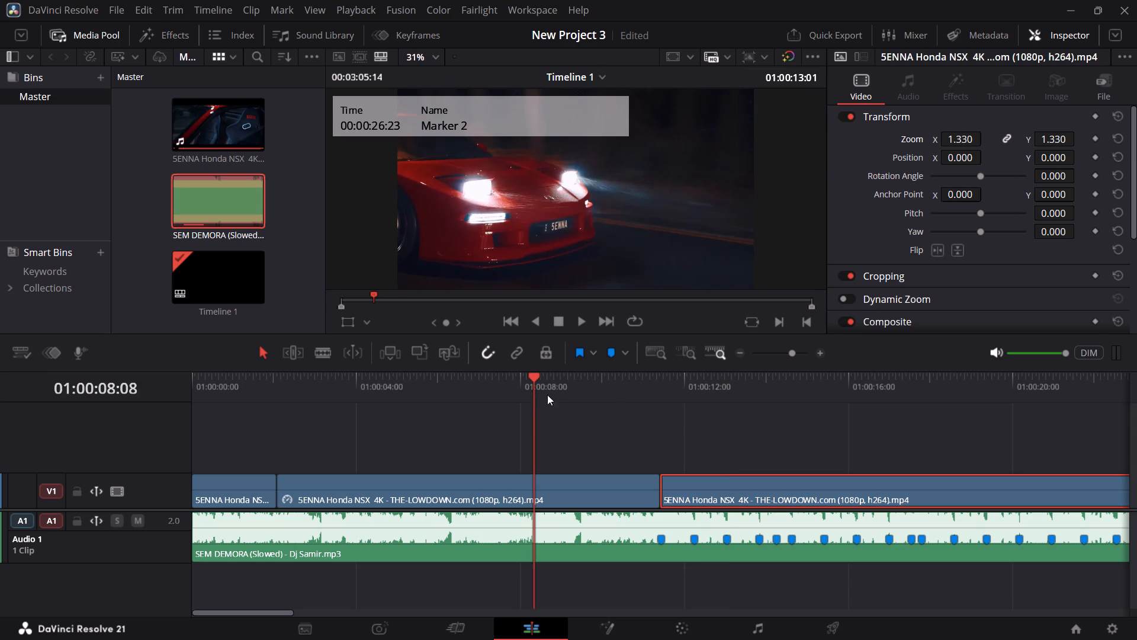
pyautogui.press('space')
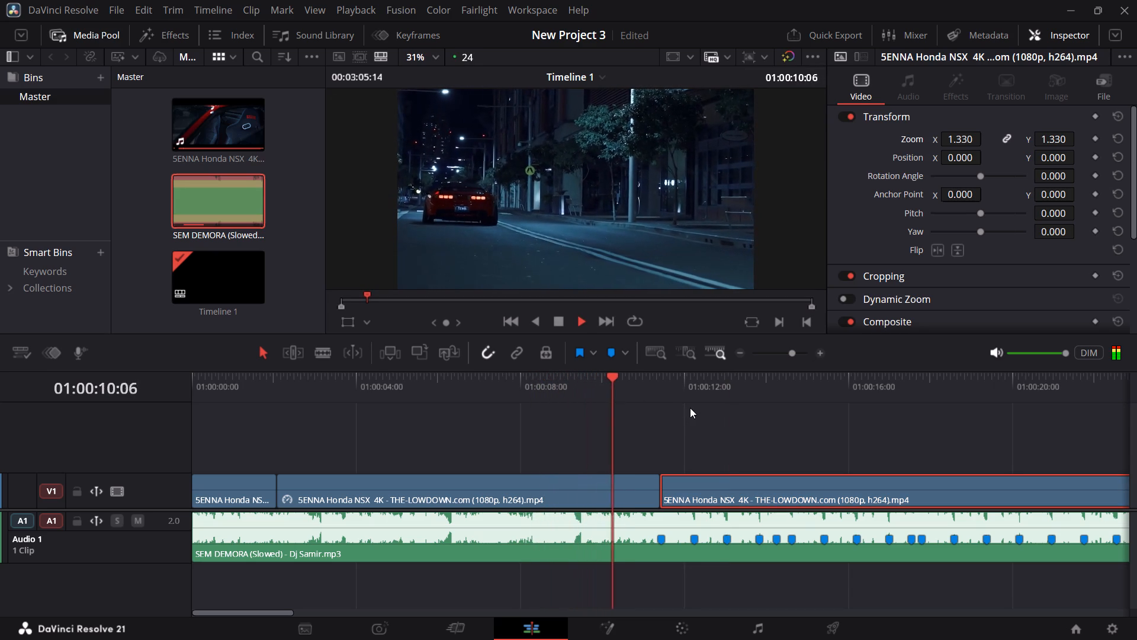
pyautogui.press('space')
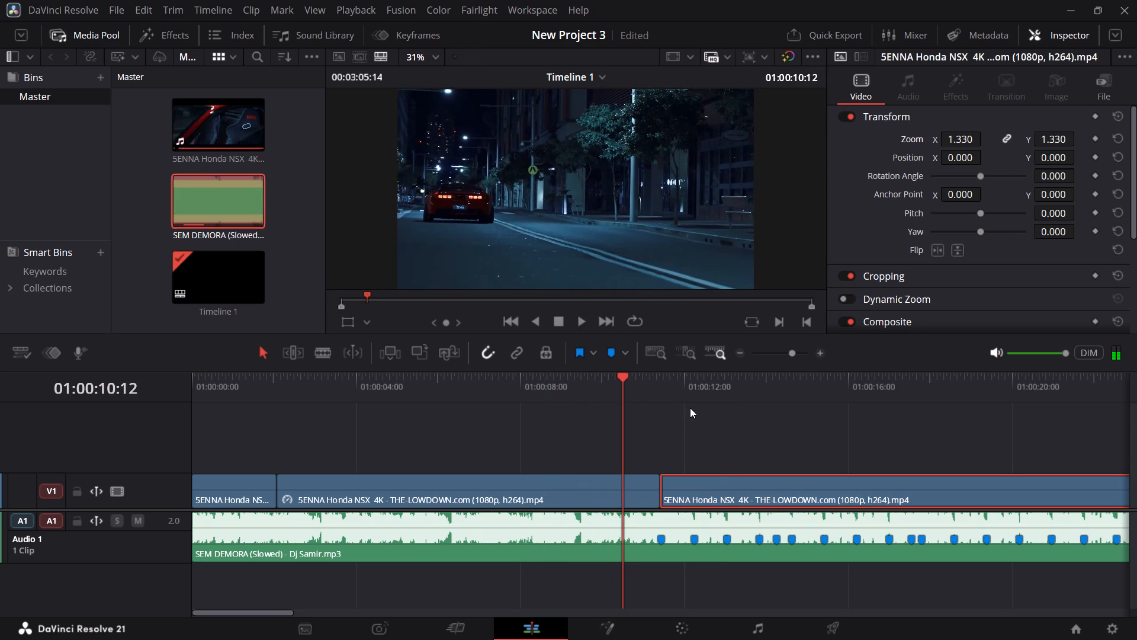
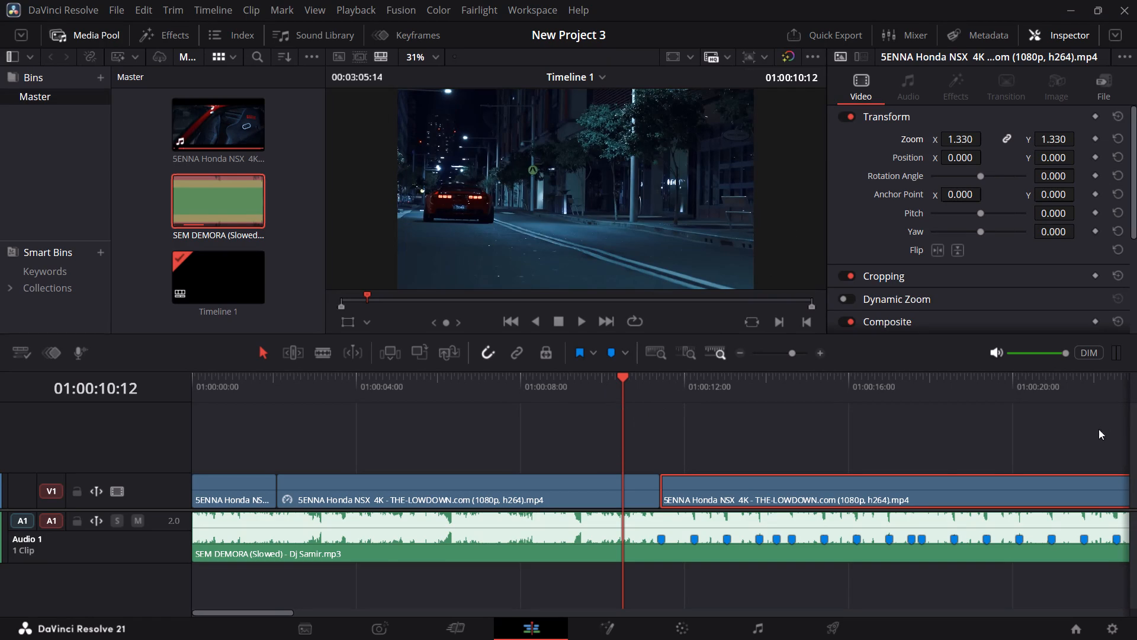
# Play repeatedly across the cut between the middle and last Honda NSX clips to review the edit against the music.
pyautogui.press('space')
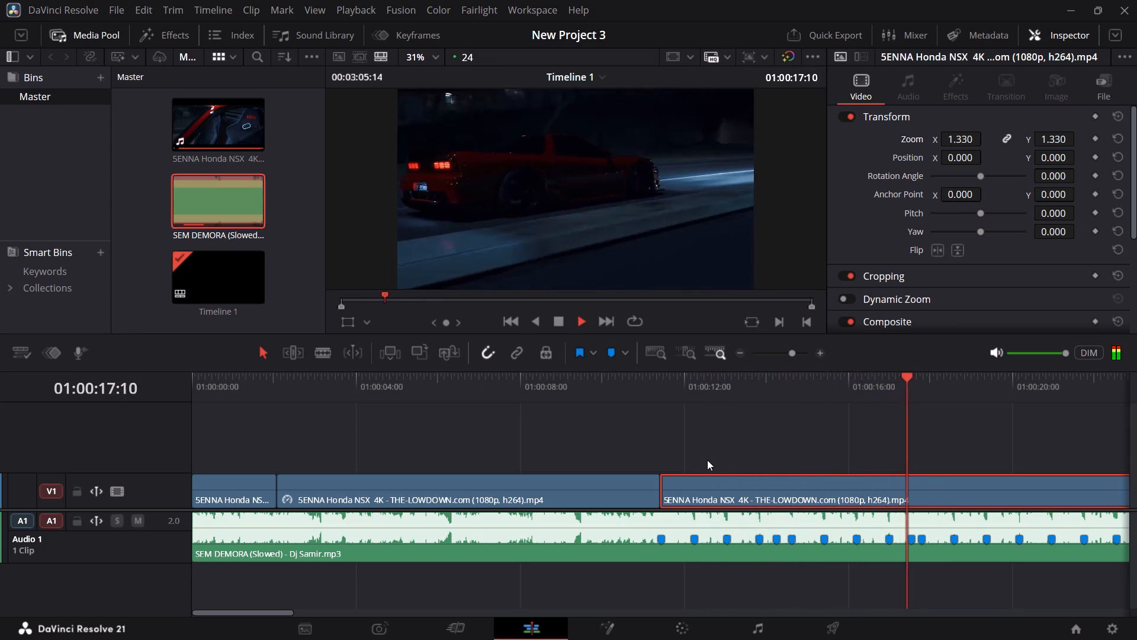
pyautogui.press('space')
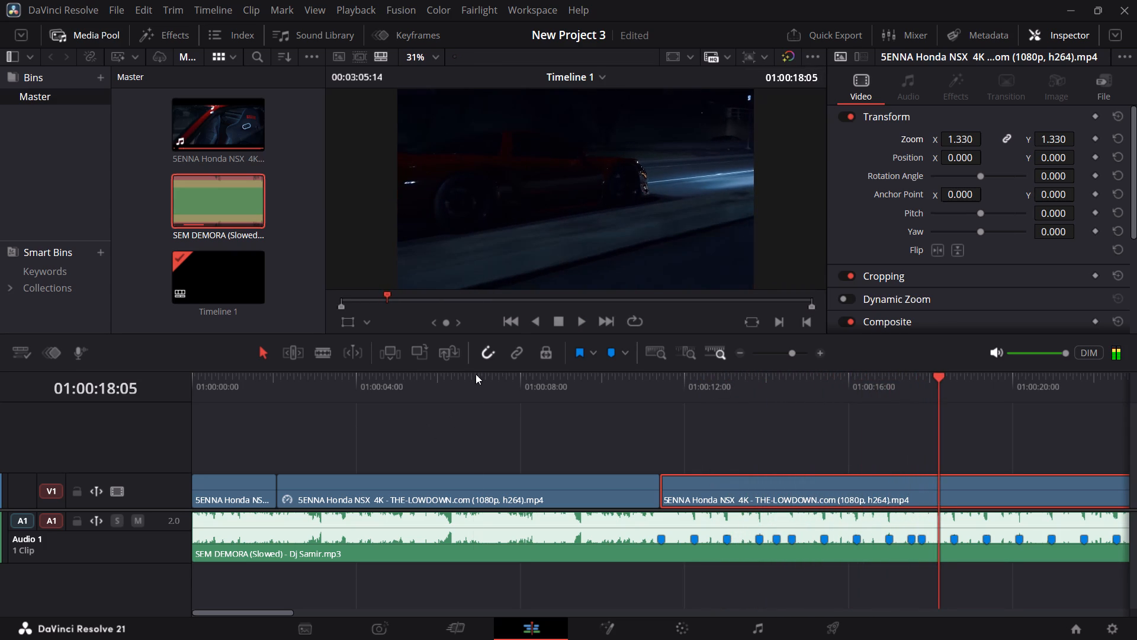
pyautogui.click(476, 374)
pyautogui.press('space')
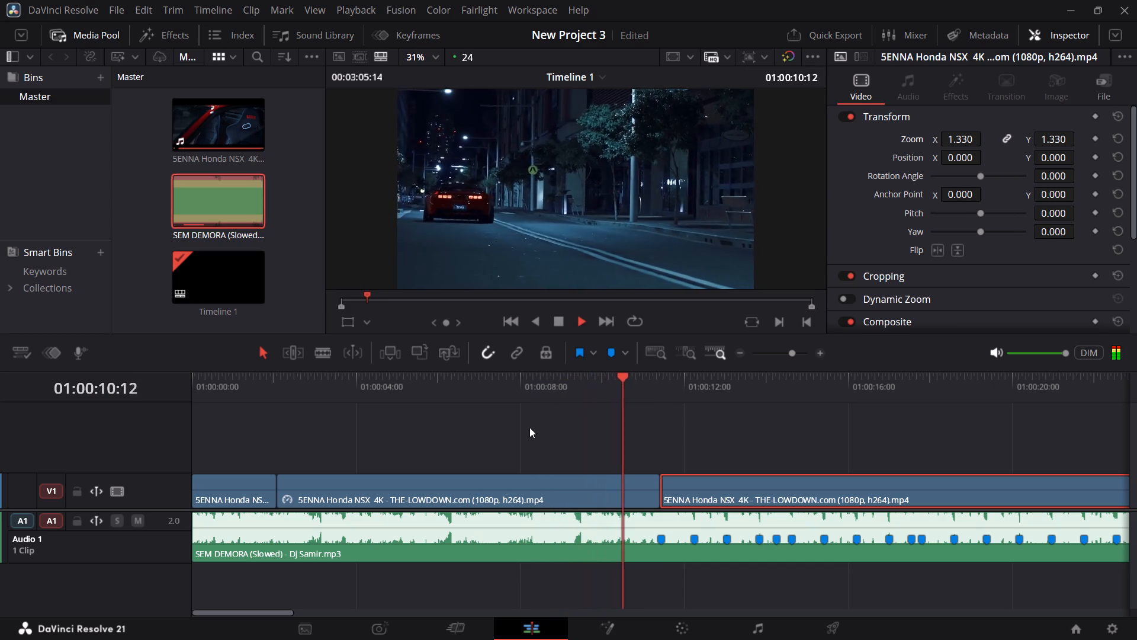
pyautogui.press('space')
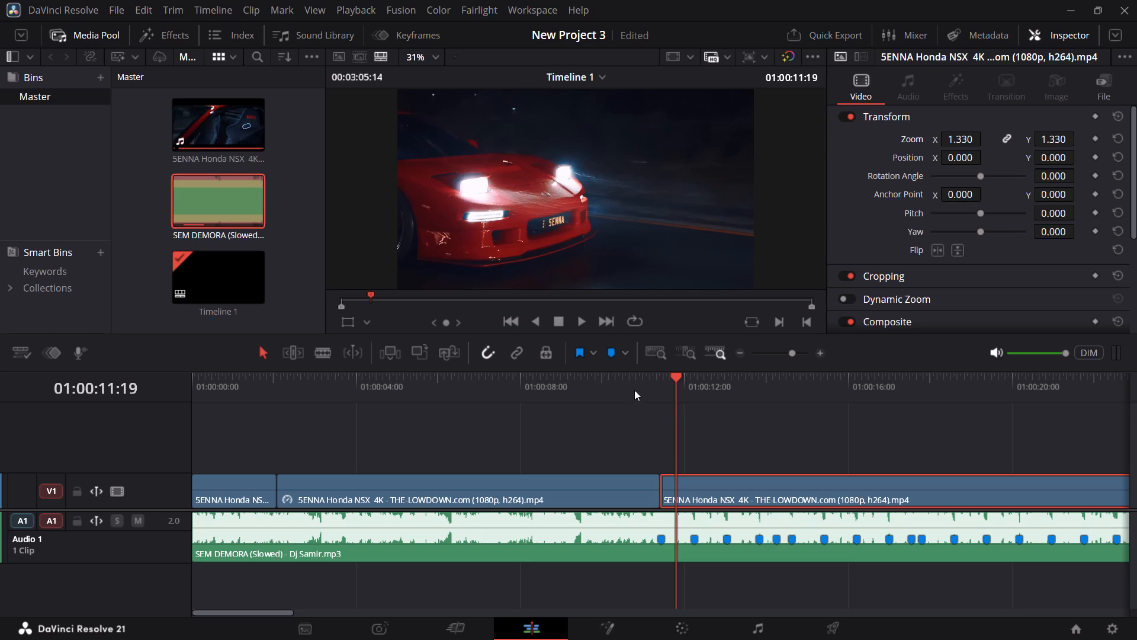
pyautogui.click(592, 389)
pyautogui.press('space')
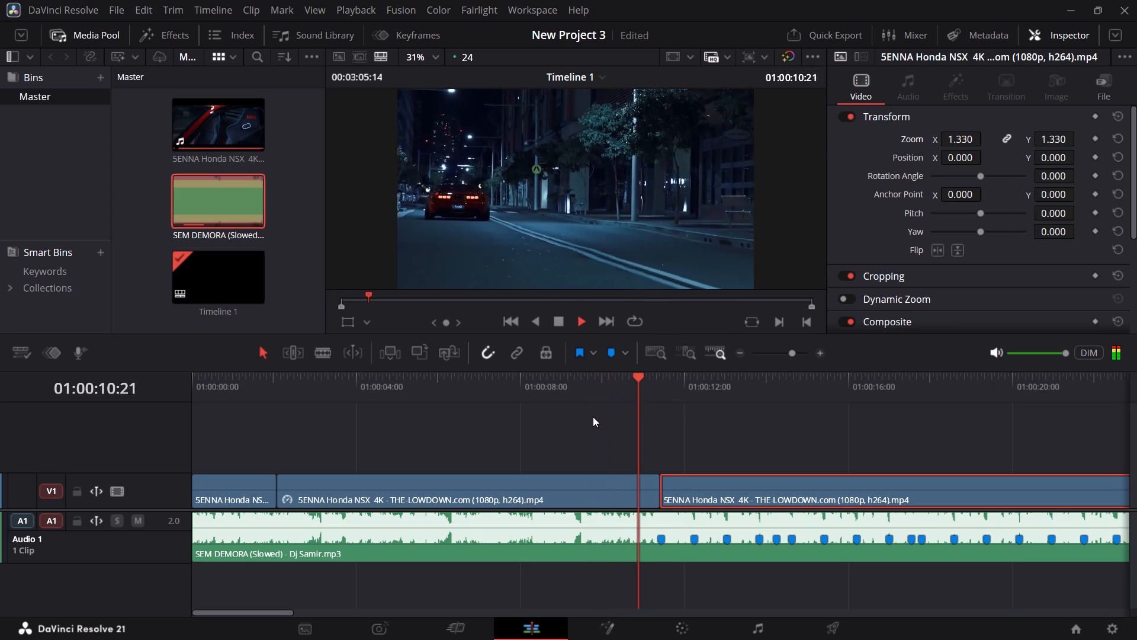
pyautogui.click(554, 393)
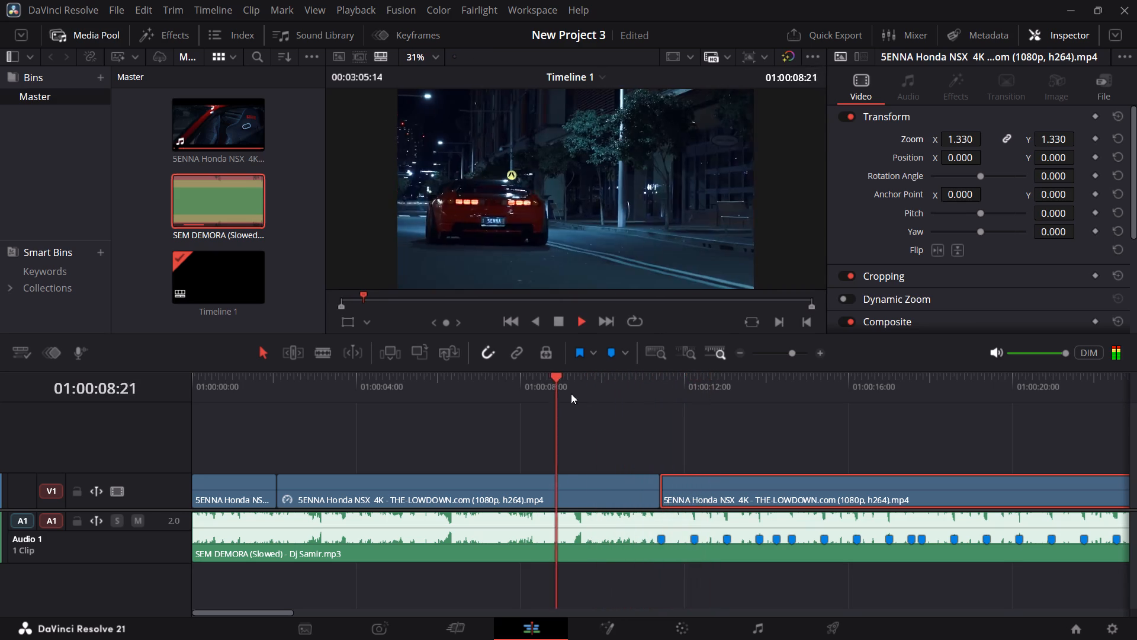
pyautogui.click(602, 394)
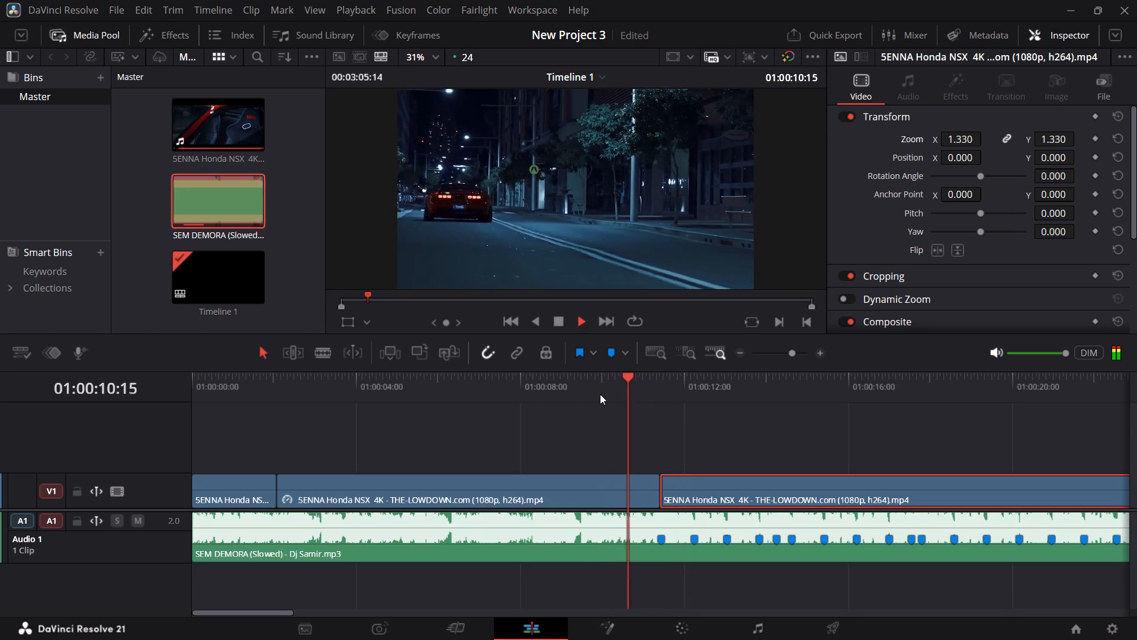
pyautogui.click(531, 395)
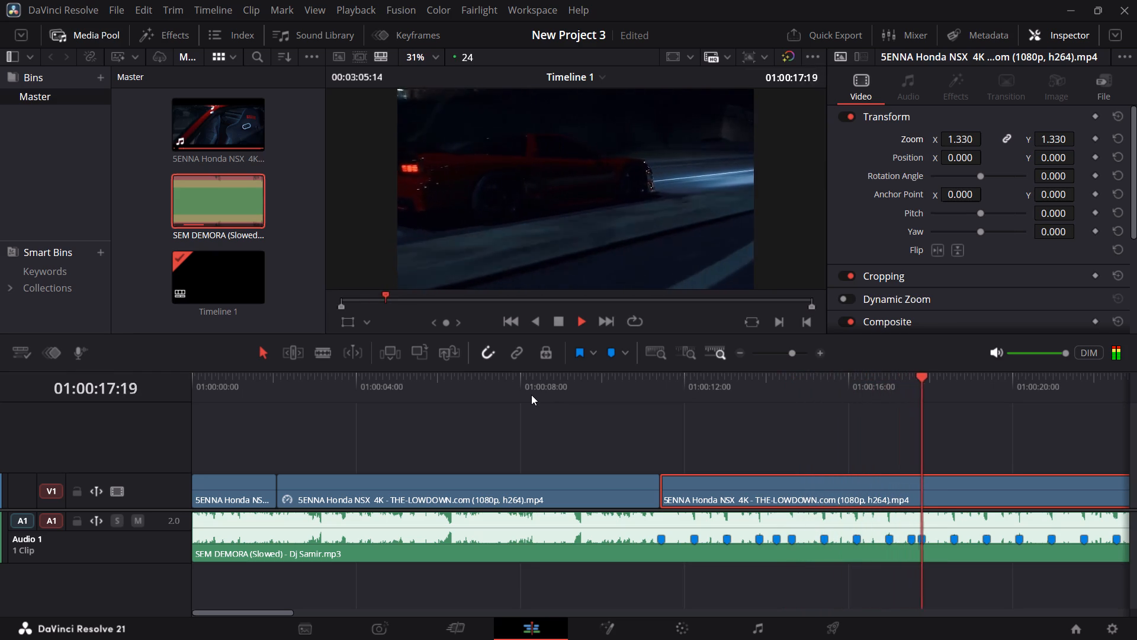
pyautogui.click(398, 385)
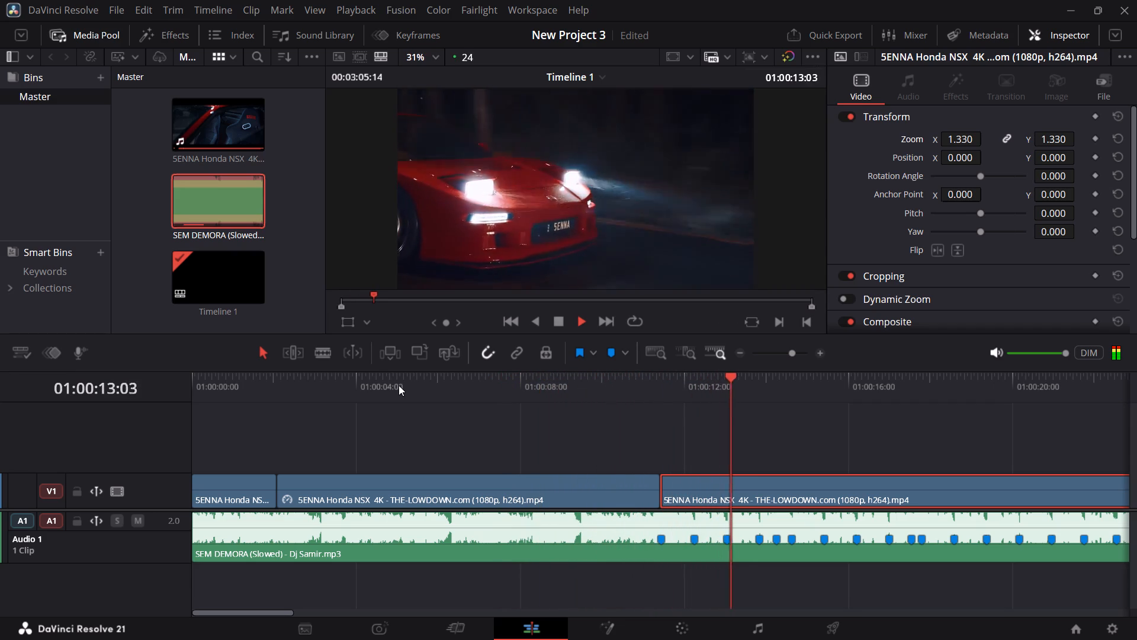
pyautogui.press('space')
# Replay the middle clip from around 01:00:06 into the last clip, listening for the beats leading up to the cut.
pyautogui.click(454, 386)
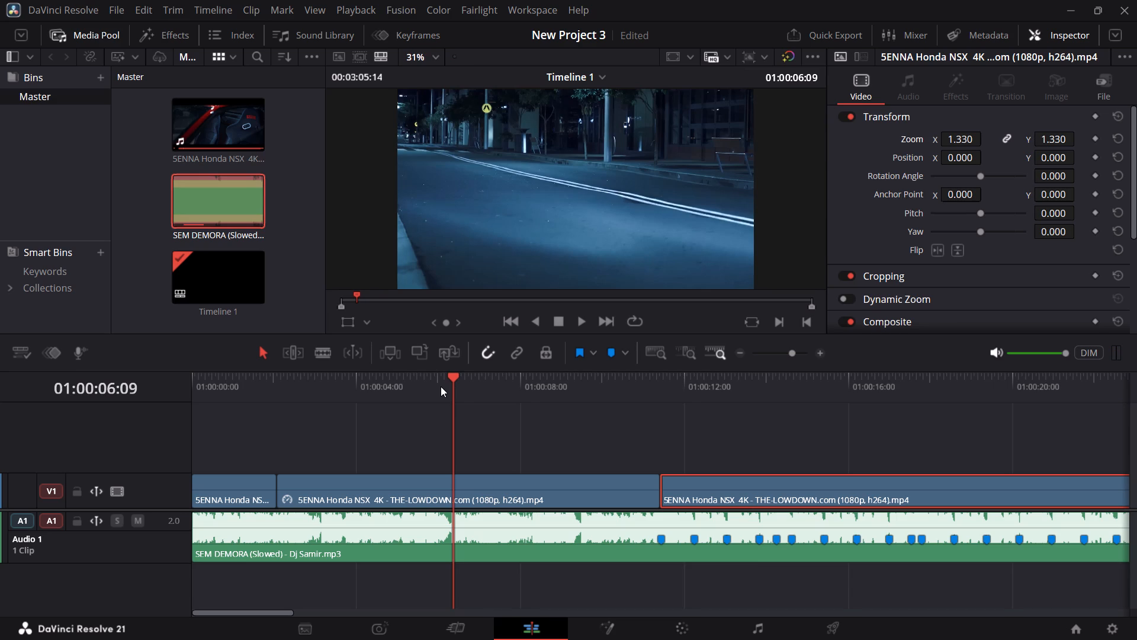
pyautogui.press('space')
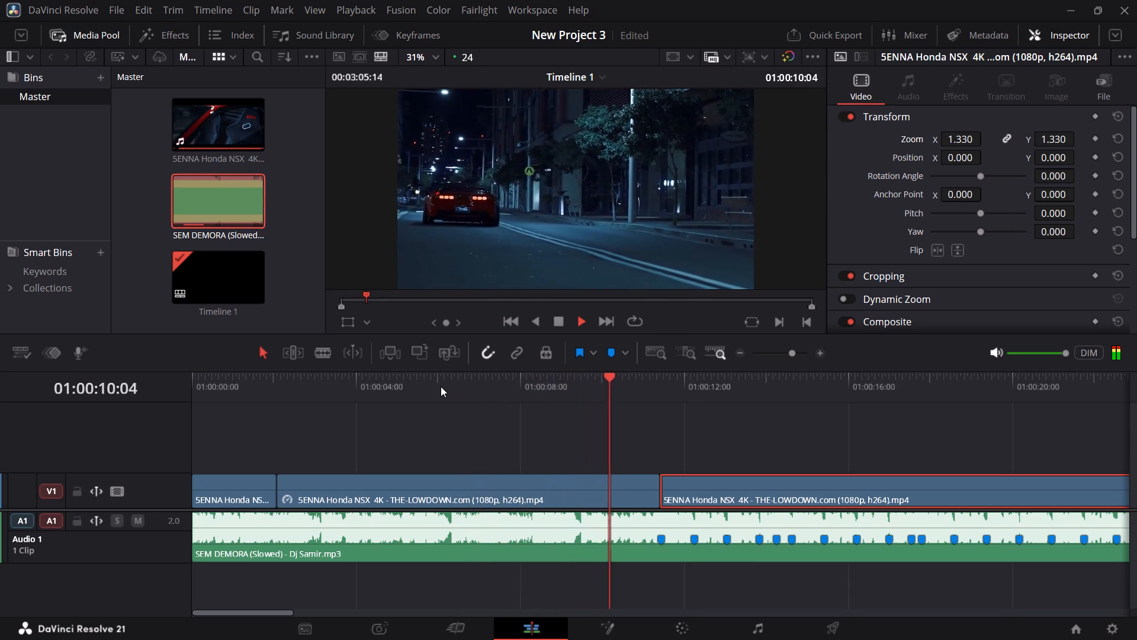
pyautogui.click(441, 386)
pyautogui.press('space')
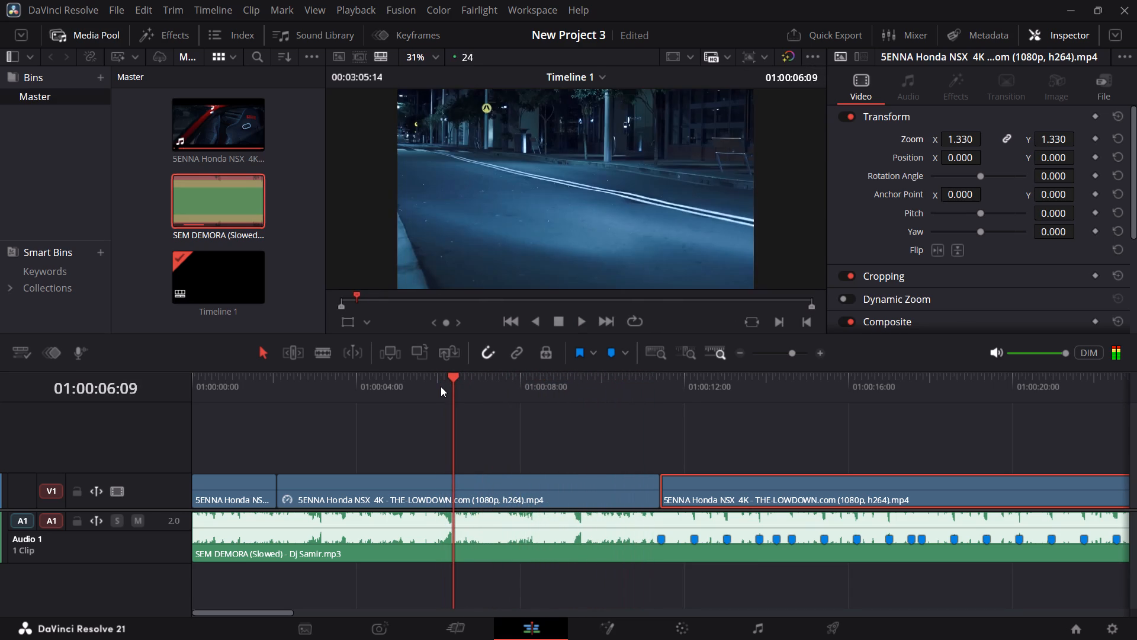
pyautogui.press('space')
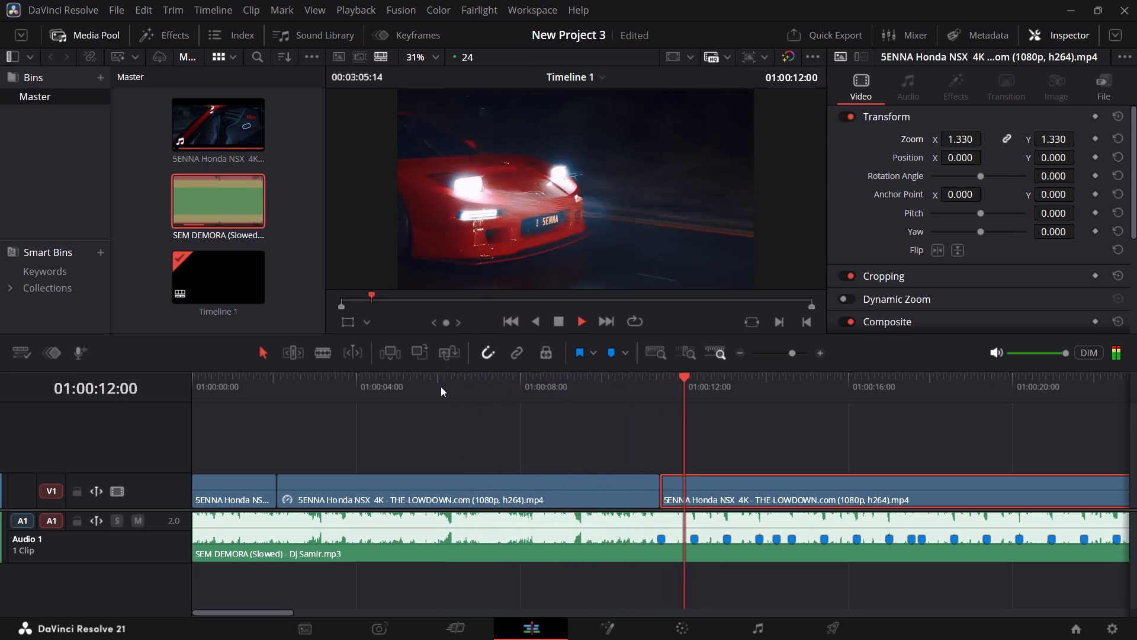
pyautogui.click(441, 386)
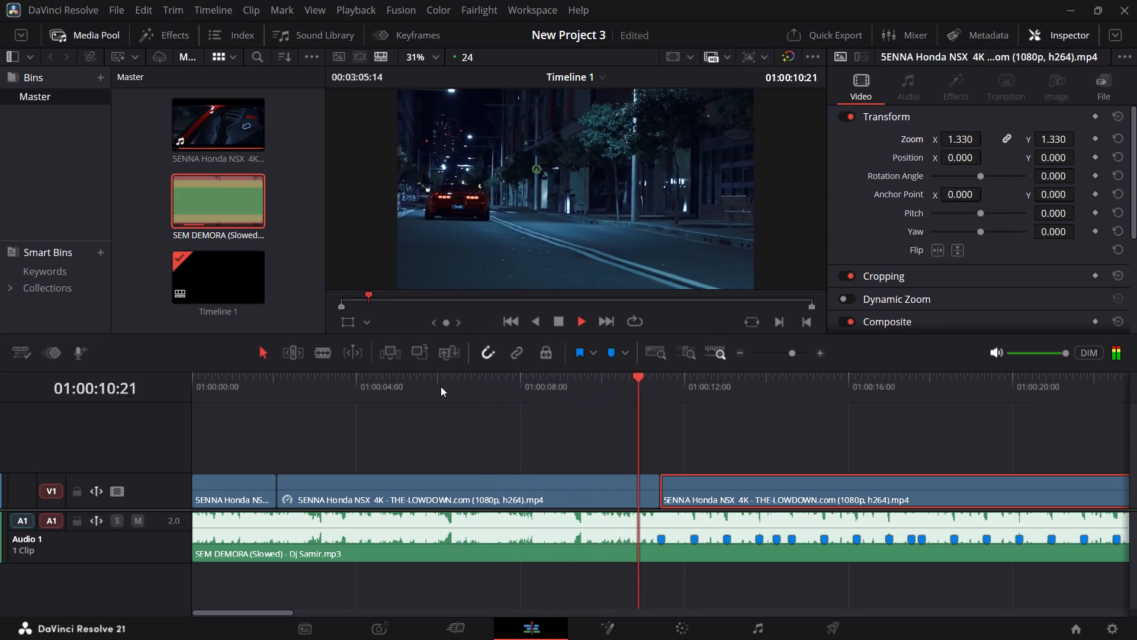
pyautogui.click(441, 386)
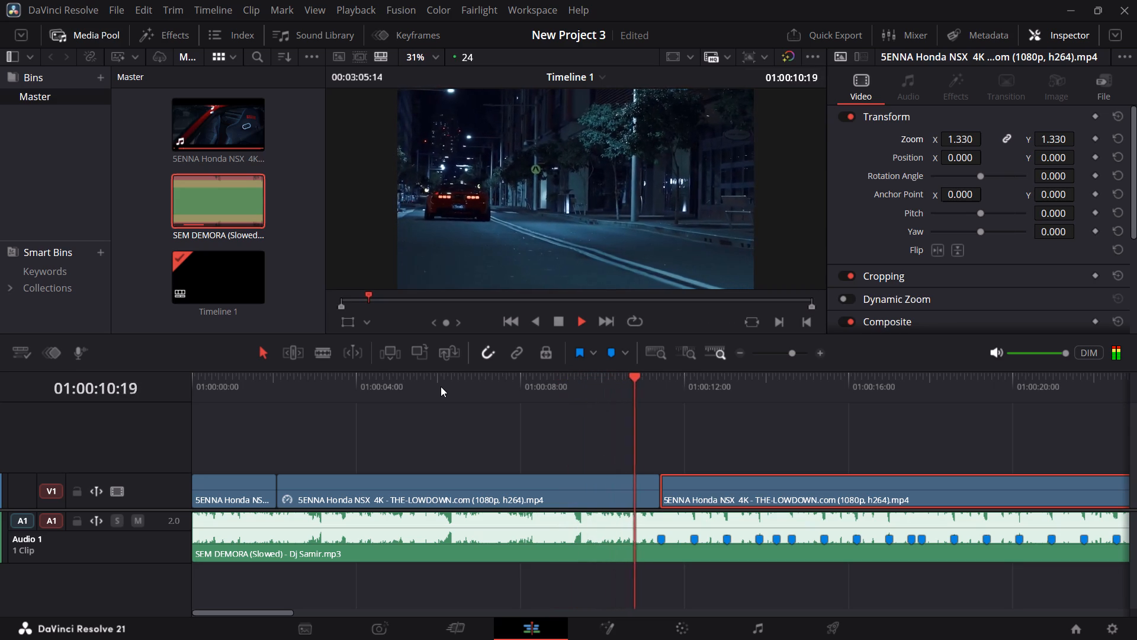
pyautogui.click(441, 386)
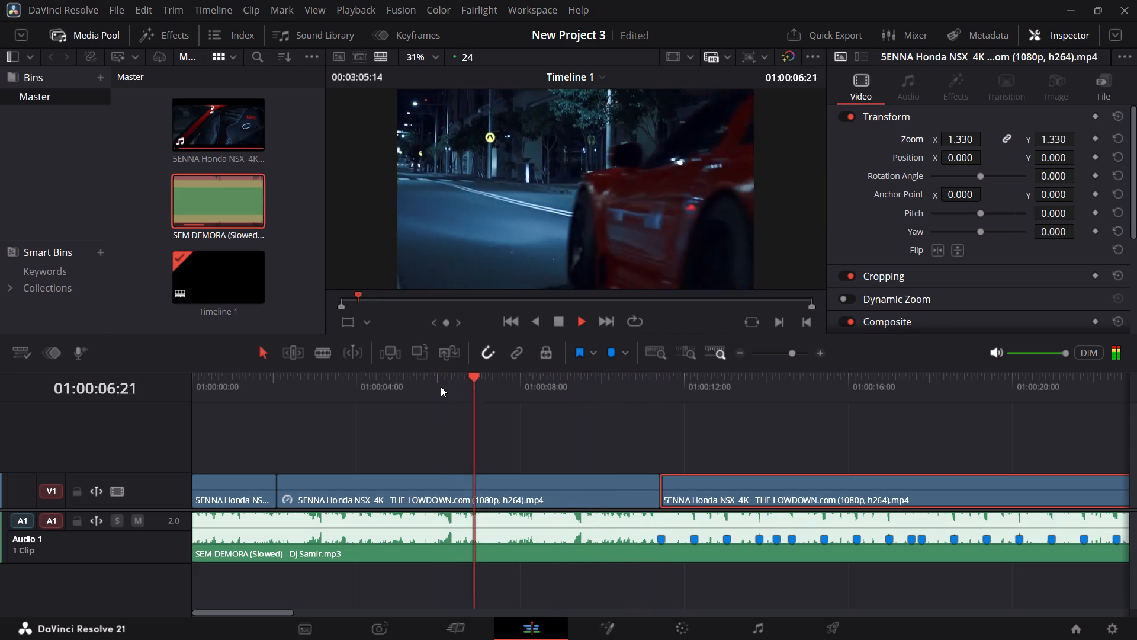
pyautogui.click(441, 386)
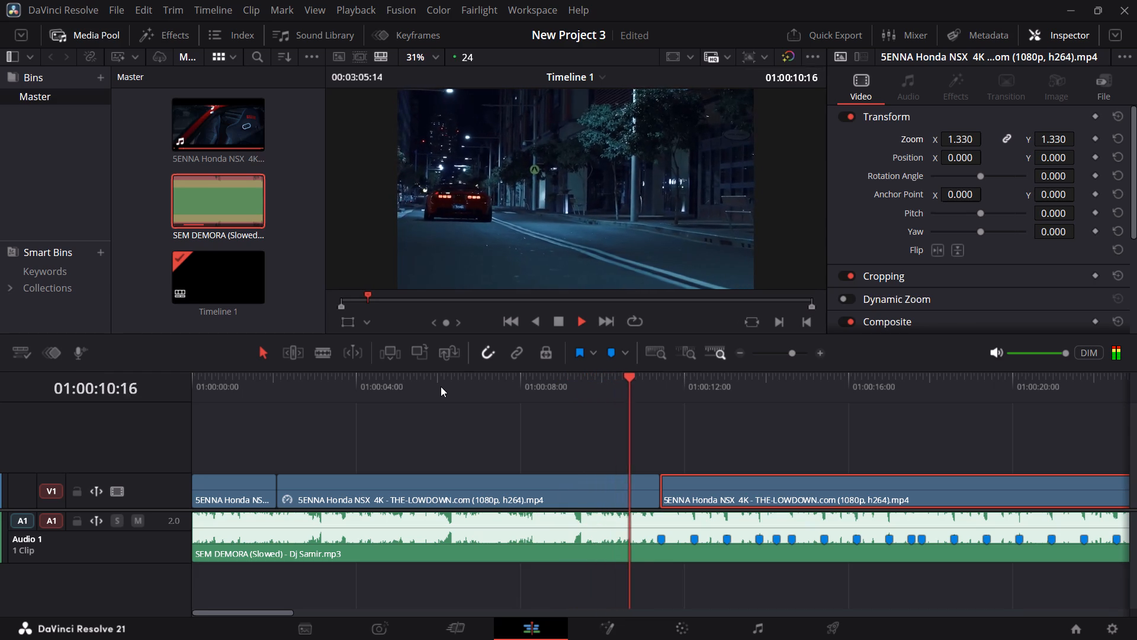
pyautogui.click(441, 386)
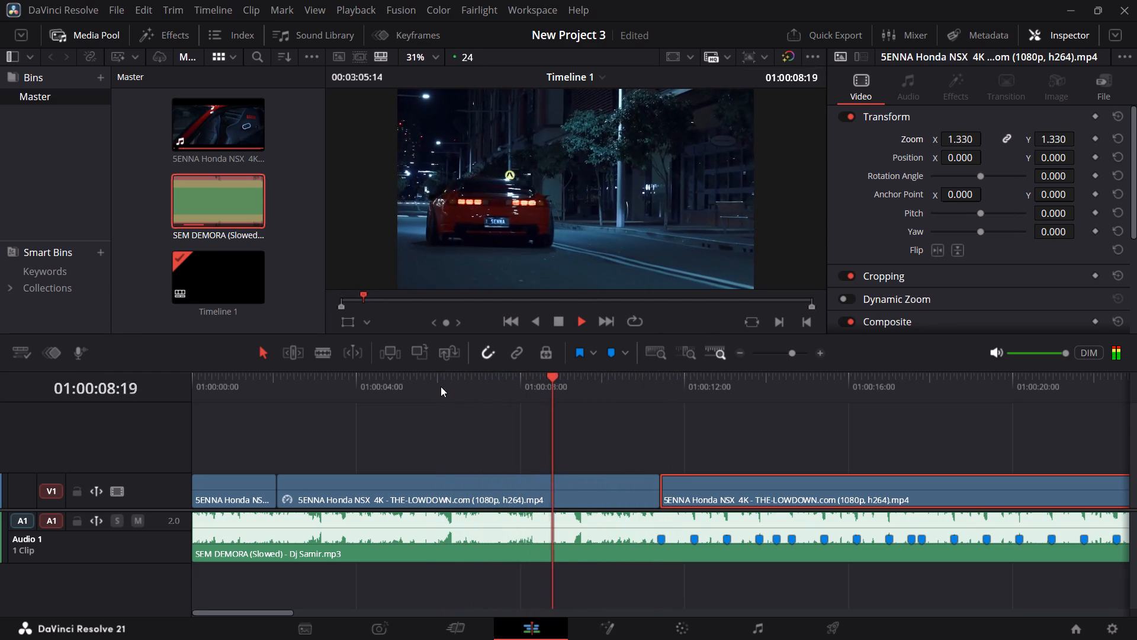
pyautogui.click(441, 386)
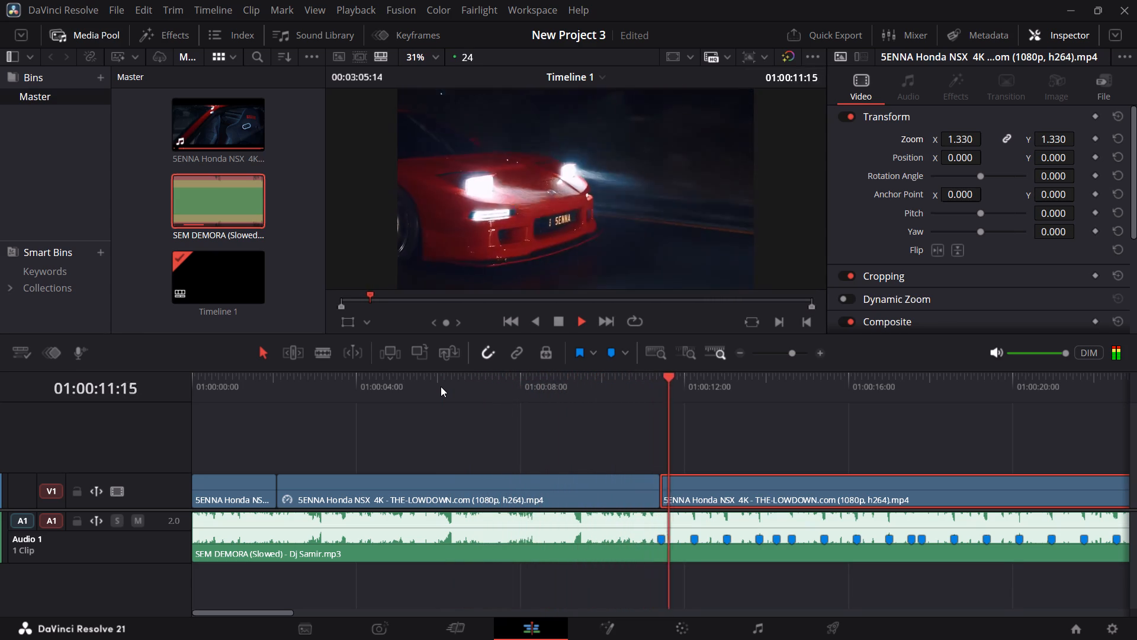
pyautogui.click(441, 386)
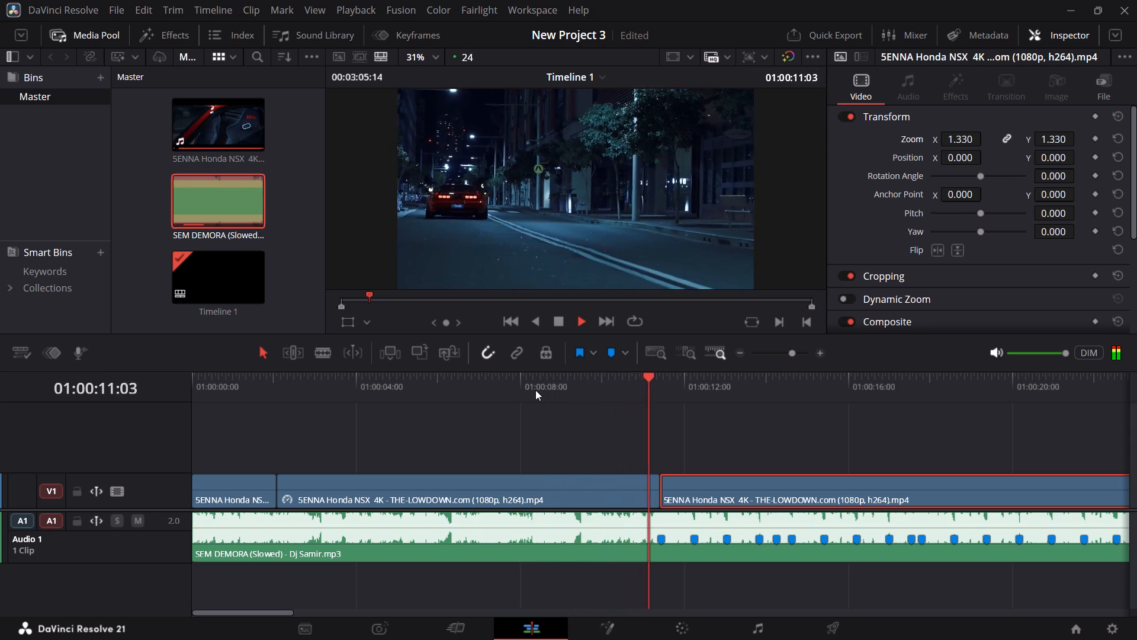
pyautogui.press('space')
# Locate the beat at 01:00:09:21 before the last cut and add a pink marker there on the SEM DEMORA audio clip.
pyautogui.keyDown('alt'); pyautogui.scroll(4, 627, 422); pyautogui.keyUp('alt')
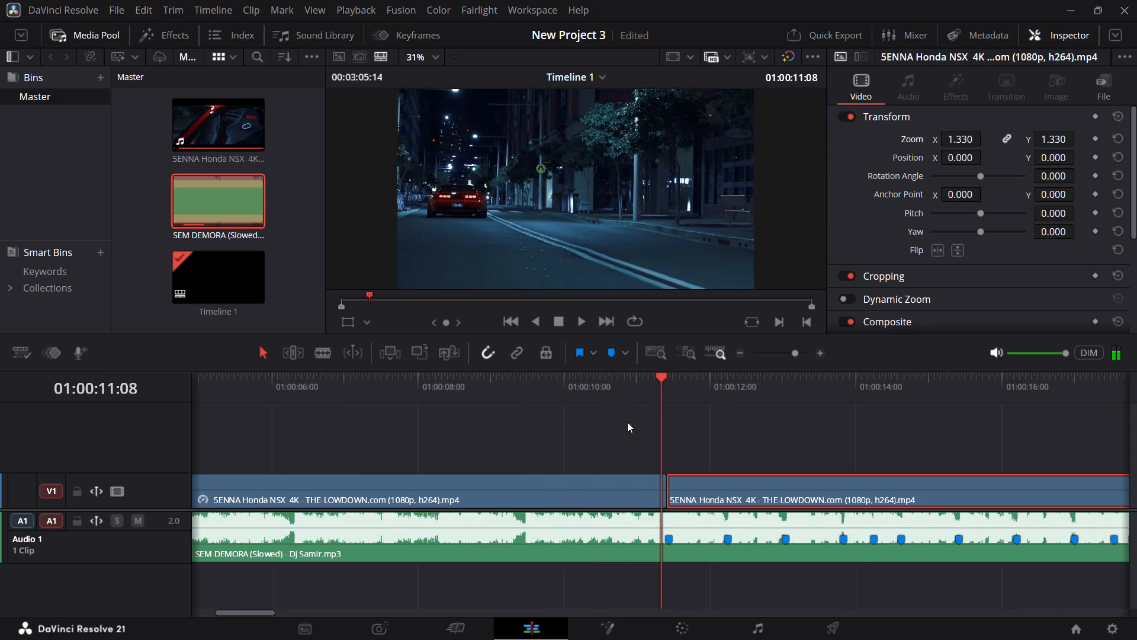
pyautogui.keyDown('alt'); pyautogui.scroll(6, 627, 422); pyautogui.keyUp('alt')
pyautogui.click(414, 383)
pyautogui.press('space')
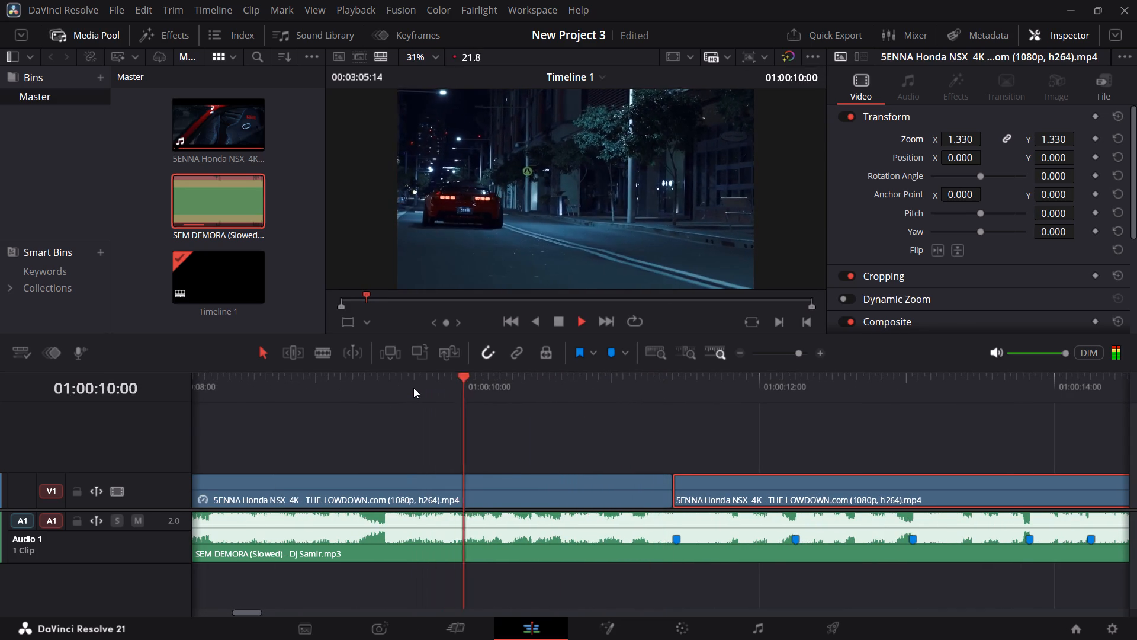
pyautogui.press('space')
pyautogui.click(423, 375)
pyautogui.press('space')
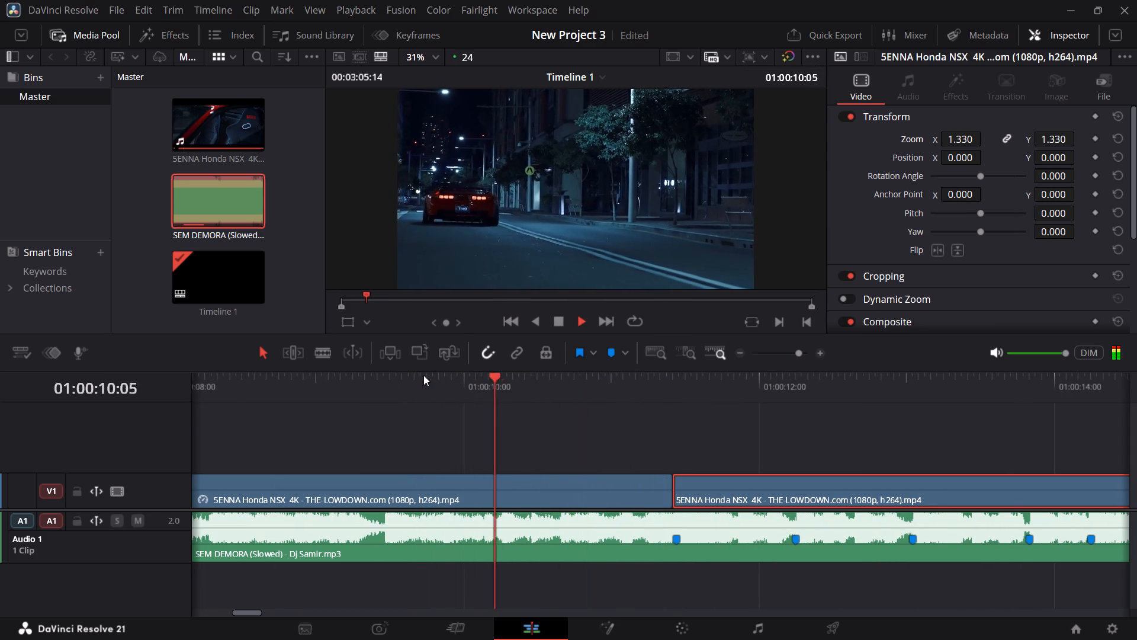
pyautogui.press('space')
pyautogui.click(442, 379)
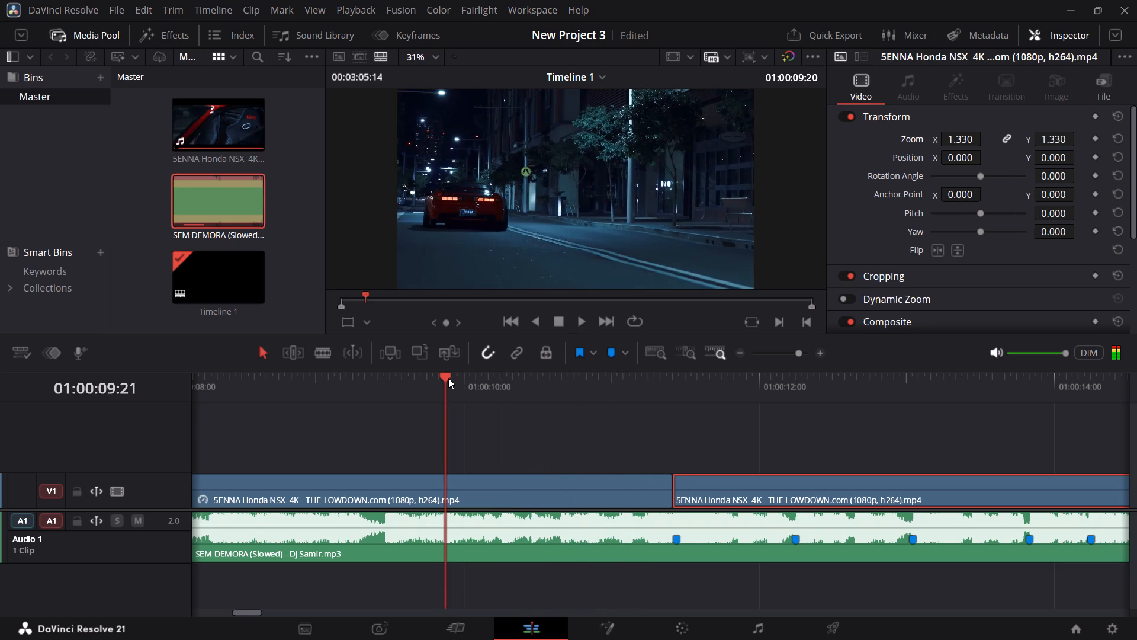
pyautogui.click(462, 534)
pyautogui.rightClick(475, 532)
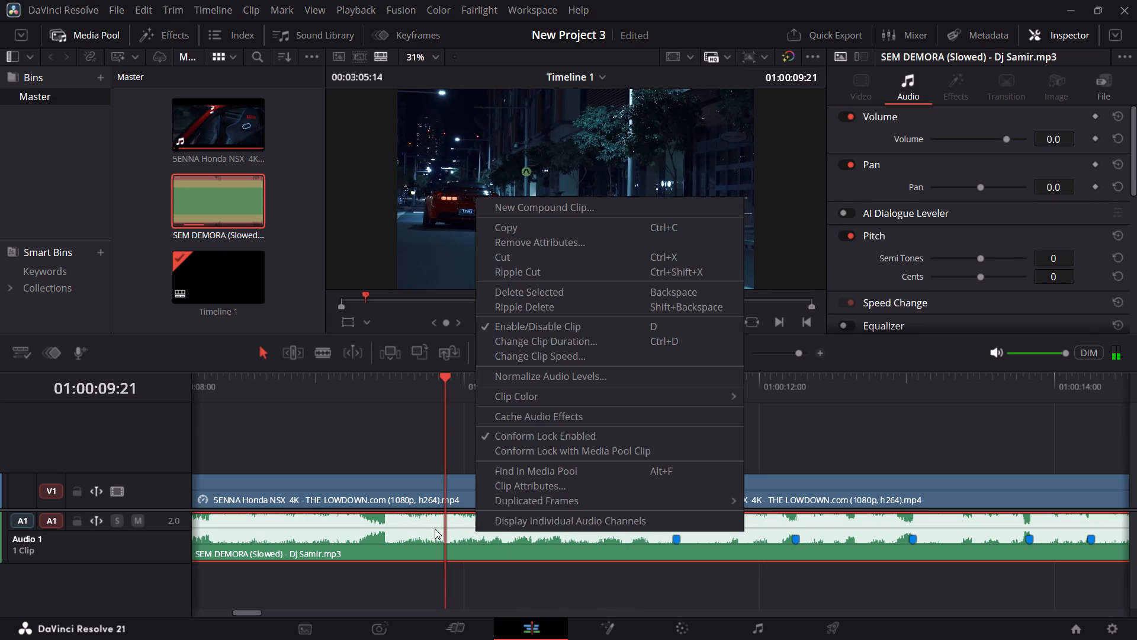
pyautogui.click(435, 528)
pyautogui.click(623, 352)
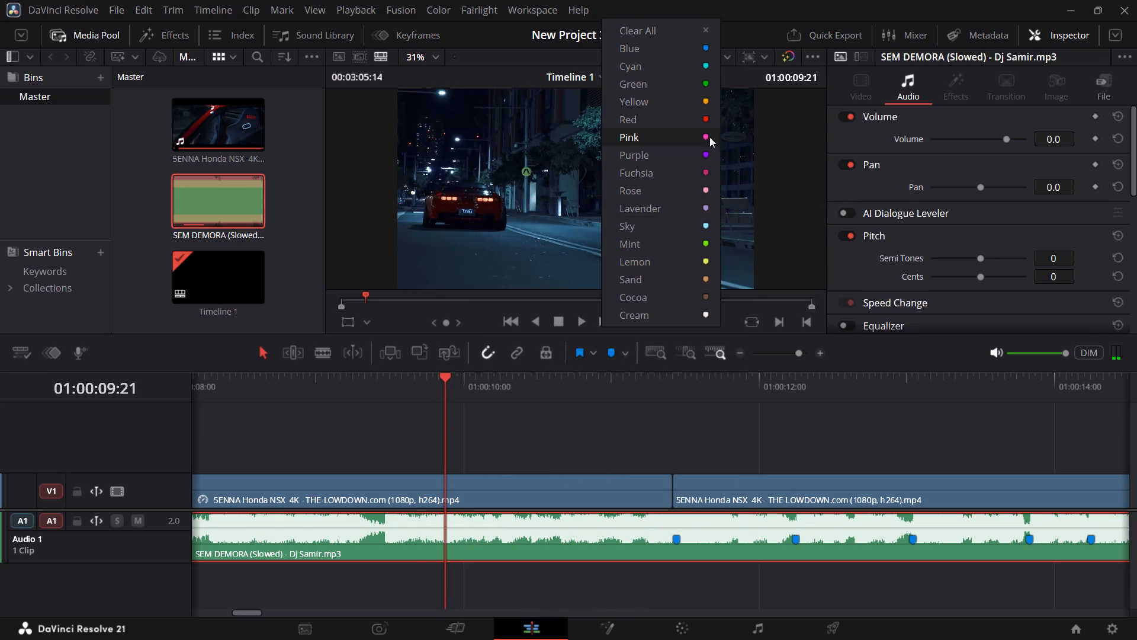
pyautogui.click(709, 136)
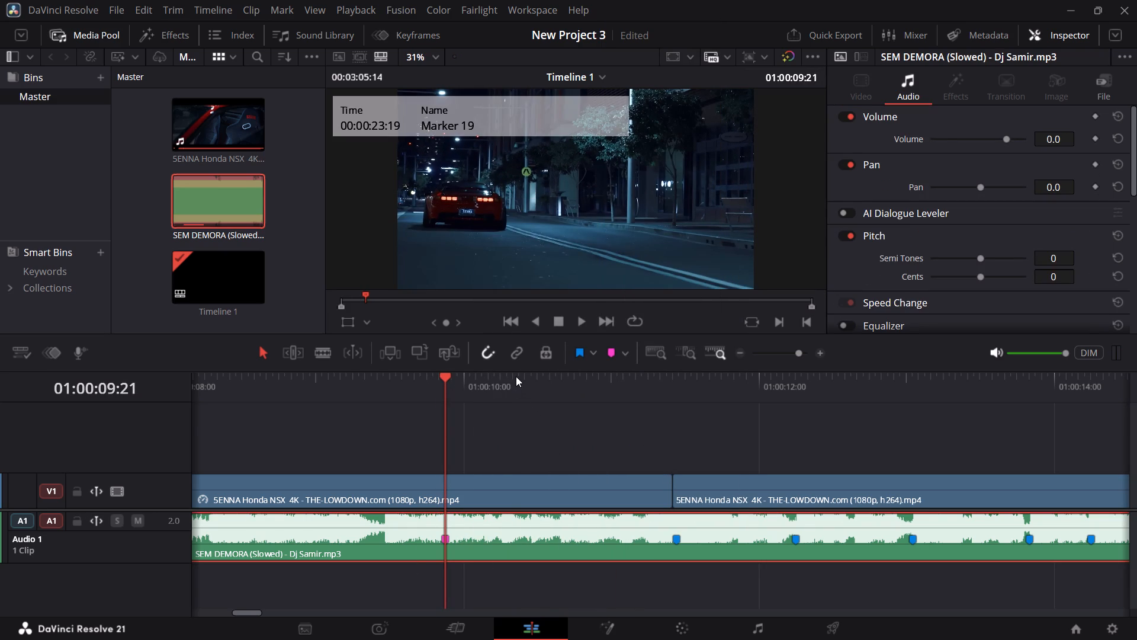
# Listen for the following beat and add a pink marker to the audio clip at 01:00:10:06.
pyautogui.click(370, 398)
pyautogui.press('space')
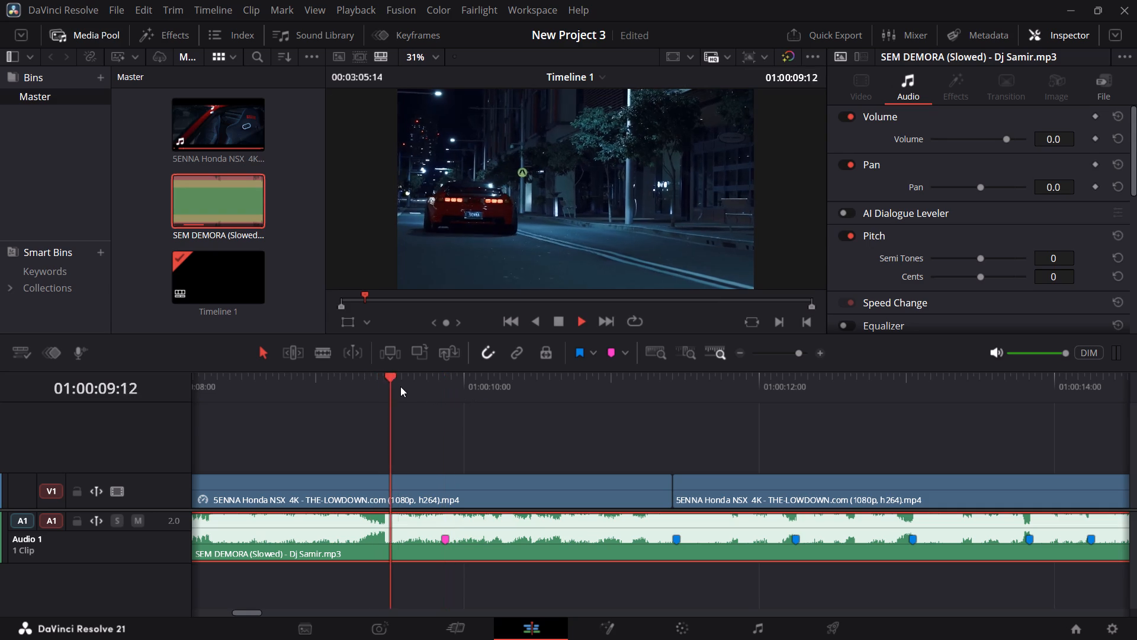
pyautogui.press('space')
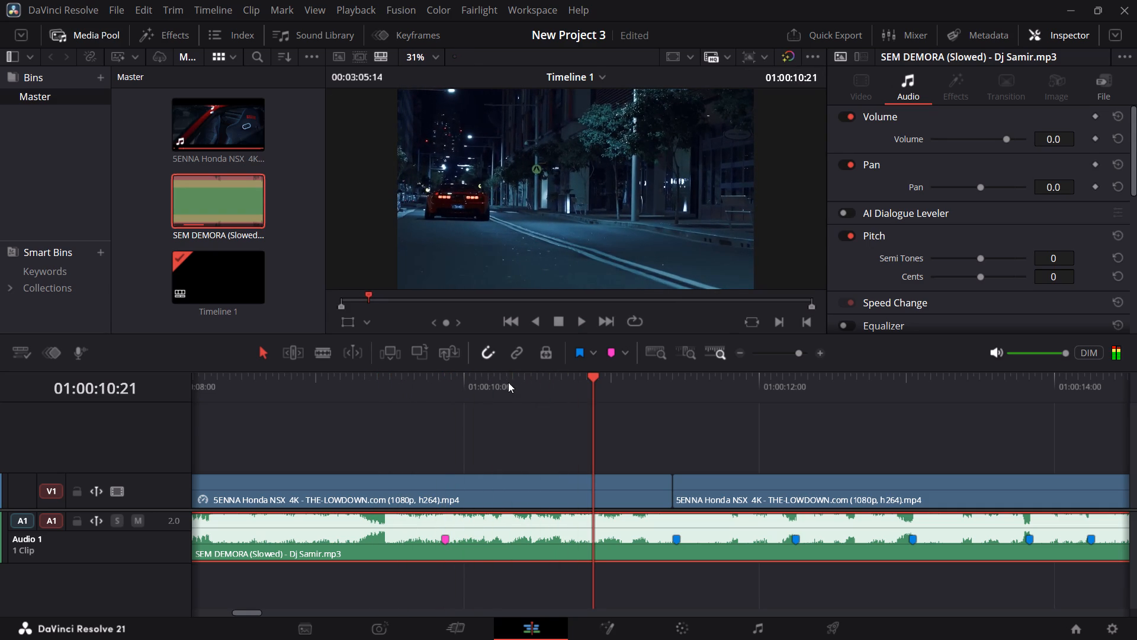
pyautogui.click(506, 382)
pyautogui.click(503, 386)
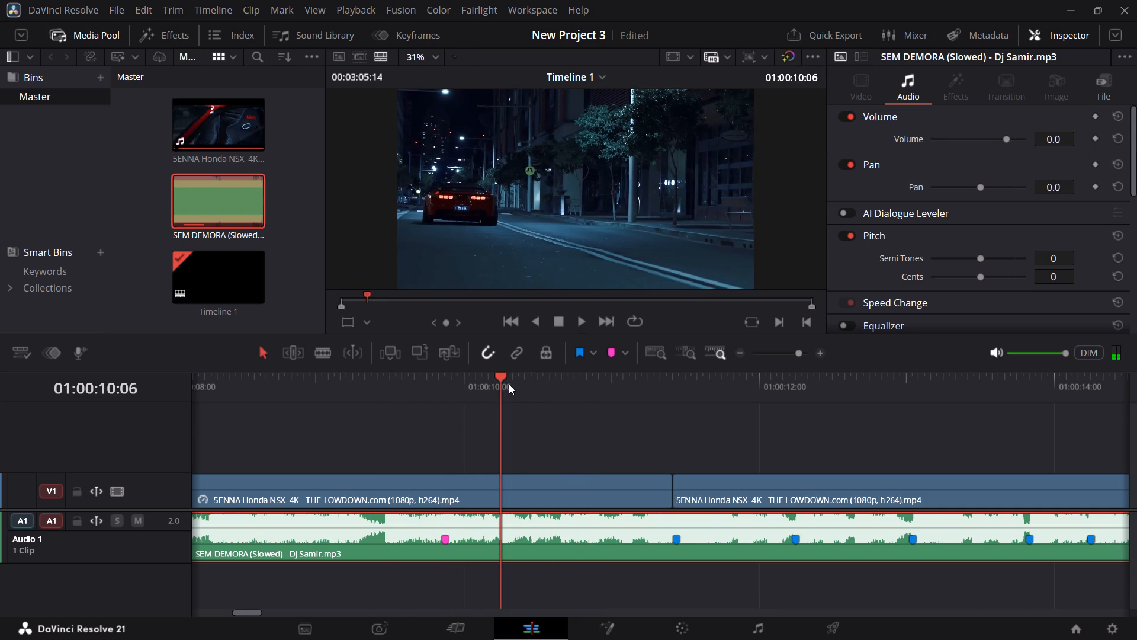
pyautogui.press('m')
# Find the third beat before the cut and add a pink marker to the audio clip at 01:00:10:16.
pyautogui.press('space')
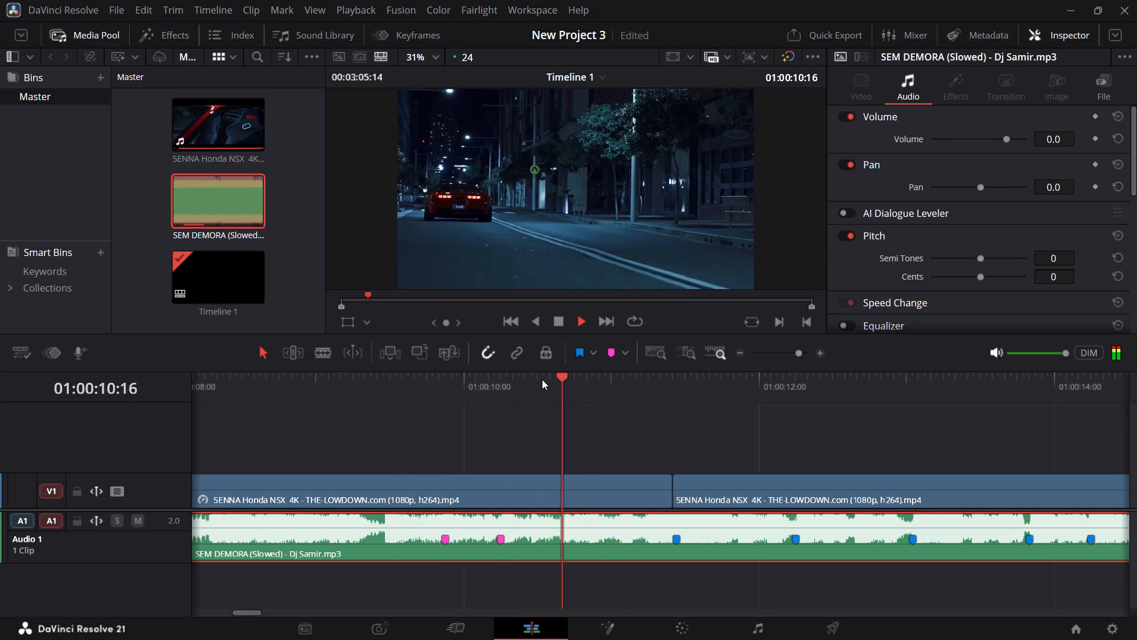
pyautogui.press('space')
pyautogui.click(332, 379)
pyautogui.press('space')
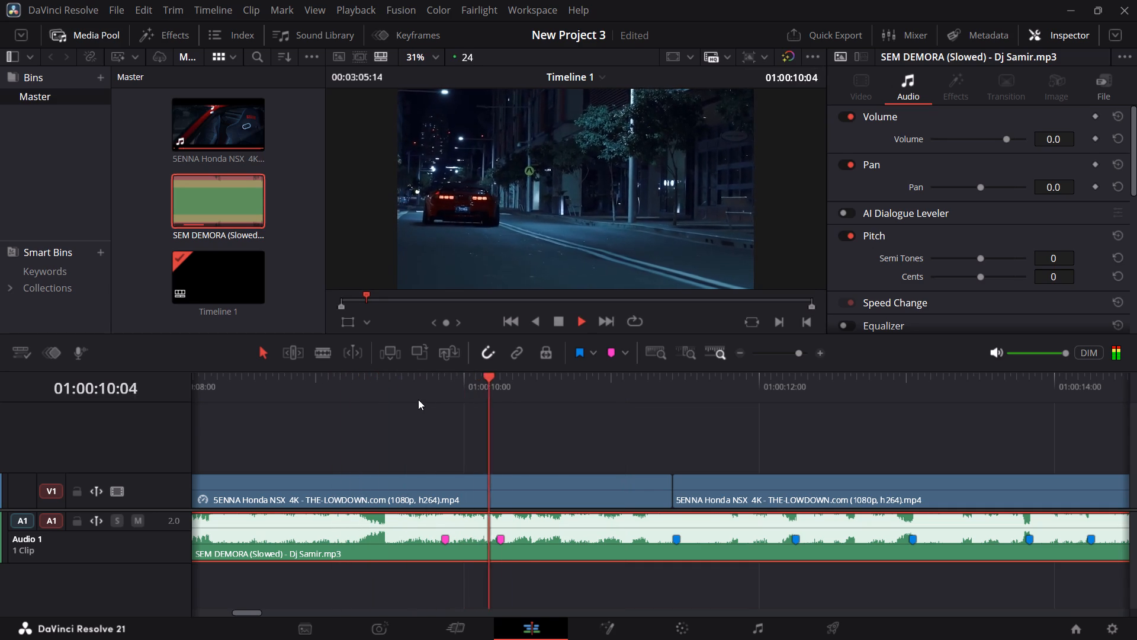
pyautogui.press('space')
pyautogui.click(565, 382)
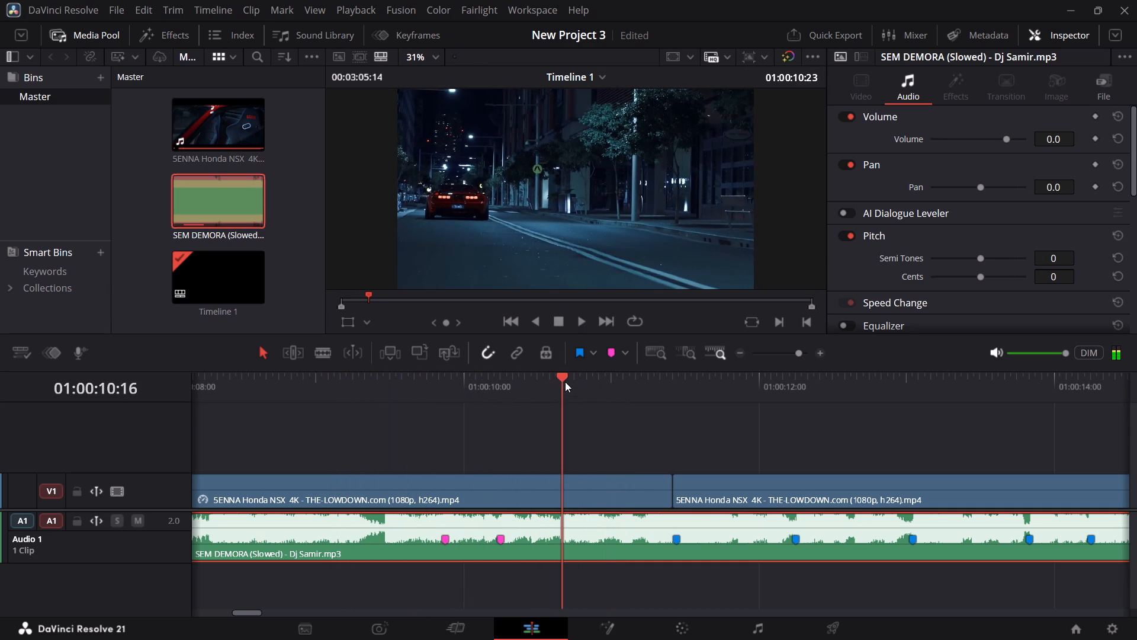
pyautogui.press('m')
# Find the fourth beat before the cut and add a pink marker to the audio clip at 01:00:11:01.
pyautogui.click(304, 389)
pyautogui.press('space')
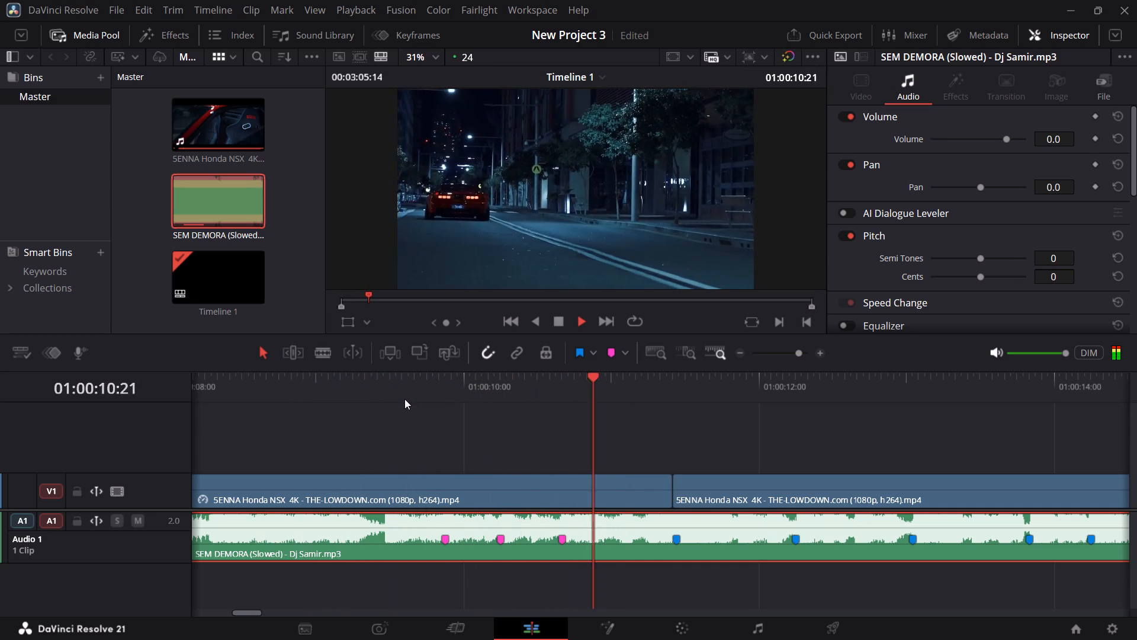
pyautogui.press('space')
pyautogui.click(543, 387)
pyautogui.press('space')
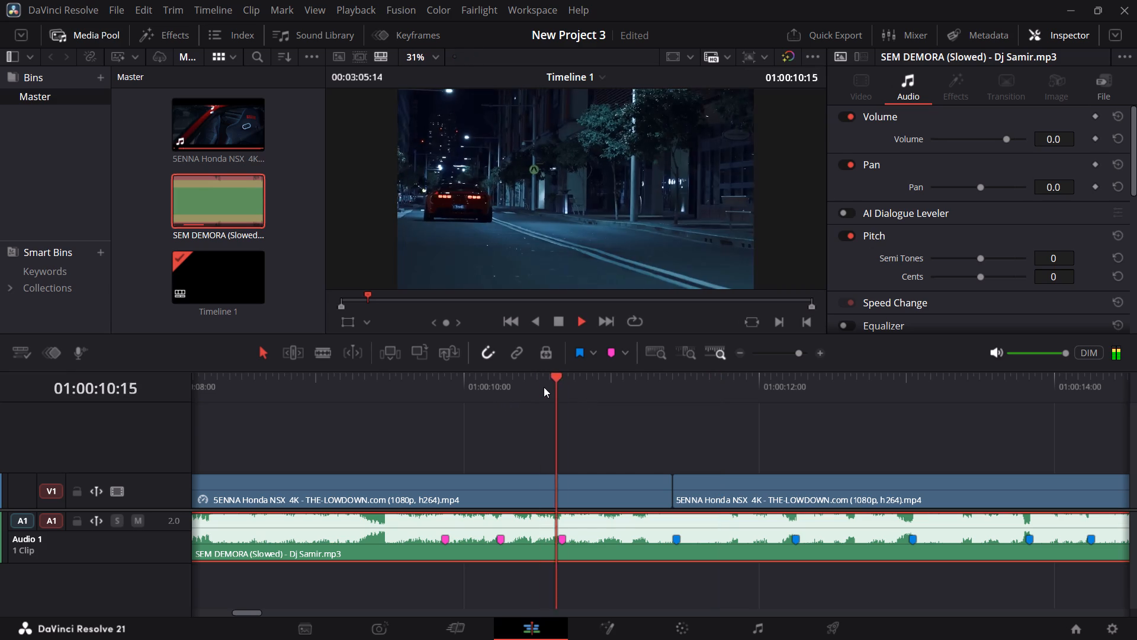
pyautogui.press('space')
pyautogui.click(611, 383)
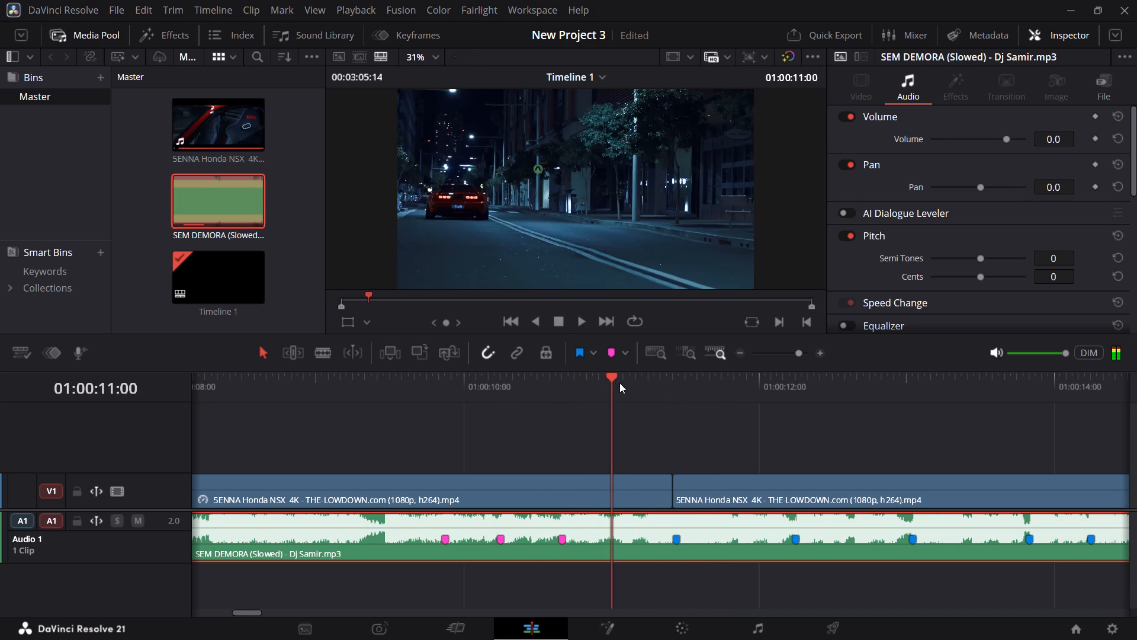
pyautogui.click(619, 383)
pyautogui.press('m')
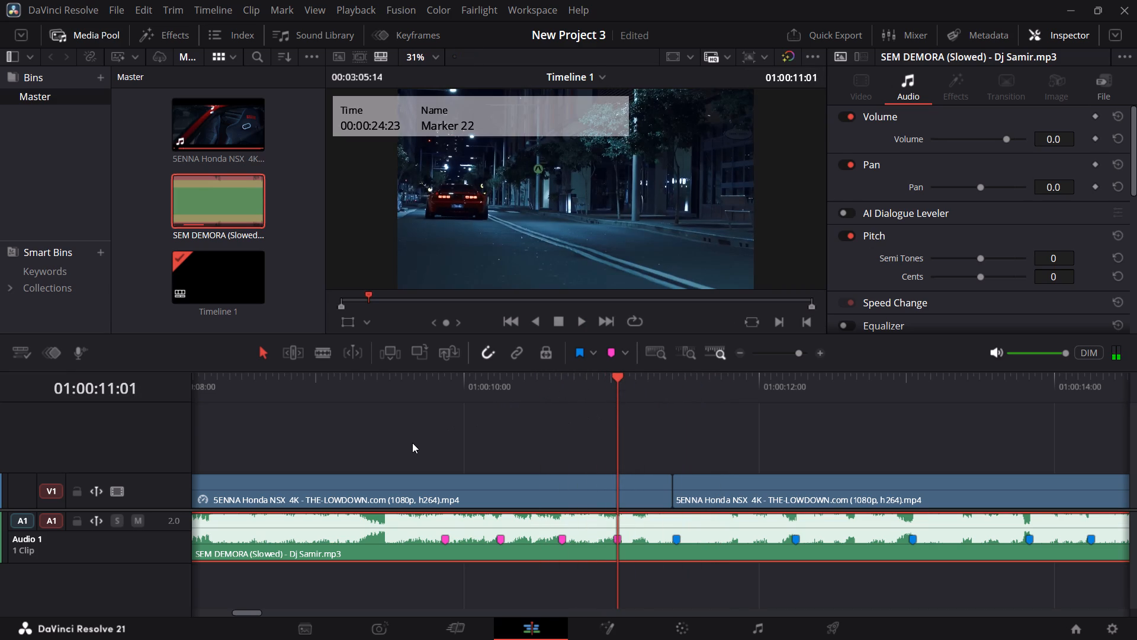
# Play from about 01:00:09 to 01:00:12:18 to check the pink markers against the beats.
pyautogui.click(331, 393)
pyautogui.press('space')
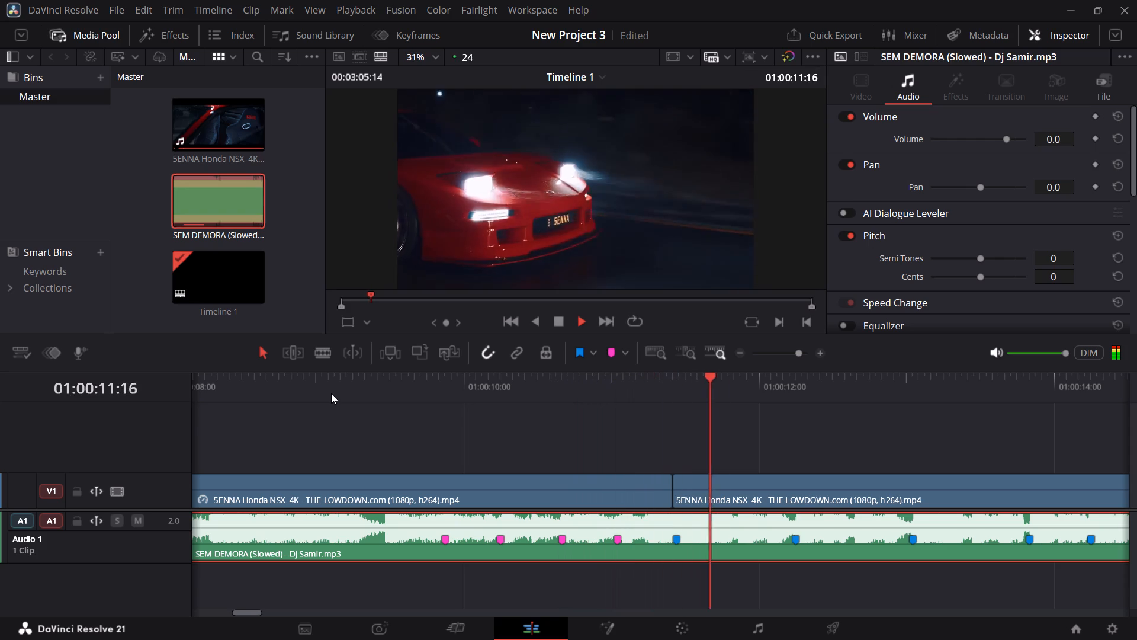
pyautogui.press('space')
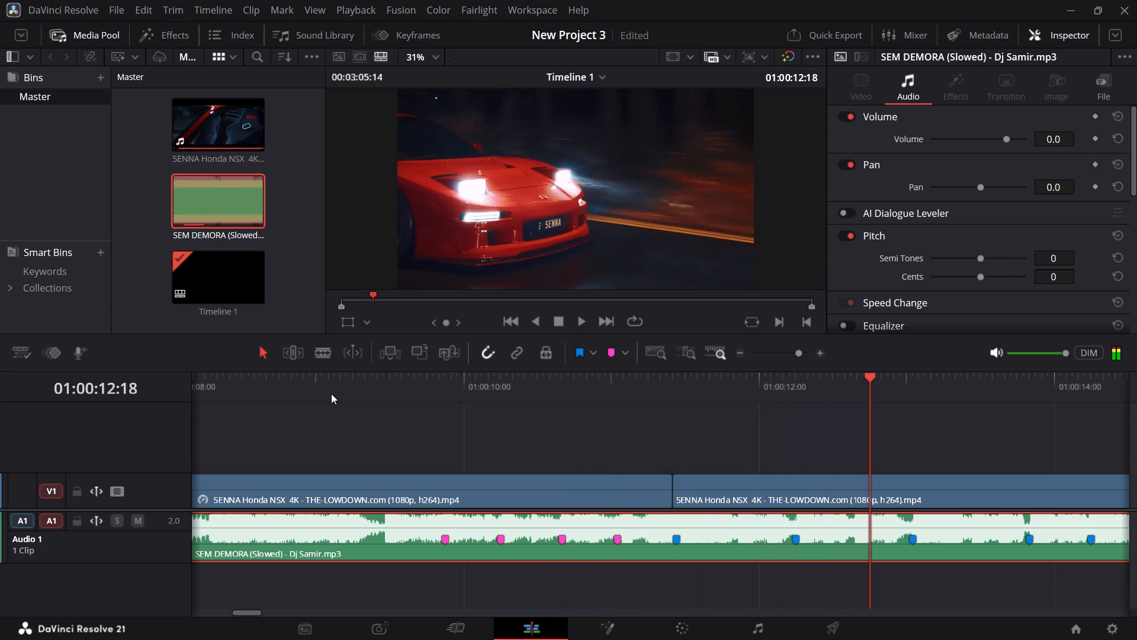
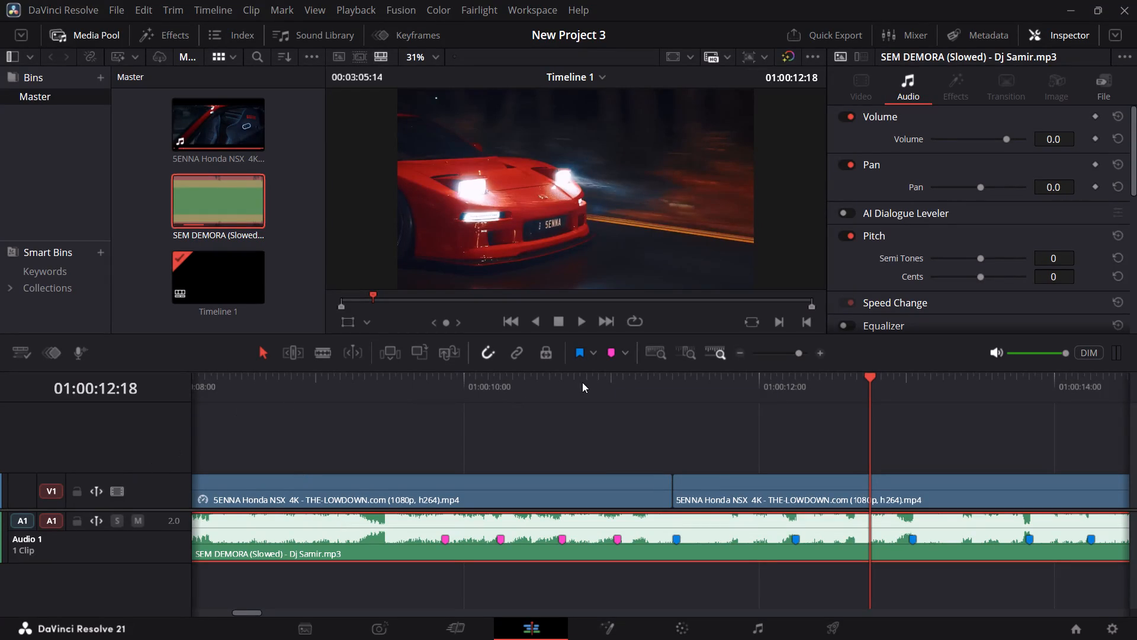
# Replay the section from about 01:00:09 to 01:00:14:23 to check the pink and blue markers against the beats.
pyautogui.click(346, 391)
pyautogui.press('space')
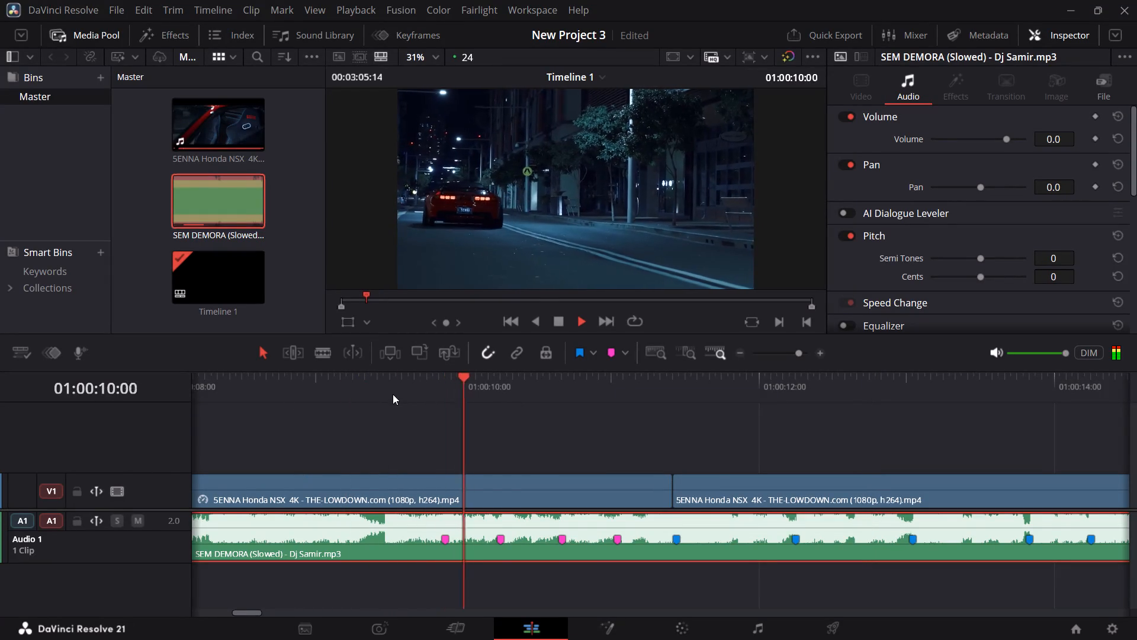
pyautogui.press('space')
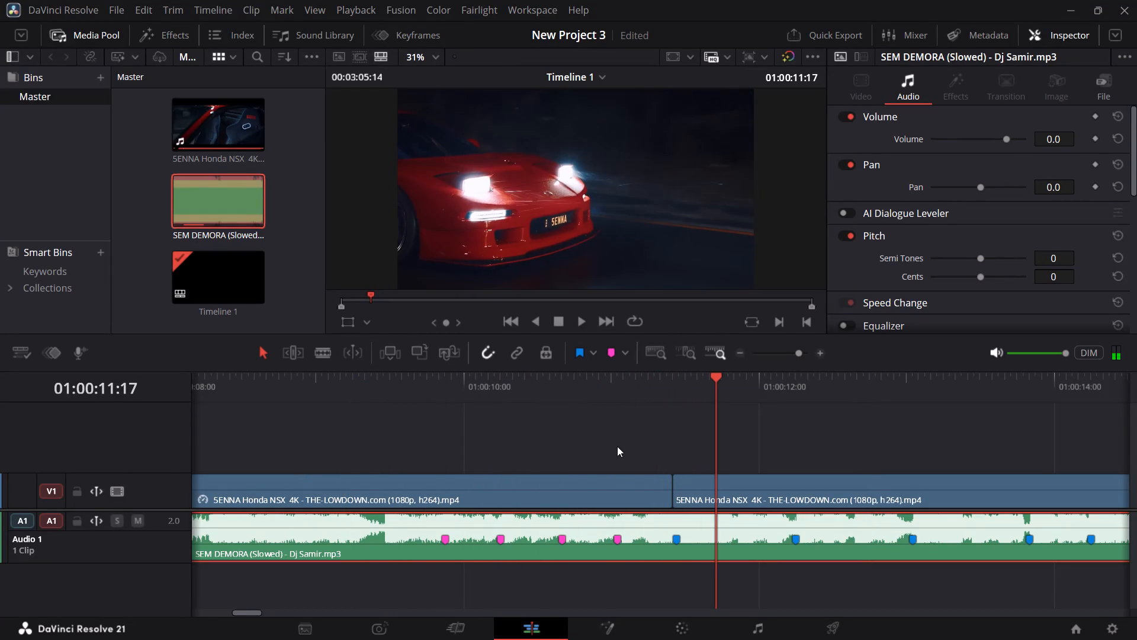
pyautogui.press('space')
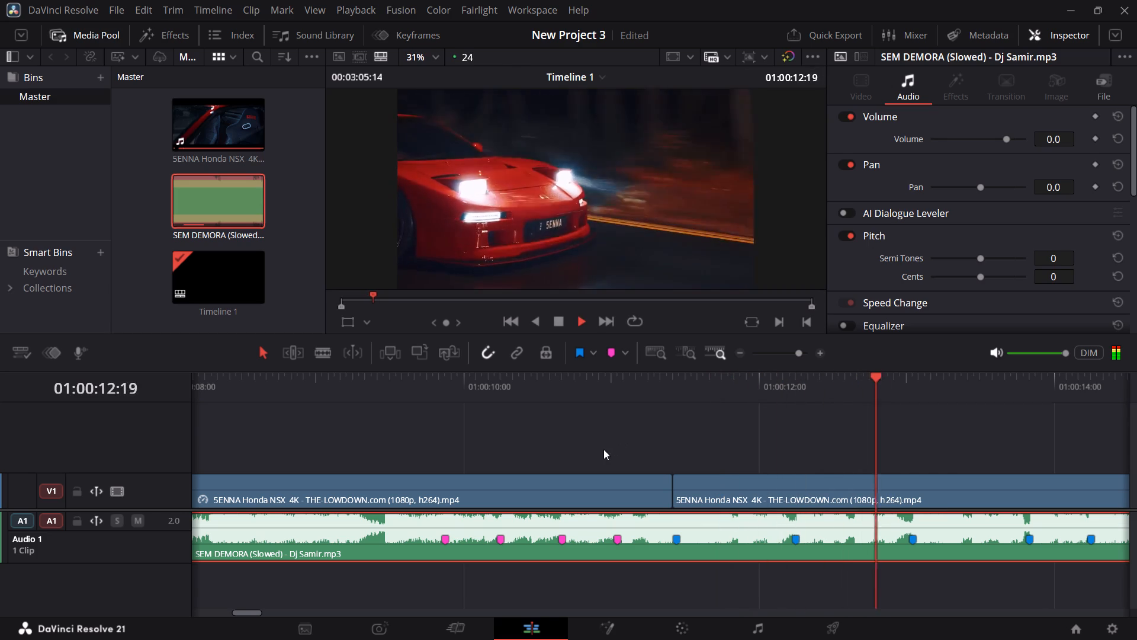
pyautogui.press('space')
pyautogui.click(377, 395)
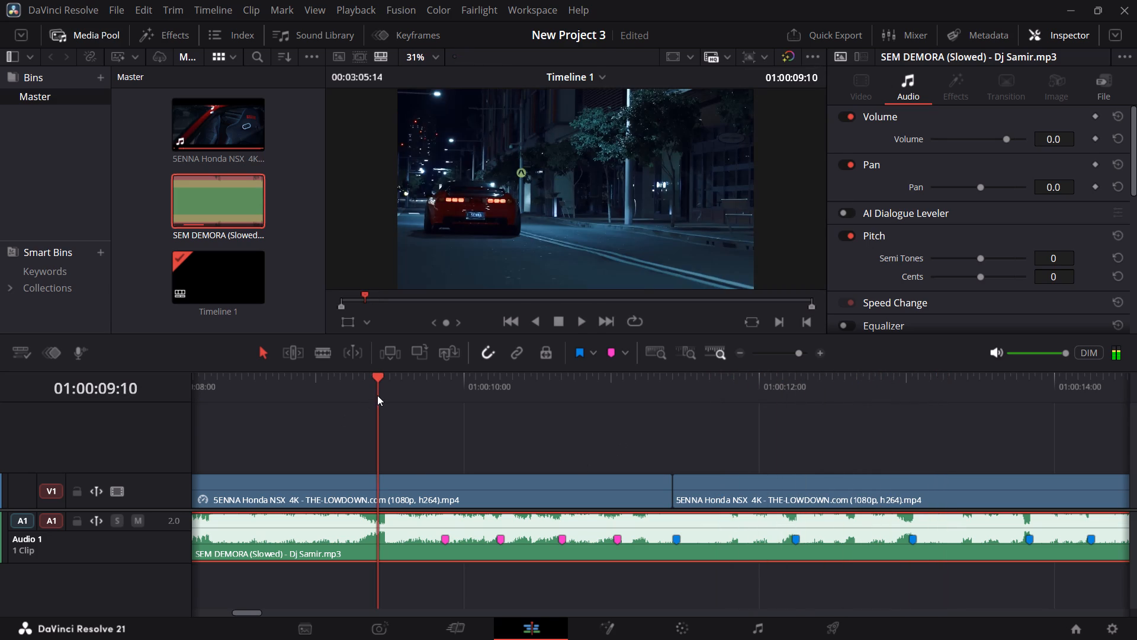
pyautogui.press('space')
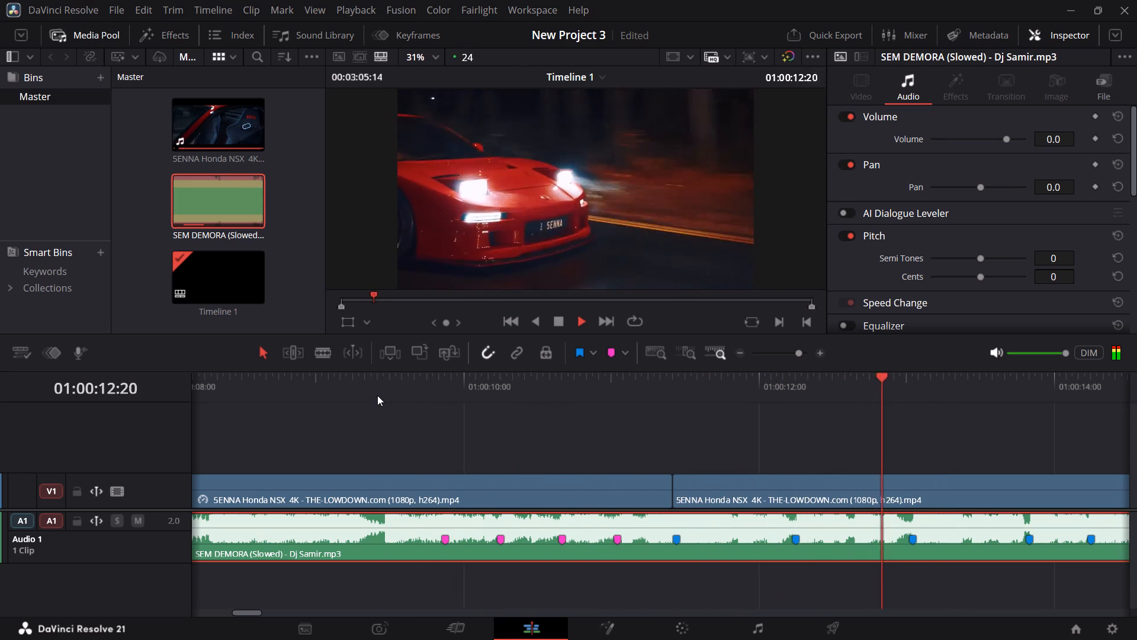
pyautogui.press('space')
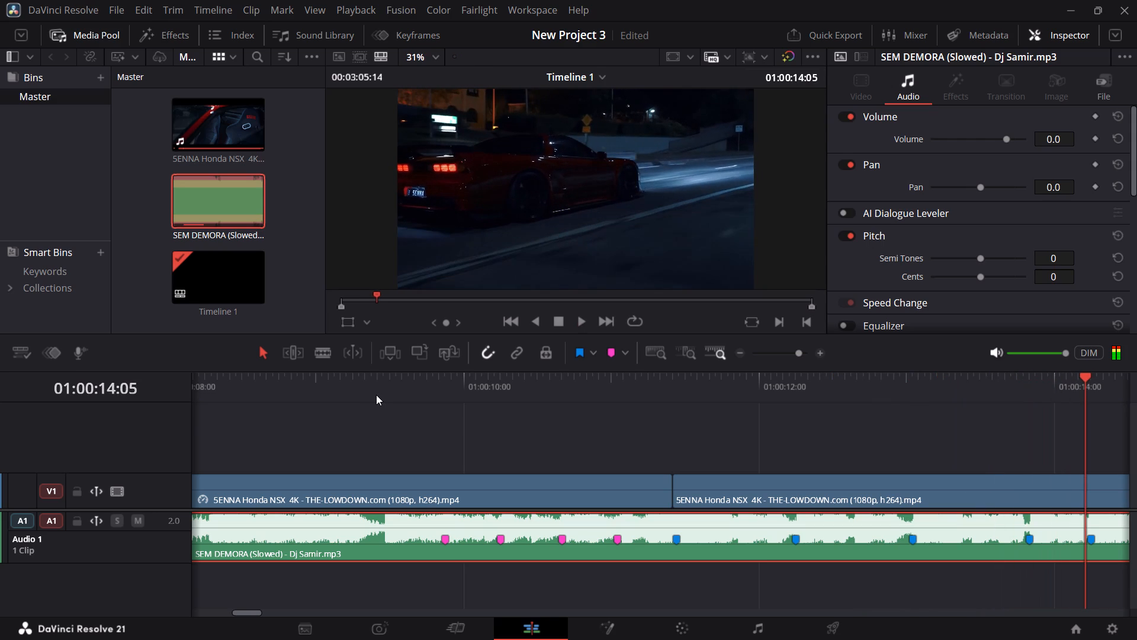
pyautogui.click(376, 395)
pyautogui.press('space')
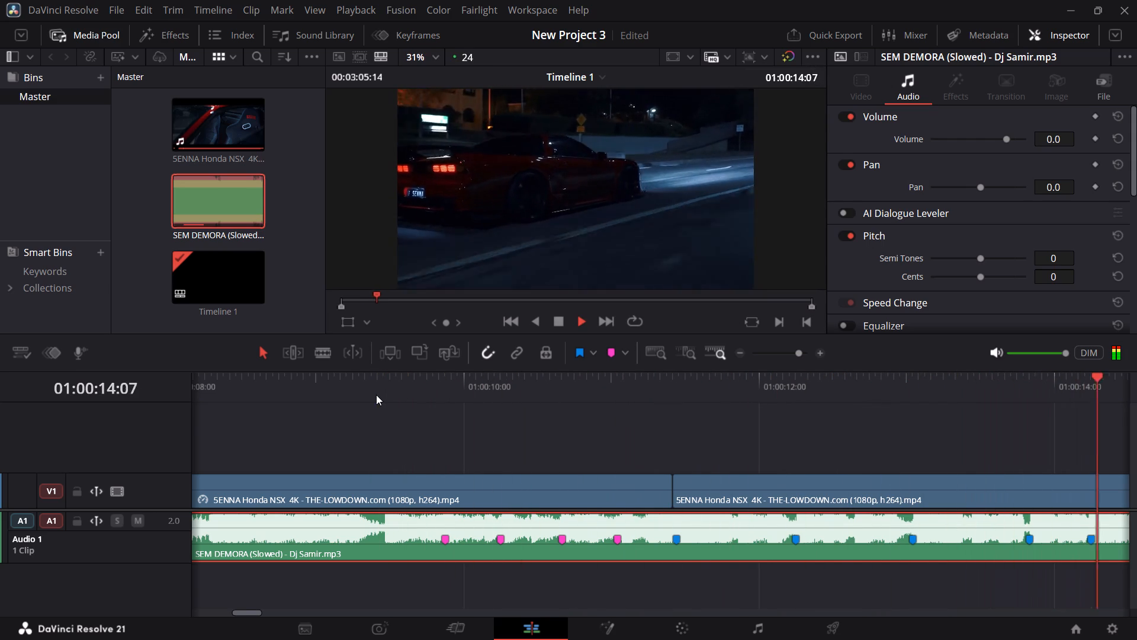
pyautogui.press('space')
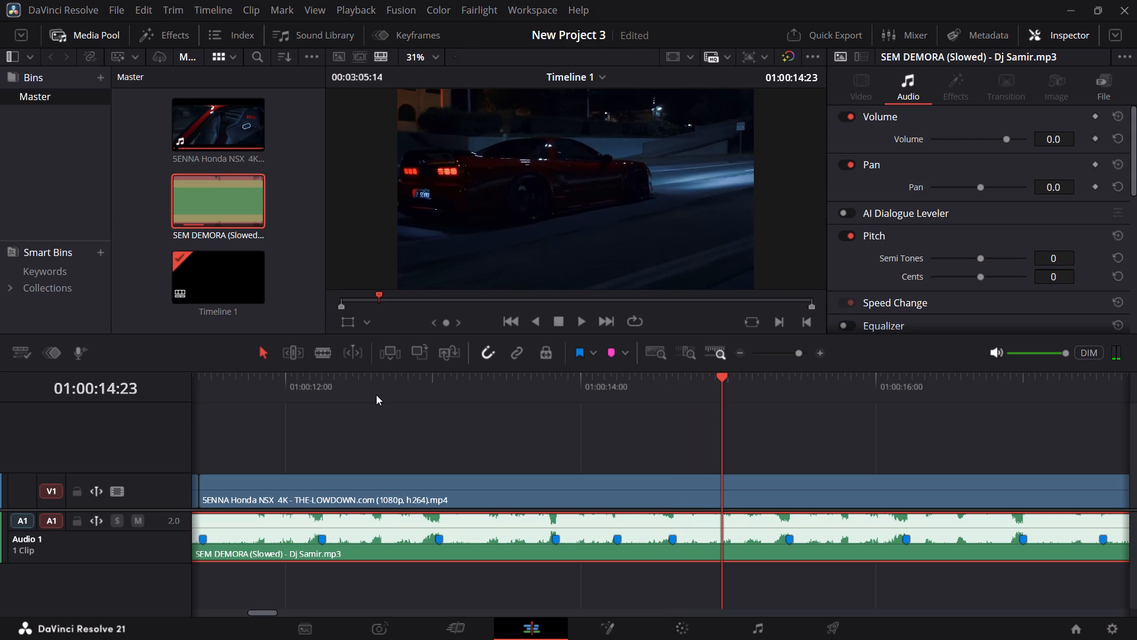
# Replay the sections around the cut and on to 01:00:16:20 to compare the footage with the marked beats.
pyautogui.click(291, 392)
pyautogui.press('space')
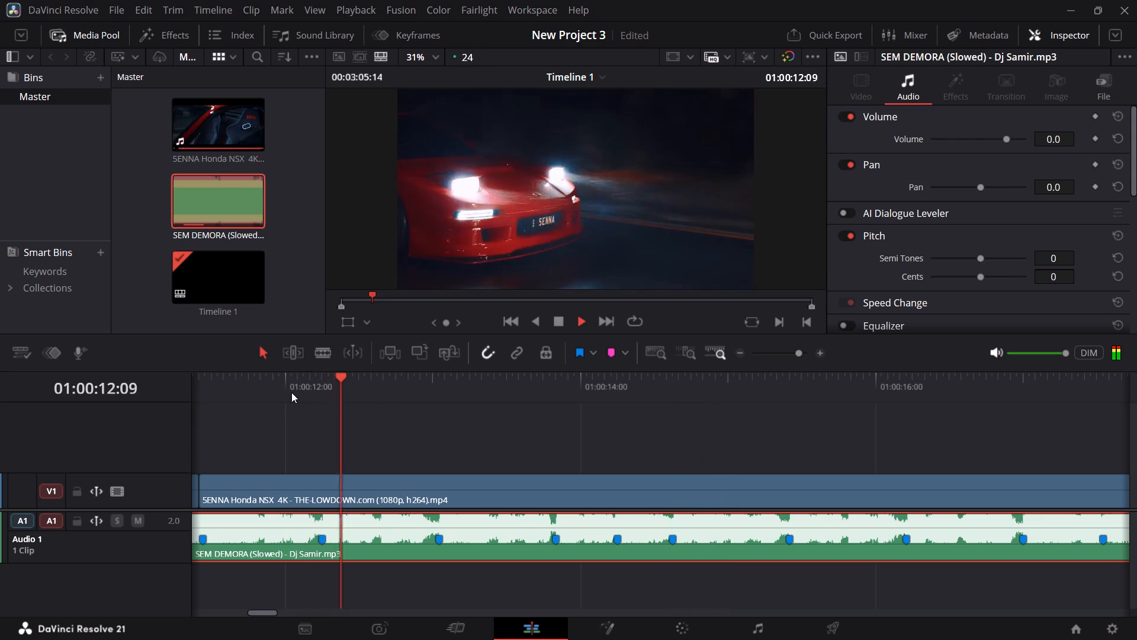
pyautogui.press('space')
pyautogui.keyDown('ctrl'); pyautogui.scroll(5, 472, 428); pyautogui.keyUp('ctrl')
pyautogui.scroll(1, 472, 428)
pyautogui.click(360, 380)
pyautogui.press('space')
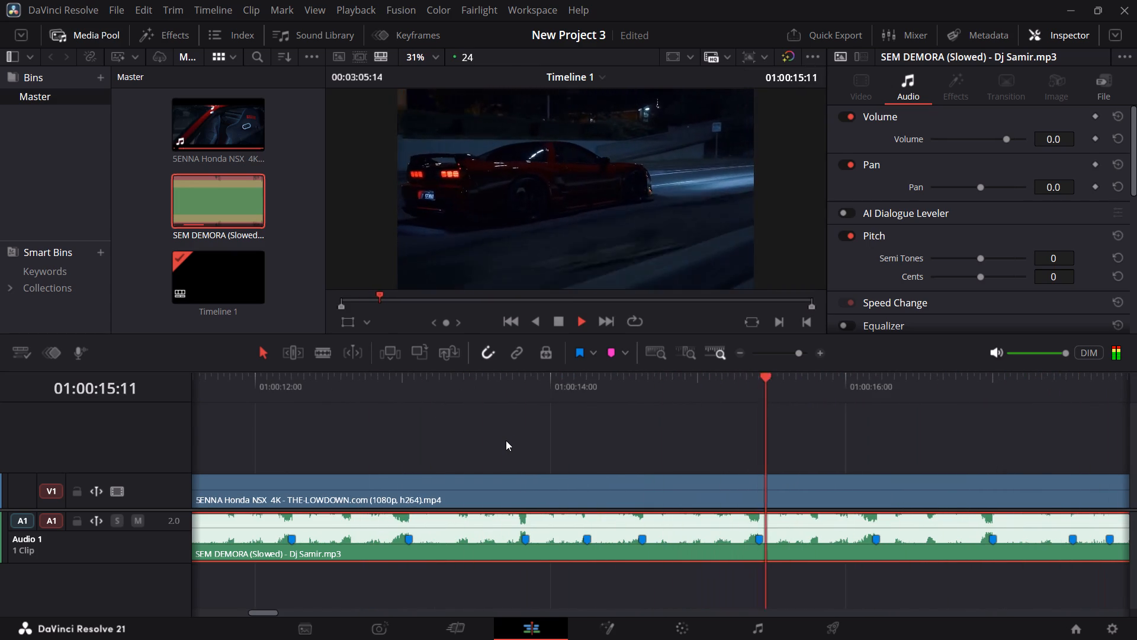
pyautogui.press('space')
pyautogui.keyDown('ctrl'); pyautogui.scroll(5, 511, 439); pyautogui.keyUp('ctrl')
pyautogui.click(590, 395)
pyautogui.press('space')
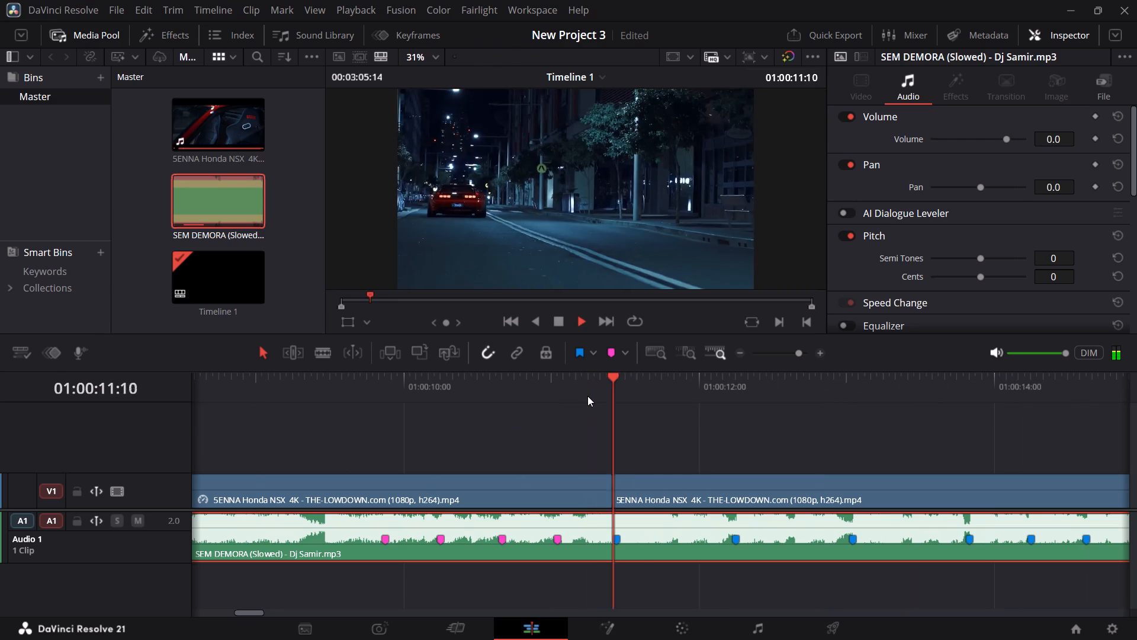
pyautogui.press('space')
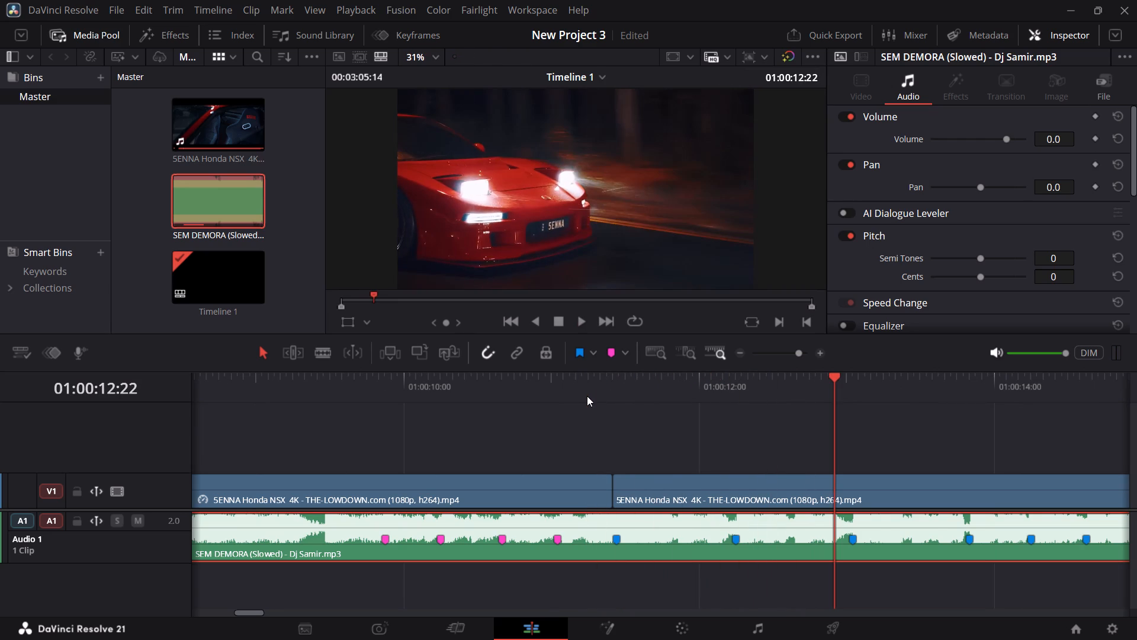
pyautogui.click(320, 393)
pyautogui.press('space')
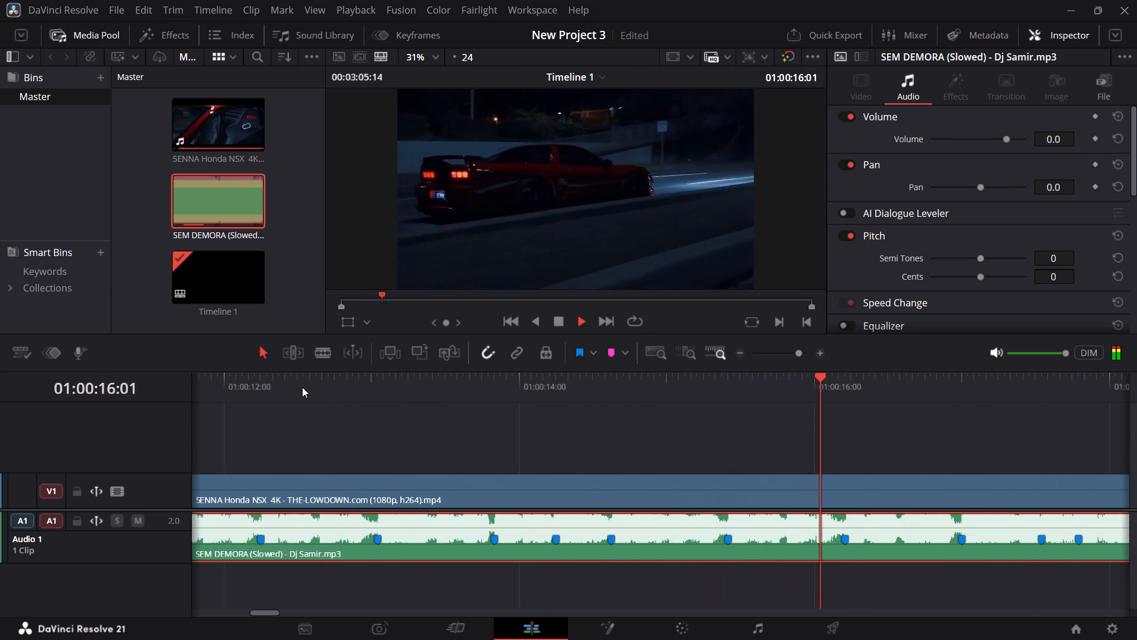
pyautogui.press('space')
# Resume playback from 01:00:16:20 and mute audio track A1.
pyautogui.keyDown('ctrl'); pyautogui.scroll(6, 644, 424); pyautogui.keyUp('ctrl')
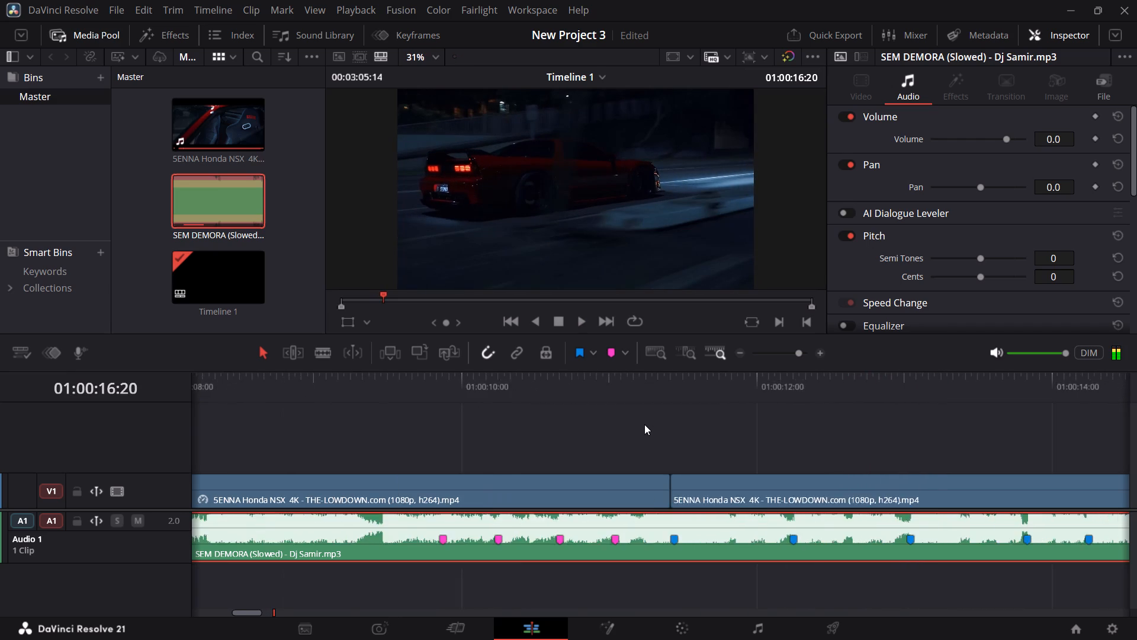
pyautogui.keyDown('ctrl'); pyautogui.scroll(3, 644, 424); pyautogui.keyUp('ctrl')
pyautogui.keyDown('ctrl'); pyautogui.scroll(-7, 644, 424); pyautogui.keyUp('ctrl')
pyautogui.keyDown('alt'); pyautogui.scroll(-6, 589, 438); pyautogui.keyUp('alt')
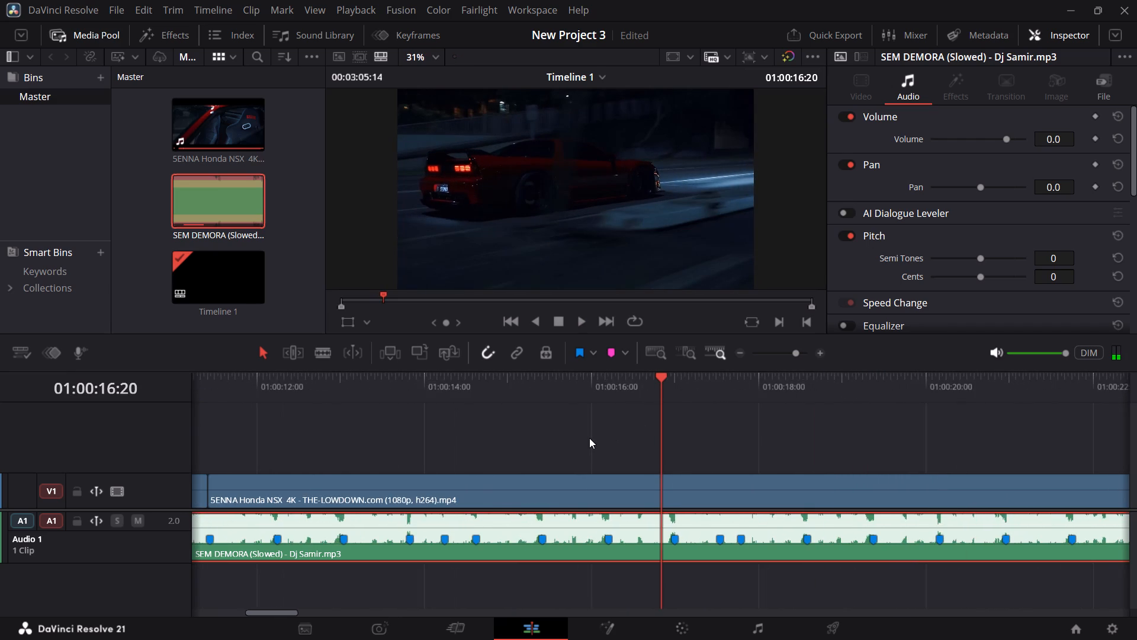
pyautogui.keyDown('alt'); pyautogui.scroll(-5, 589, 438); pyautogui.keyUp('alt')
pyautogui.press('space')
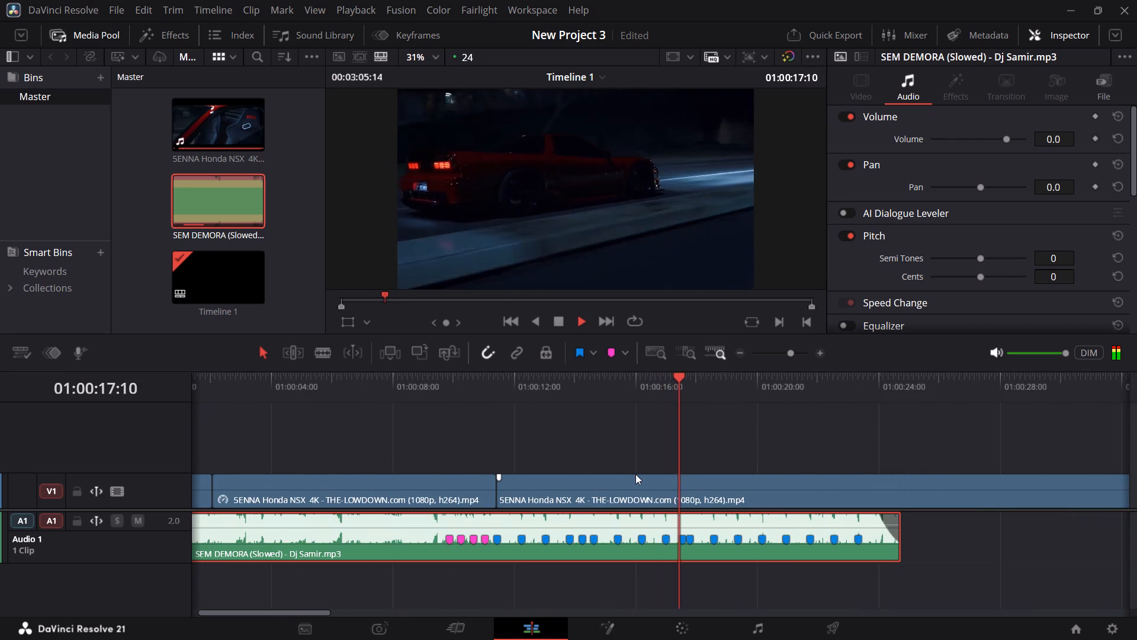
pyautogui.click(135, 521)
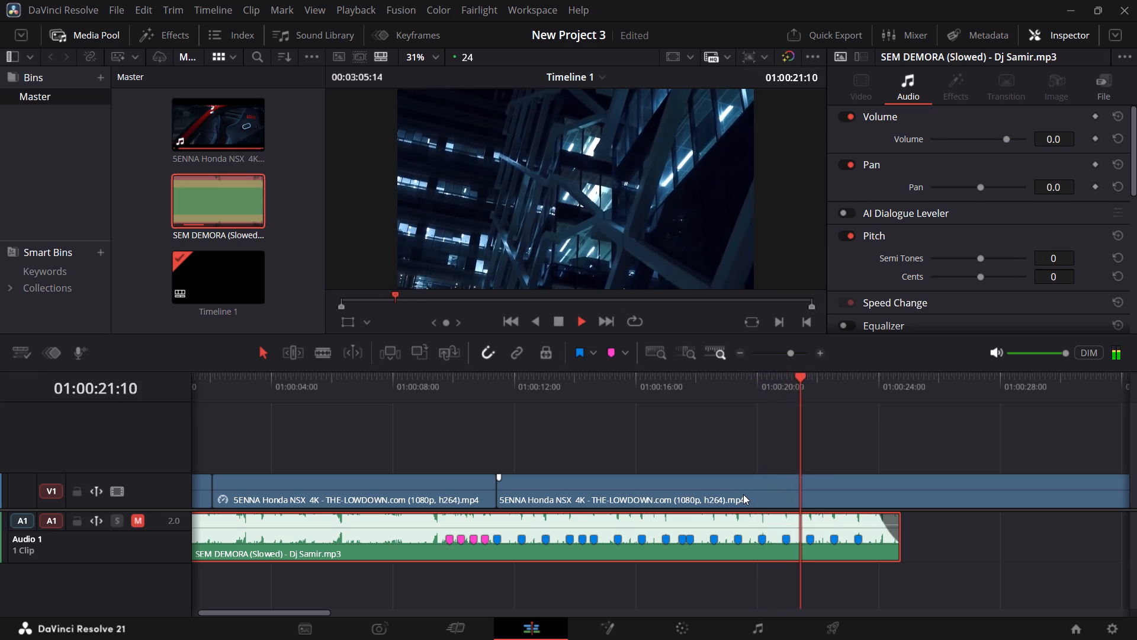
# Watch the remaining Honda NSX footage up to 01:00:35:23 to look for the next shot to use.
pyautogui.keyDown('ctrl'); pyautogui.scroll(-5, 944, 449); pyautogui.keyUp('ctrl')
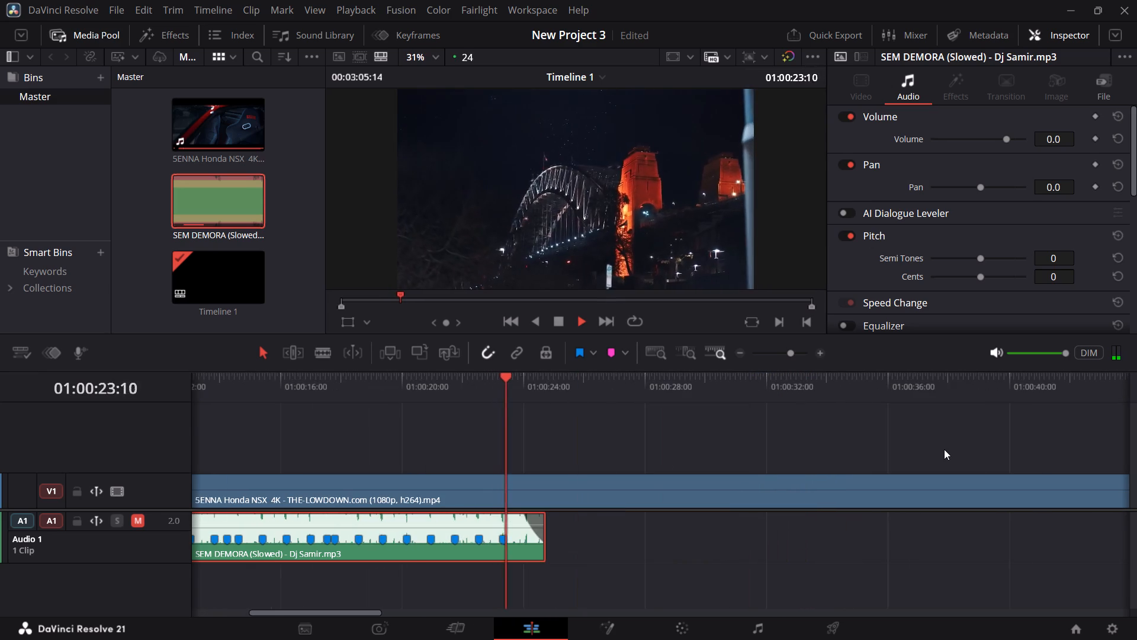
pyautogui.keyDown('ctrl'); pyautogui.scroll(-1, 944, 449); pyautogui.keyUp('ctrl')
pyautogui.keyDown('alt'); pyautogui.scroll(-4, 697, 457); pyautogui.keyUp('alt')
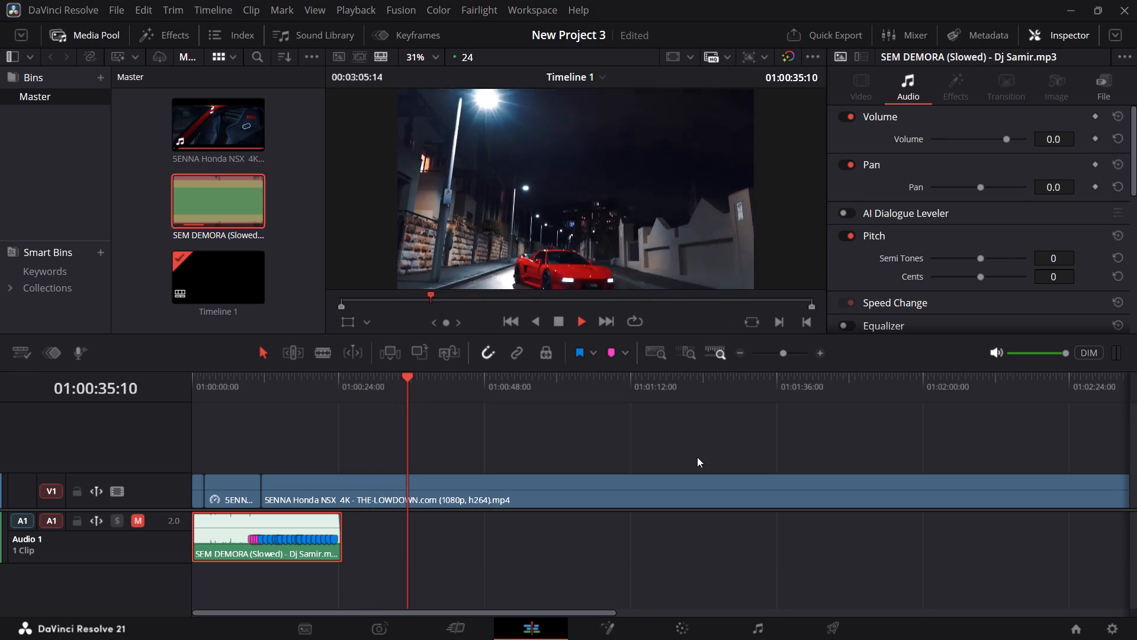
pyautogui.press('space')
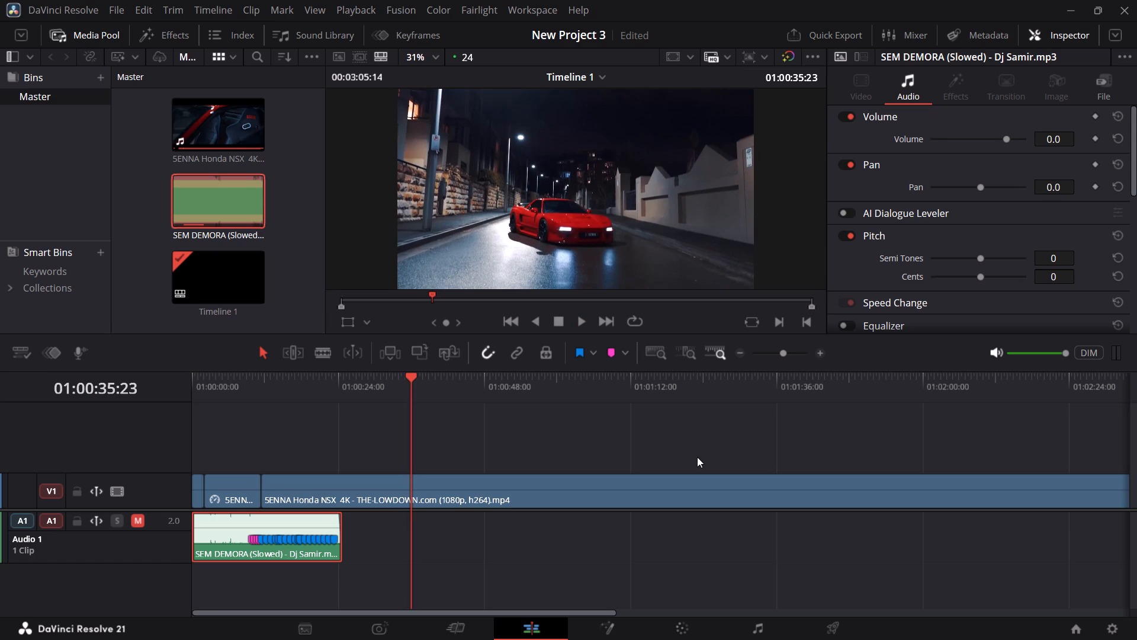
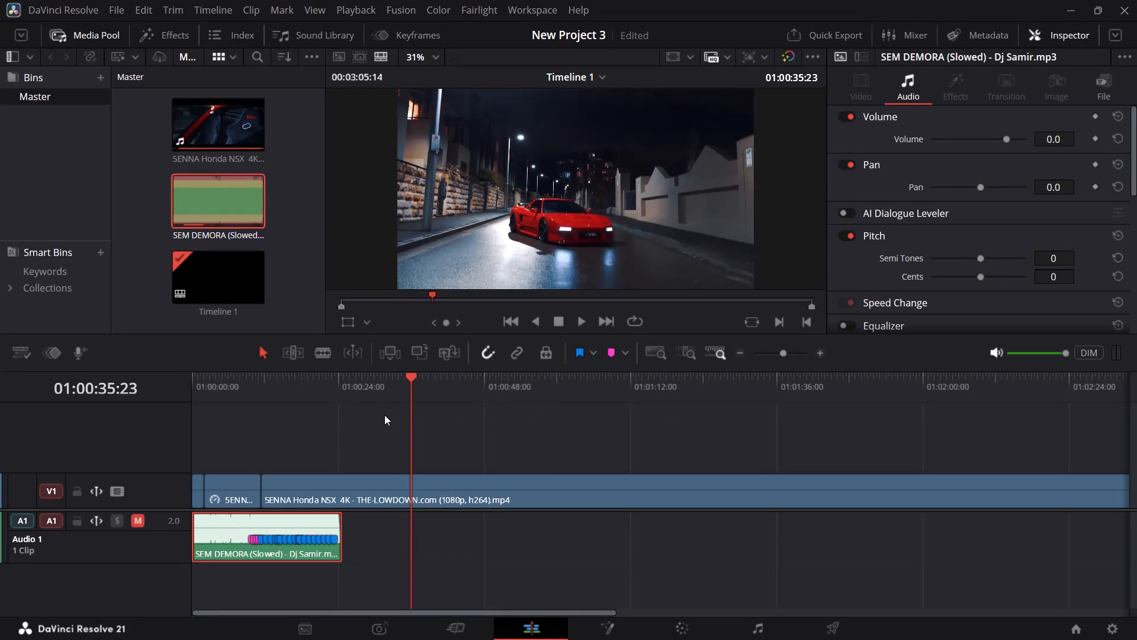
# Split the Honda NSX clip on V1 at 01:00:32:10, in the rear shot of the car driving away on the street.
pyautogui.press('Left')
pyautogui.press('Left')
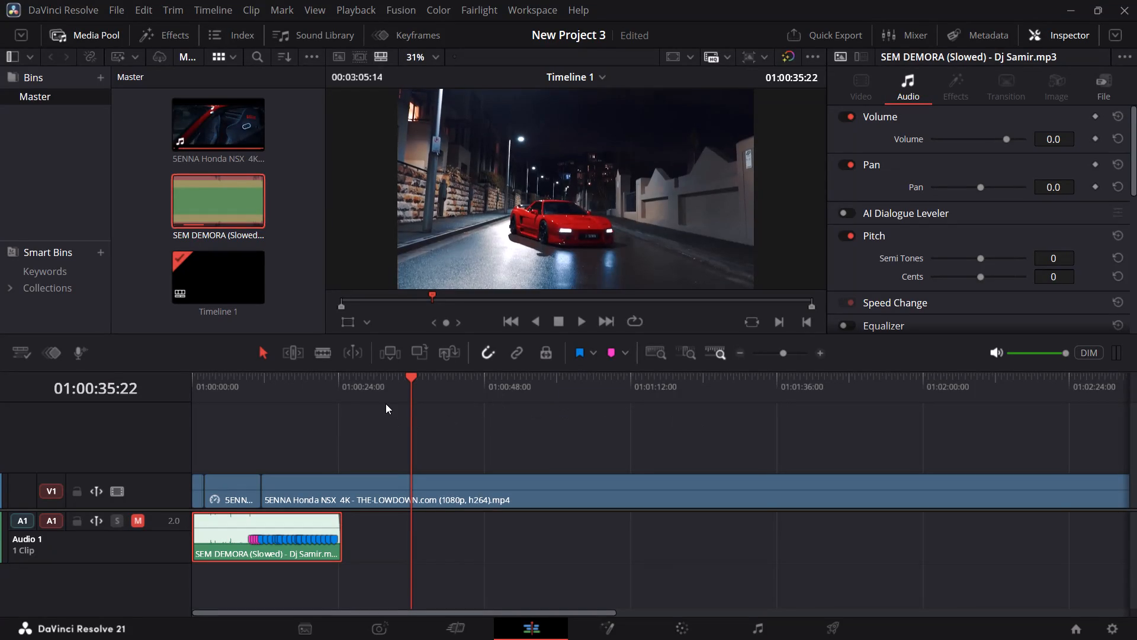
pyautogui.press('Left')
pyautogui.press('Left')
pyautogui.press('Left')
pyautogui.press('Left')
pyautogui.press('Left')
pyautogui.press('Left')
pyautogui.press('Left')
pyautogui.press('Left')
pyautogui.press('Left')
pyautogui.press('Left')
pyautogui.press('Left')
pyautogui.press('Left')
pyautogui.press('Left')
pyautogui.press('Left')
pyautogui.press('Left')
pyautogui.press('Left')
pyautogui.press('Left')
pyautogui.press('Left')
pyautogui.press('Left')
pyautogui.press('Left')
pyautogui.press('Left')
pyautogui.press('Left')
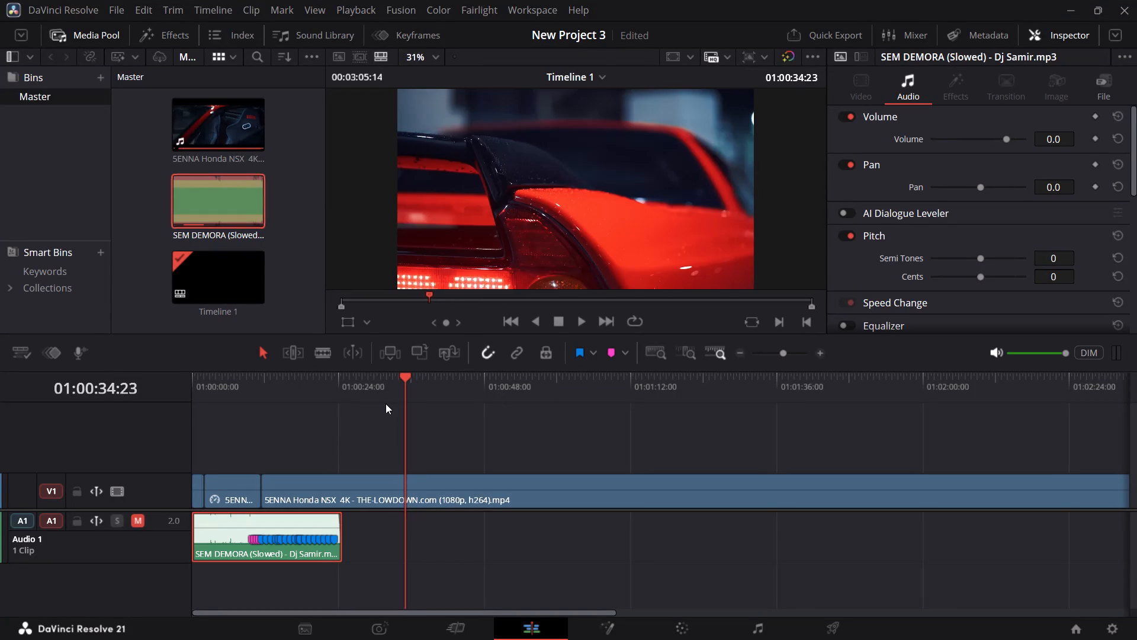
pyautogui.press('Left')
pyautogui.press('Left')
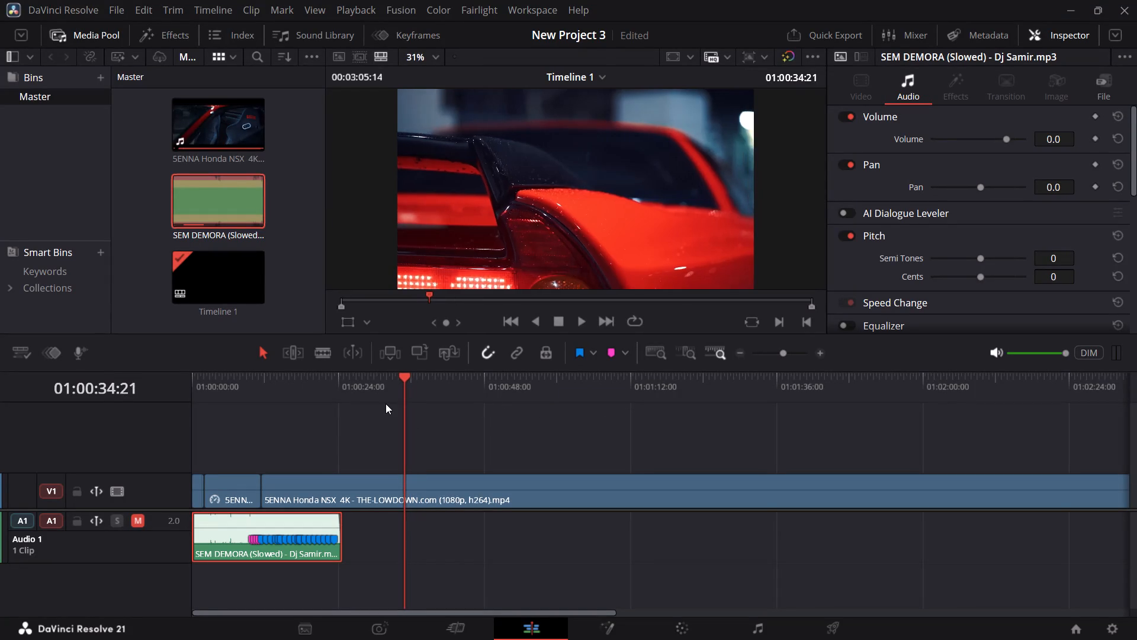
pyautogui.press('Left')
pyautogui.press('Left')
pyautogui.press('Left')
pyautogui.press('Left')
pyautogui.press('Left')
pyautogui.press('Left')
pyautogui.press('Left')
pyautogui.press('Left')
pyautogui.press('Left')
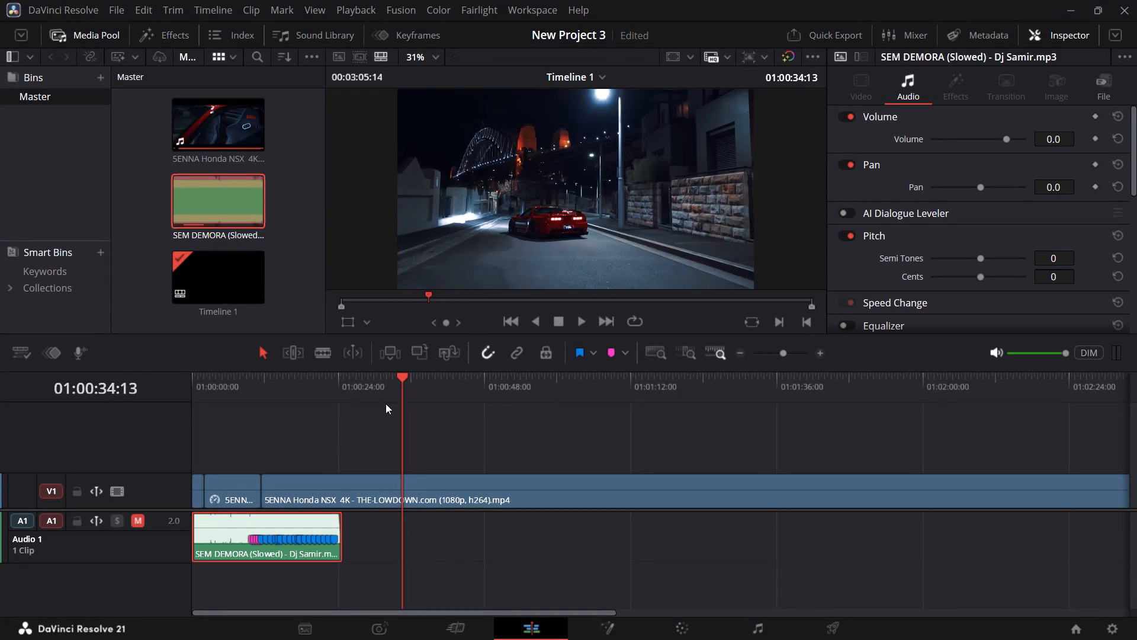
pyautogui.press('Left')
pyautogui.press('Left')
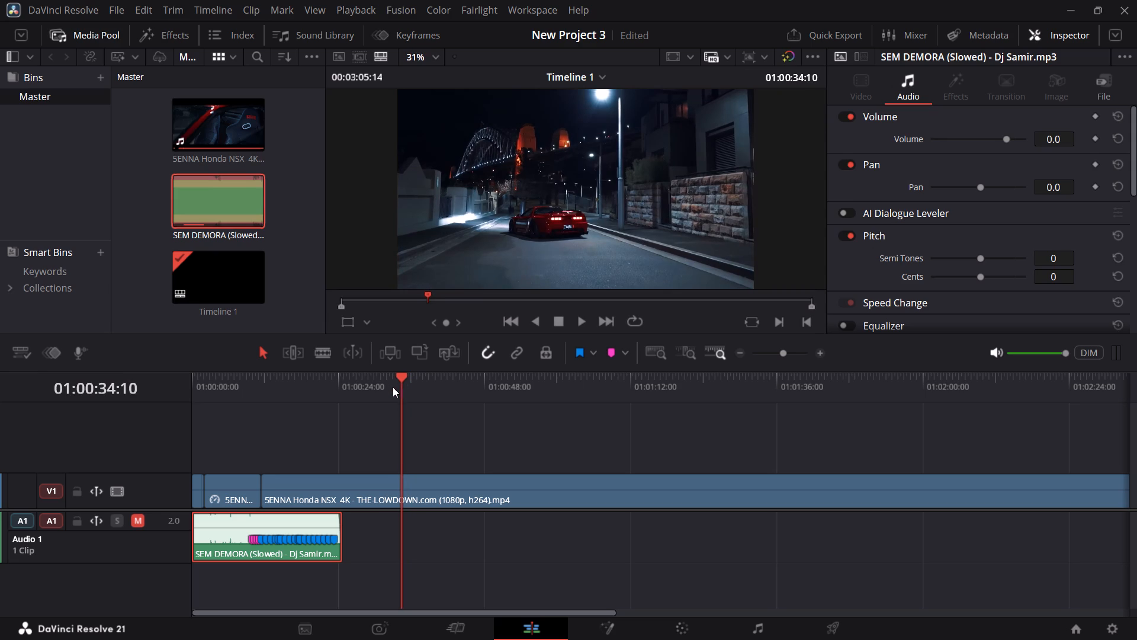
pyautogui.click(390, 388)
pyautogui.click(429, 483)
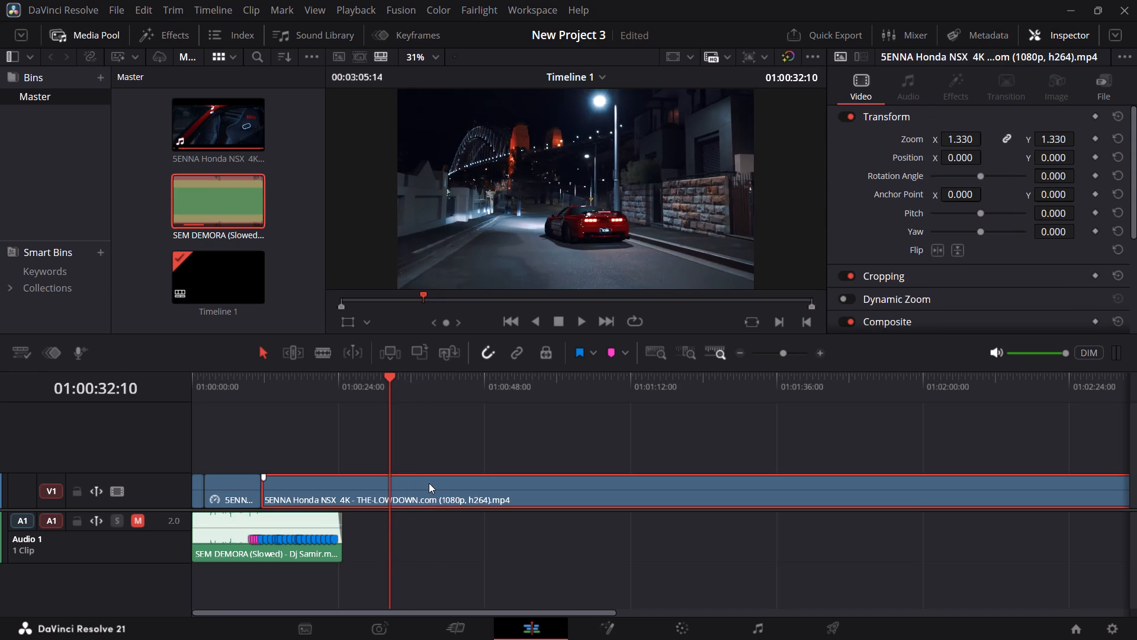
pyautogui.hotkey('ctrl', 'b')
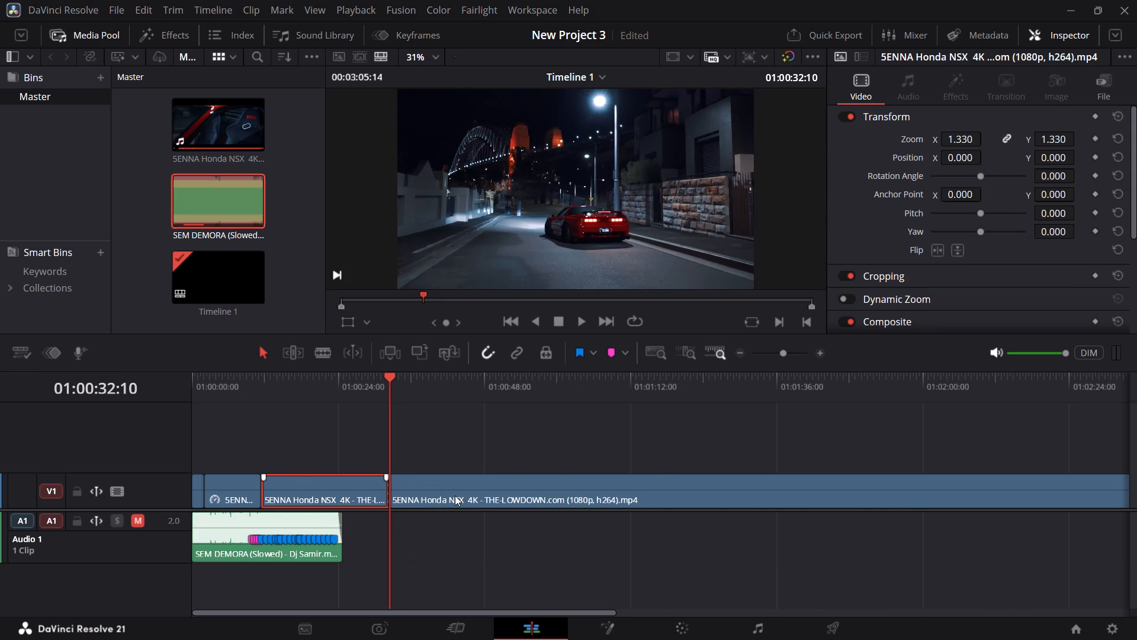
# Watch the Honda NSX footage from 01:00:32:10 to 01:01:08:04 to look for where the next section should end.
pyautogui.keyDown('alt'); pyautogui.scroll(8, 455, 495); pyautogui.keyUp('alt')
pyautogui.keyDown('alt'); pyautogui.scroll(2, 595, 502); pyautogui.keyUp('alt')
pyautogui.keyDown('ctrl'); pyautogui.scroll(-5, 756, 492); pyautogui.keyUp('ctrl')
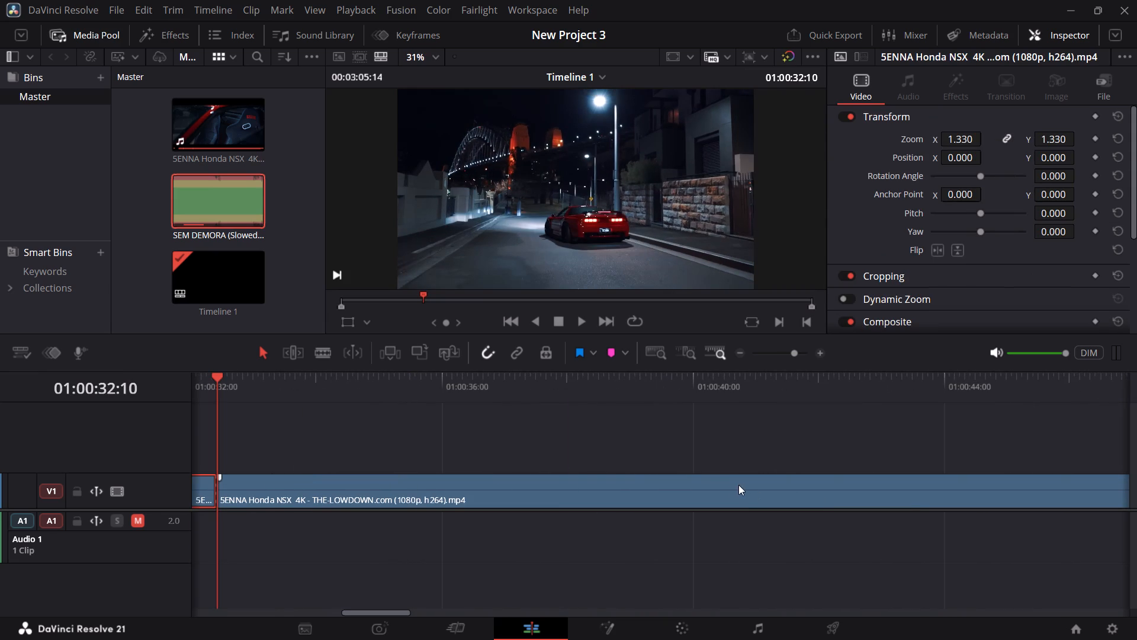
pyautogui.press('space')
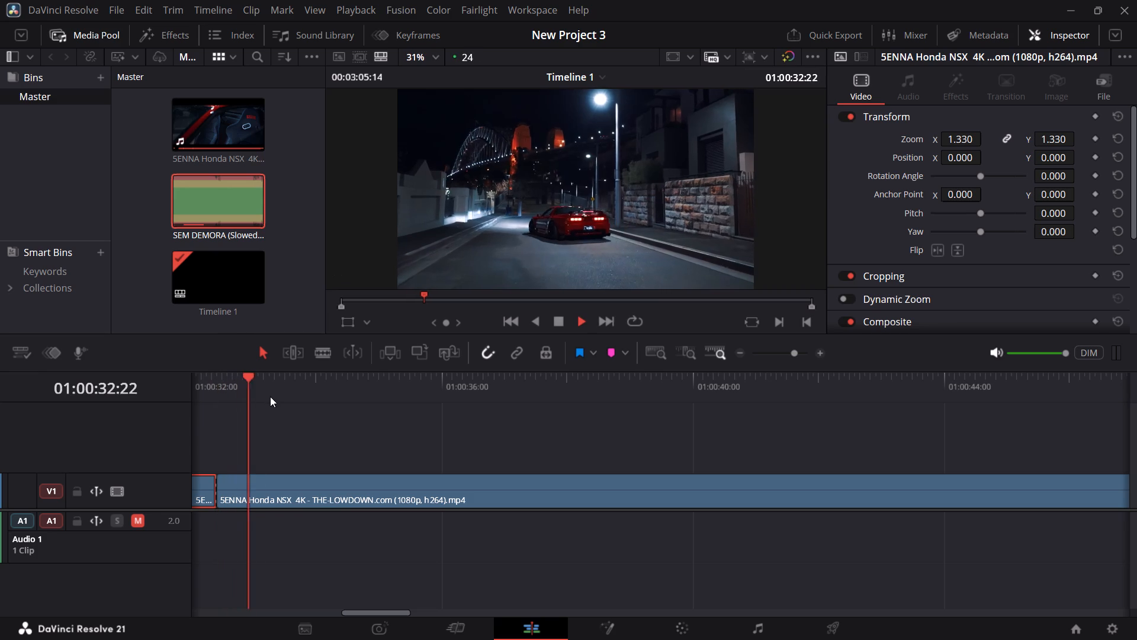
pyautogui.keyDown('alt'); pyautogui.scroll(-3, 391, 425); pyautogui.keyUp('alt')
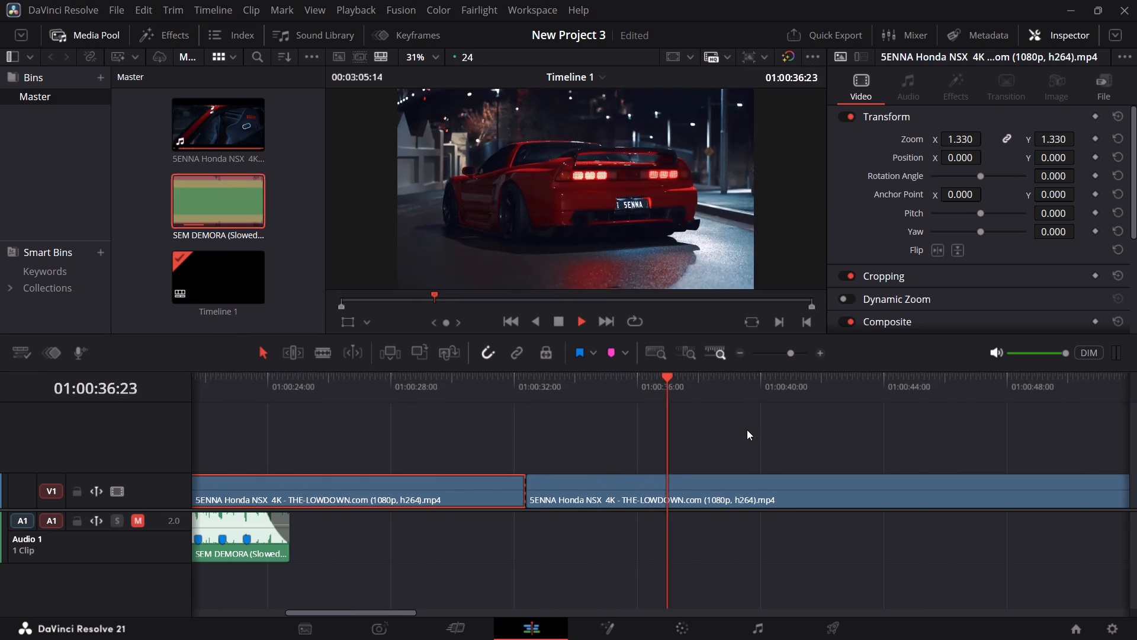
pyautogui.press('space')
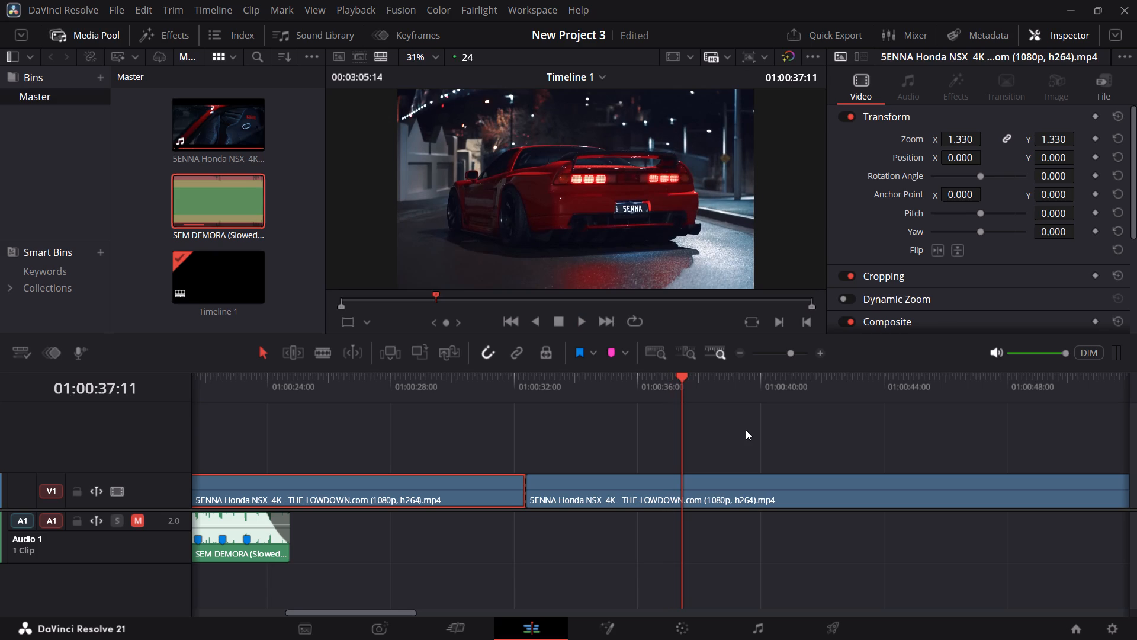
pyautogui.press('space')
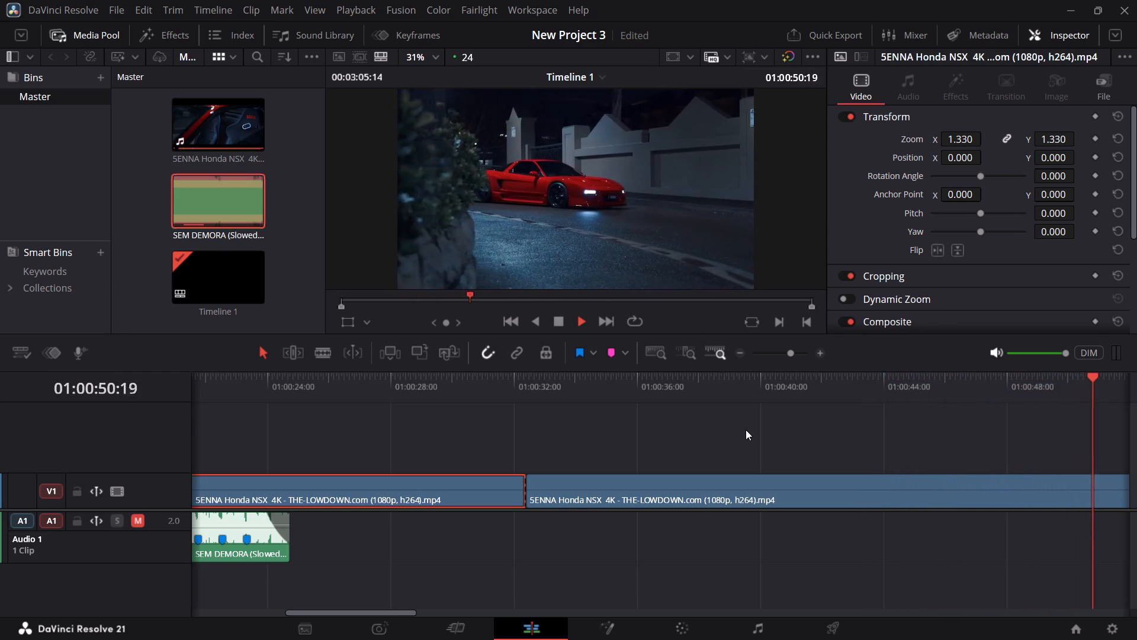
pyautogui.press('space')
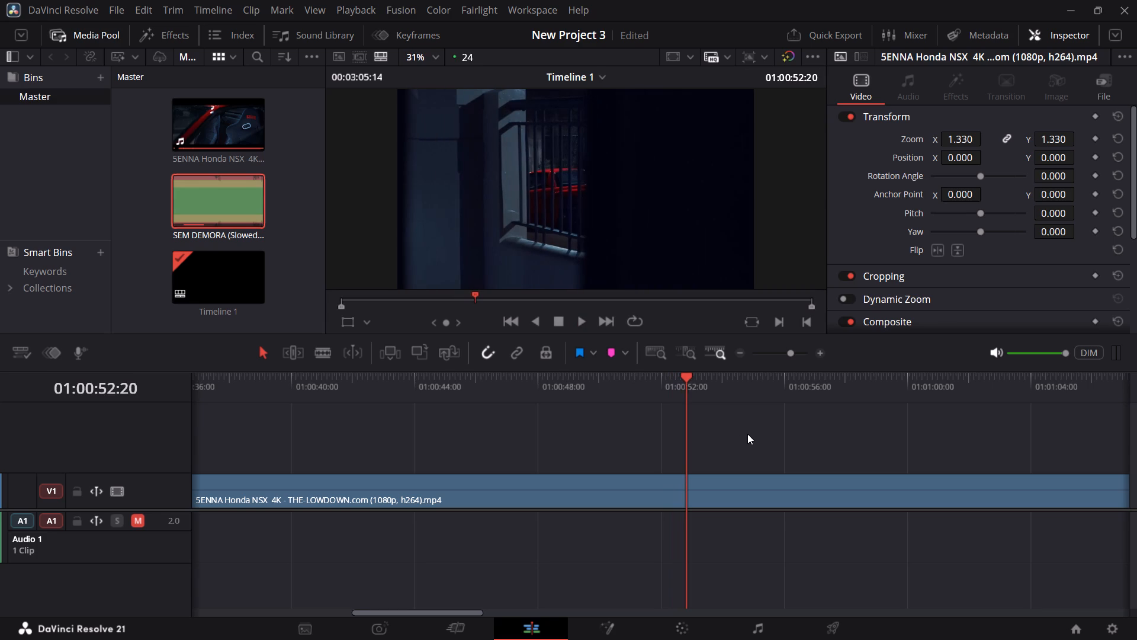
pyautogui.press('space')
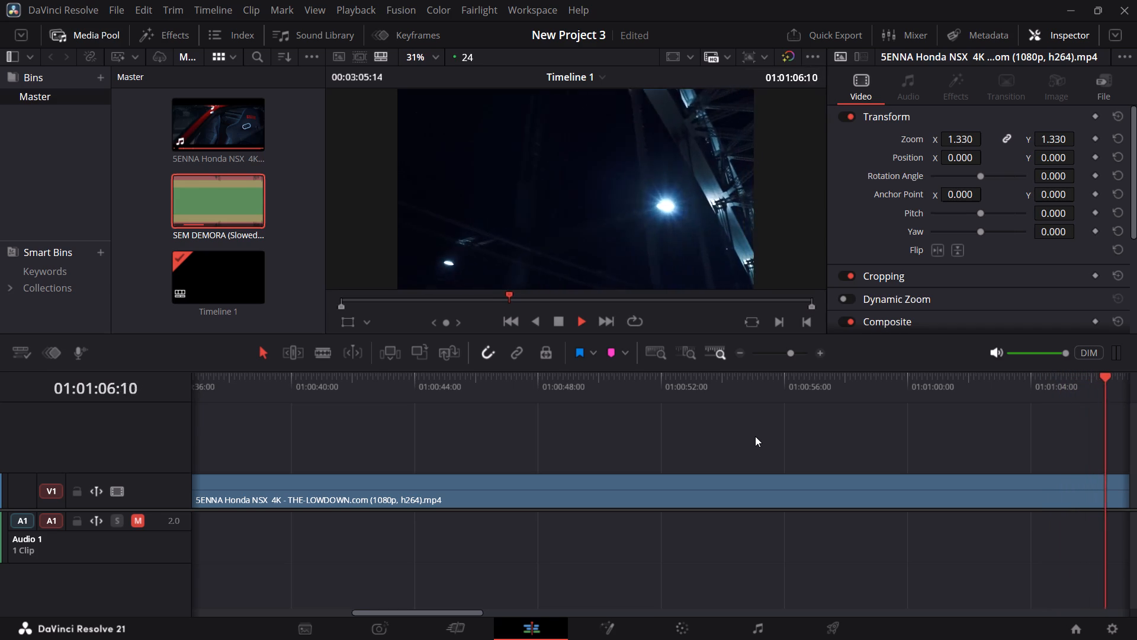
pyautogui.press('space')
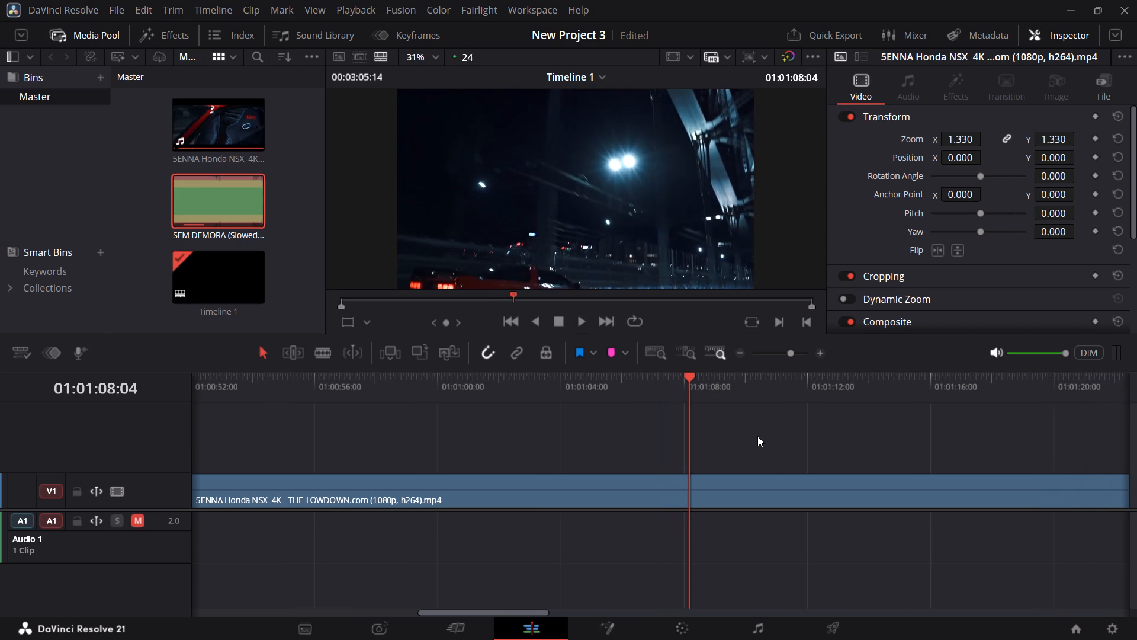
# Split the Honda NSX clip on V1 at 01:01:05:19, on the front shot before the bridge footage.
pyautogui.press('Left')
pyautogui.press('Left')
pyautogui.press('Left')
pyautogui.press('Left')
pyautogui.press('Left')
pyautogui.press('Left')
pyautogui.press('Left')
pyautogui.press('Left')
pyautogui.press('Left')
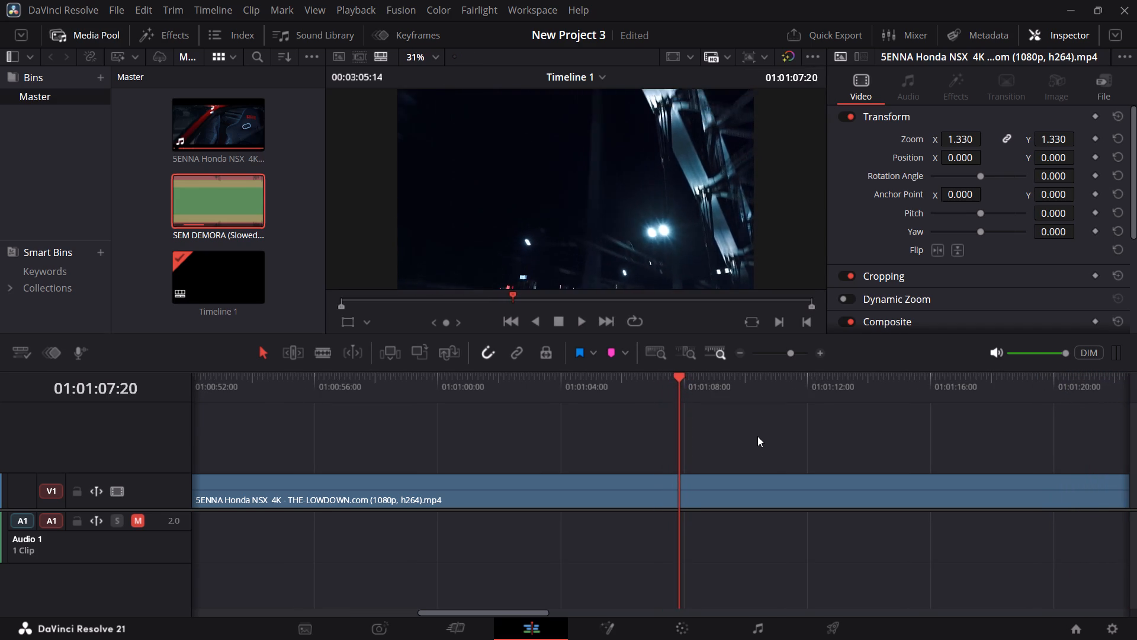
pyautogui.press('Left')
pyautogui.press('Left')
pyautogui.press('Left')
pyautogui.press('Left')
pyautogui.press('Left')
pyautogui.press('Left')
pyautogui.press('Left')
pyautogui.press('Left')
pyautogui.press('Left')
pyautogui.press('Left')
pyautogui.press('Left')
pyautogui.press('Left')
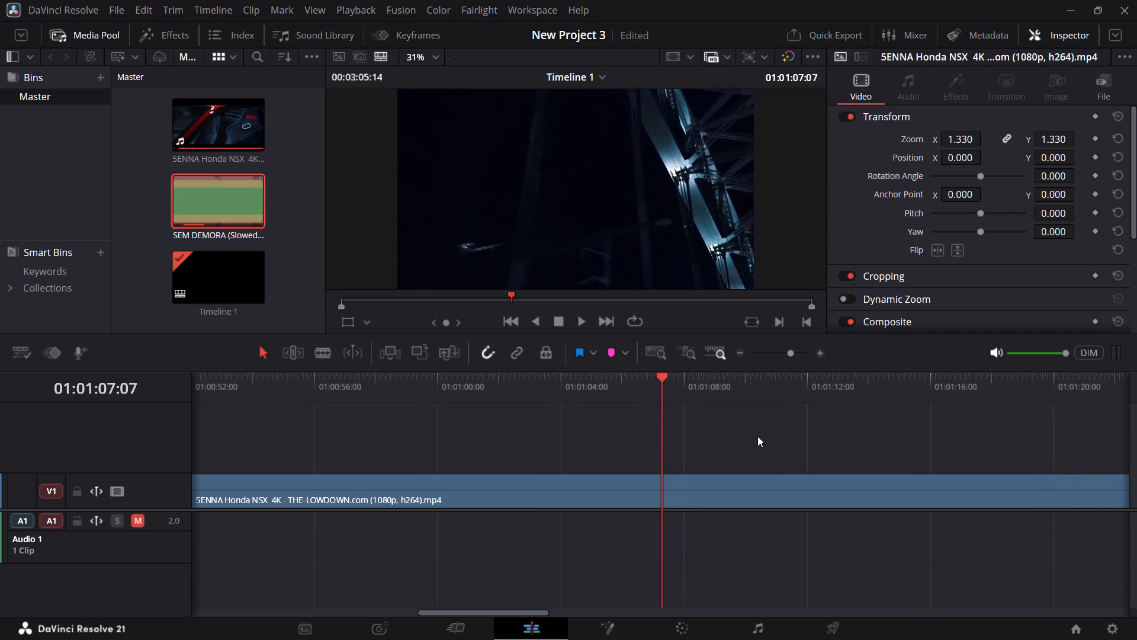
pyautogui.press('Left')
pyautogui.press('Left')
pyautogui.press('Left')
pyautogui.press('Left')
pyautogui.press('Left')
pyautogui.press('Left')
pyautogui.press('Left')
pyautogui.press('Left')
pyautogui.press('Left')
pyautogui.press('Left')
pyautogui.press('Left')
pyautogui.press('Left')
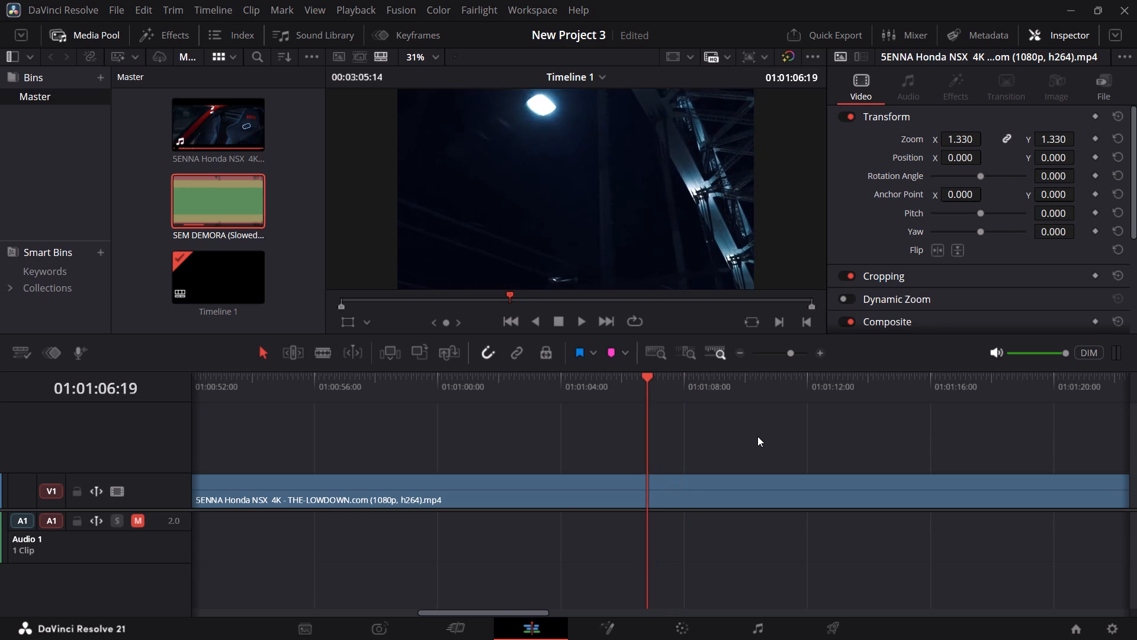
pyautogui.press('Left')
pyautogui.press('Left')
pyautogui.press('Left')
pyautogui.press('Left')
pyautogui.press('Left')
pyautogui.press('Left')
pyautogui.press('Left')
pyautogui.press('Left')
pyautogui.press('Left')
pyautogui.press('Left')
pyautogui.press('Left')
pyautogui.press('Left')
pyautogui.press('Left')
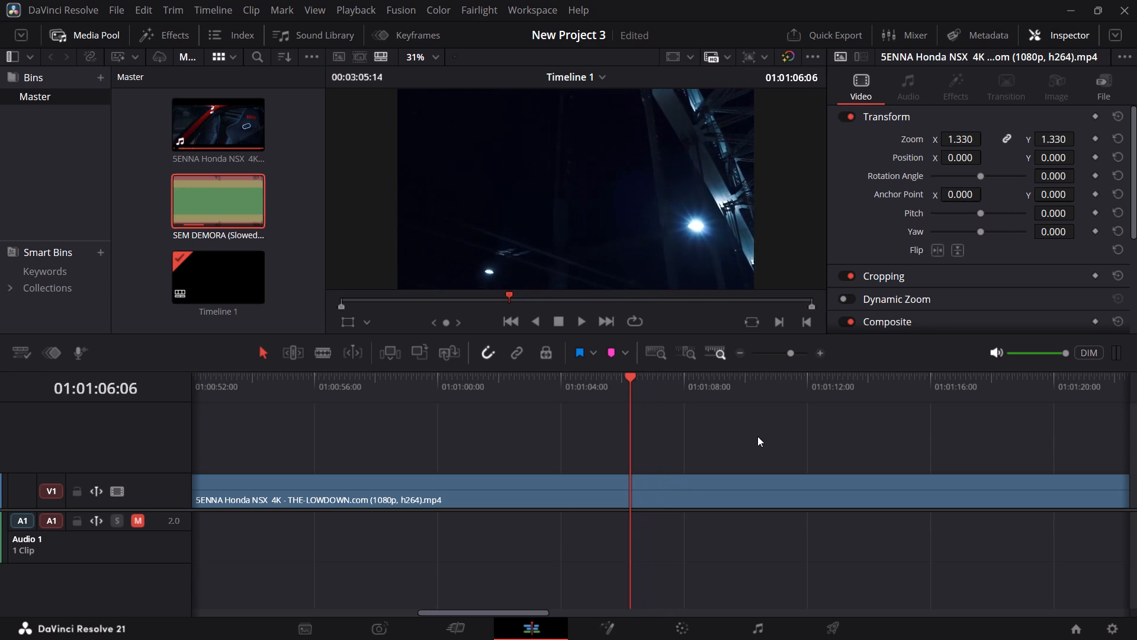
pyautogui.press('Left')
pyautogui.press('Left')
pyautogui.press('Left')
pyautogui.press('Left')
pyautogui.press('Left')
pyautogui.press('Left')
pyautogui.press('Left')
pyautogui.press('Left')
pyautogui.press('Left')
pyautogui.press('Left')
pyautogui.press('Left')
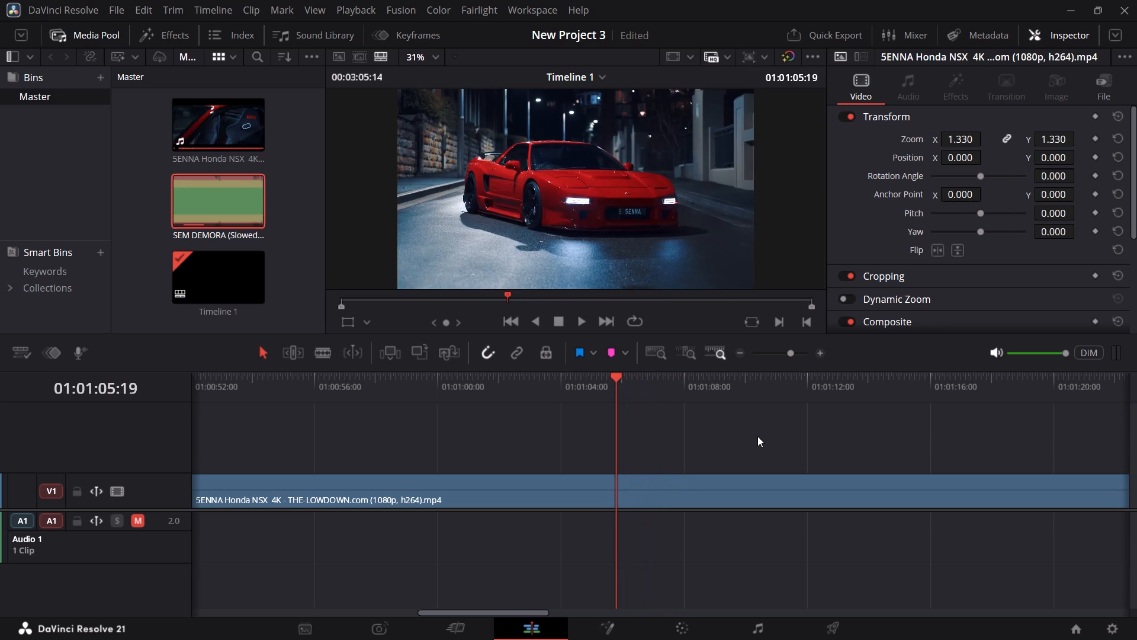
pyautogui.click(731, 475)
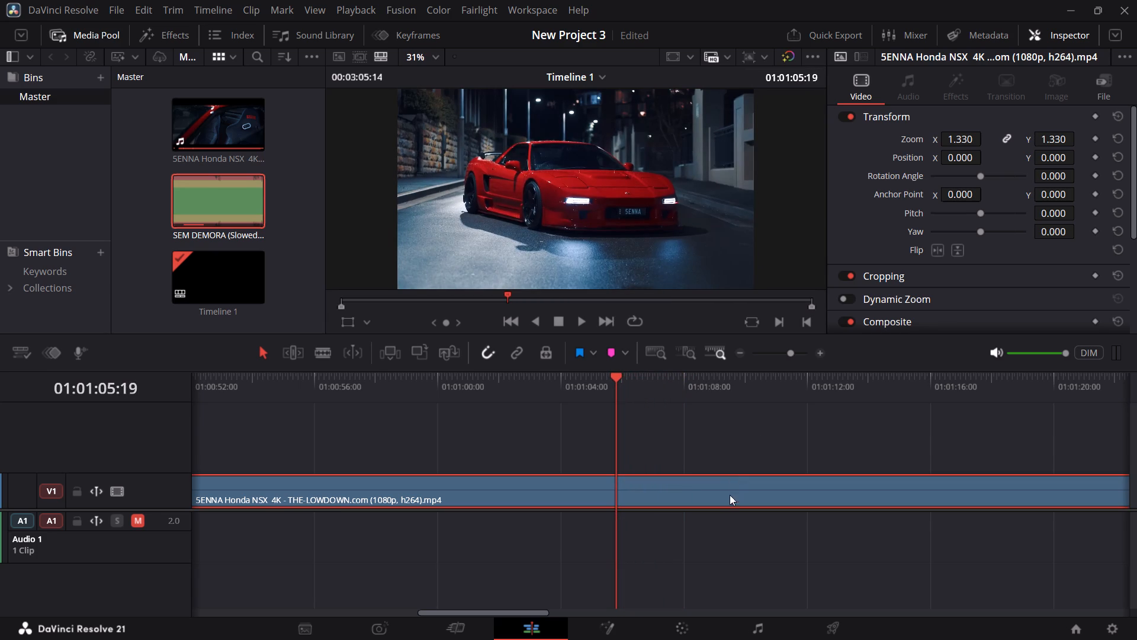
pyautogui.hotkey('ctrl', 'b')
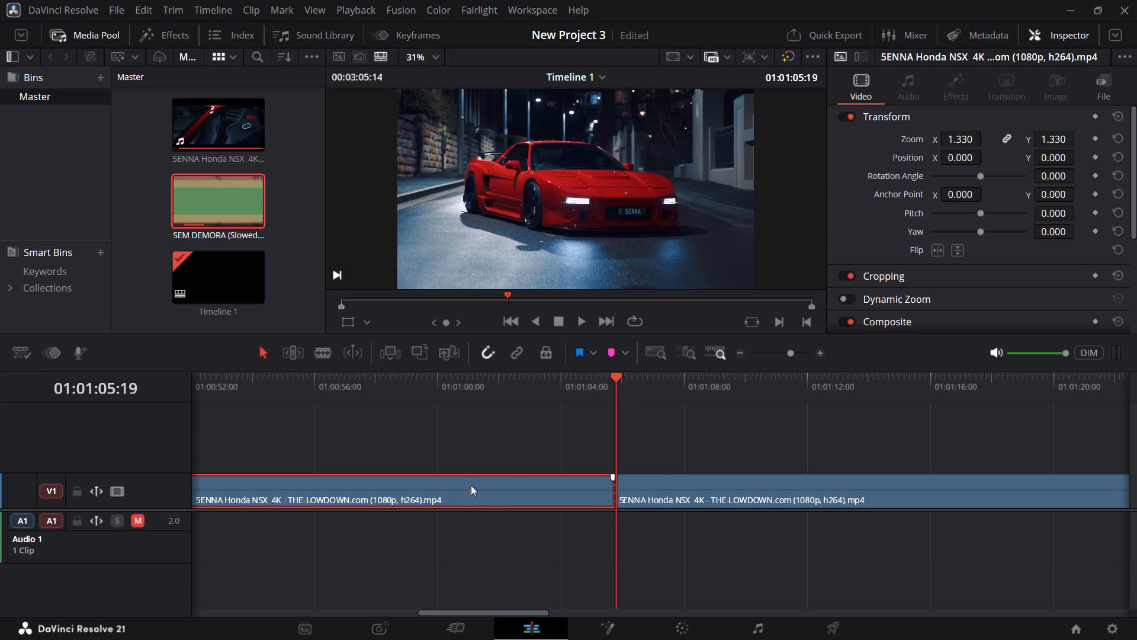
# Scrub to 01:00:23:08 near the song's end and move the V1 segment before the 01:00:32:10 cut onto V2, above the final clip.
pyautogui.keyDown('alt'); pyautogui.scroll(-6, 506, 471); pyautogui.keyUp('alt')
pyautogui.moveTo(277, 386); pyautogui.dragTo(259, 386)
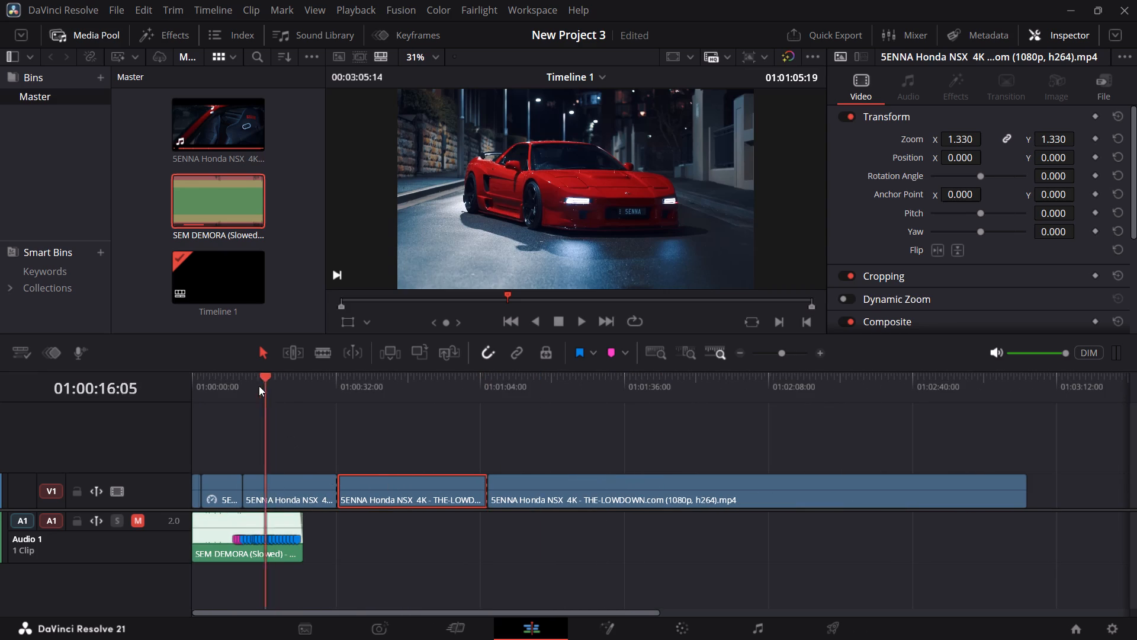
pyautogui.moveTo(259, 386); pyautogui.dragTo(291, 392)
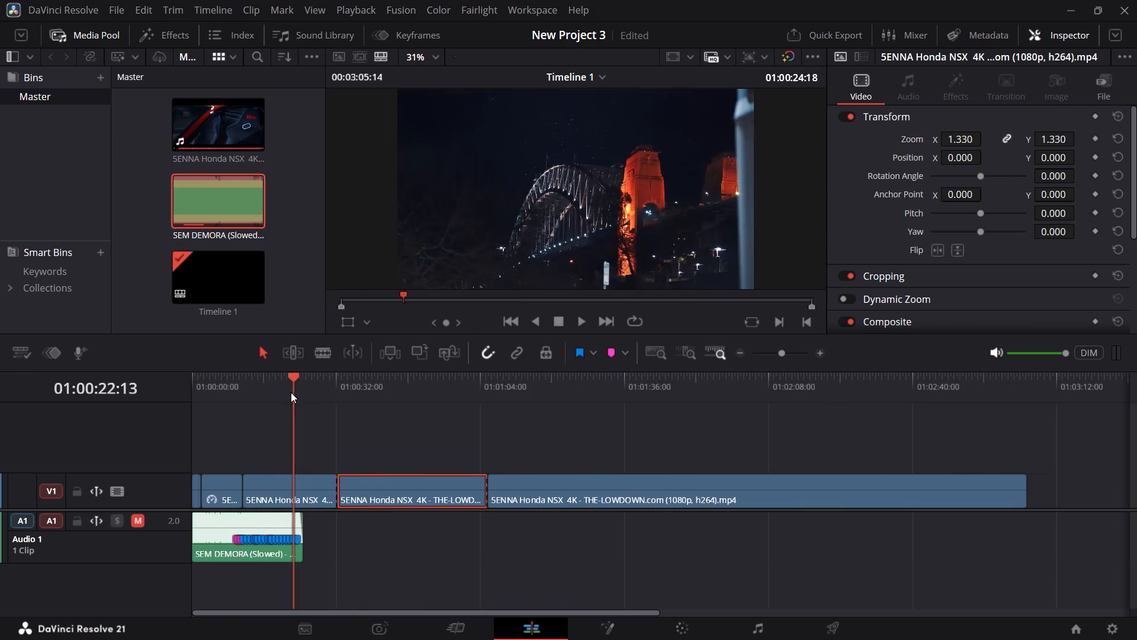
pyautogui.moveTo(291, 392); pyautogui.dragTo(300, 393)
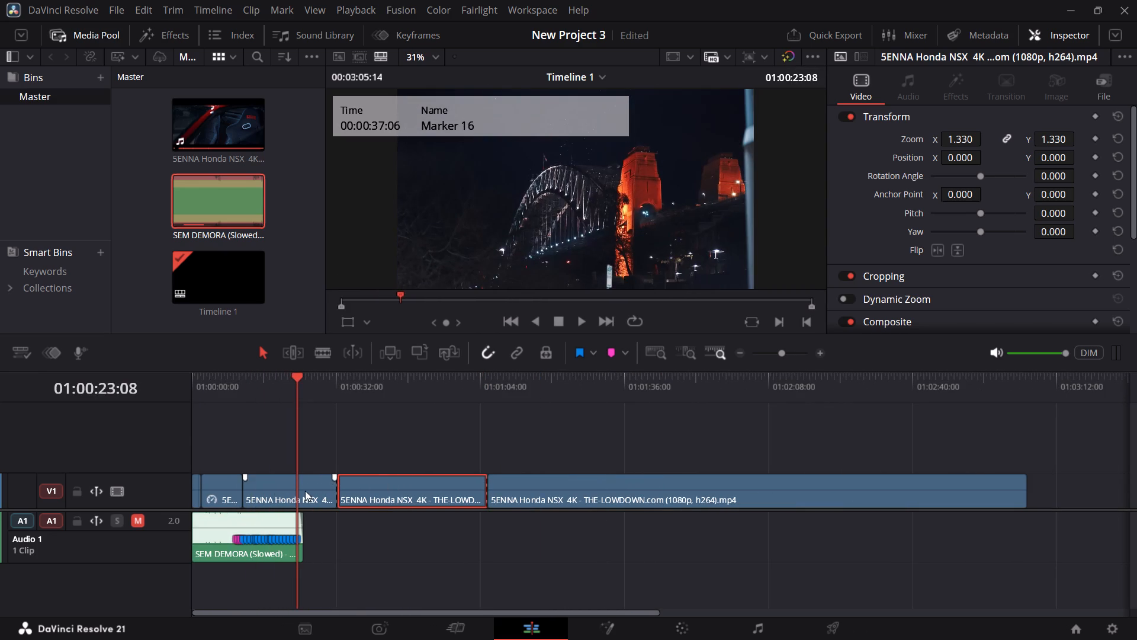
pyautogui.moveTo(304, 486); pyautogui.dragTo(606, 398)
# Move the segment cut between 01:00:32:10 and 01:01:05:19 back on V1 to butt against the retimed clip, closing the last one-frame gap.
pyautogui.moveTo(413, 490); pyautogui.dragTo(345, 484)
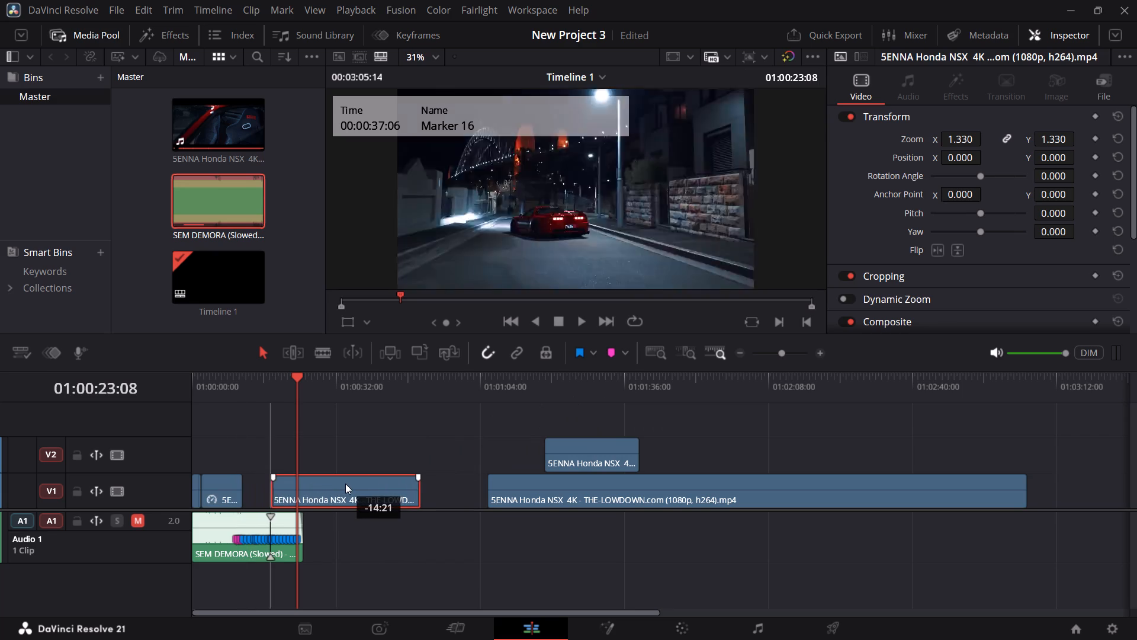
pyautogui.moveTo(345, 484); pyautogui.dragTo(319, 494)
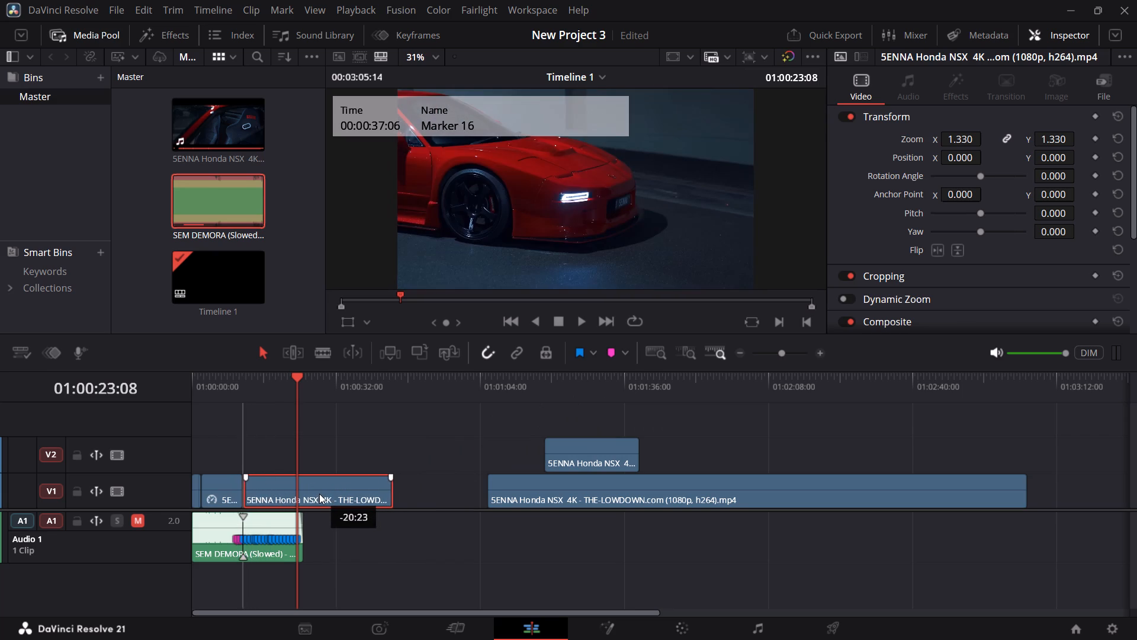
pyautogui.moveTo(319, 494); pyautogui.dragTo(319, 494)
pyautogui.keyDown('alt'); pyautogui.scroll(8, 386, 471); pyautogui.keyUp('alt')
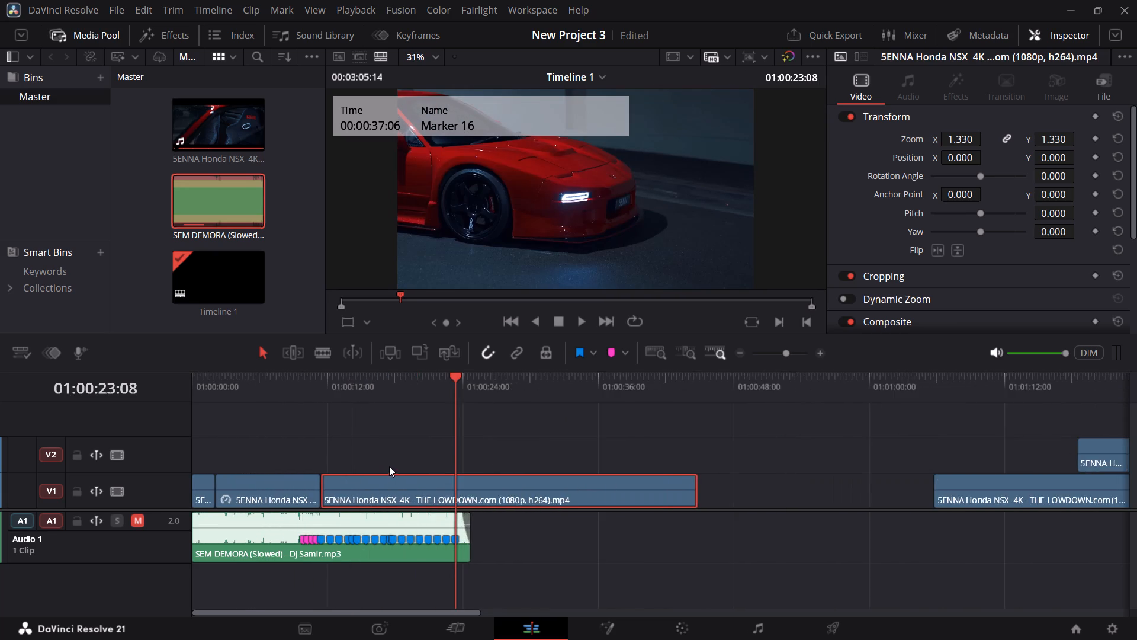
pyautogui.keyDown('alt'); pyautogui.scroll(2, 389, 466); pyautogui.keyUp('alt')
pyautogui.keyDown('alt'); pyautogui.scroll(1, 436, 465); pyautogui.keyUp('alt')
pyautogui.keyDown('ctrl'); pyautogui.scroll(5, 573, 460); pyautogui.keyUp('ctrl')
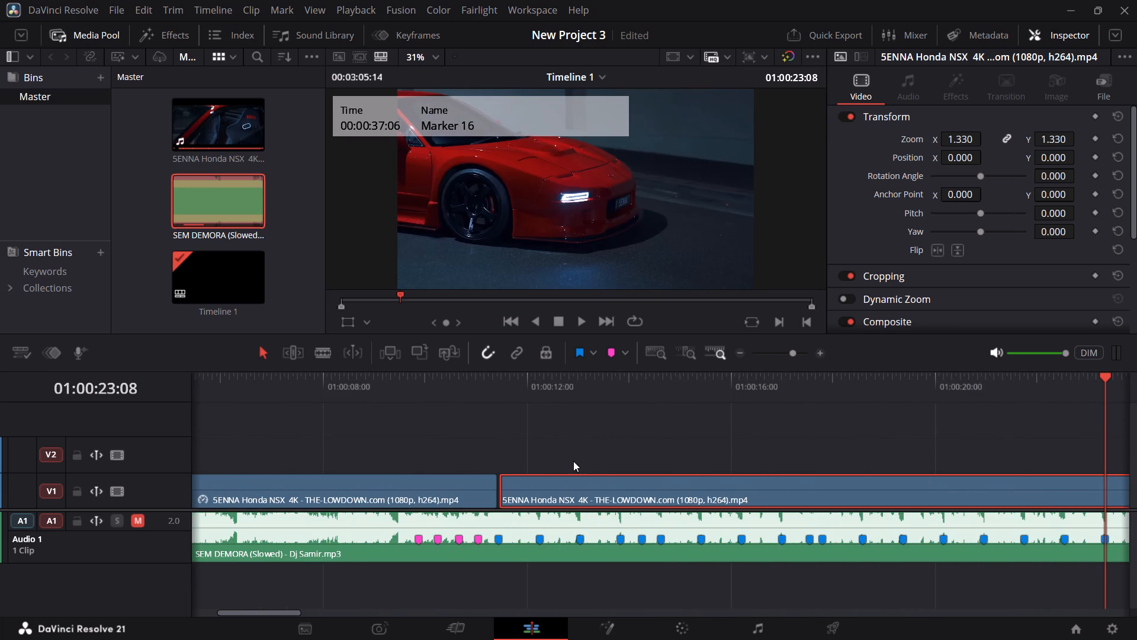
pyautogui.click(593, 491)
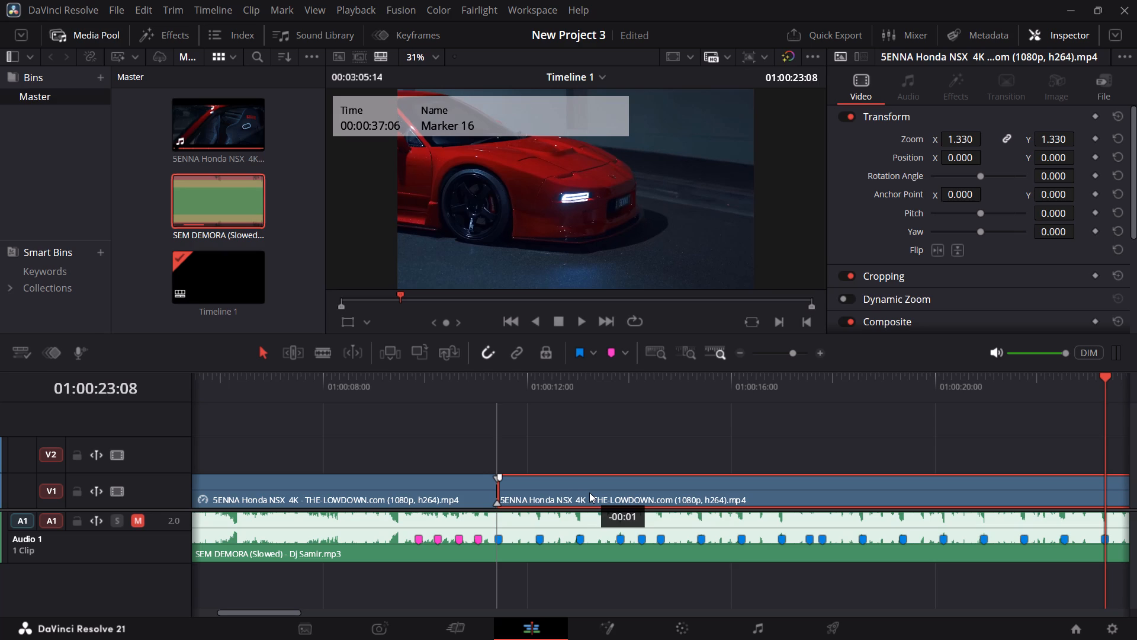
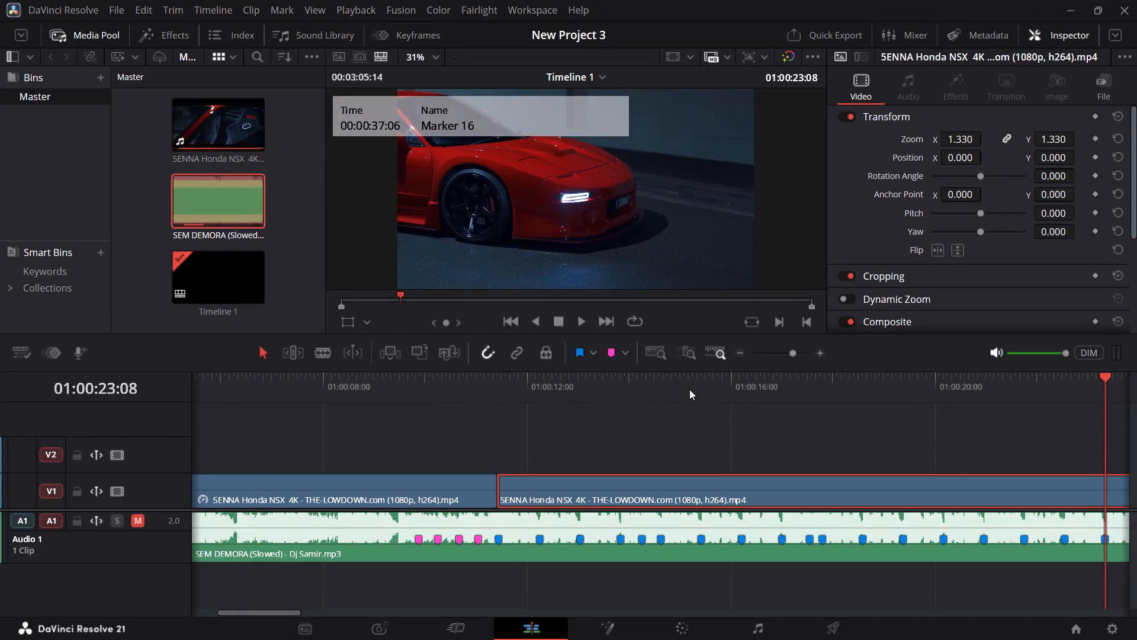
# Delete the empty gap on V1 between 01:00:44:19 and 01:01:05:19 so the final Honda NSX clip closes up.
pyautogui.keyDown('alt'); pyautogui.scroll(-3, 681, 452); pyautogui.keyUp('alt')
pyautogui.keyDown('ctrl'); pyautogui.scroll(-3, 682, 441); pyautogui.keyUp('ctrl')
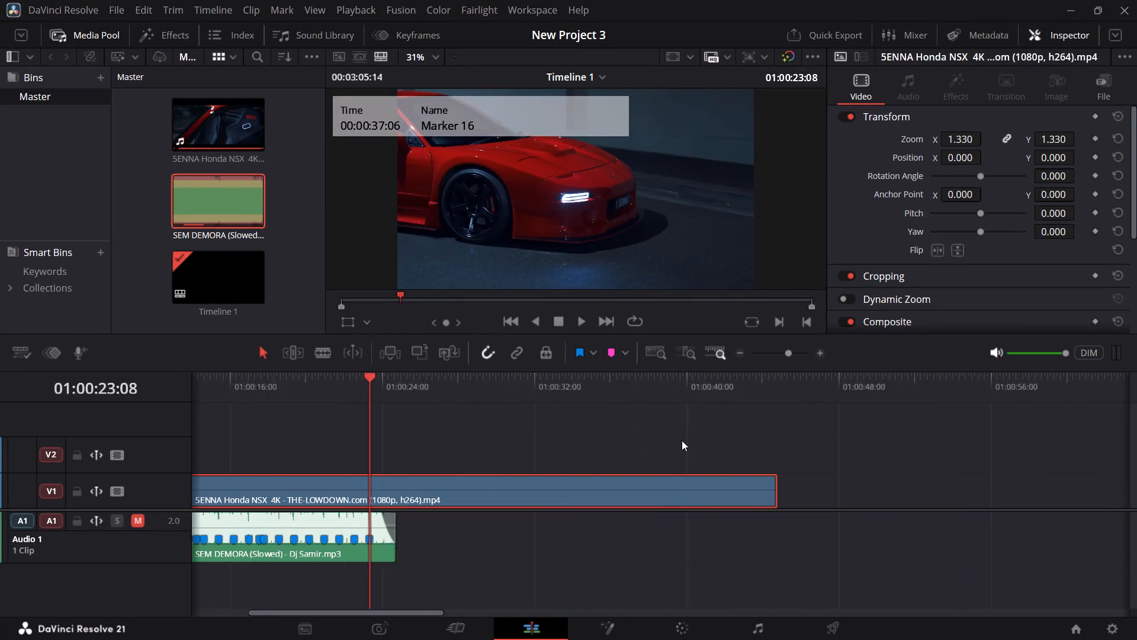
pyautogui.keyDown('ctrl'); pyautogui.scroll(-7, 682, 440); pyautogui.keyUp('ctrl')
pyautogui.click(464, 481)
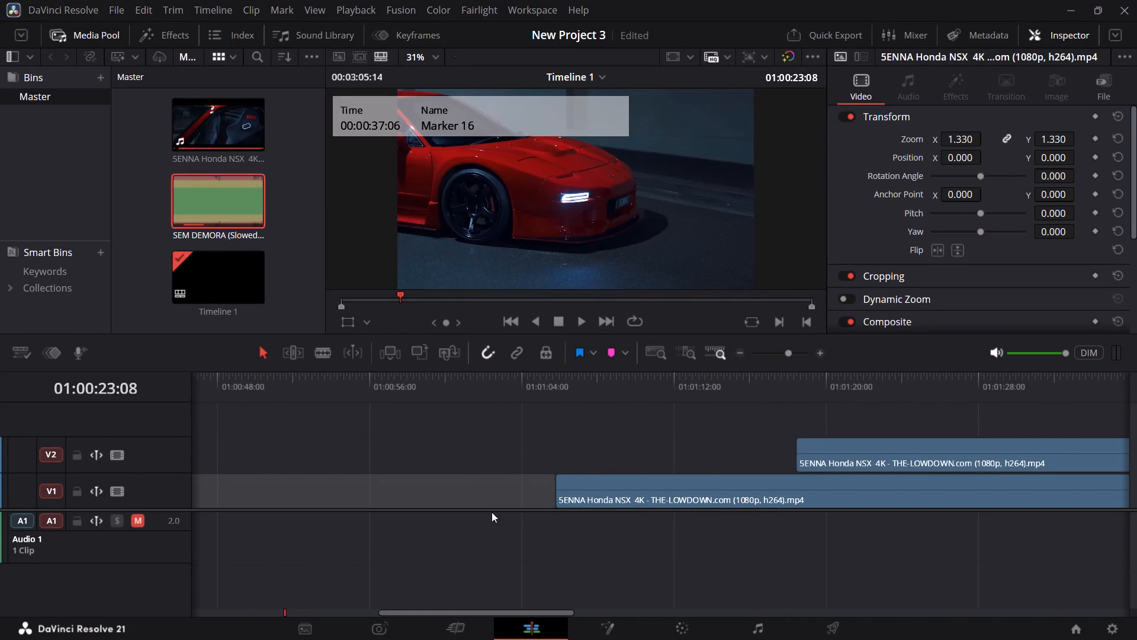
pyautogui.press('BackSpace')
# Disable the Honda NSX clip on V2.
pyautogui.keyDown('alt'); pyautogui.scroll(-4, 505, 505); pyautogui.keyUp('alt')
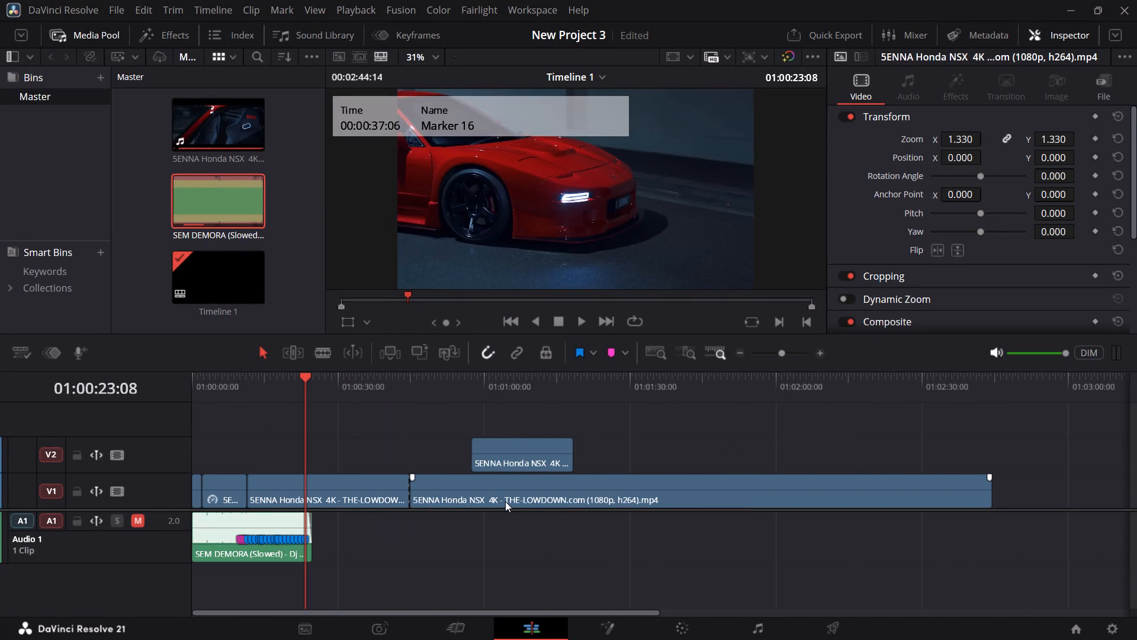
pyautogui.click(416, 388)
pyautogui.click(515, 456)
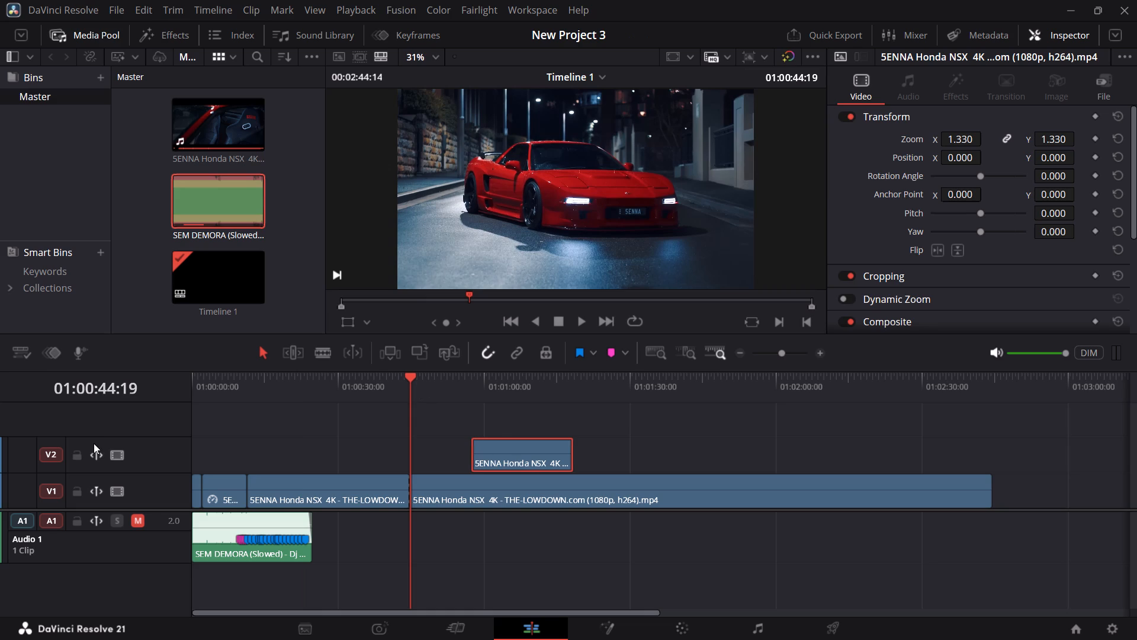
pyautogui.click(126, 456)
pyautogui.press('d')
# Watch the Honda NSX footage from 01:00:44:19 to 01:00:57:01 to look for where the next section should be cut.
pyautogui.press('space')
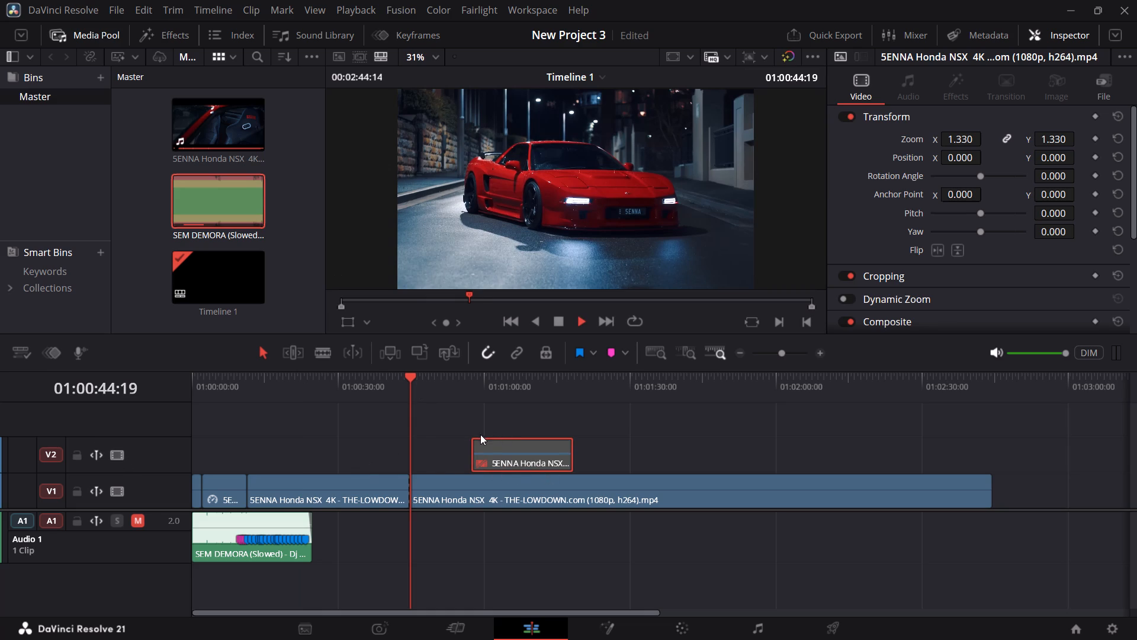
pyautogui.press('space')
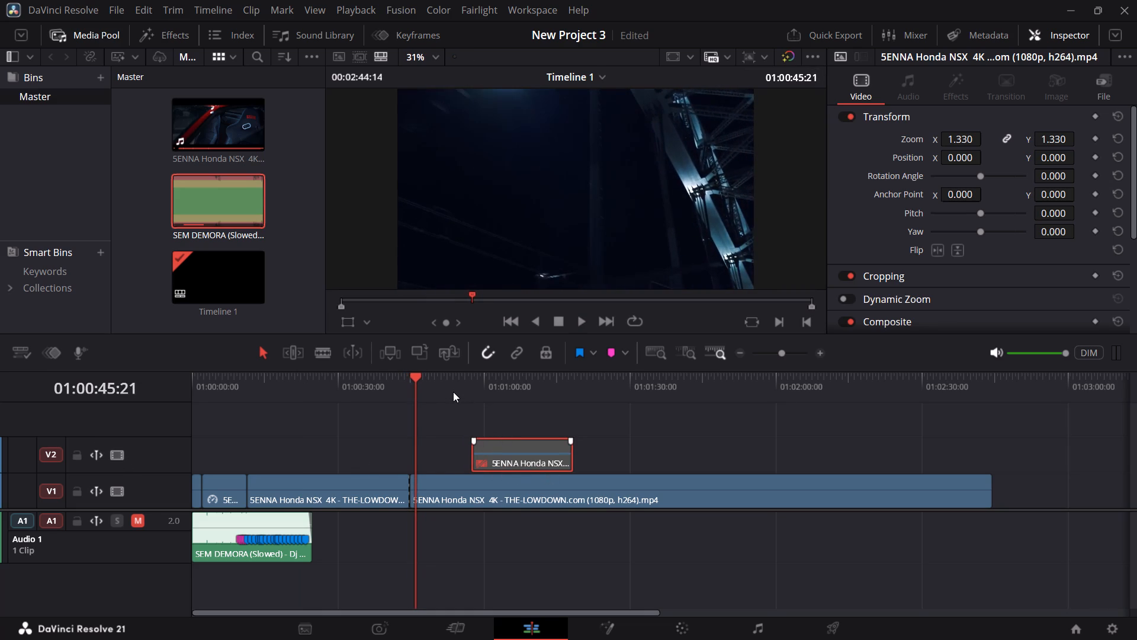
pyautogui.press('space')
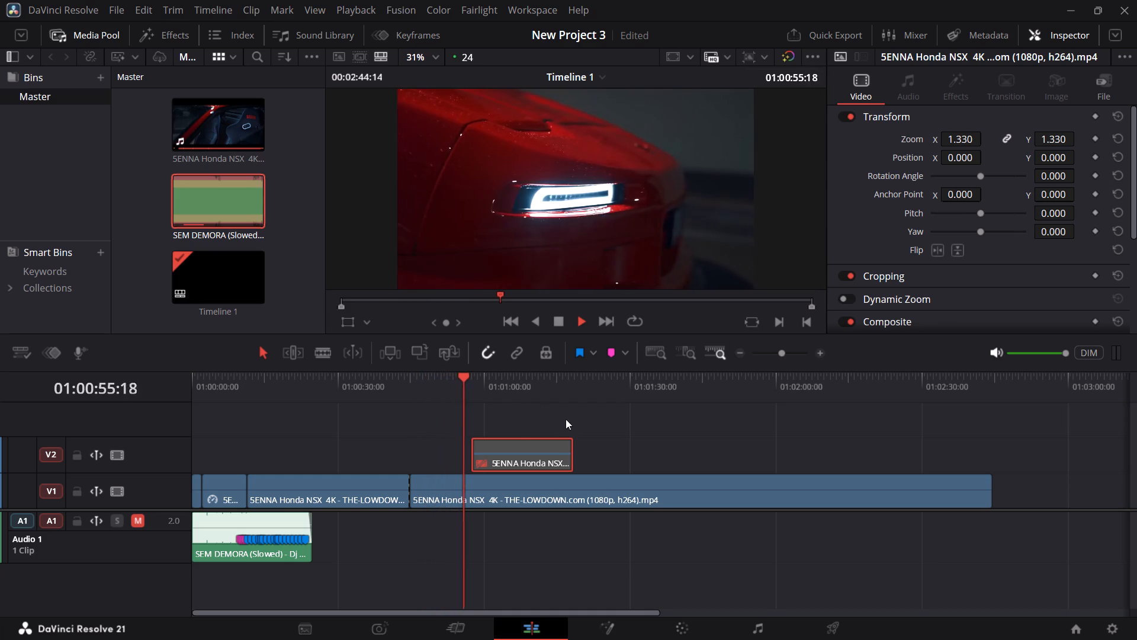
pyautogui.press('space')
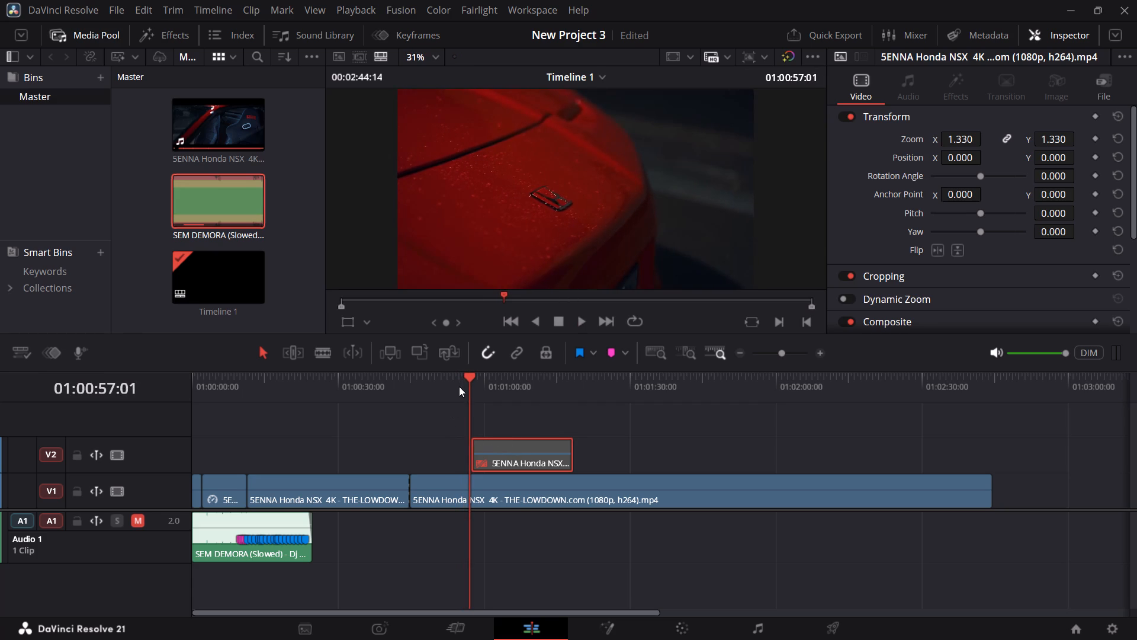
pyautogui.click(459, 386)
pyautogui.press('space')
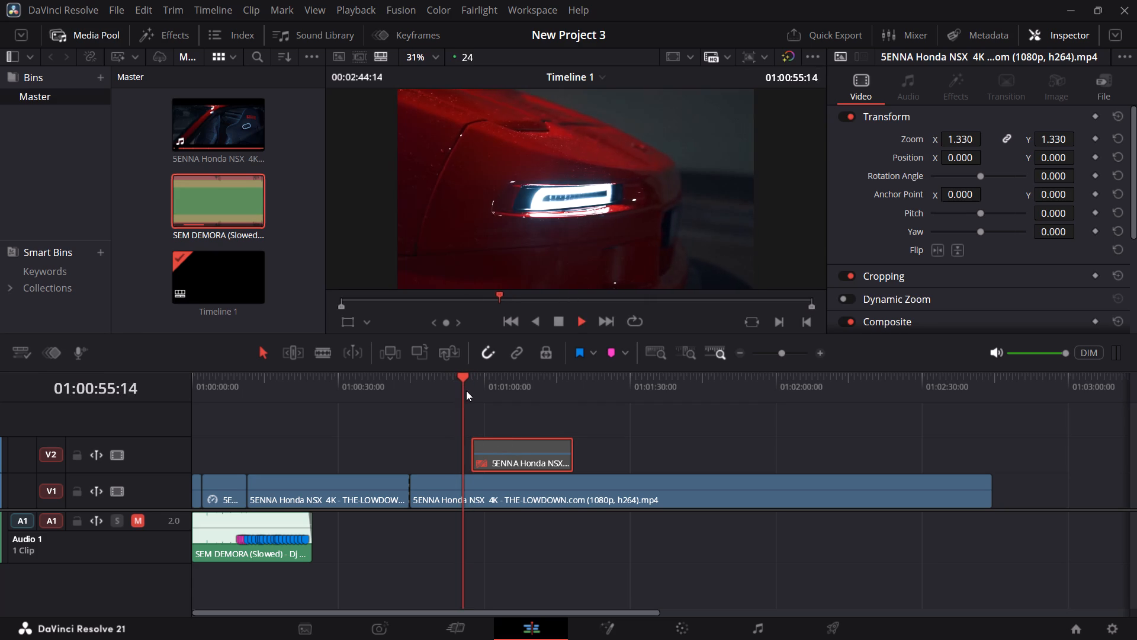
pyautogui.press('space')
pyautogui.click(446, 387)
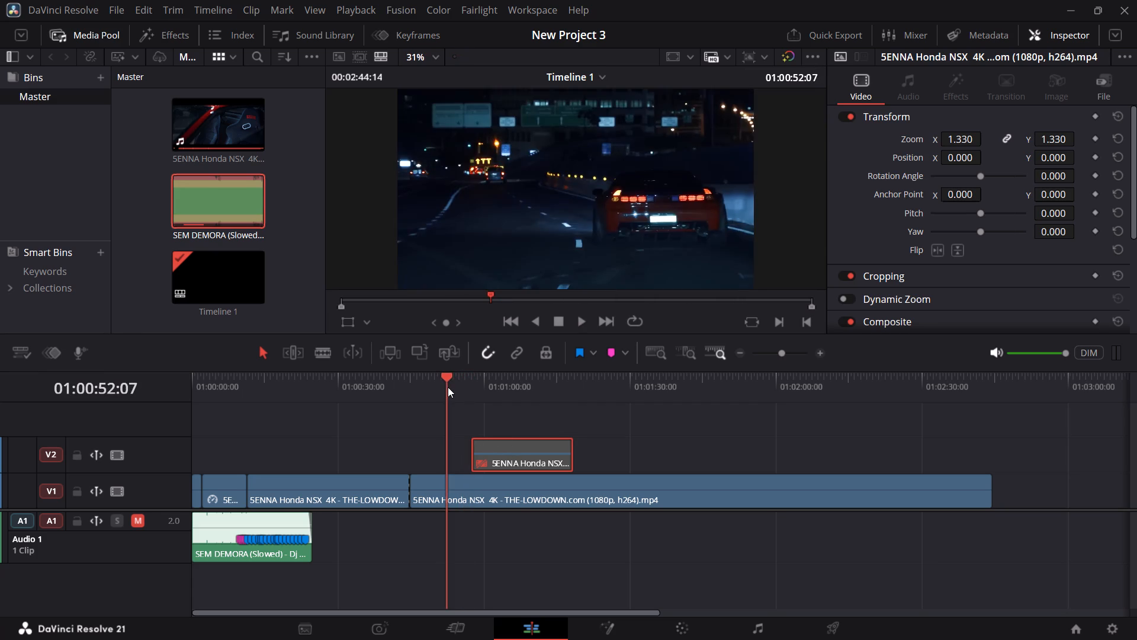
pyautogui.press('space')
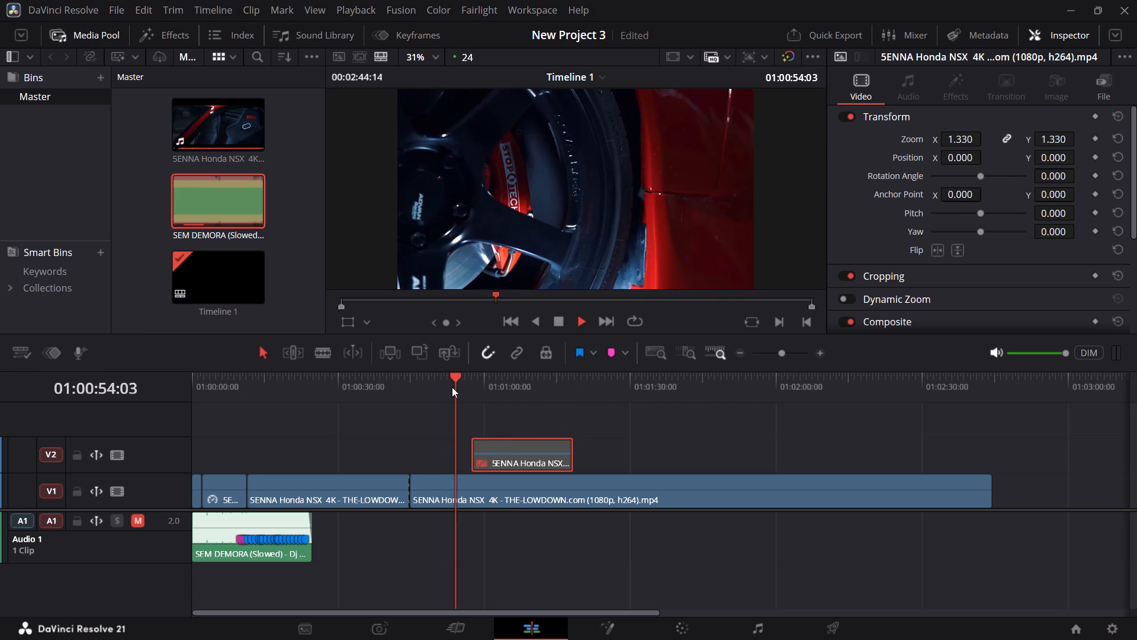
pyautogui.press('space')
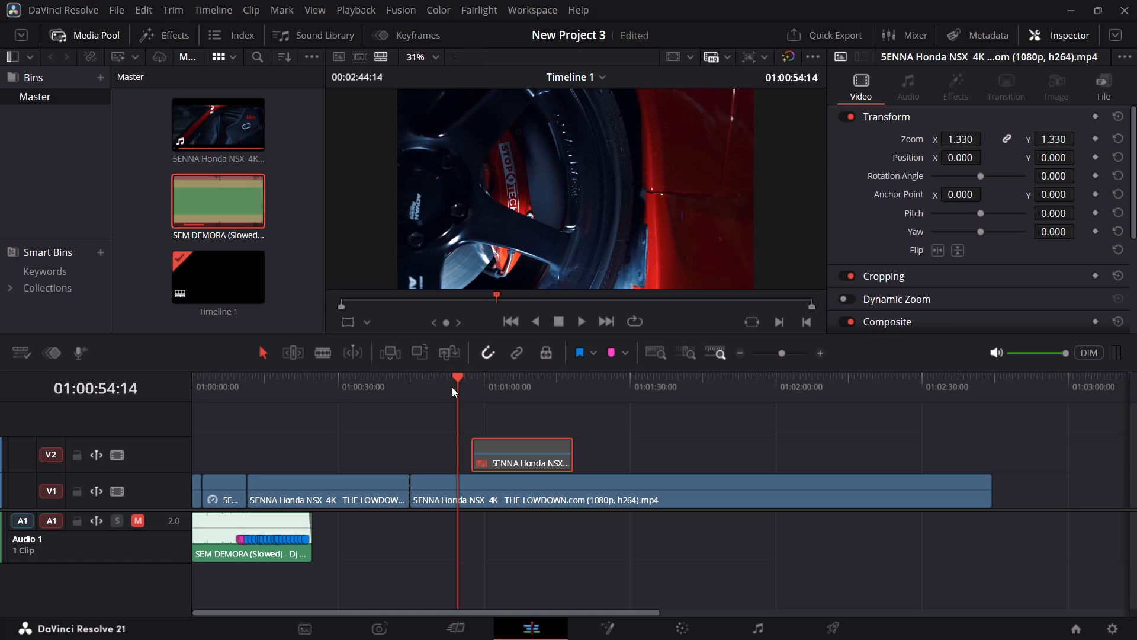
# Split the final Honda NSX clip on V1 at 01:00:53:15, where the highway shot changes to the wheel close-up.
pyautogui.press('Left')
pyautogui.press('Left')
pyautogui.press('Left')
pyautogui.press('Left')
pyautogui.press('Left')
pyautogui.press('Left')
pyautogui.press('Left')
pyautogui.press('Left')
pyautogui.press('Left')
pyautogui.press('Left')
pyautogui.press('Left')
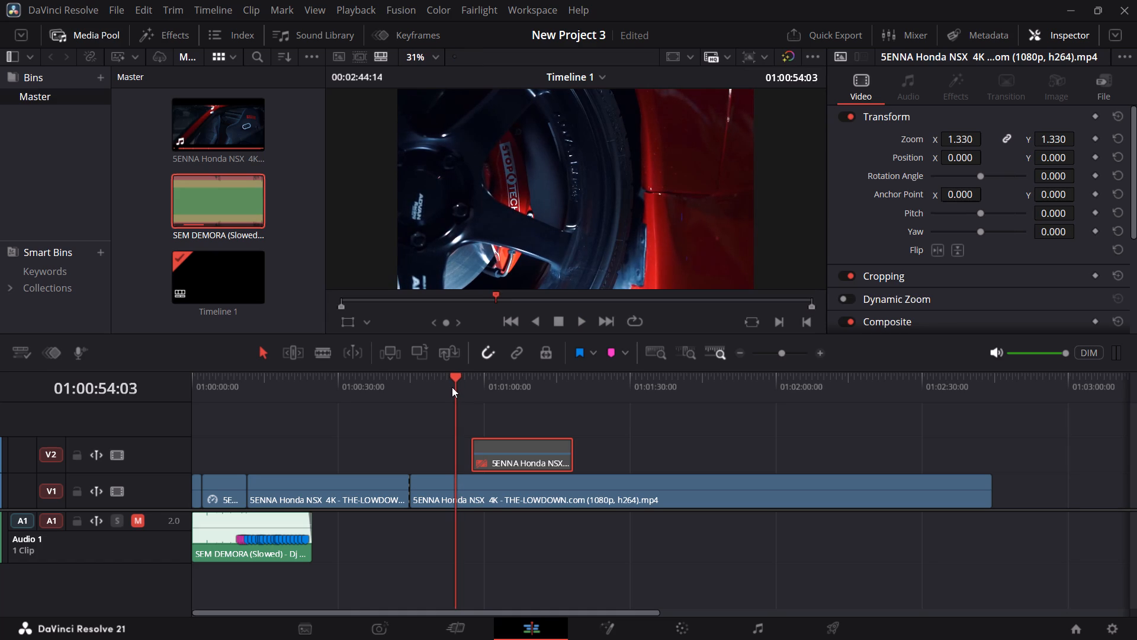
pyautogui.press('Left')
pyautogui.press('Left')
pyautogui.press('Left')
pyautogui.press('Left')
pyautogui.press('Left')
pyautogui.press('Left')
pyautogui.press('Left')
pyautogui.press('Left')
pyautogui.press('Left')
pyautogui.press('Left')
pyautogui.press('Left')
pyautogui.press('Left')
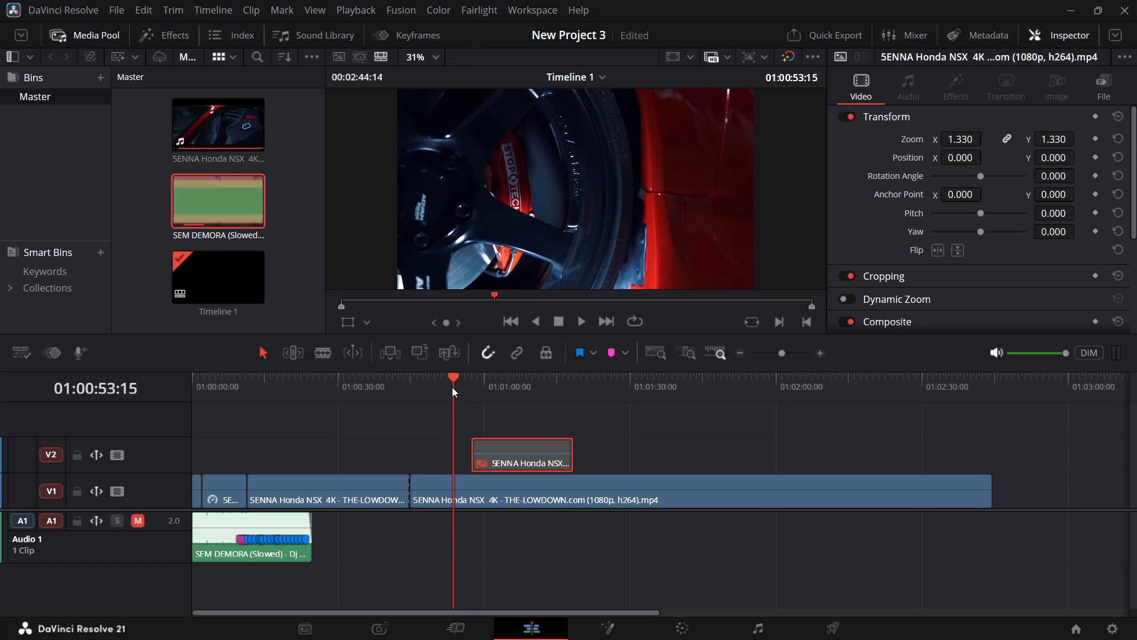
pyautogui.press('Left')
pyautogui.press('Left')
pyautogui.press('Left')
pyautogui.press('Right')
pyautogui.press('Right')
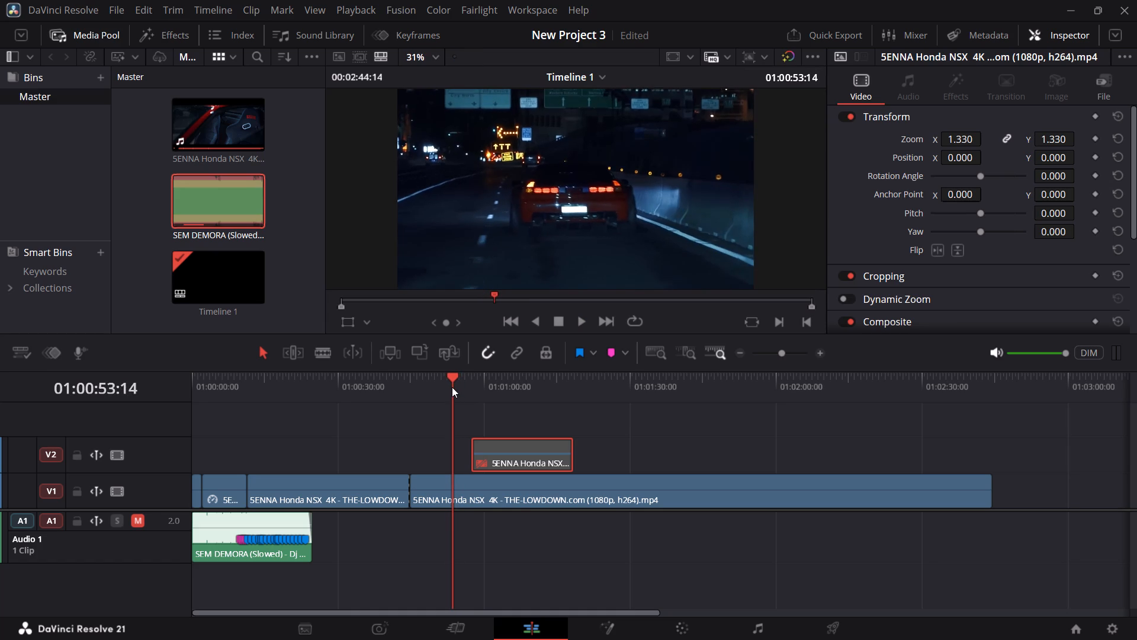
pyautogui.press('Right')
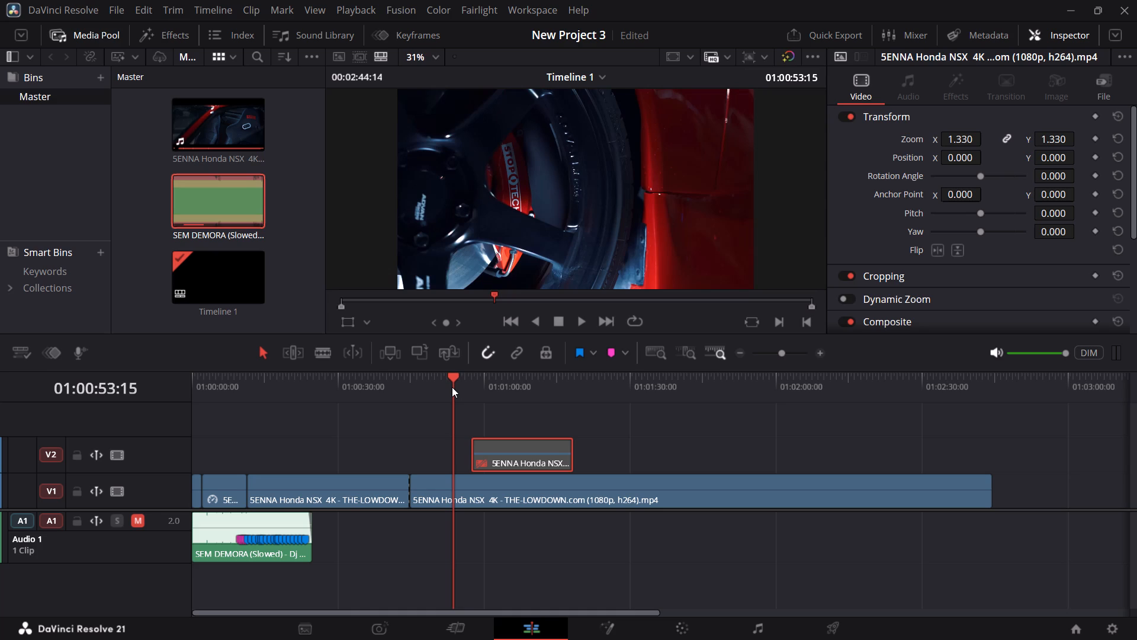
pyautogui.click(484, 505)
pyautogui.hotkey('ctrl', 'b')
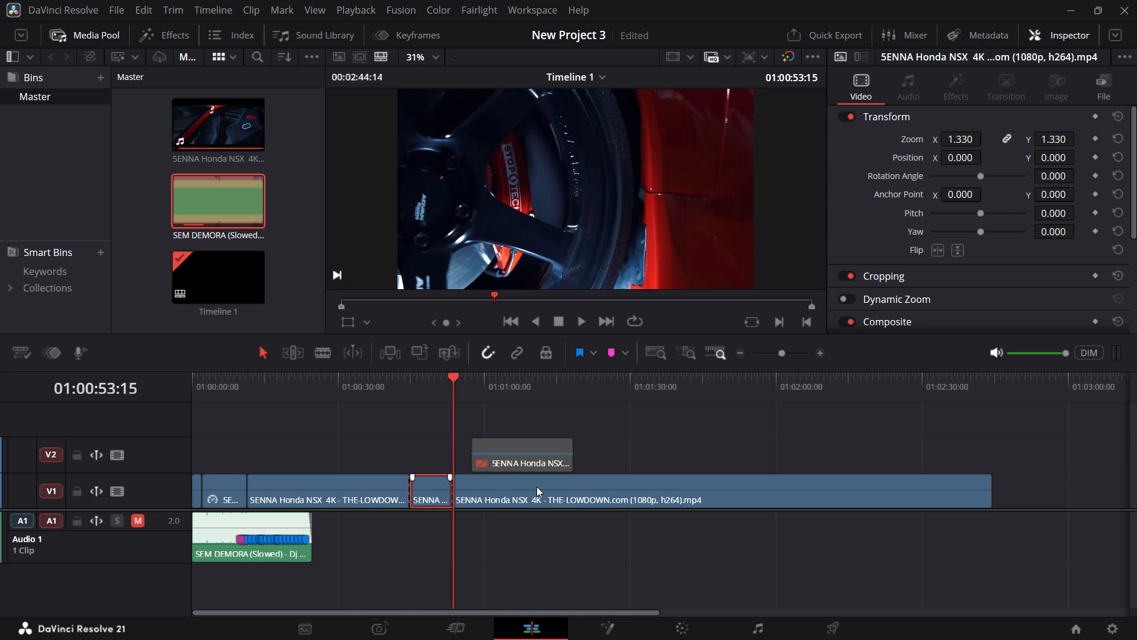
# Play through the final V1 clip and split it at 01:01:25:05, on the rear spoiler shot before the lit towers footage.
pyautogui.press('space')
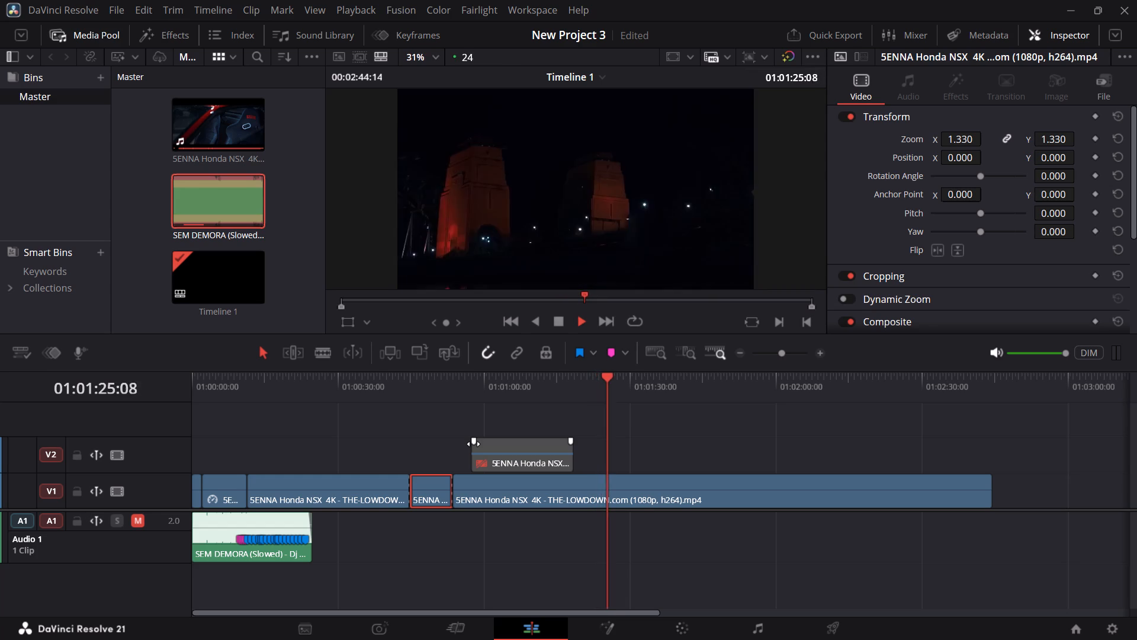
pyautogui.press('space')
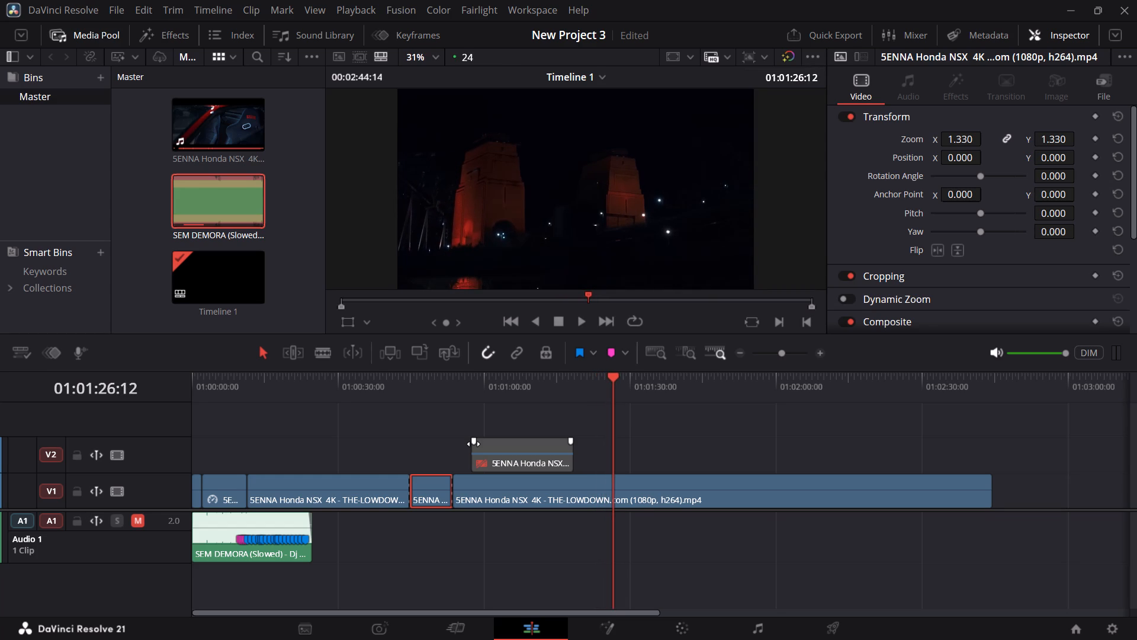
pyautogui.press('Left')
pyautogui.press('Left')
pyautogui.press('Left')
pyautogui.press('Left')
pyautogui.press('Left')
pyautogui.press('Left')
pyautogui.press('Left')
pyautogui.press('Left')
pyautogui.press('Left')
pyautogui.press('Left')
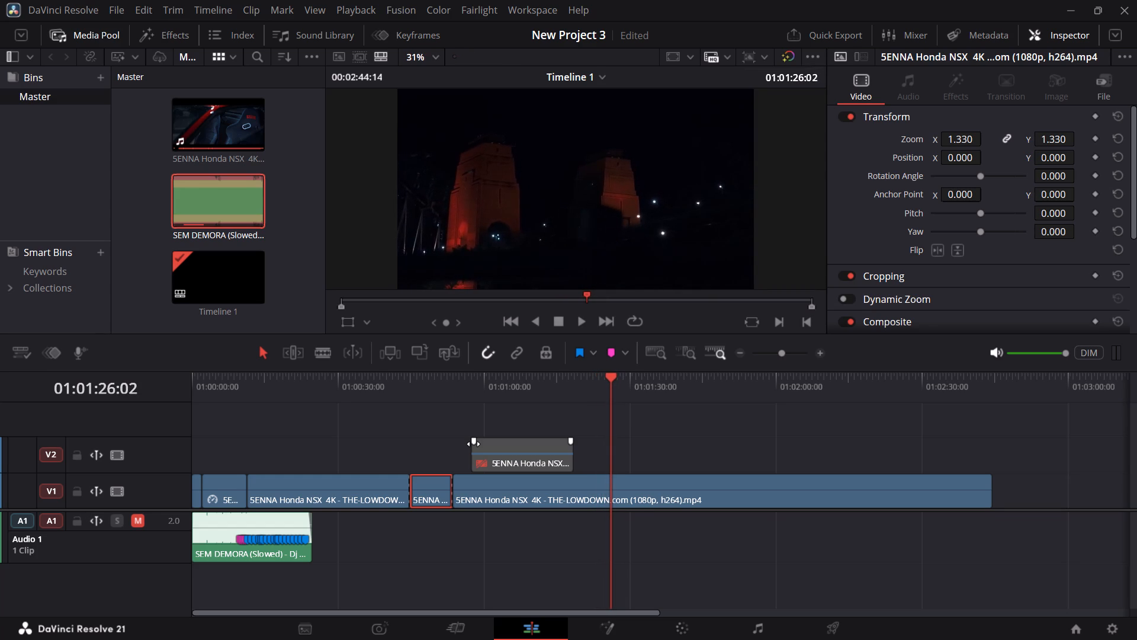
pyautogui.press('Left')
pyautogui.press('Left')
pyautogui.press('Left')
pyautogui.press('Left')
pyautogui.press('Left')
pyautogui.press('Left')
pyautogui.press('Left')
pyautogui.press('Left')
pyautogui.press('Left')
pyautogui.press('Left')
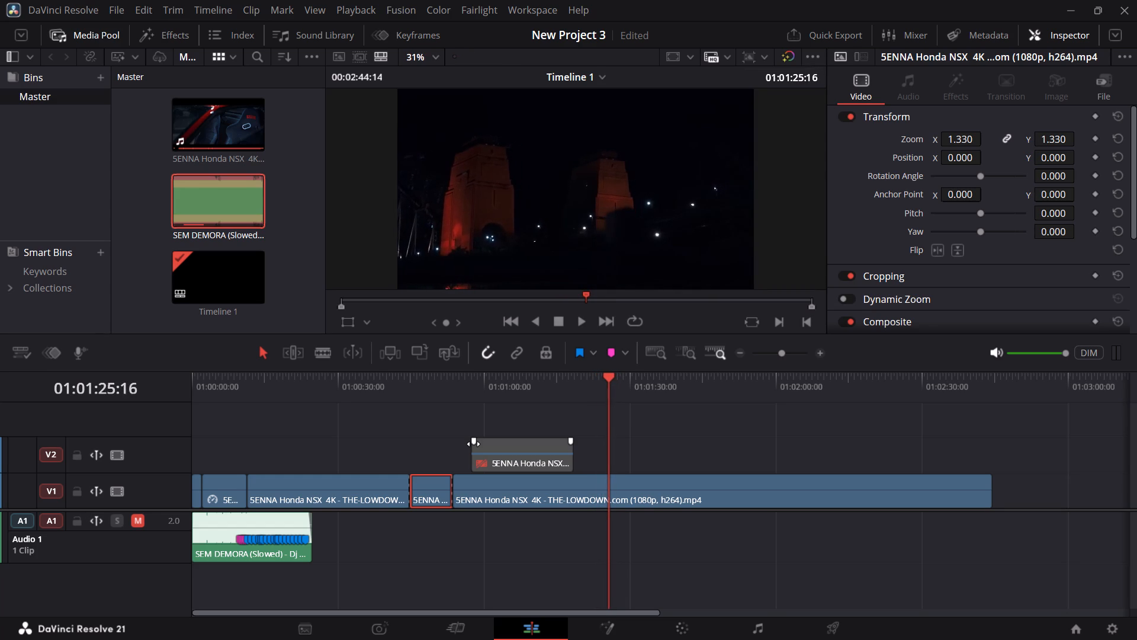
pyautogui.press('Left')
pyautogui.press('Left')
pyautogui.press('Left')
pyautogui.press('Left')
pyautogui.press('Left')
pyautogui.press('Left')
pyautogui.press('Left')
pyautogui.press('Left')
pyautogui.press('Left')
pyautogui.press('Left')
pyautogui.press('Left')
pyautogui.press('Left')
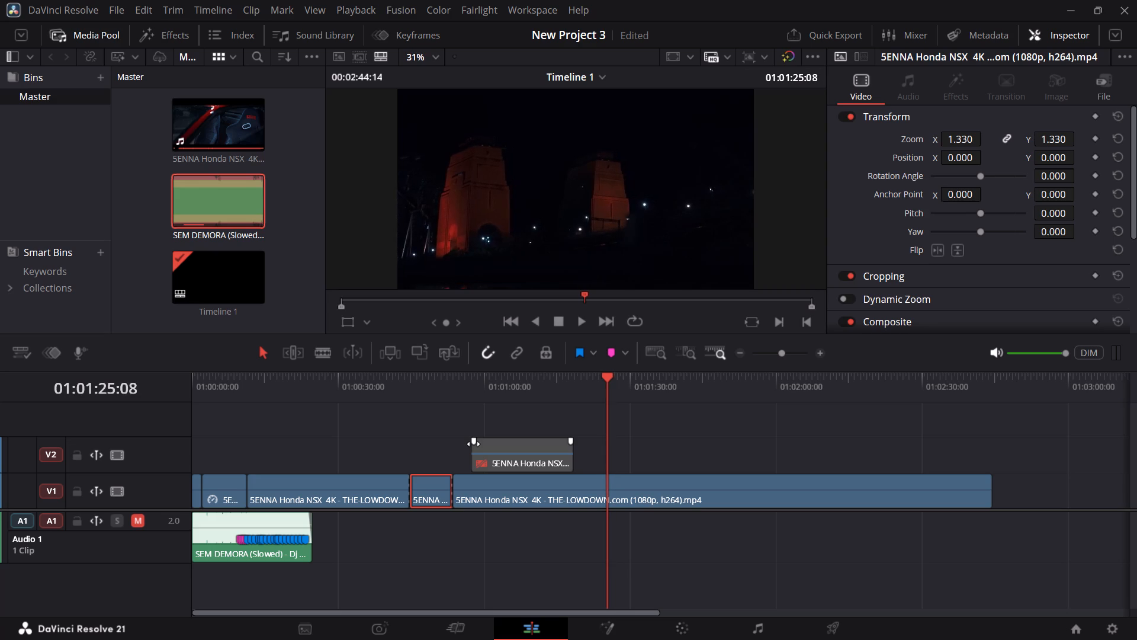
pyautogui.press('Right')
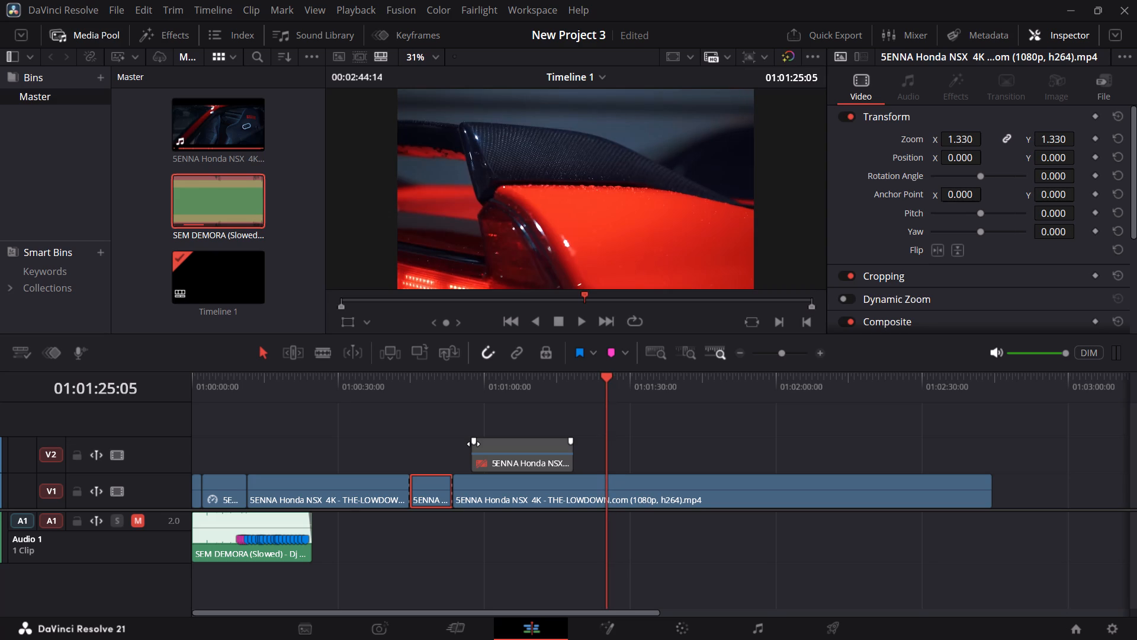
pyautogui.press('Right')
pyautogui.press('Right')
pyautogui.press('Left')
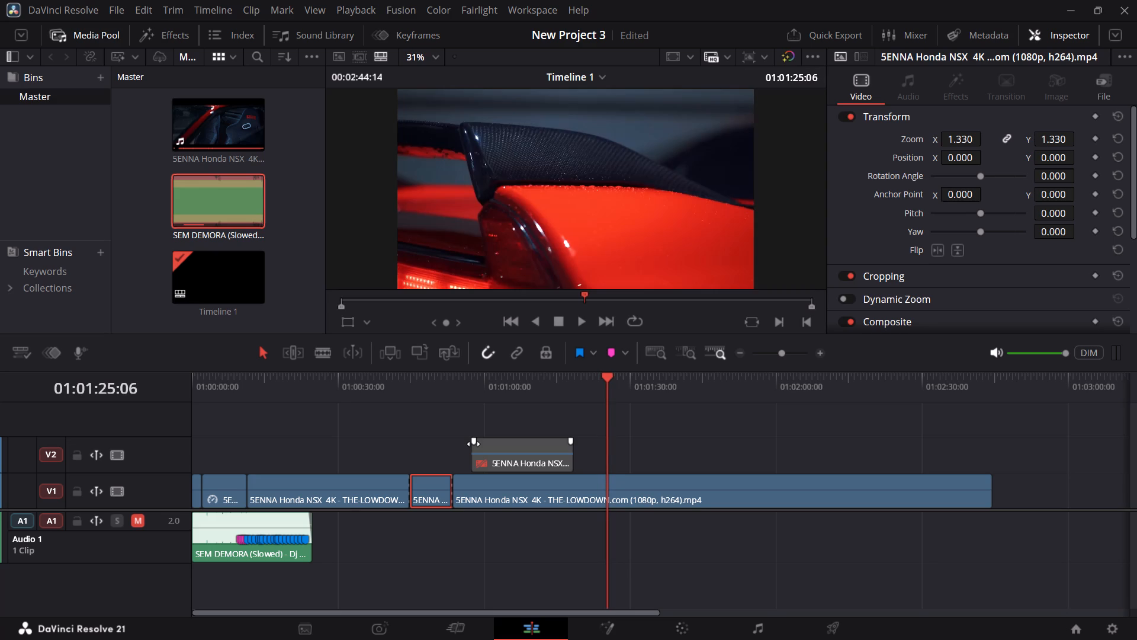
pyautogui.press('Left')
pyautogui.click(634, 484)
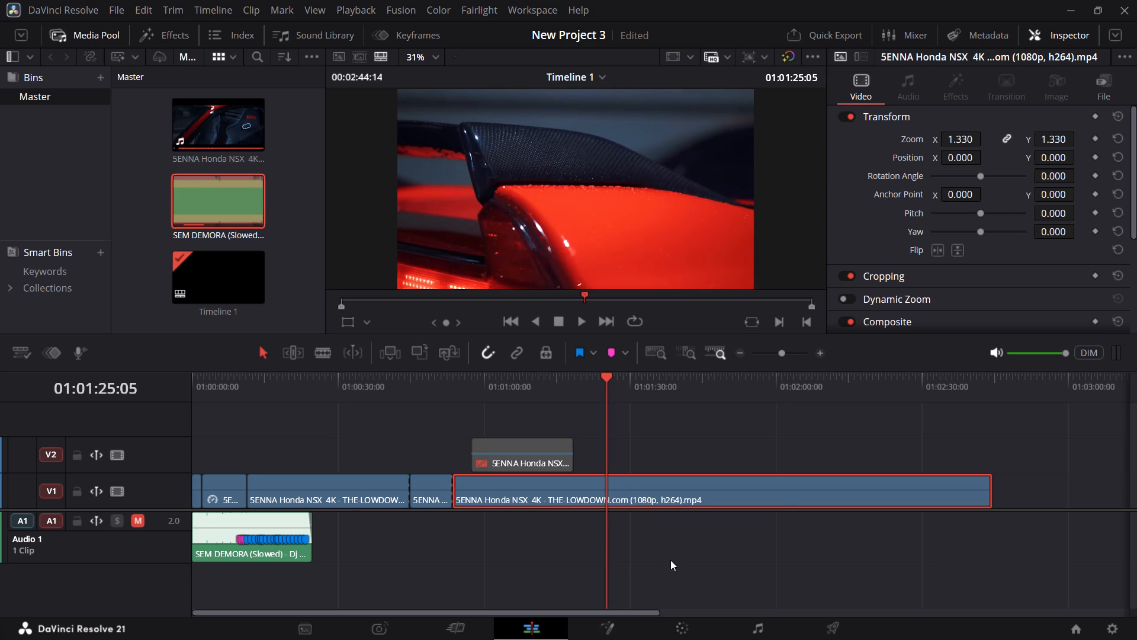
pyautogui.hotkey('ctrl', 'b')
# Move the V1 segment between 01:00:44:19 and 01:00:53:15 onto V2, above the cut at 01:01:25:05.
pyautogui.press('space')
pyautogui.press('space')
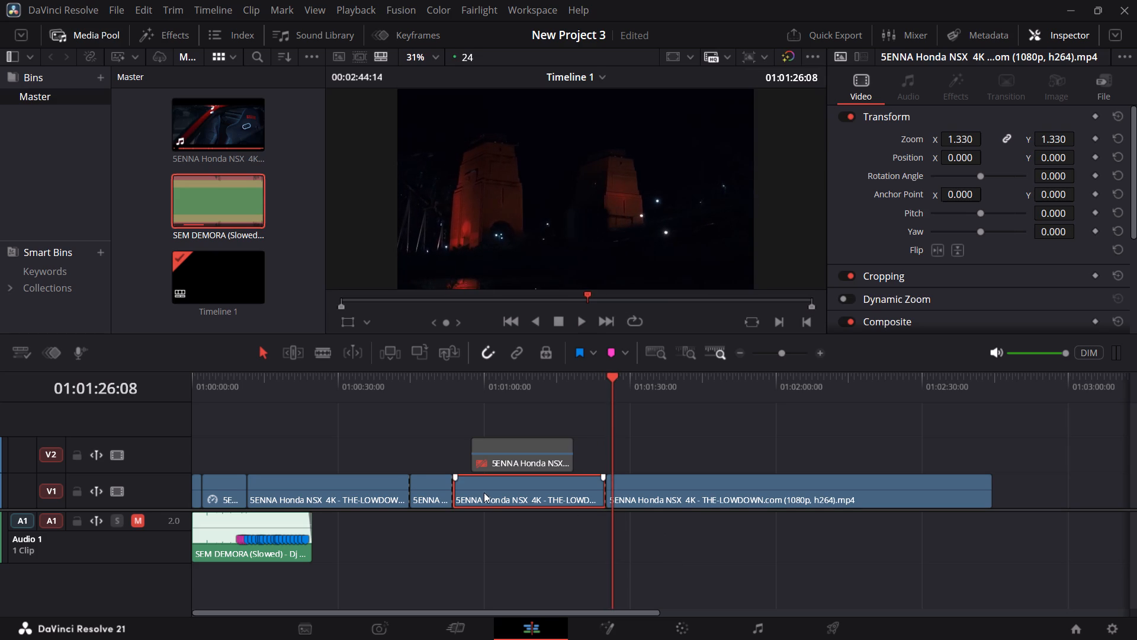
pyautogui.moveTo(312, 400); pyautogui.dragTo(326, 395)
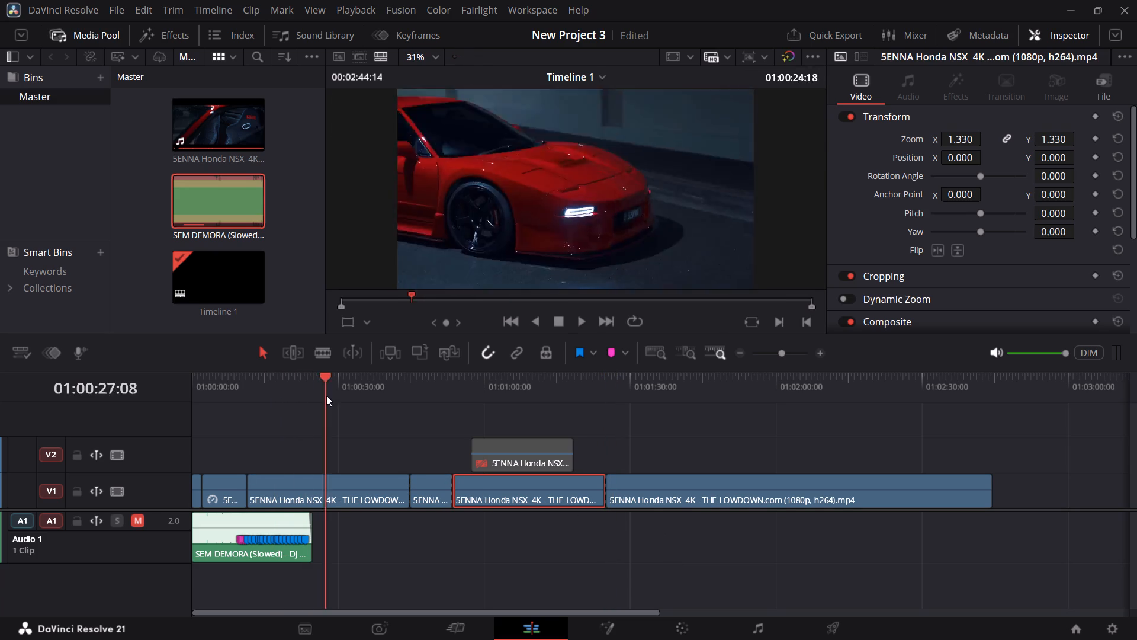
pyautogui.moveTo(326, 395); pyautogui.dragTo(346, 395)
pyautogui.keyDown('ctrl'); pyautogui.scroll(2, 396, 434); pyautogui.keyUp('ctrl')
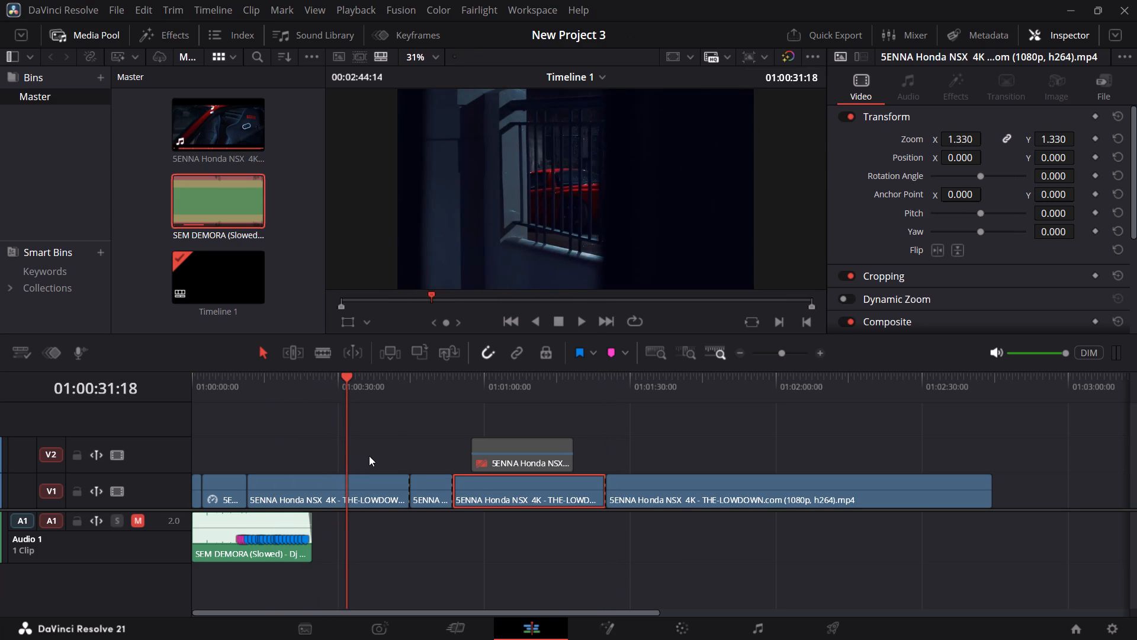
pyautogui.scroll(4, 369, 456)
pyautogui.scroll(-6, 369, 456)
pyautogui.scroll(5, 369, 456)
pyautogui.scroll(-1, 369, 456)
pyautogui.keyDown('alt'); pyautogui.scroll(2, 369, 456); pyautogui.keyUp('alt')
pyautogui.moveTo(505, 492); pyautogui.dragTo(511, 476)
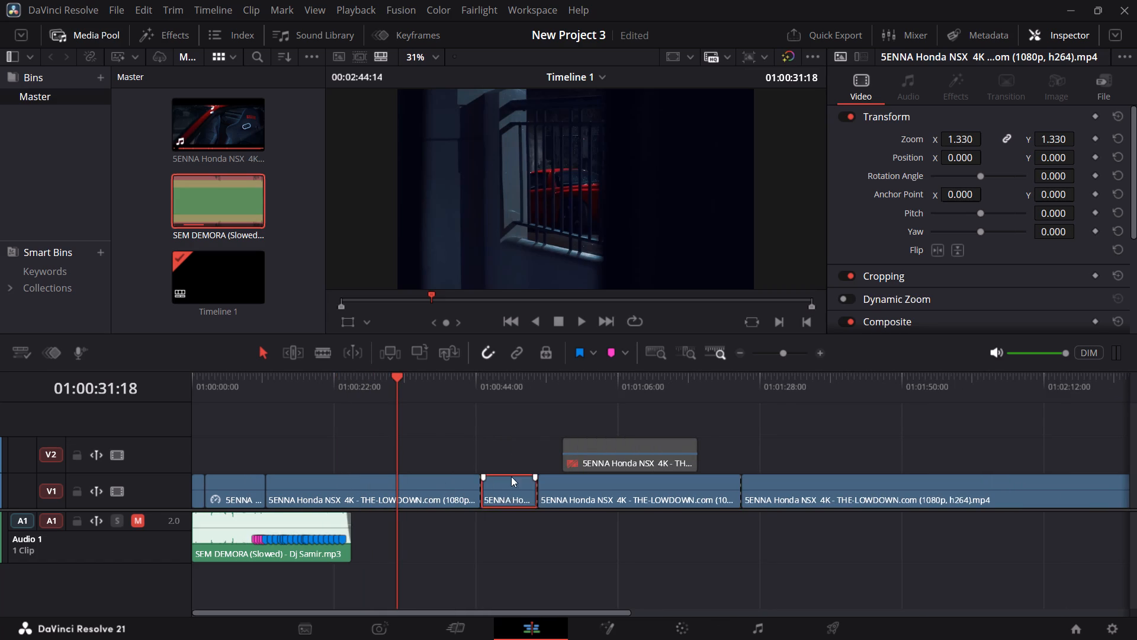
pyautogui.moveTo(511, 476); pyautogui.dragTo(741, 454)
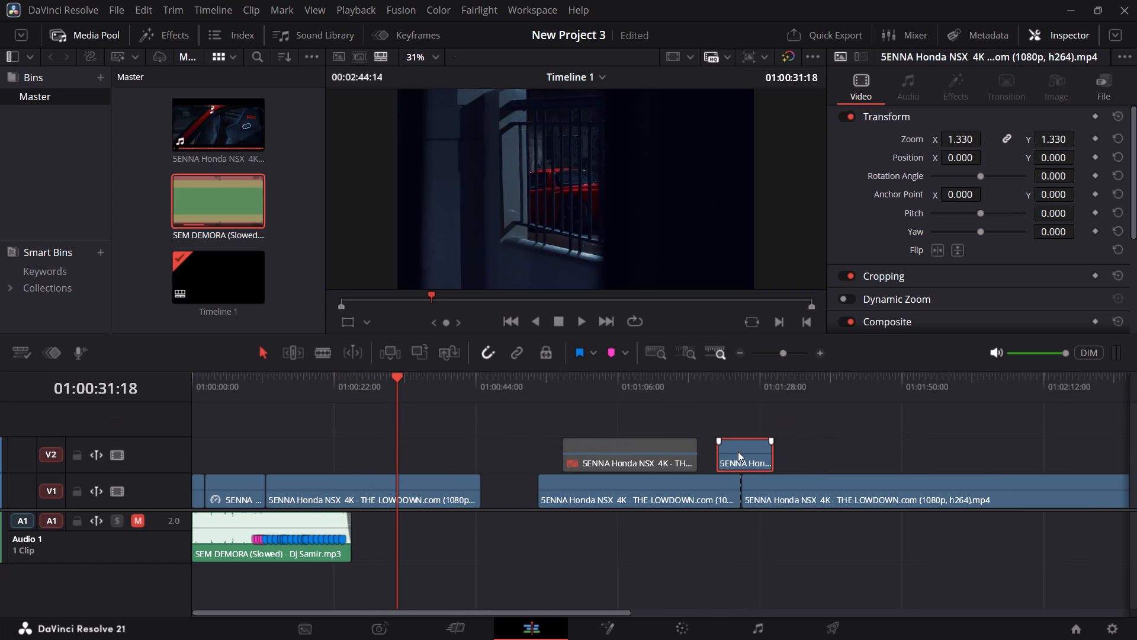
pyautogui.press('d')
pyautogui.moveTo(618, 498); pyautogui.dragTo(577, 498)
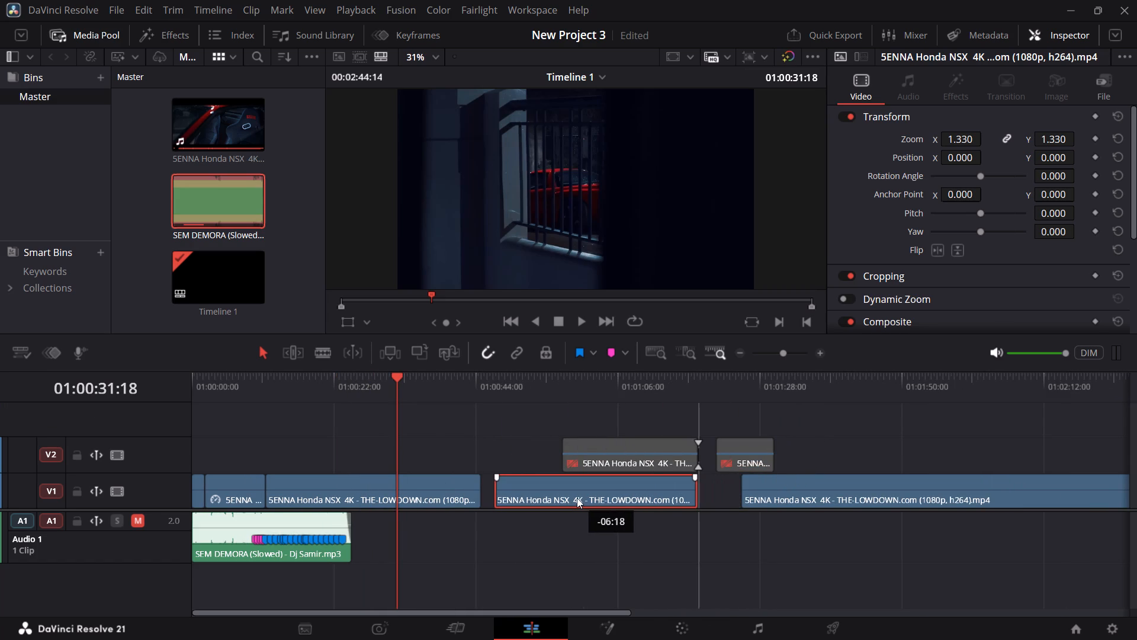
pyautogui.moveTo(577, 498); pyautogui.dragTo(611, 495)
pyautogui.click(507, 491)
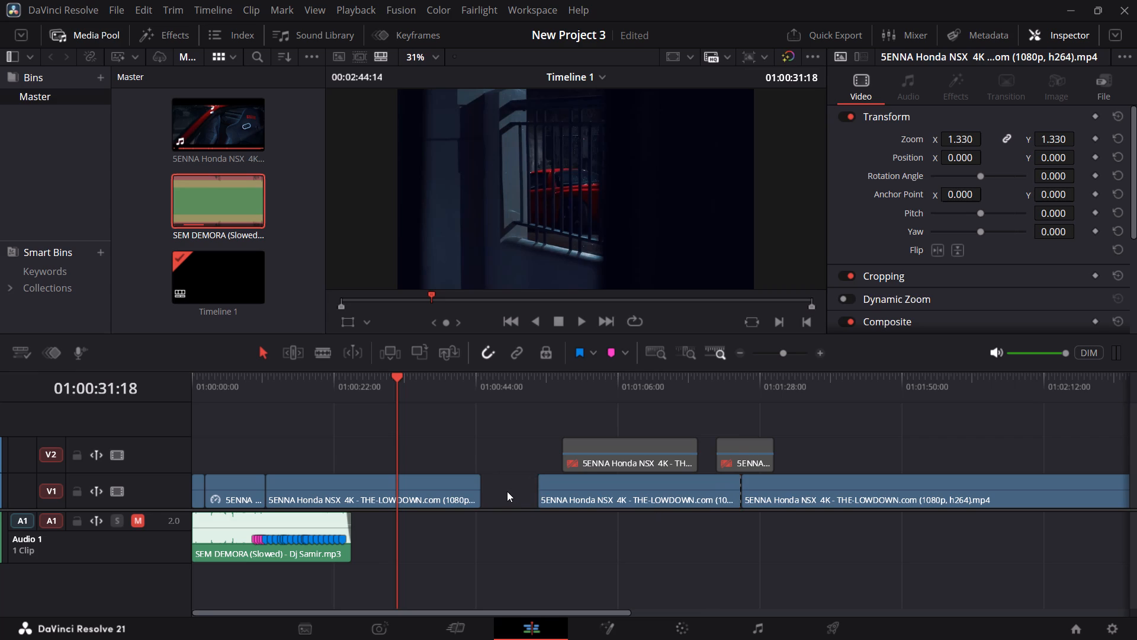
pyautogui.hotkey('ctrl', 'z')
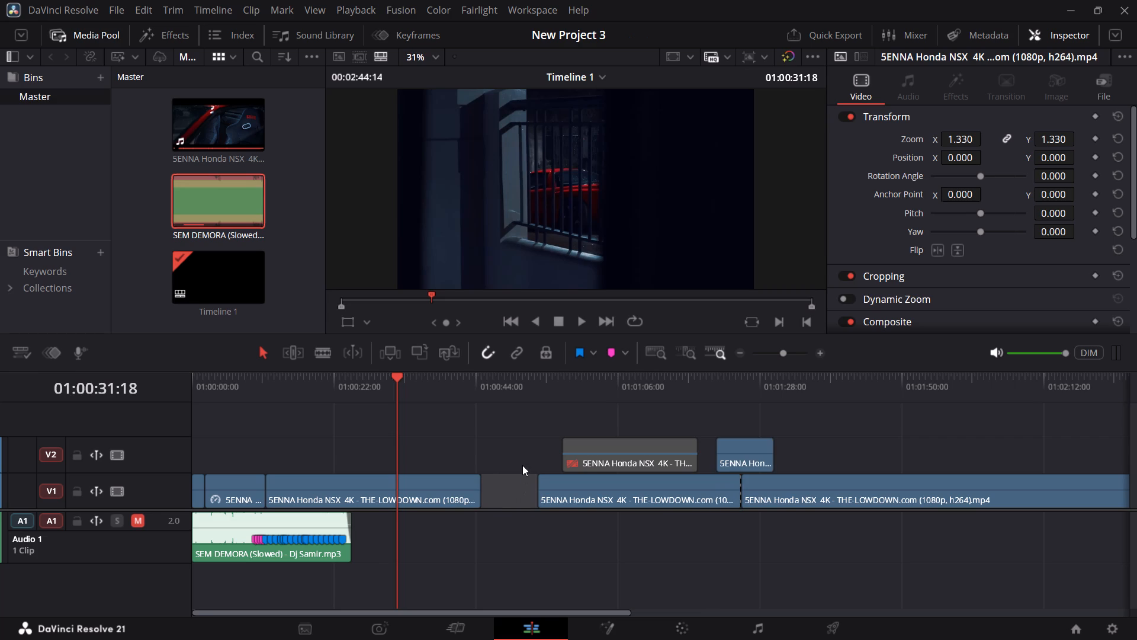
# Delete the empty gap on V1 between 01:00:44:19 and 01:00:53:15 to close up the remaining clips.
pyautogui.click(522, 486)
pyautogui.click(515, 498)
pyautogui.press('BackSpace')
# Disable the short Honda NSX segment on V2 above the last V1 cut.
pyautogui.click(685, 451)
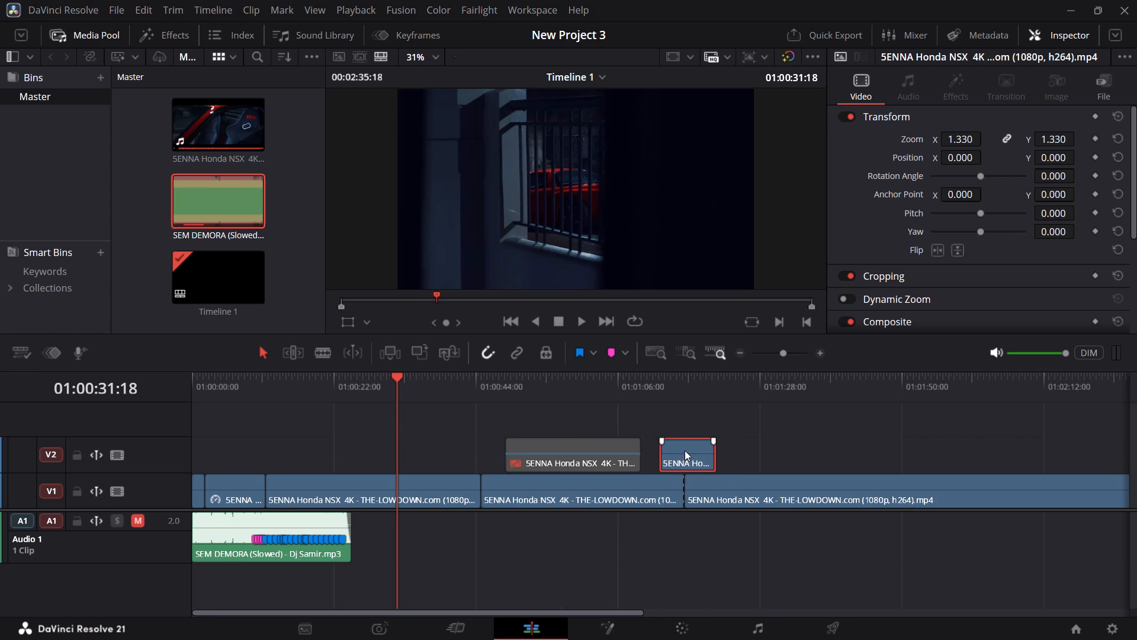
pyautogui.press('d')
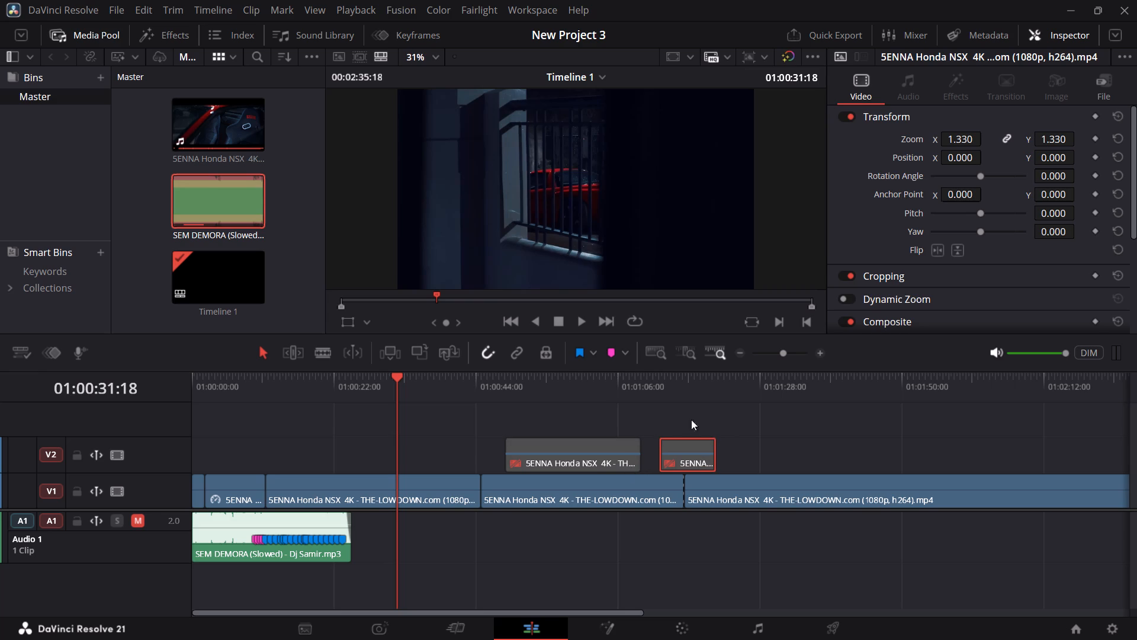
# Play the Honda NSX footage on V1 from the start of the short disabled V2 segment to check the last cut.
pyautogui.click(660, 389)
pyautogui.press('space')
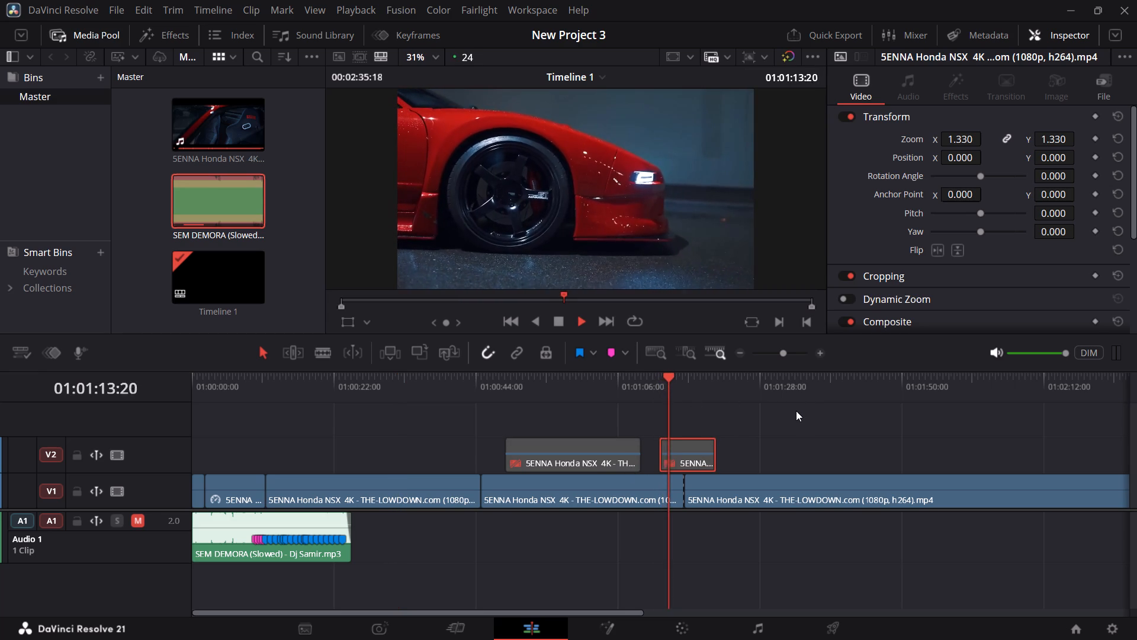
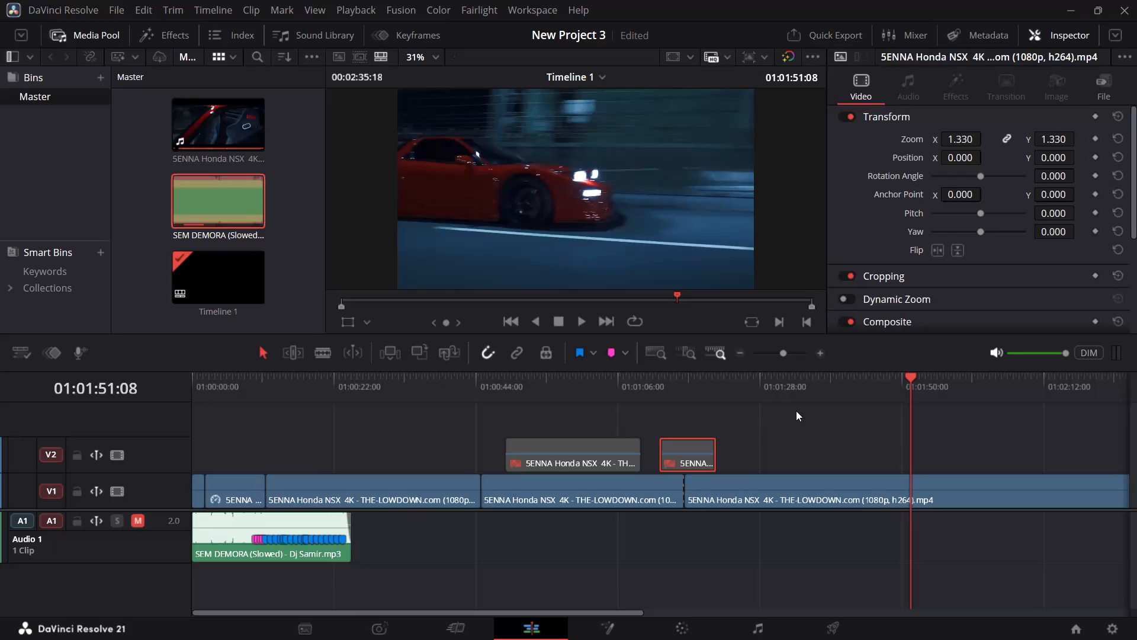
# Play through the rest of the last V1 clip and trim its end back to 01:02:23:18, at the THE-LOWDOWN.COM logo.
pyautogui.keyDown('ctrl'); pyautogui.scroll(-3, 892, 472); pyautogui.keyUp('ctrl')
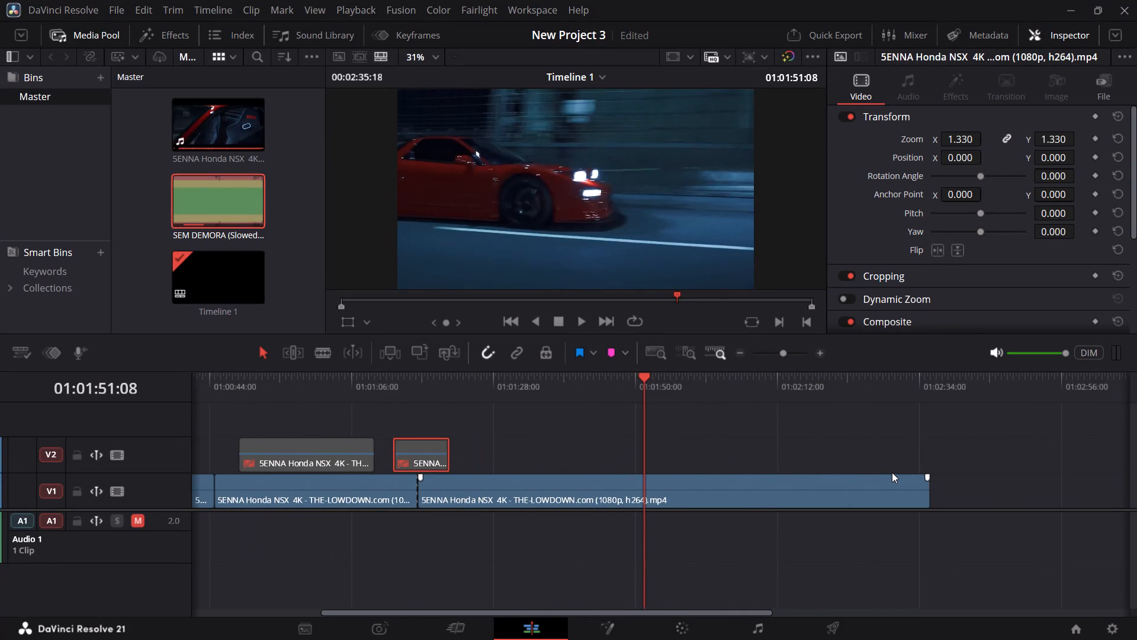
pyautogui.press('space')
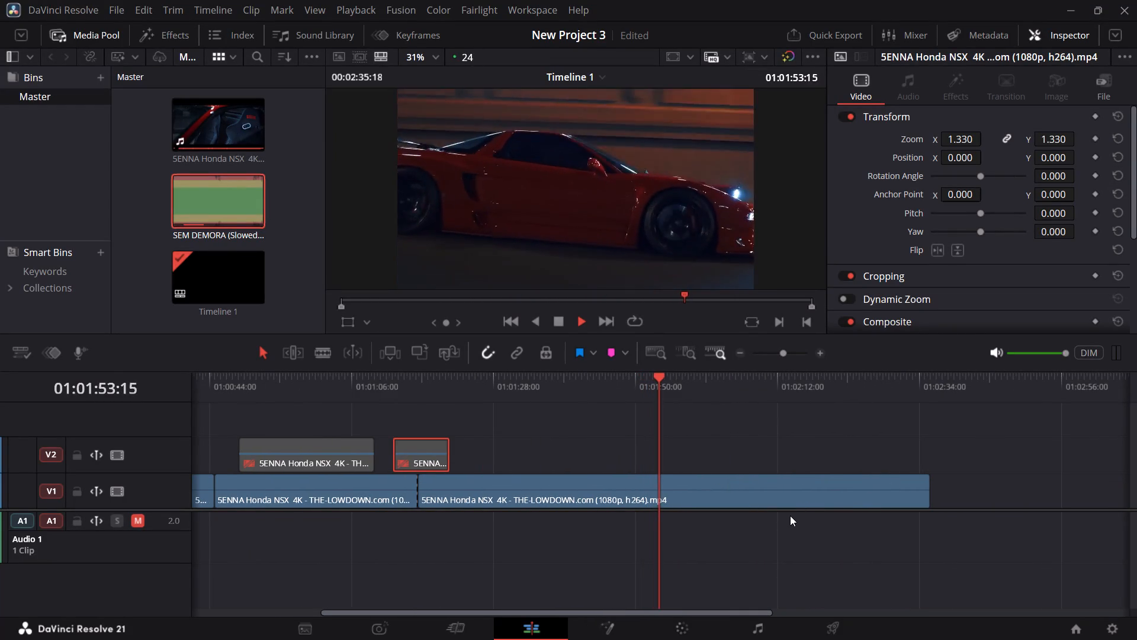
pyautogui.press('space')
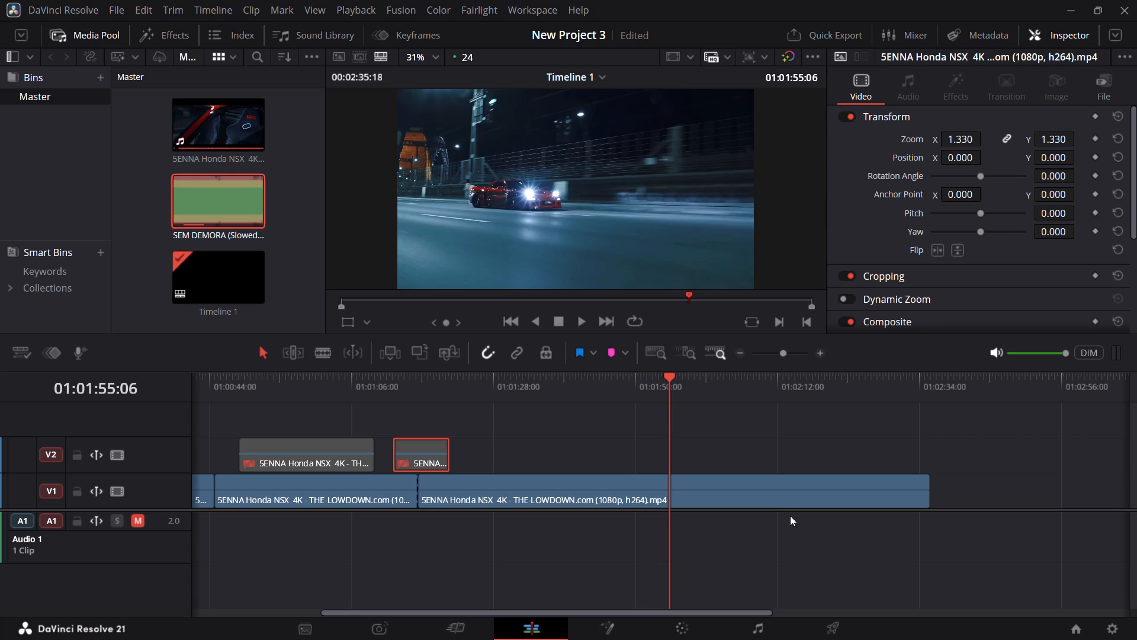
pyautogui.press('space')
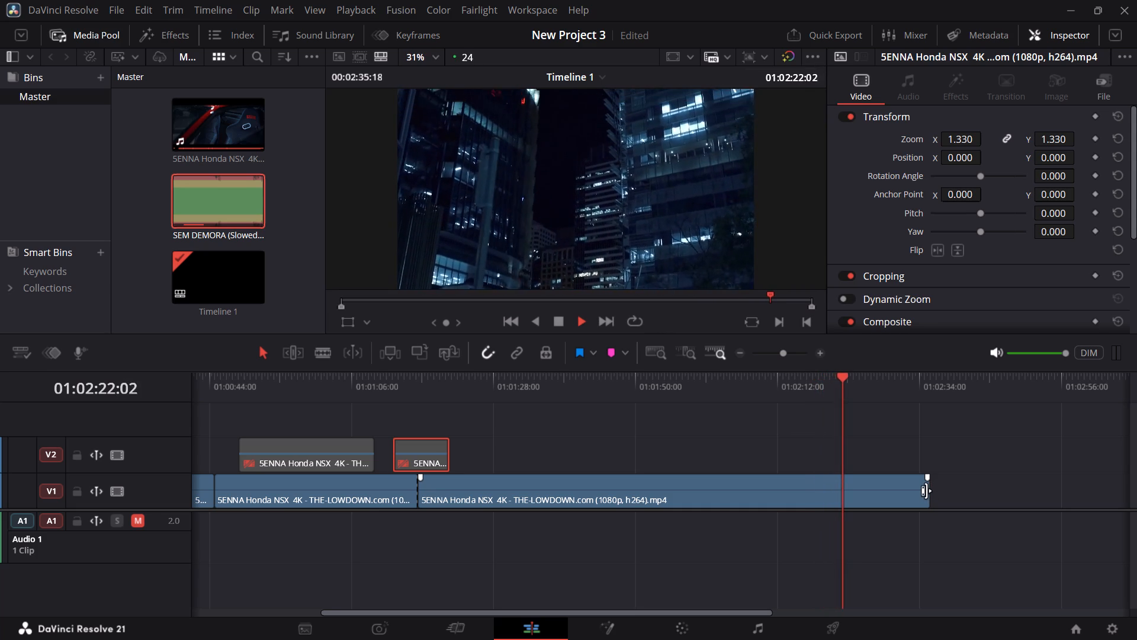
pyautogui.moveTo(926, 491); pyautogui.dragTo(852, 499)
pyautogui.press('space')
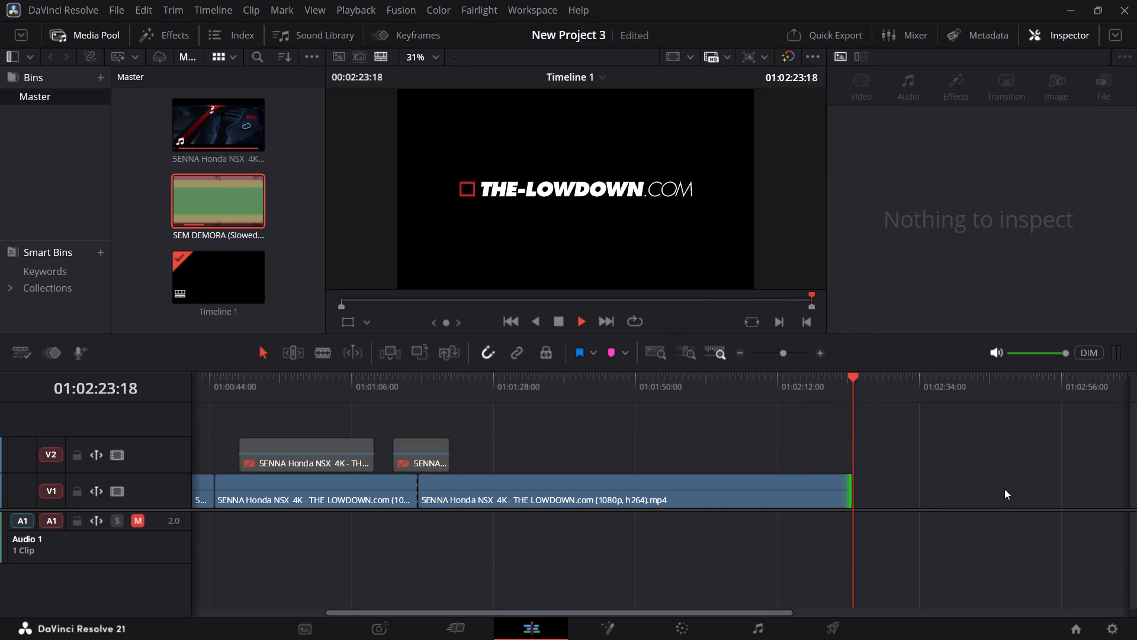
pyautogui.click(816, 462)
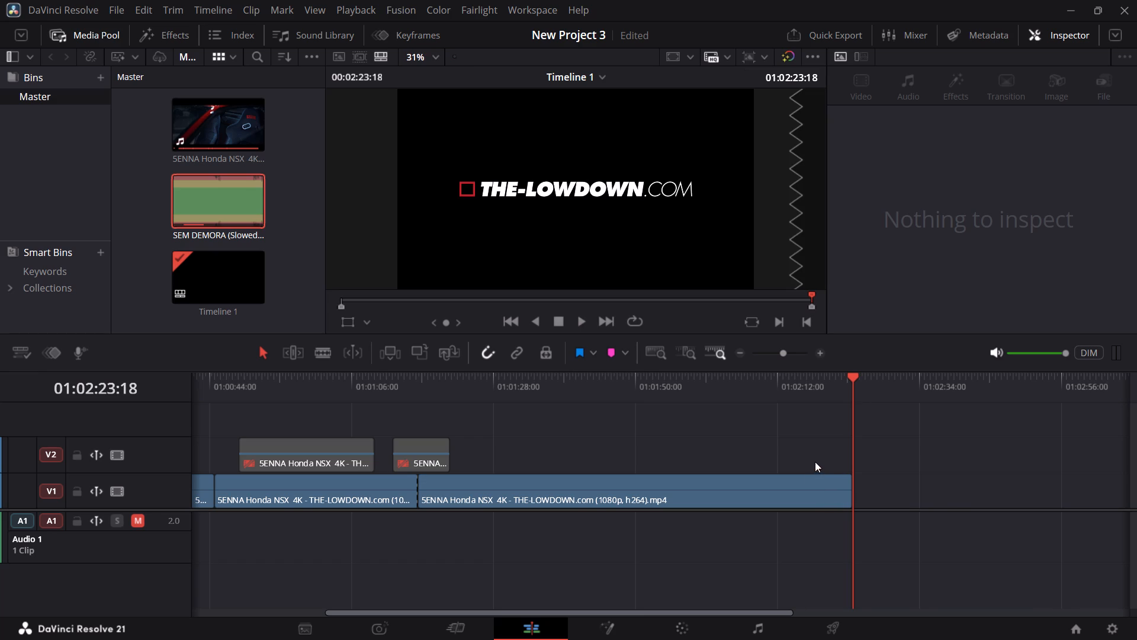
# Disable the last Honda NSX clip on V1, after the cut at 01:01:16:09.
pyautogui.keyDown('ctrl'); pyautogui.scroll(7, 702, 453); pyautogui.keyUp('ctrl')
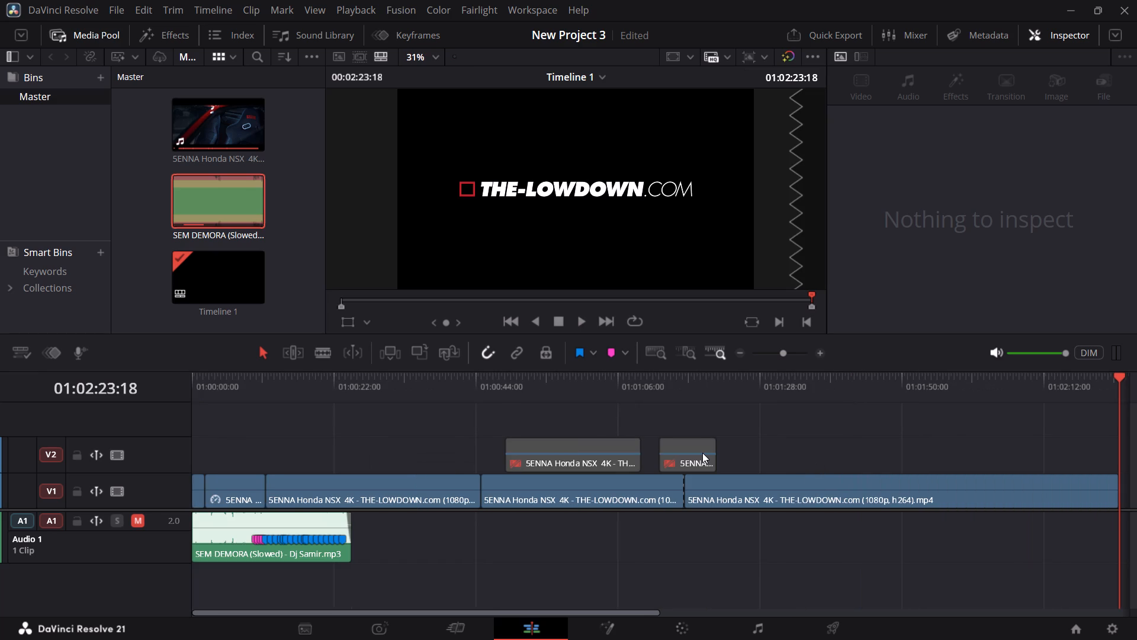
pyautogui.click(783, 484)
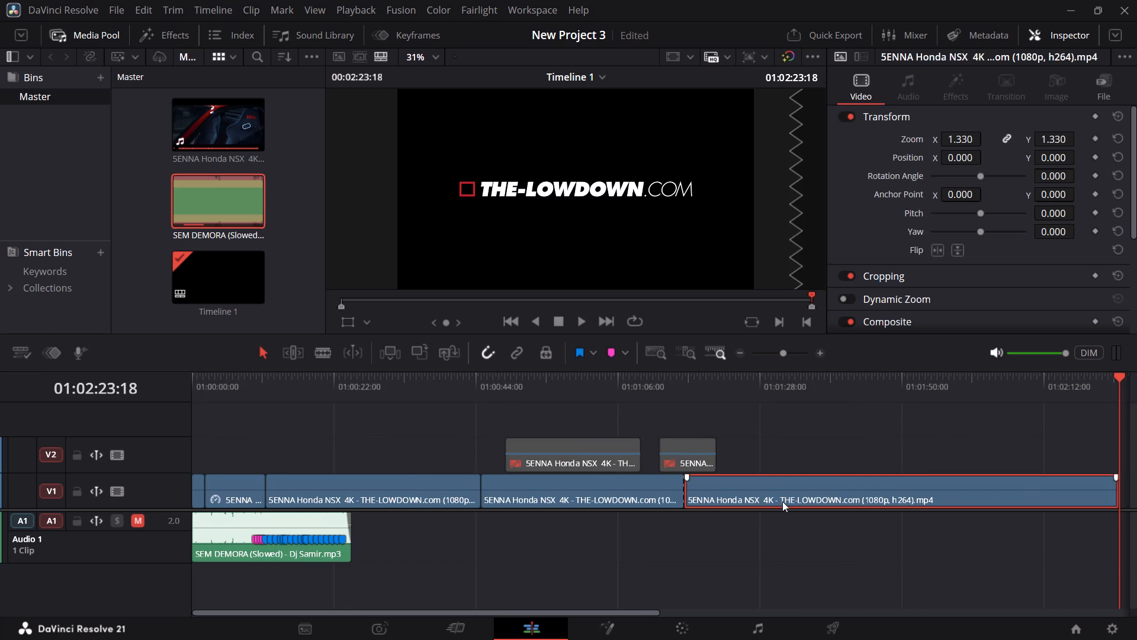
pyautogui.press('d')
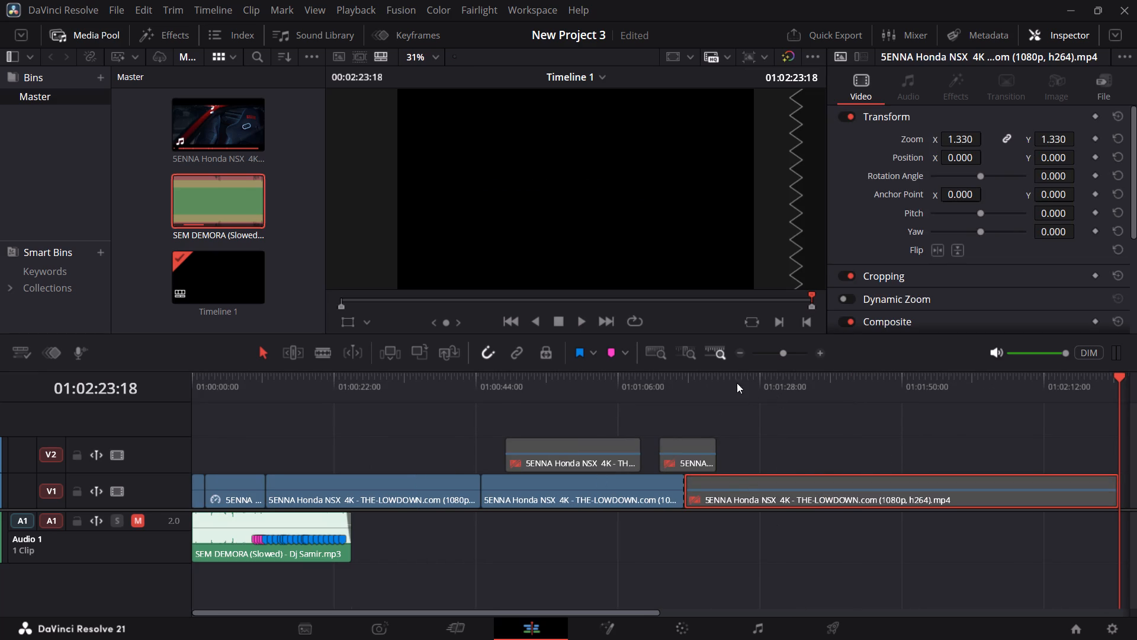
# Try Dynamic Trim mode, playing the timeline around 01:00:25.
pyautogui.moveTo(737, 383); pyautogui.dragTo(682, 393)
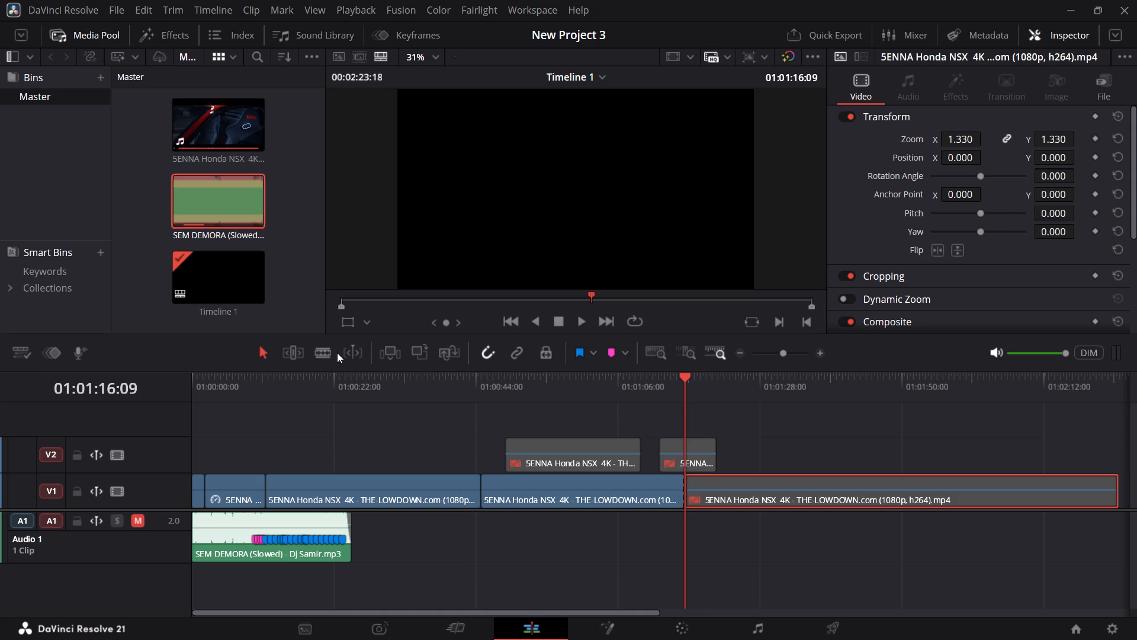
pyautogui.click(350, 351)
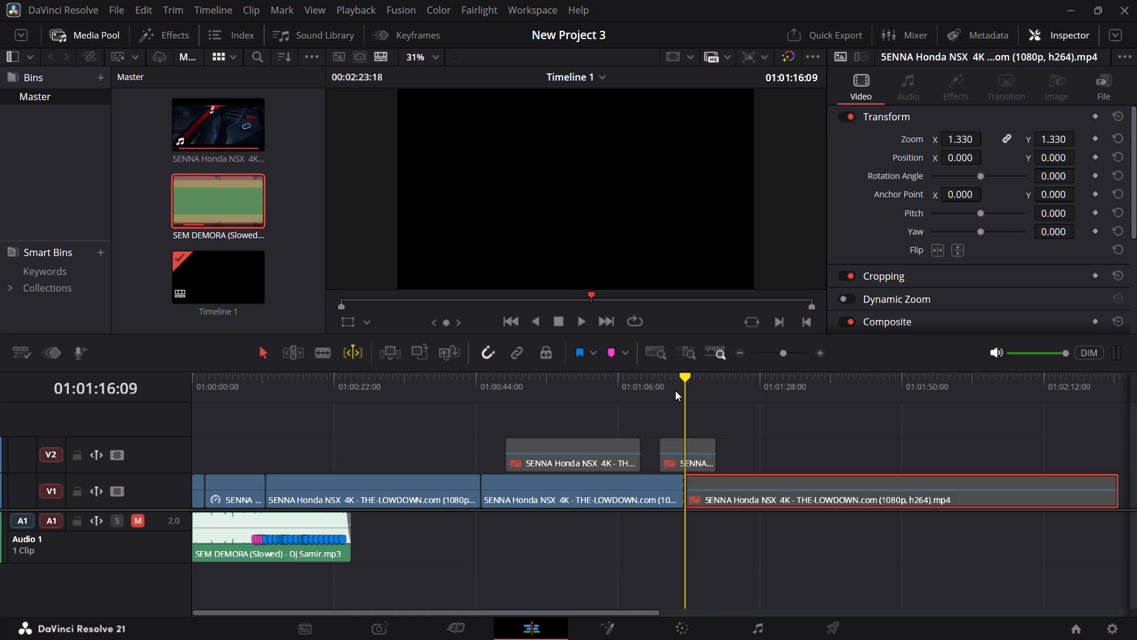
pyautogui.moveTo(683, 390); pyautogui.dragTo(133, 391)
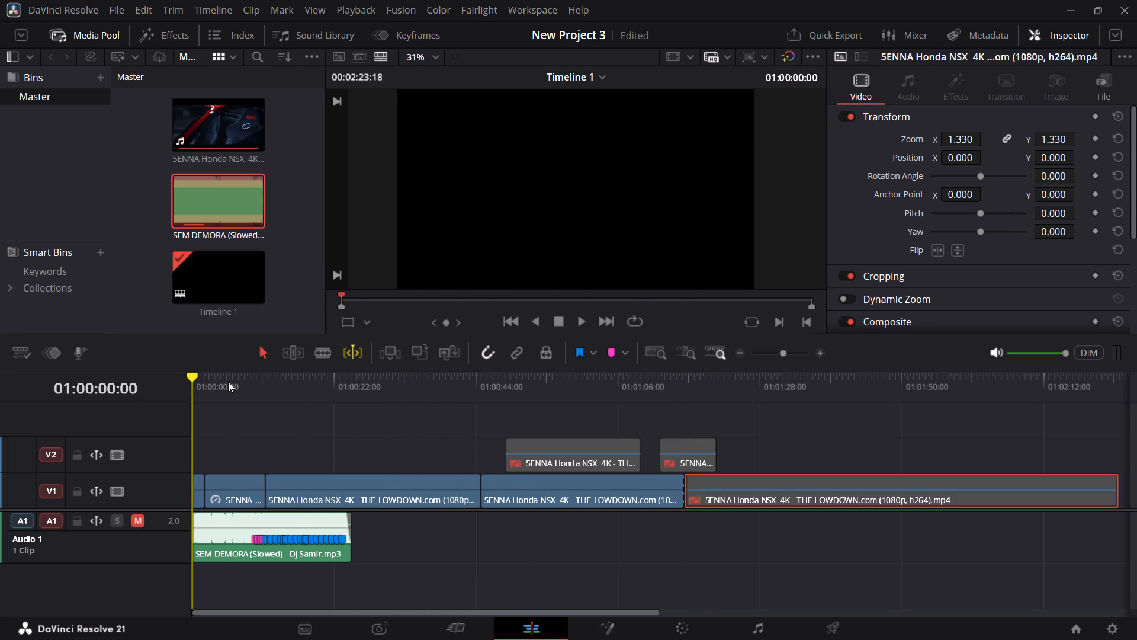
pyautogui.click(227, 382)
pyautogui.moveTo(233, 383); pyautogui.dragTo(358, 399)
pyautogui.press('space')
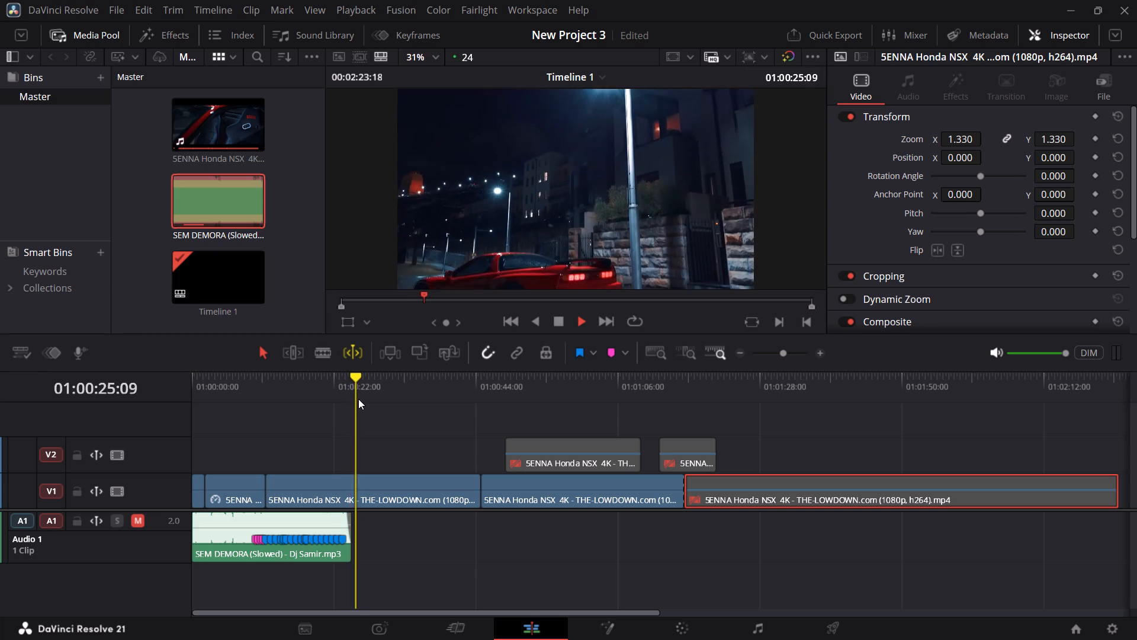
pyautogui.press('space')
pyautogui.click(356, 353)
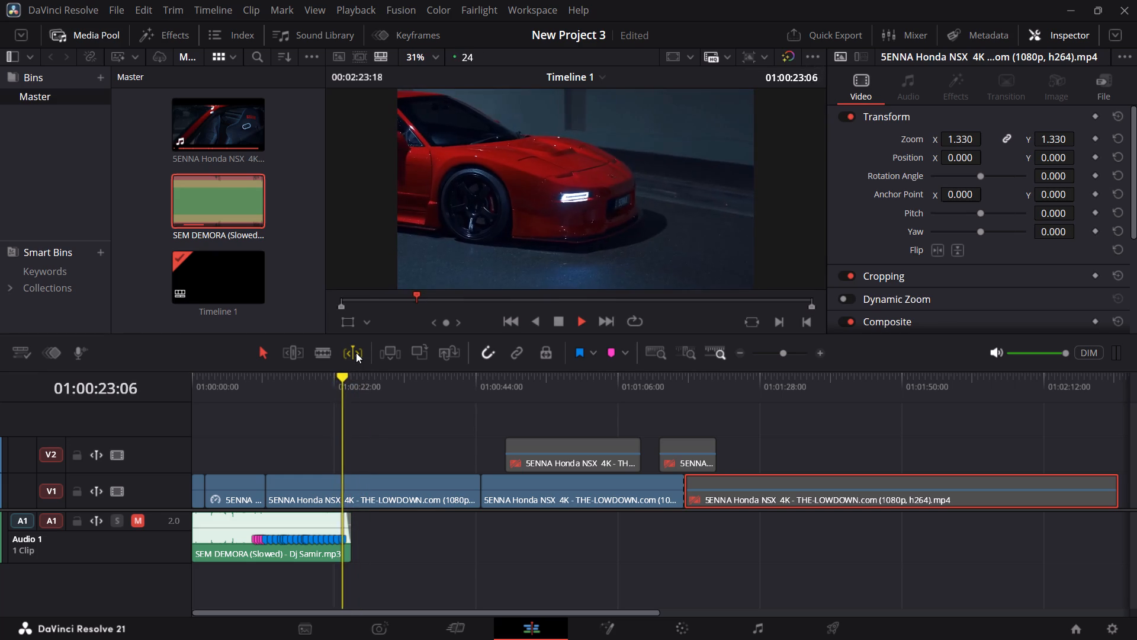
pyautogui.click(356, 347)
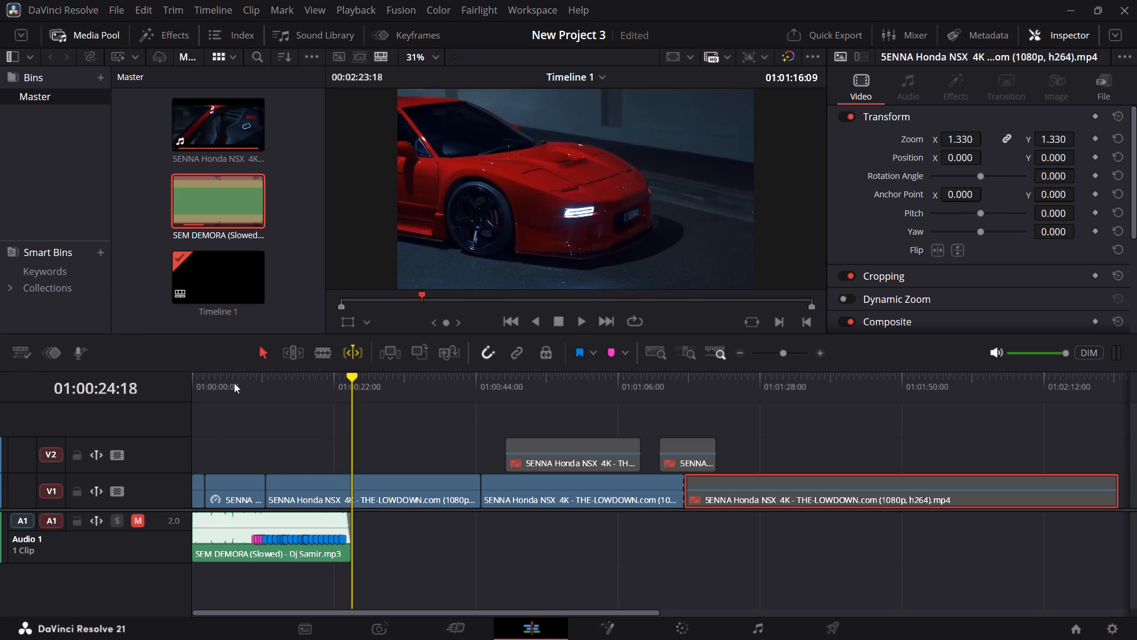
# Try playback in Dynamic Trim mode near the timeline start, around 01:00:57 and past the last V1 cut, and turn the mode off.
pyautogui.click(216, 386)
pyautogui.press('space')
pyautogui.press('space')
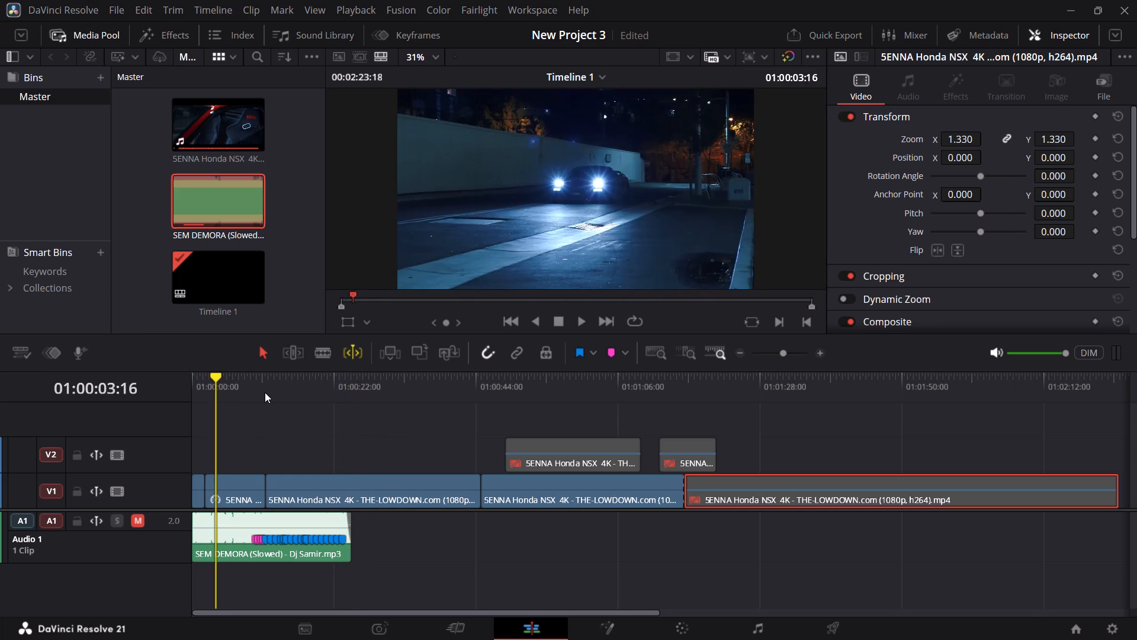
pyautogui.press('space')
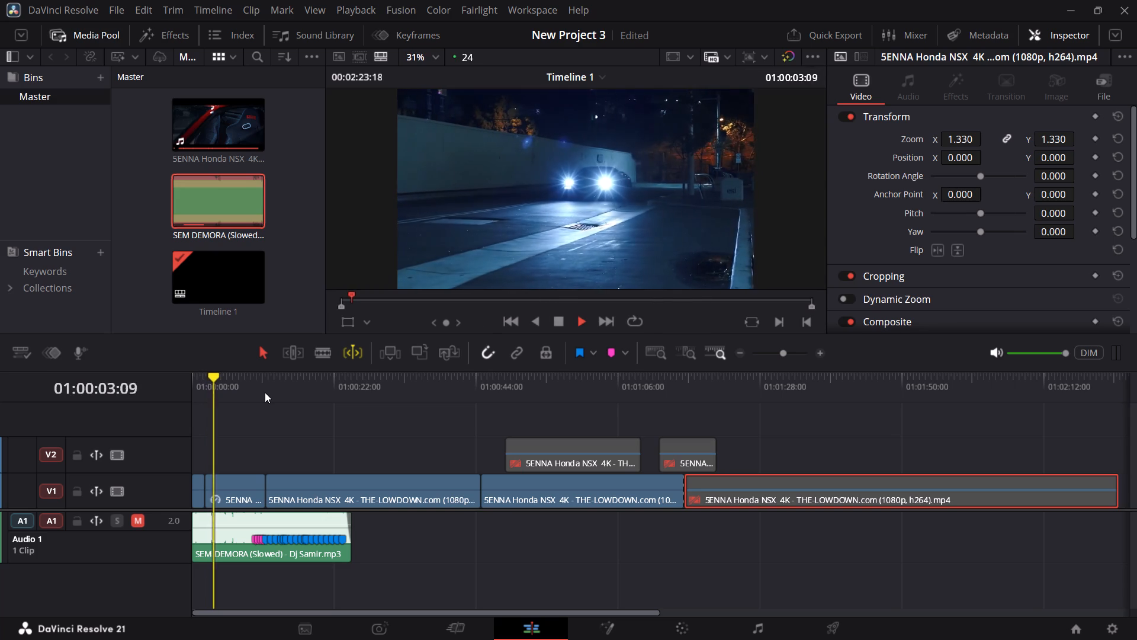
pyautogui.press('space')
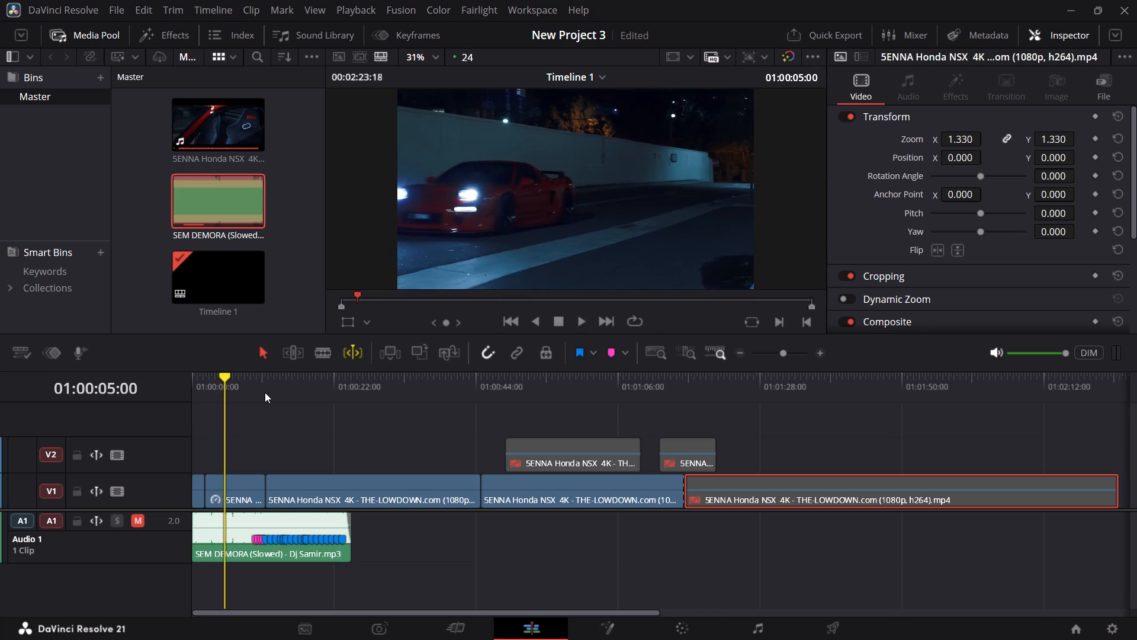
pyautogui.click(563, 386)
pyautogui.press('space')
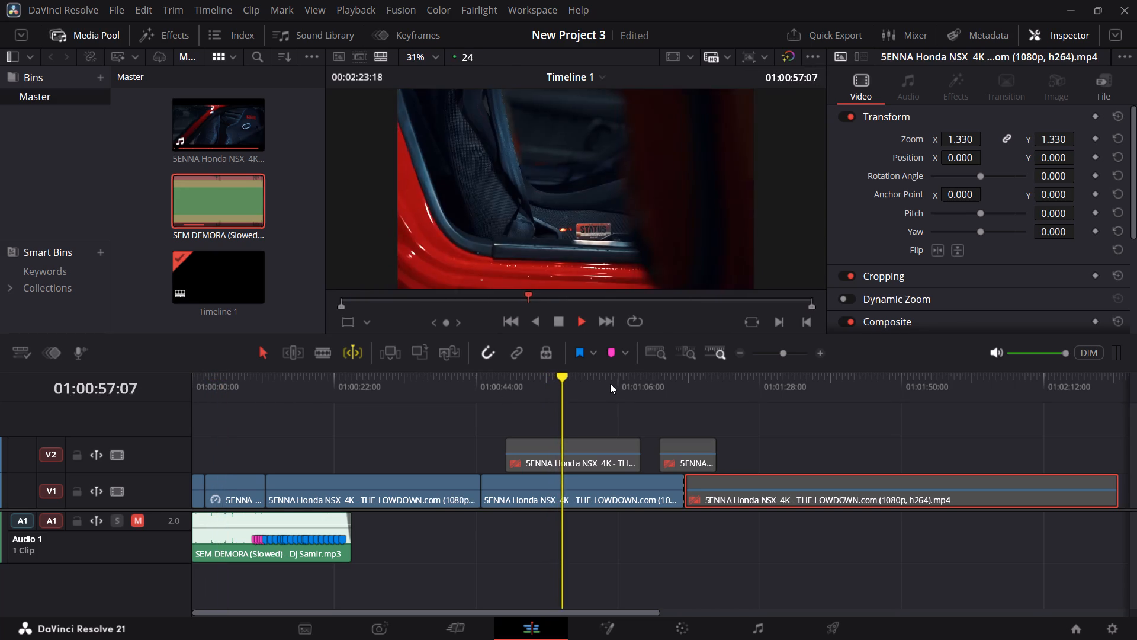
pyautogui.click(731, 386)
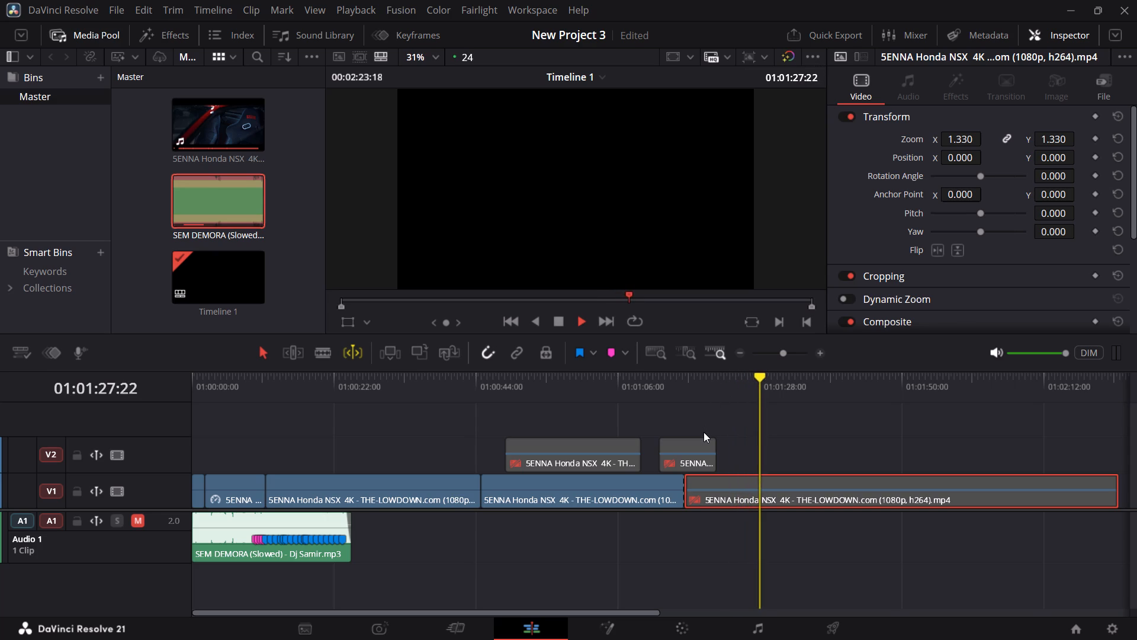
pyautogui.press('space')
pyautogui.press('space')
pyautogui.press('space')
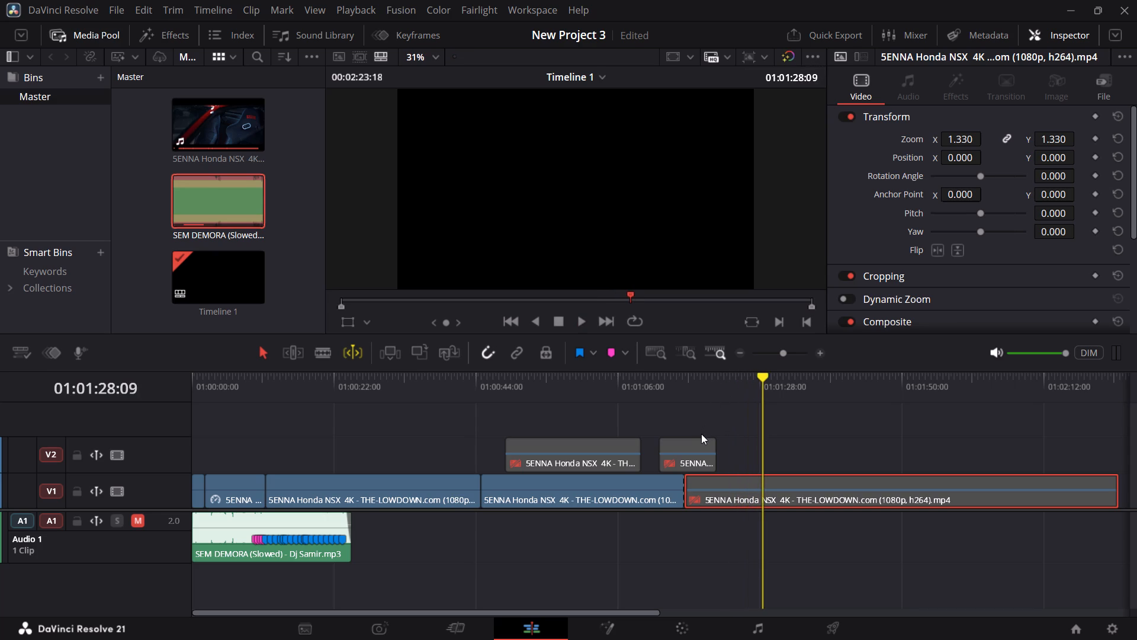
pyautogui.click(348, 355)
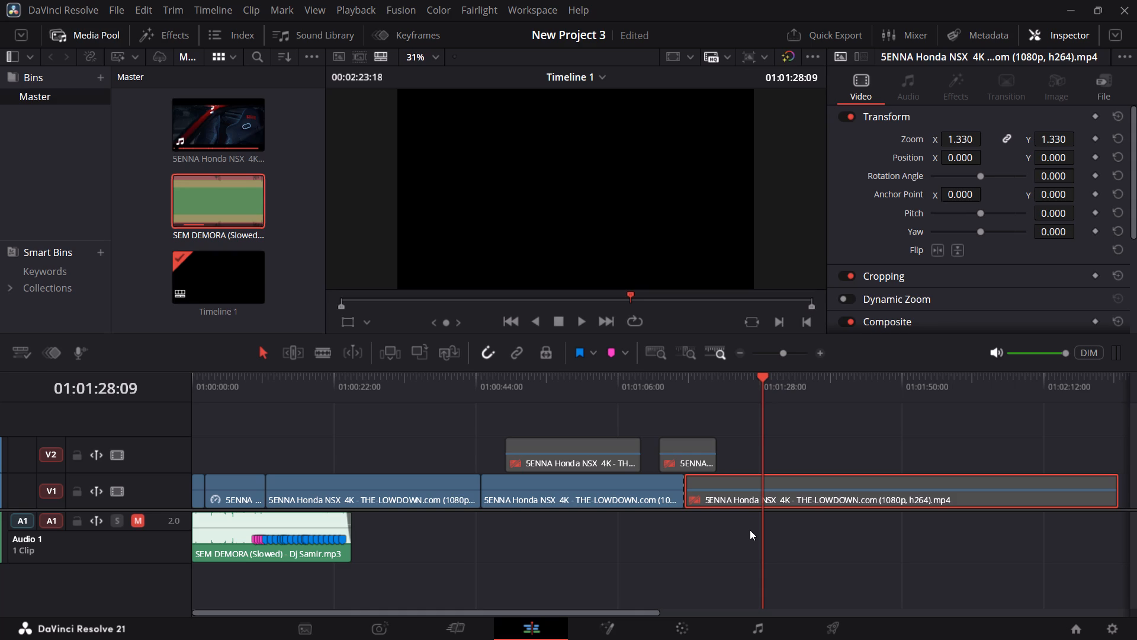
# Scrub the early Honda NSX footage and place the playhead on the V1 cut at 01:00:11:10, at the first blue beat marker.
pyautogui.moveTo(487, 383); pyautogui.dragTo(264, 405)
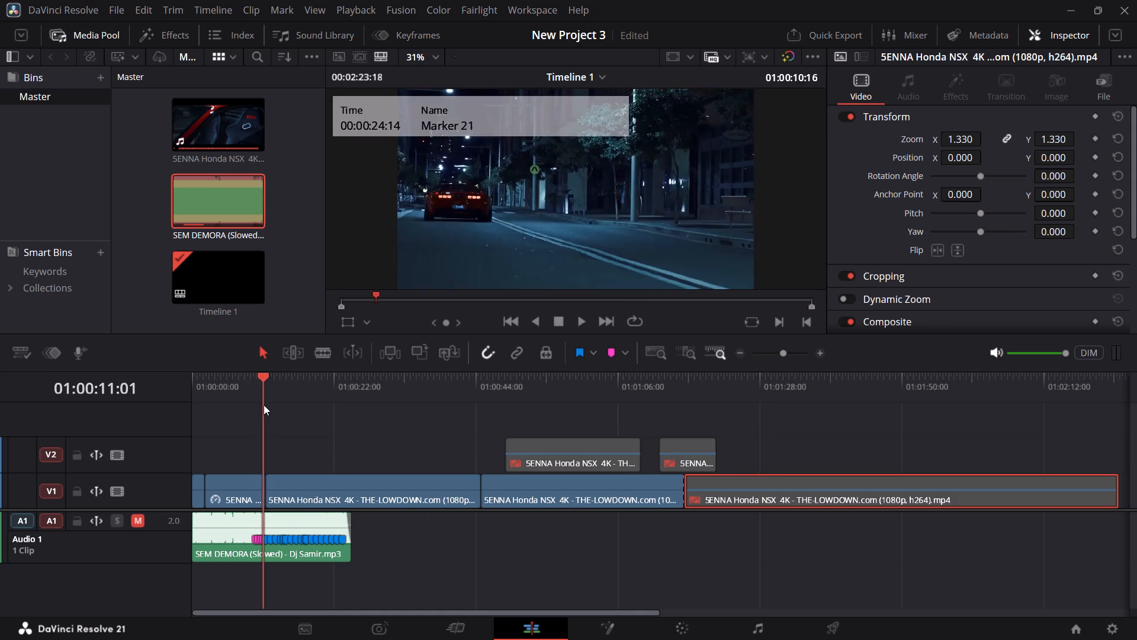
pyautogui.moveTo(264, 405); pyautogui.dragTo(375, 427)
pyautogui.keyDown('ctrl'); pyautogui.scroll(5, 593, 476); pyautogui.keyUp('ctrl')
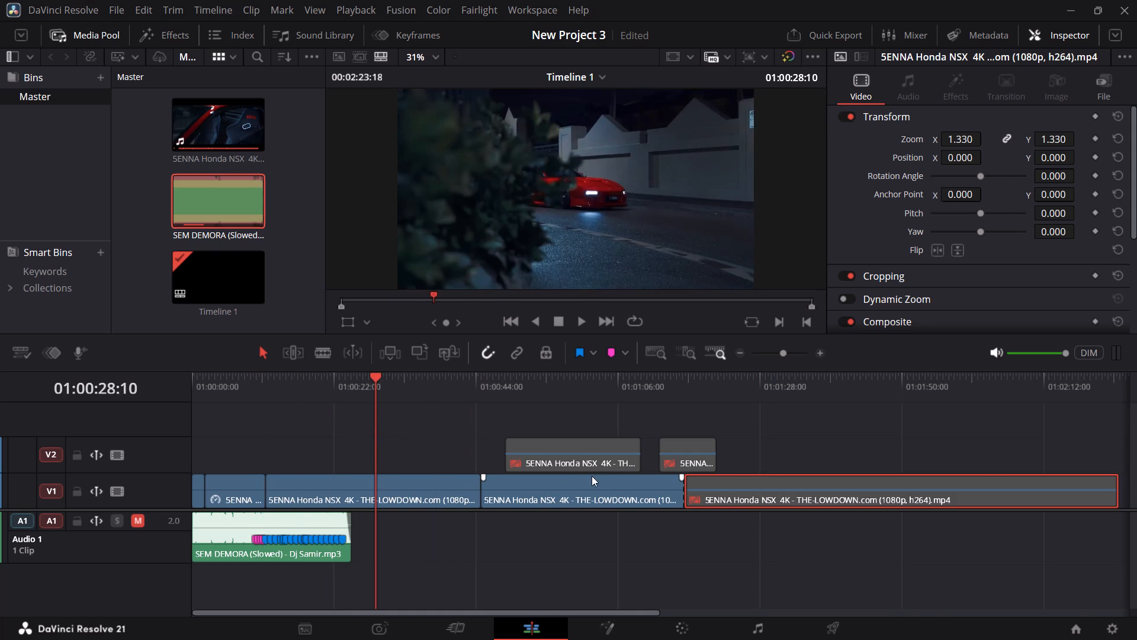
pyautogui.keyDown('alt'); pyautogui.scroll(6, 590, 475); pyautogui.keyUp('alt')
pyautogui.keyDown('alt'); pyautogui.scroll(-4, 590, 475); pyautogui.keyUp('alt')
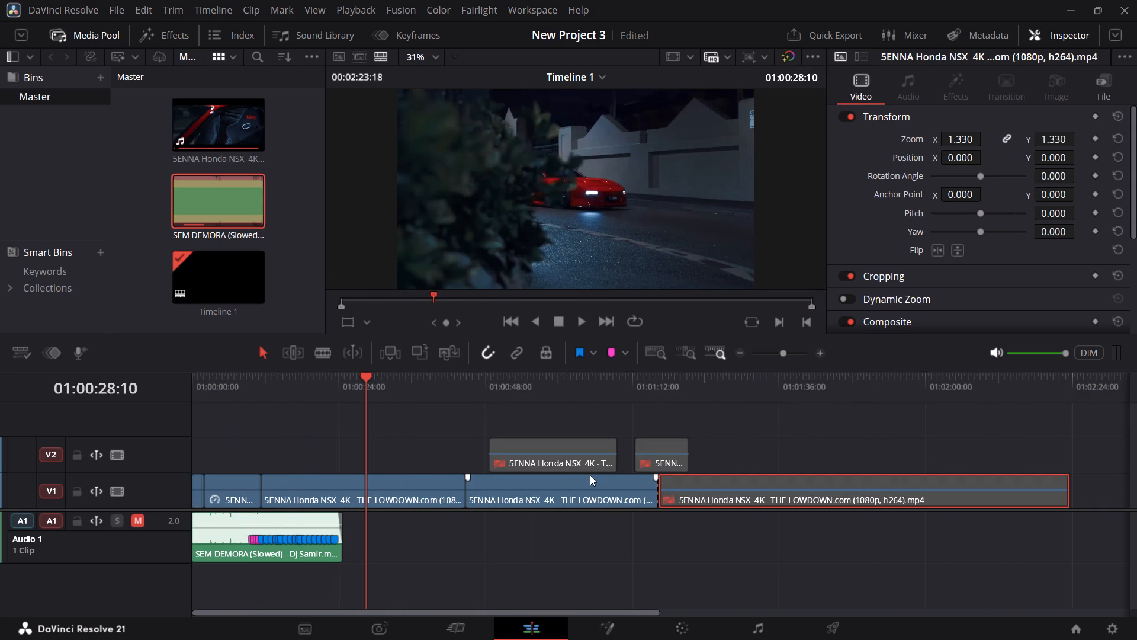
pyautogui.moveTo(364, 426); pyautogui.dragTo(310, 424)
pyautogui.moveTo(259, 412); pyautogui.dragTo(251, 412)
pyautogui.moveTo(294, 389); pyautogui.dragTo(277, 389)
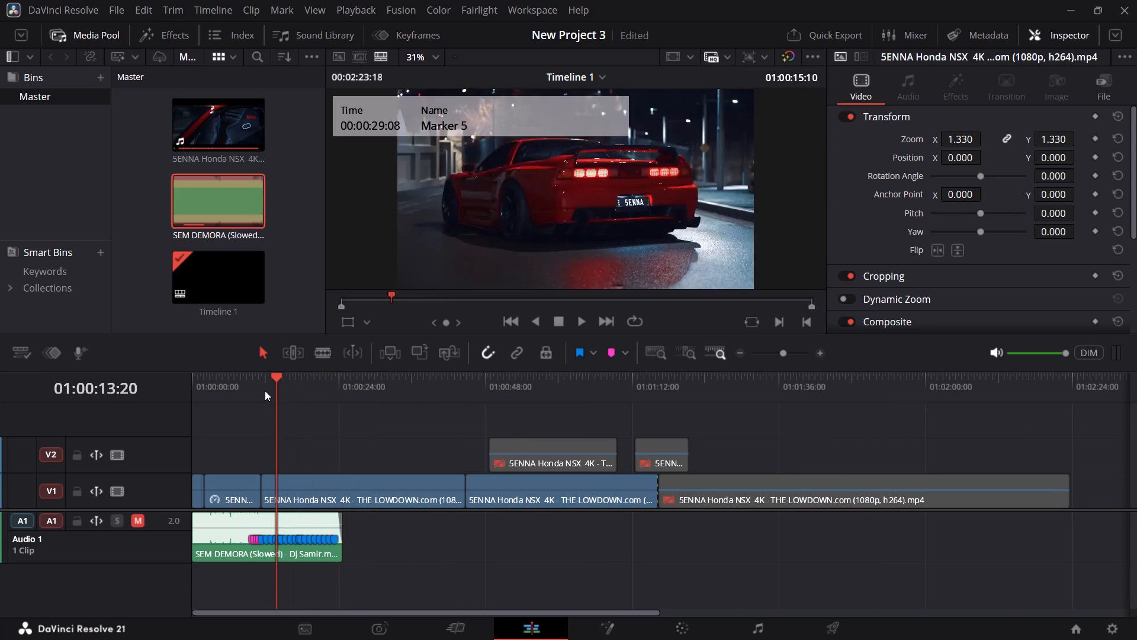
pyautogui.click(272, 388)
pyautogui.click(261, 386)
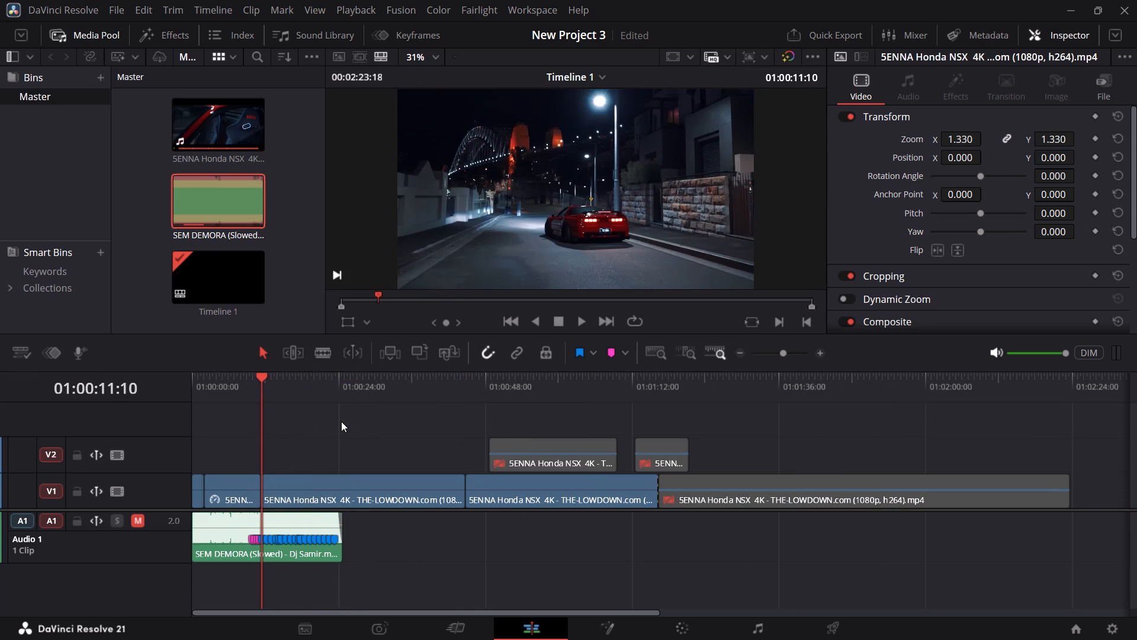
pyautogui.keyDown('alt'); pyautogui.scroll(7, 367, 450); pyautogui.keyUp('alt')
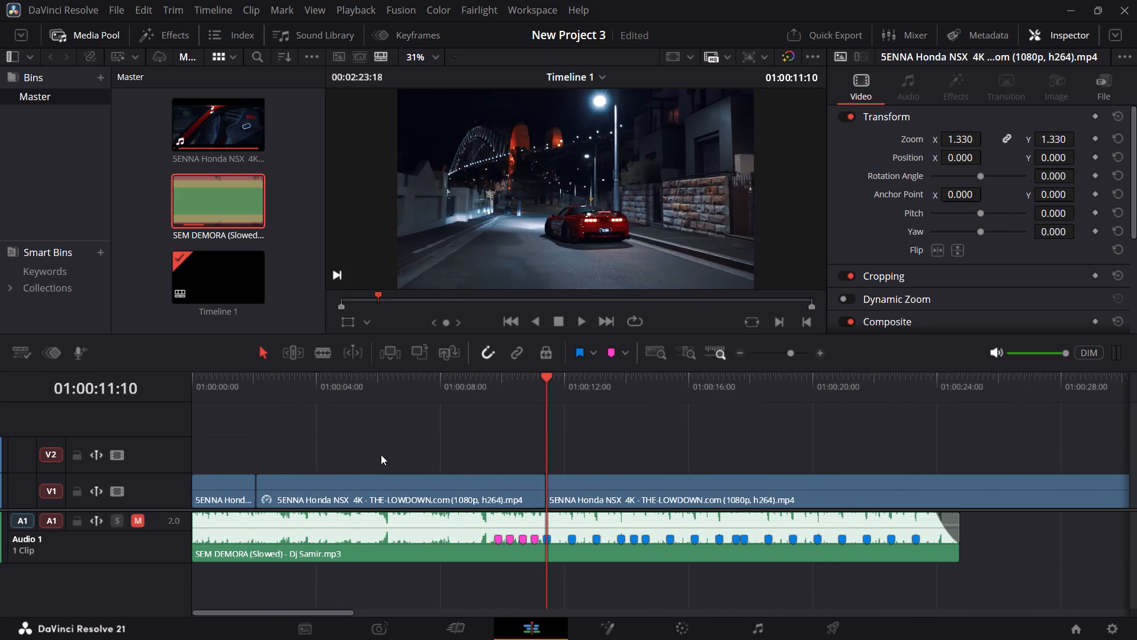
# Cut the Honda NSX clip on V1 at 01:00:13:16, where the rear street shot changes to the taillight close-up.
pyautogui.press('space')
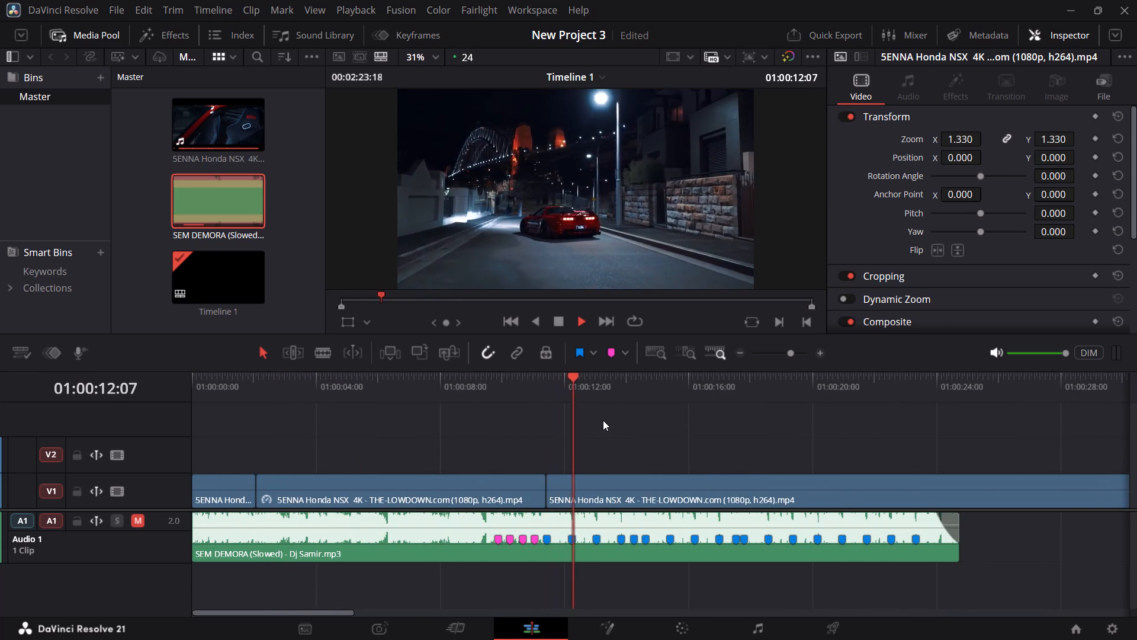
pyautogui.press('space')
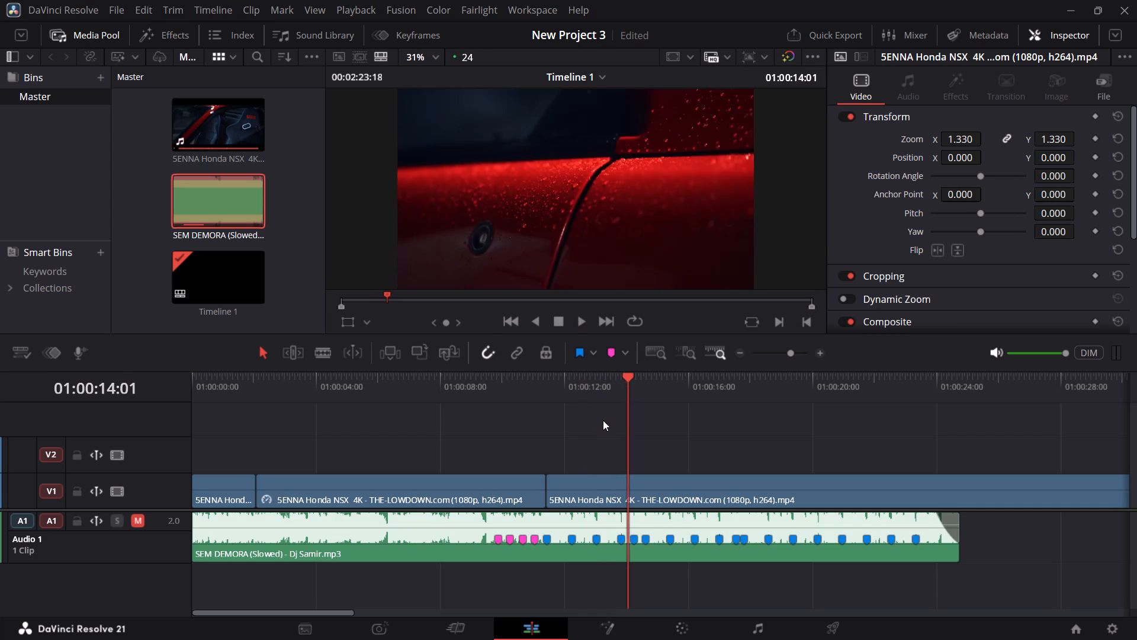
pyautogui.press('Left')
pyautogui.press('Left')
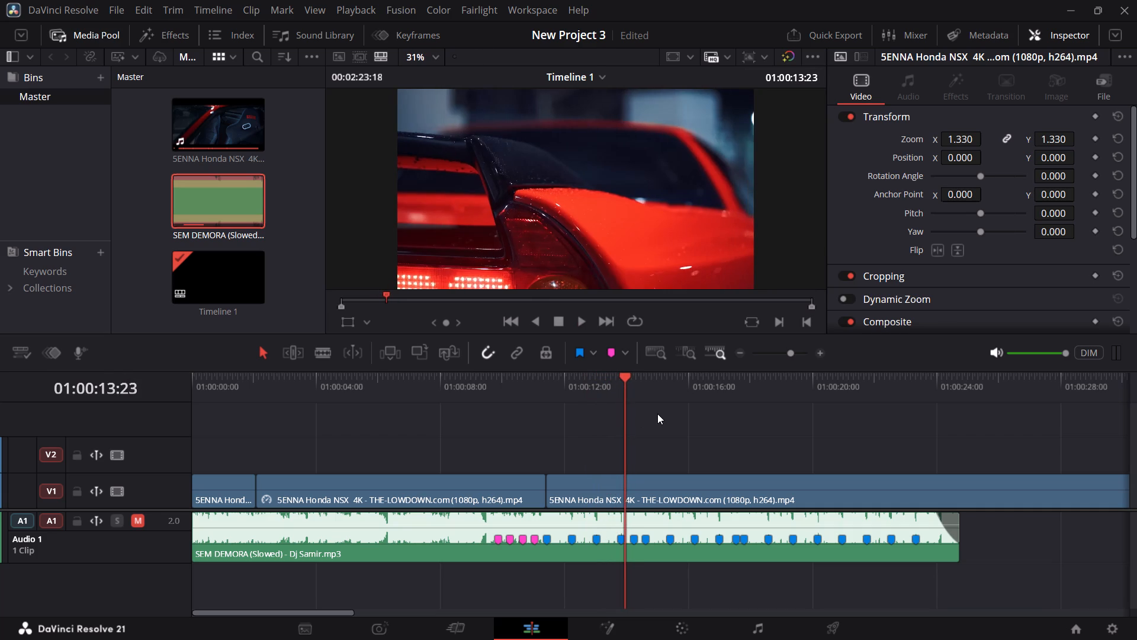
pyautogui.press('Right')
pyautogui.press('Right')
pyautogui.press('Left')
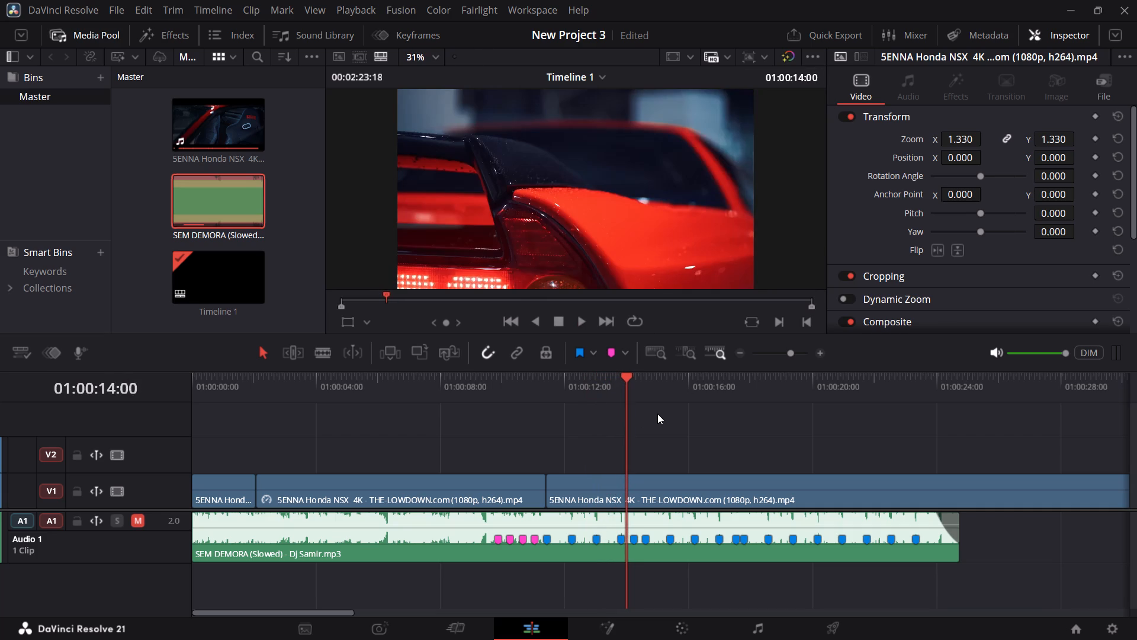
pyautogui.press('Left')
pyautogui.press('Left')
pyautogui.press('Left')
pyautogui.press('Left')
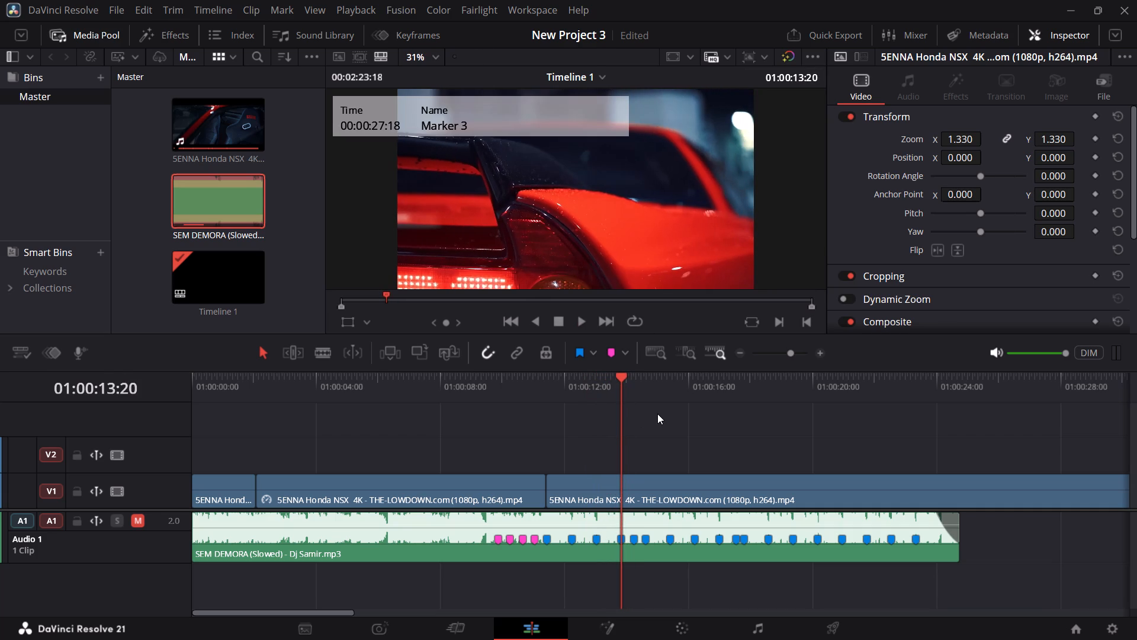
pyautogui.press('Left')
pyautogui.press('Left')
pyautogui.press('Left')
pyautogui.press('Left')
pyautogui.press('Left')
pyautogui.press('Left')
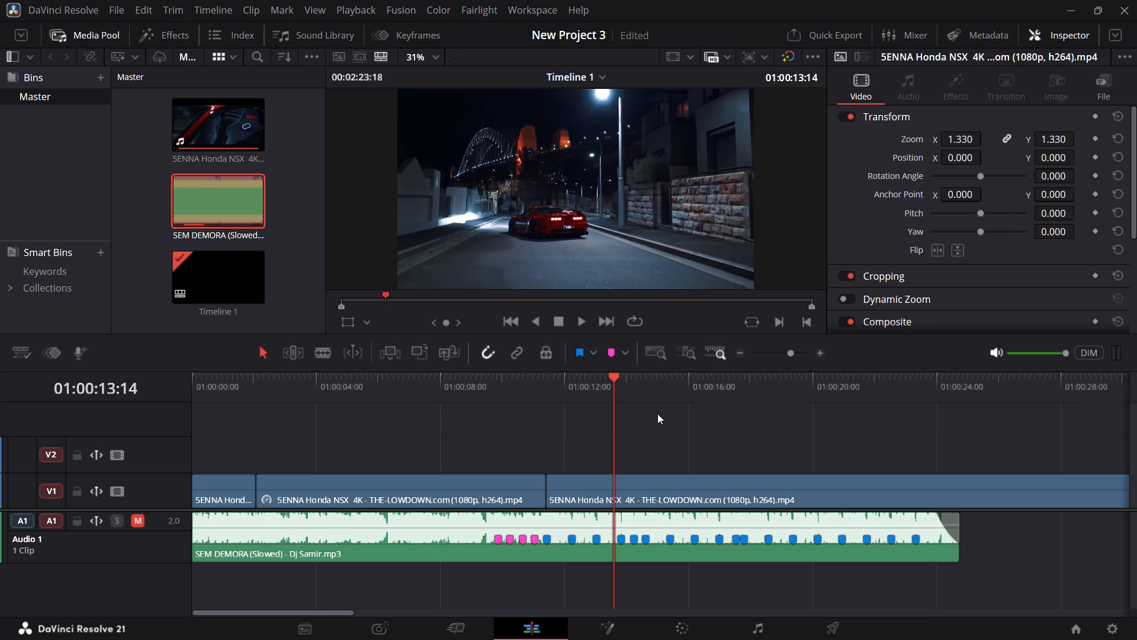
pyautogui.press('Right')
pyautogui.press('Right')
pyautogui.press('Right')
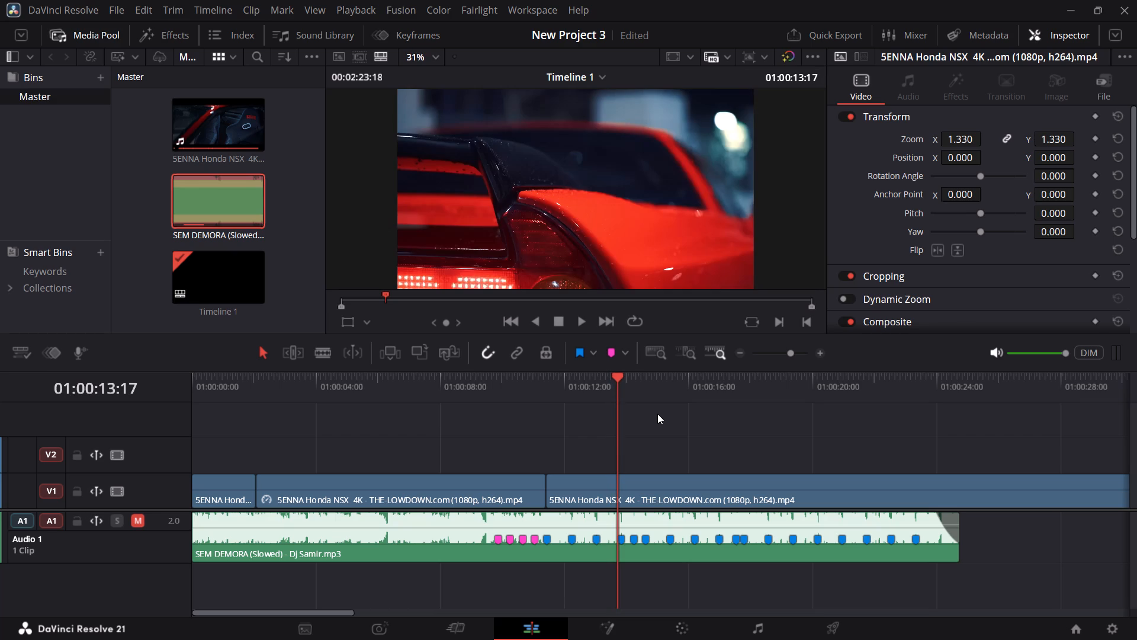
pyautogui.press('Left')
pyautogui.click(646, 495)
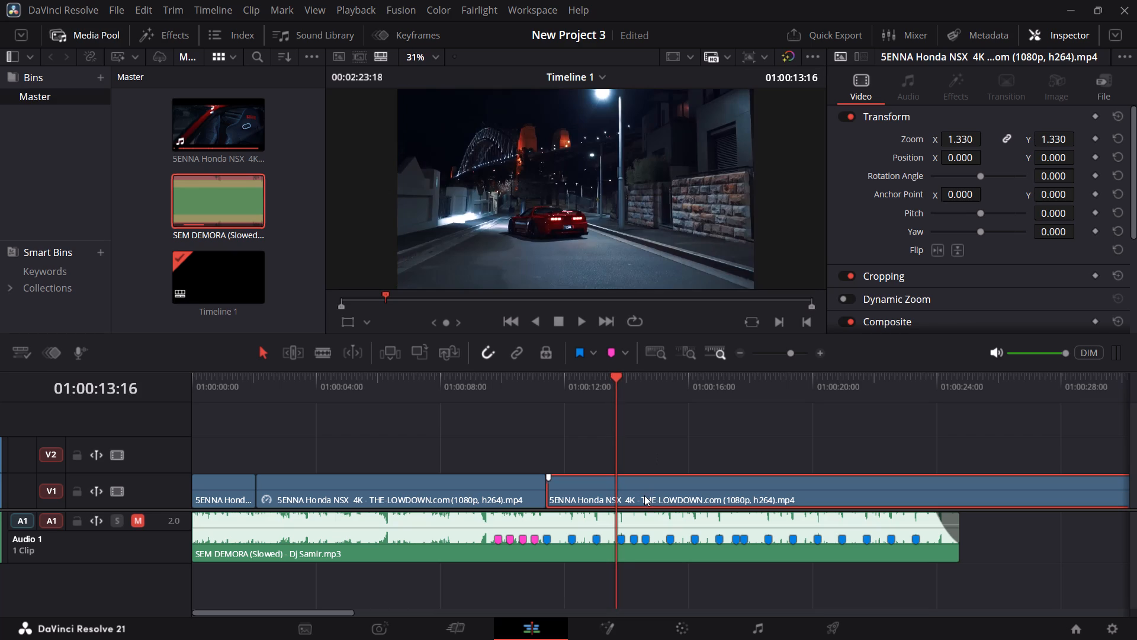
pyautogui.hotkey('ctrl', 'b')
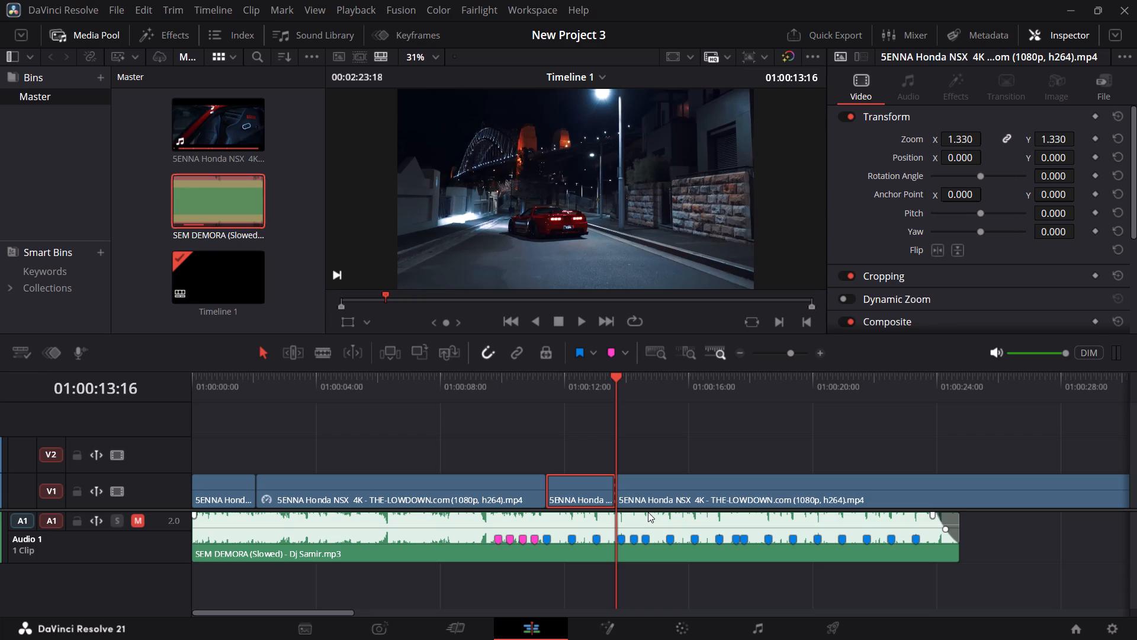
# Cut the following V1 clip at 01:00:14:00, at the end of the taillight close-up.
pyautogui.press('space')
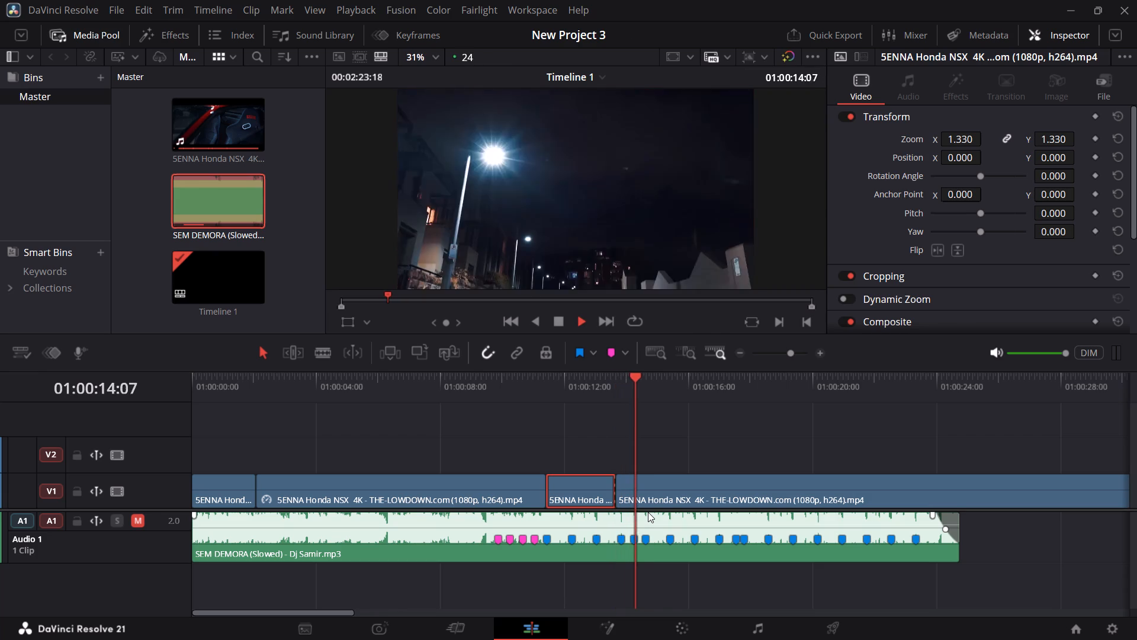
pyautogui.press('space')
pyautogui.press('Left')
pyautogui.press('Left')
pyautogui.press('Left')
pyautogui.press('Left')
pyautogui.press('Left')
pyautogui.press('Left')
pyautogui.press('Left')
pyautogui.press('Left')
pyautogui.press('Left')
pyautogui.press('Left')
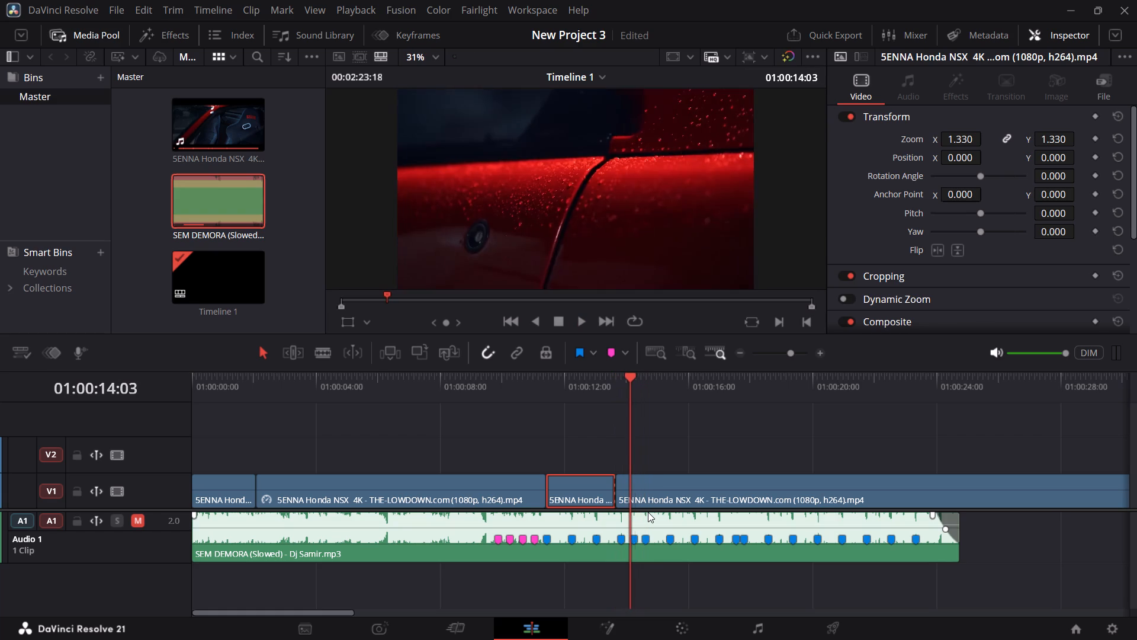
pyautogui.press('Left')
pyautogui.press('Left')
pyautogui.press('Left')
pyautogui.press('Left')
pyautogui.press('Left')
pyautogui.press('Left')
pyautogui.press('Left')
pyautogui.press('Left')
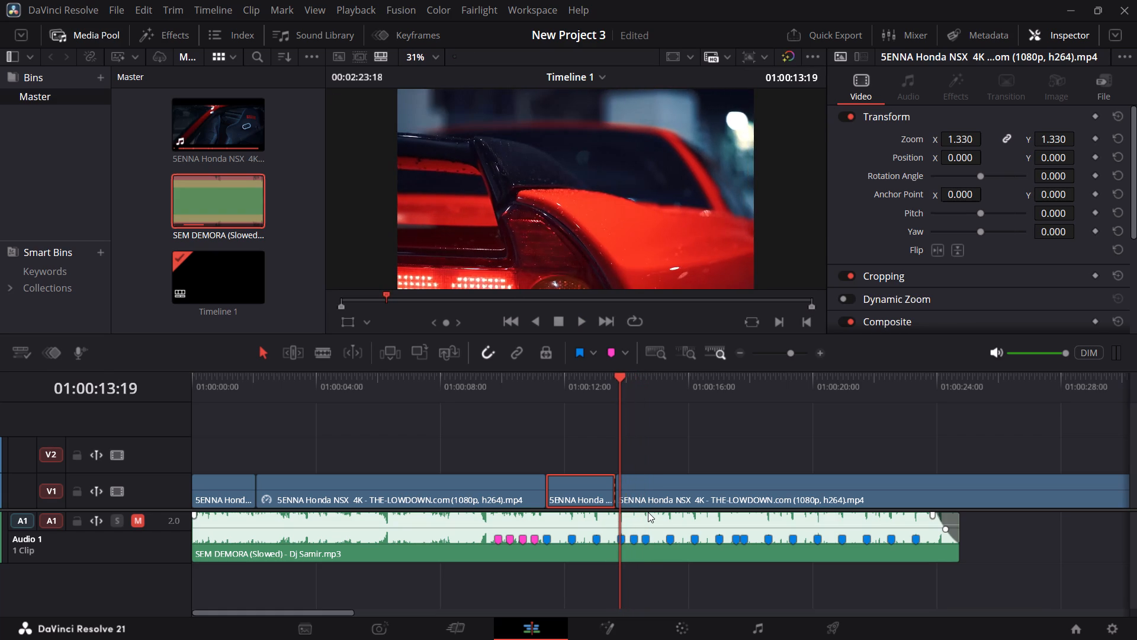
pyautogui.press('Right')
pyautogui.press('Right')
pyautogui.press('Right')
pyautogui.press('Right')
pyautogui.press('Right')
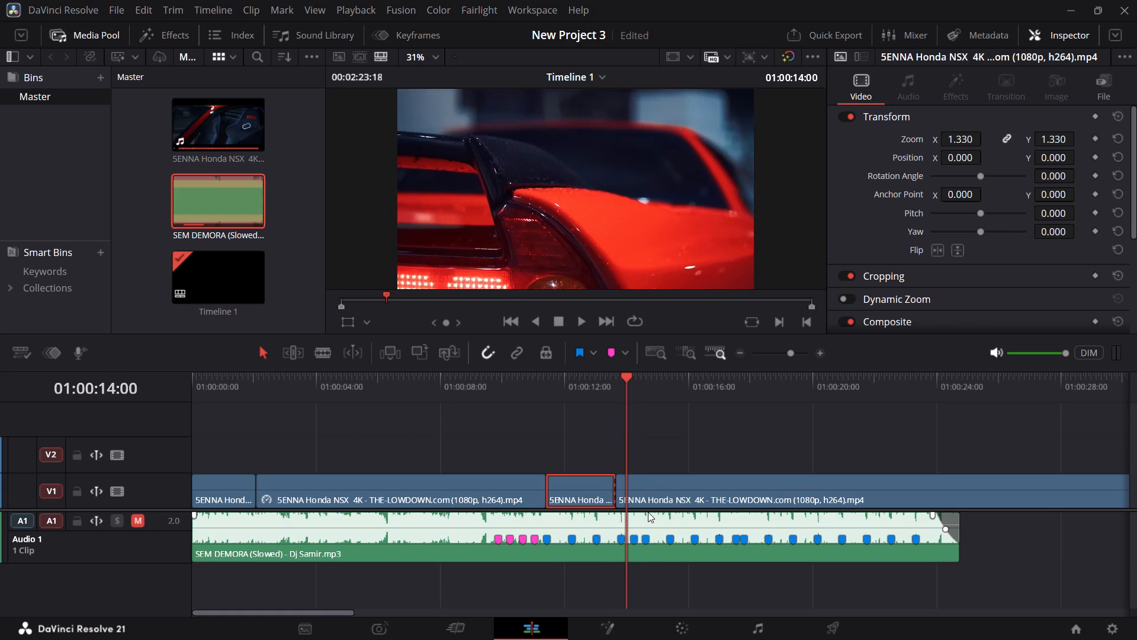
pyautogui.press('Right')
pyautogui.press('Left')
pyautogui.click(663, 489)
pyautogui.hotkey('ctrl', 'b')
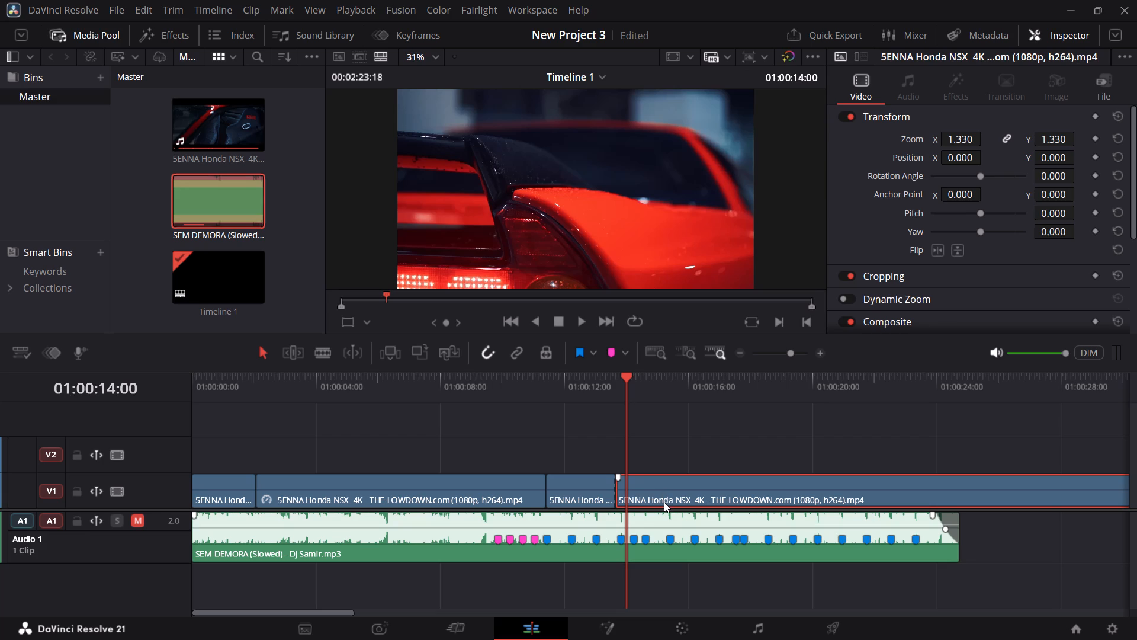
# Check the footage around the next beat marker and cut the V1 clip at 01:00:14:06, where the street-lamp shot begins.
pyautogui.keyDown('alt'); pyautogui.scroll(7, 664, 502); pyautogui.keyUp('alt')
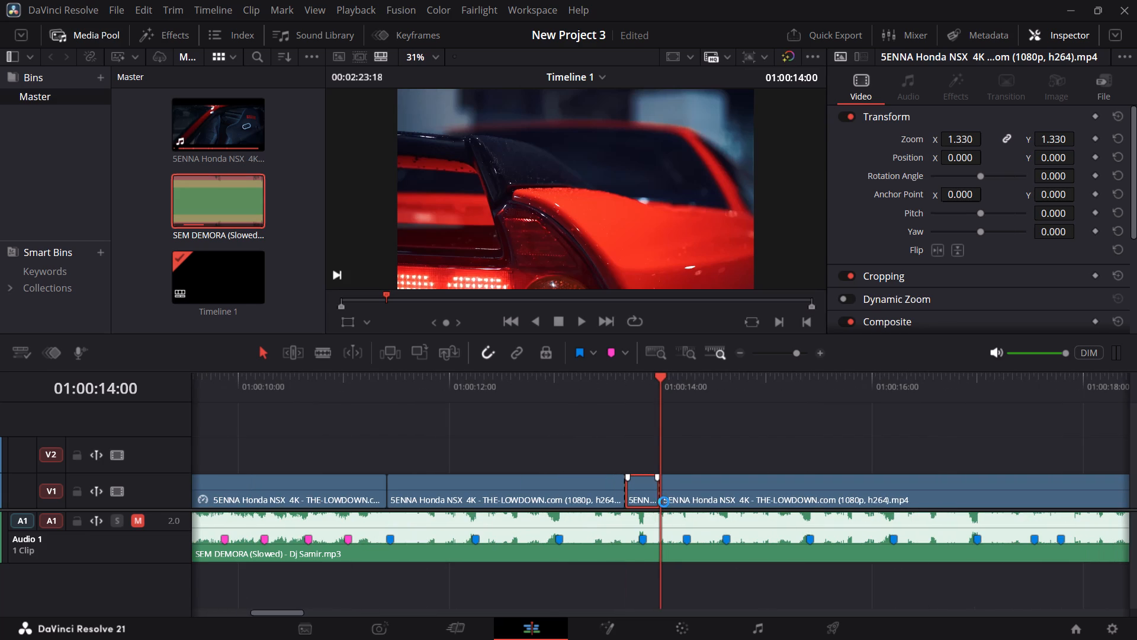
pyautogui.press('space')
pyautogui.press('space')
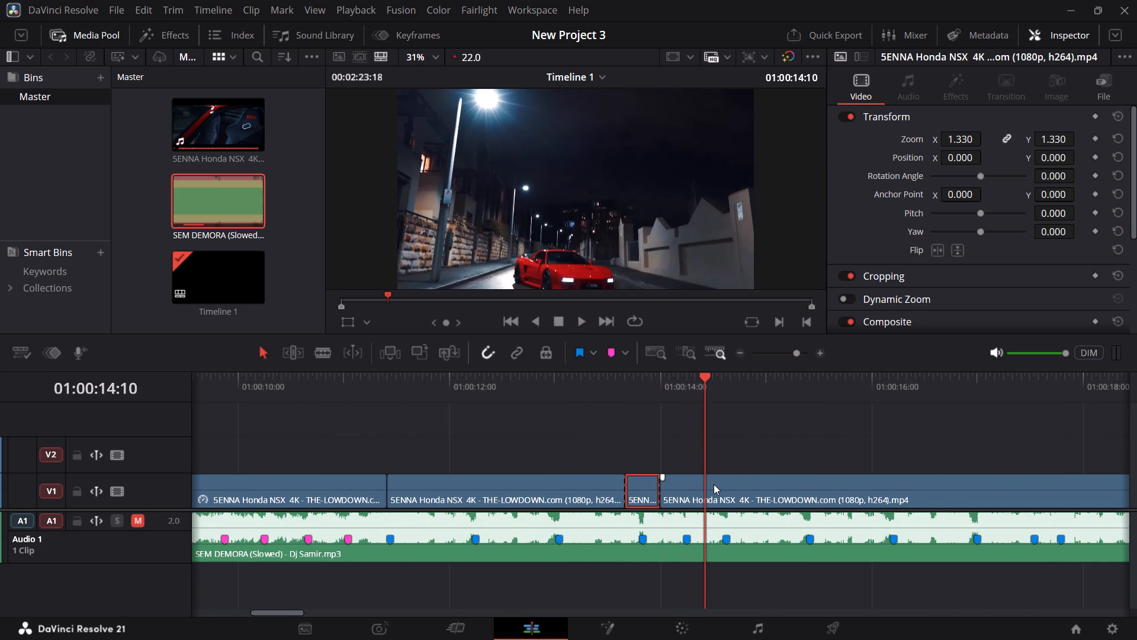
pyautogui.press('Left')
pyautogui.press('Left')
pyautogui.press('Left')
pyautogui.press('Left')
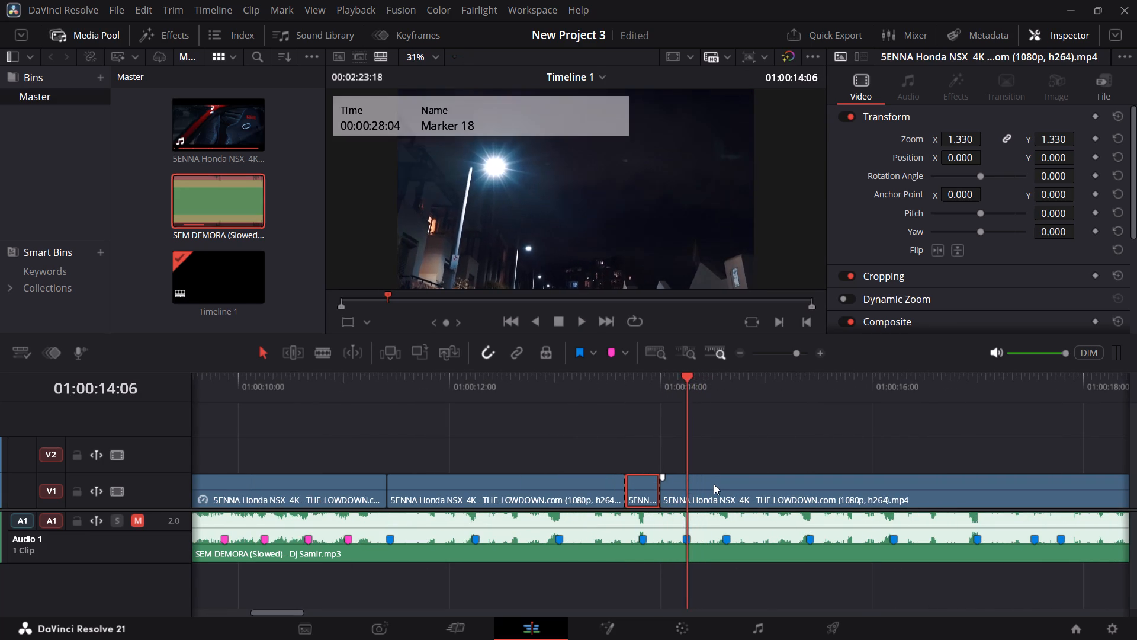
pyautogui.press('Left')
pyautogui.press('Left')
pyautogui.press('Left')
pyautogui.press('Left')
pyautogui.press('Left')
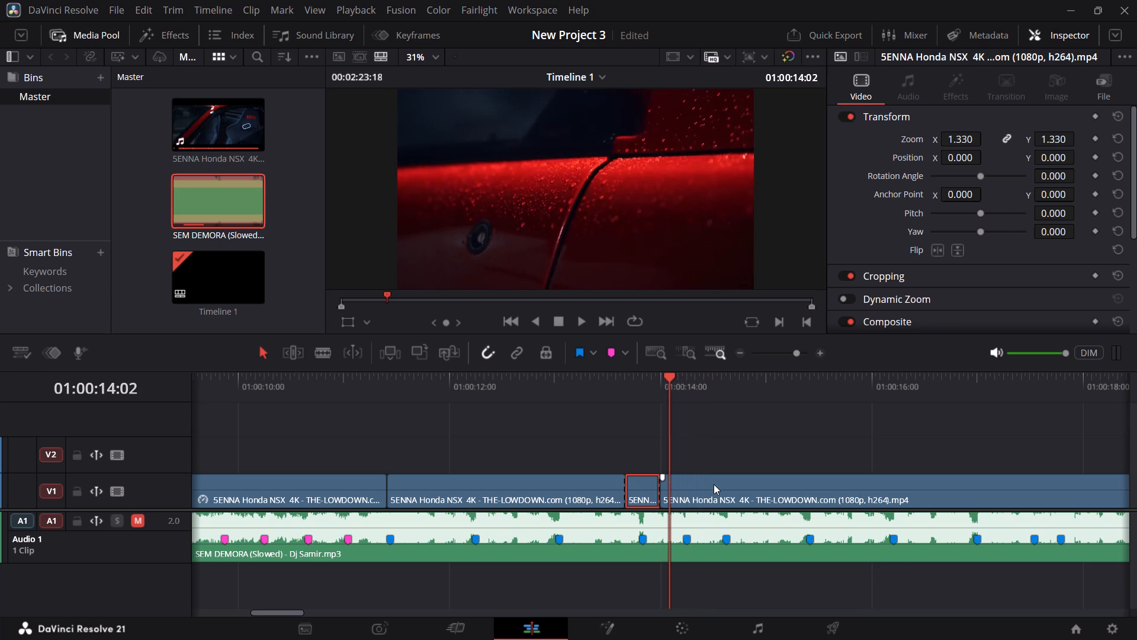
pyautogui.press('Left')
pyautogui.press('Left')
pyautogui.press('Left')
pyautogui.press('Left')
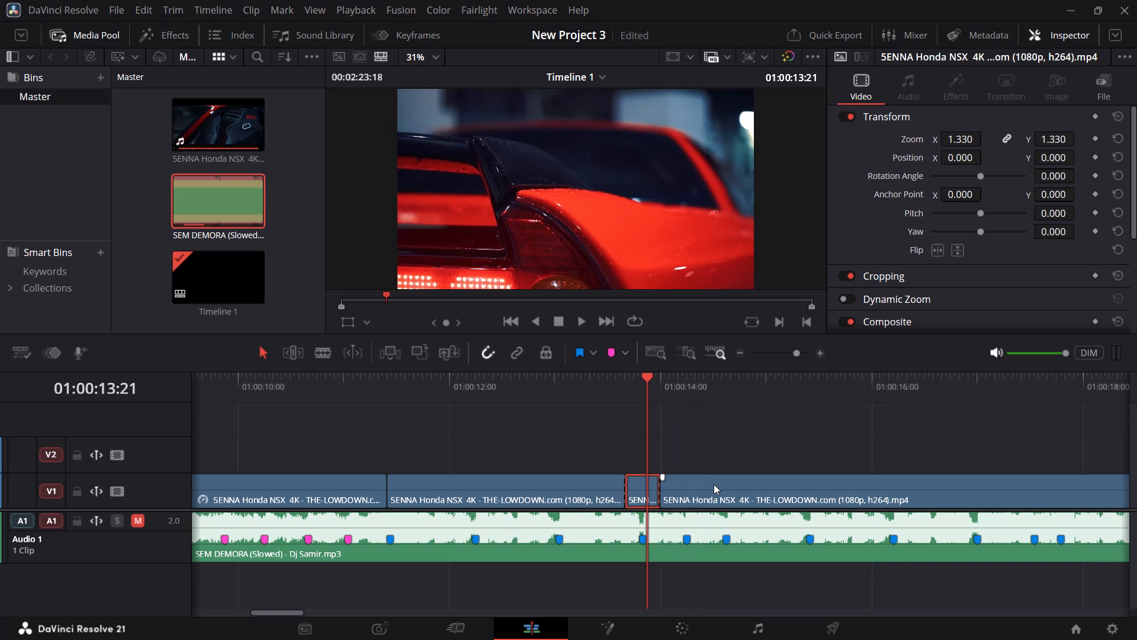
pyautogui.press('space')
pyautogui.press('space')
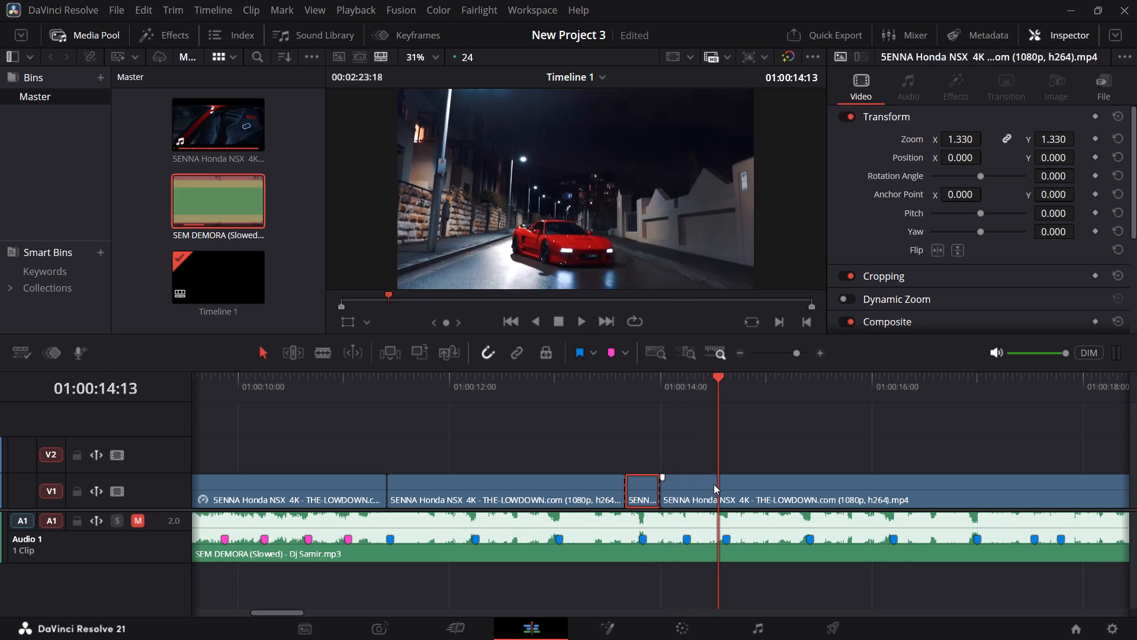
pyautogui.press('Left')
pyautogui.press('Left')
pyautogui.press('Left')
pyautogui.press('Left')
pyautogui.press('Left')
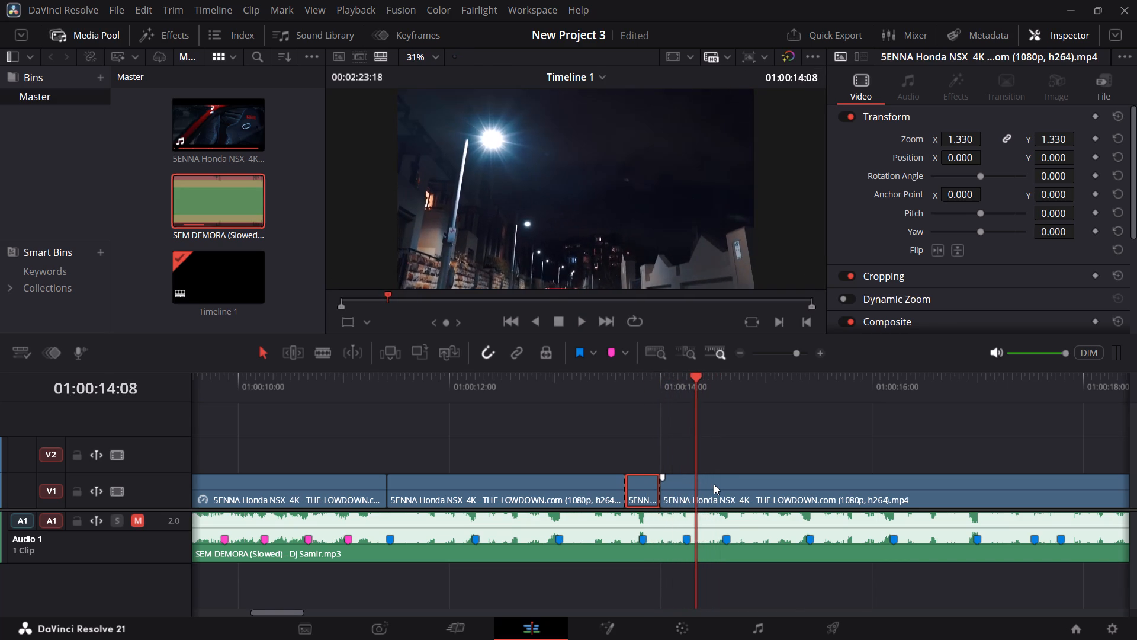
pyautogui.press('Left')
pyautogui.press('Left')
pyautogui.press('Left')
pyautogui.press('Right')
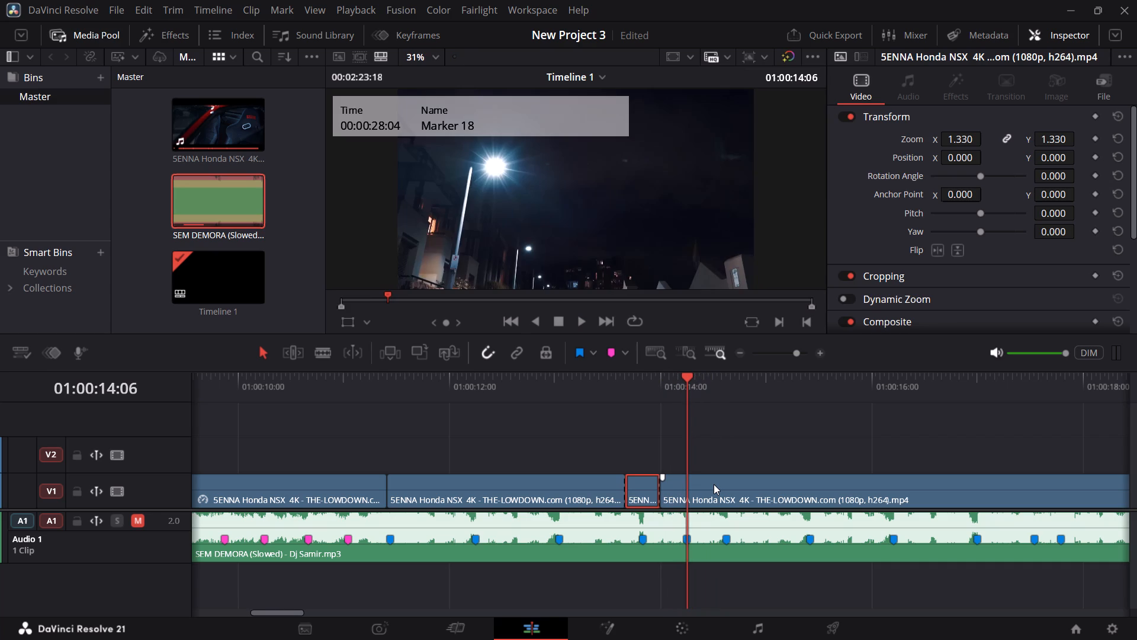
pyautogui.click(714, 484)
pyautogui.press('space')
pyautogui.press('space')
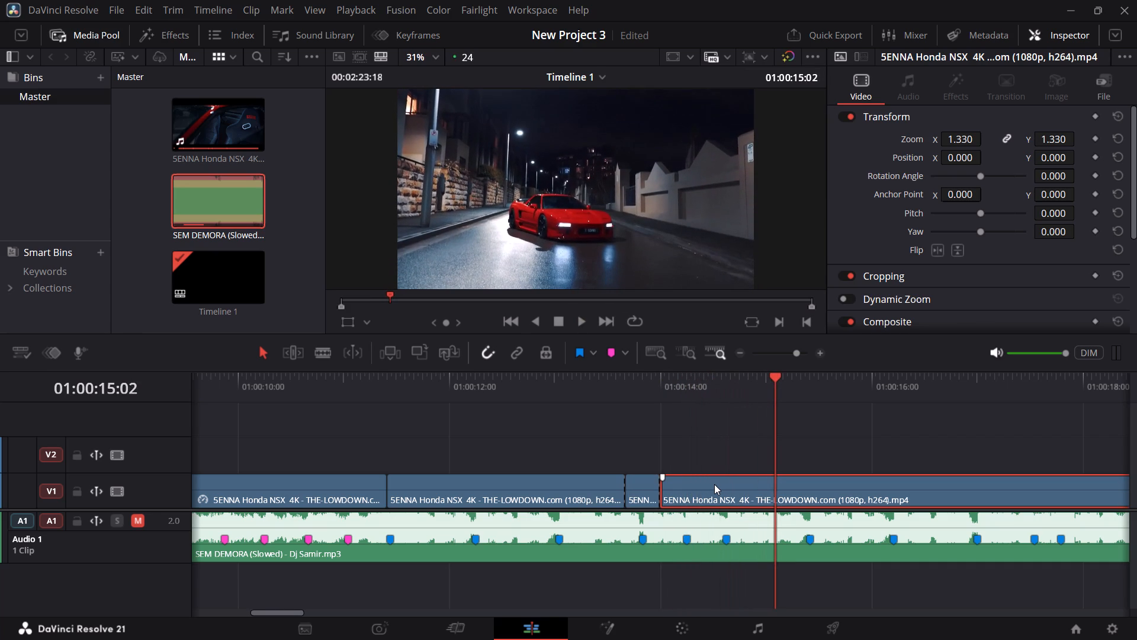
pyautogui.click(686, 393)
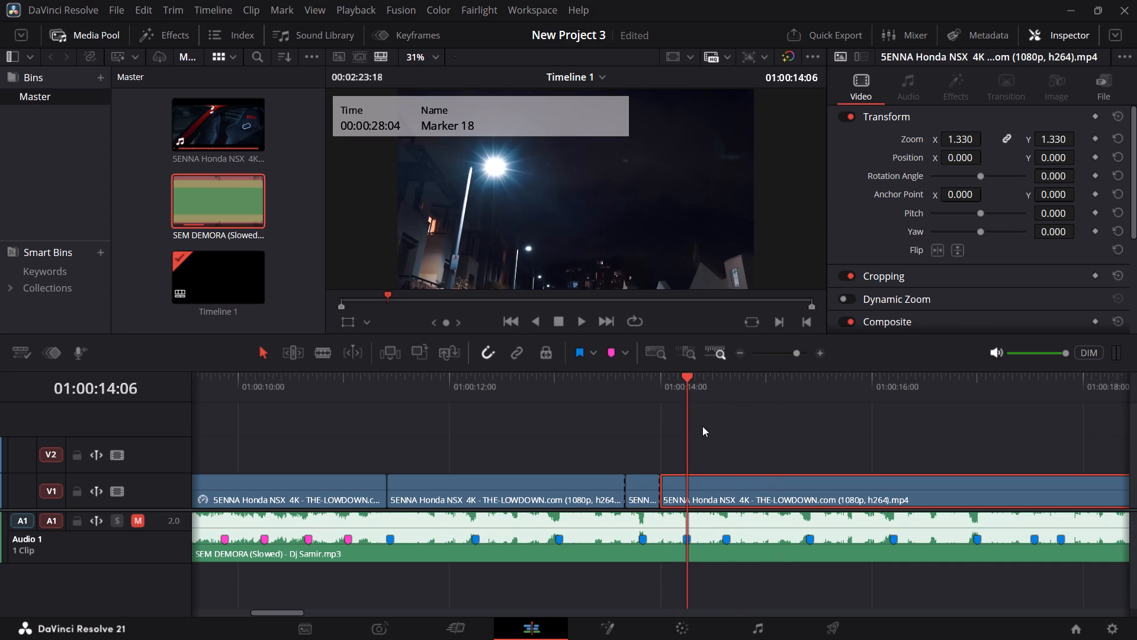
pyautogui.press('Left')
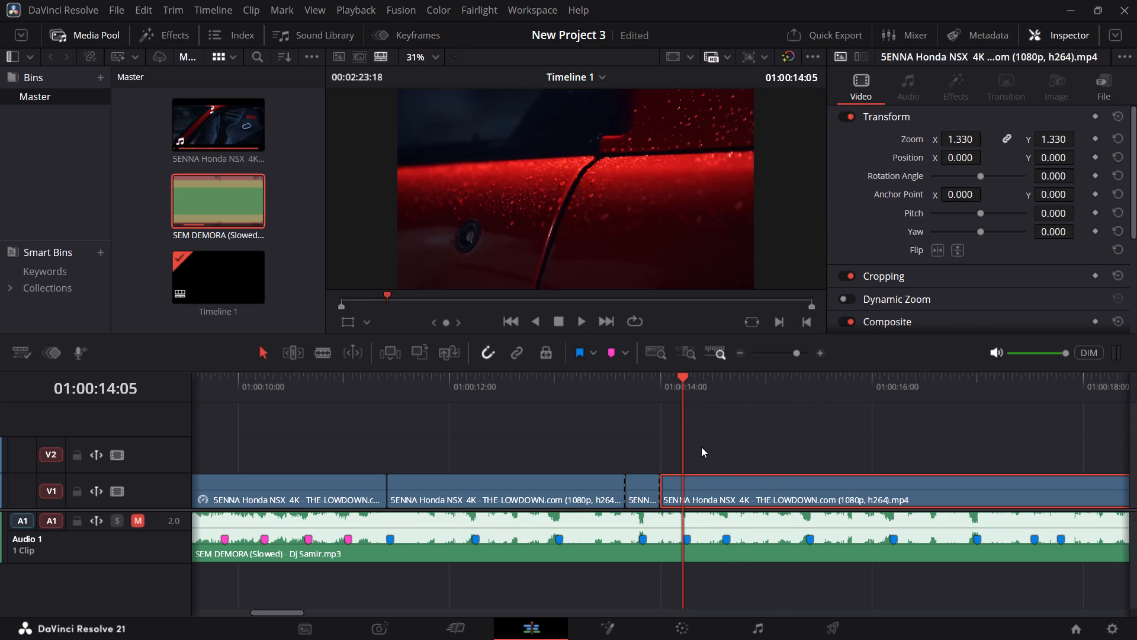
pyautogui.press('Right')
pyautogui.hotkey('ctrl', 'b')
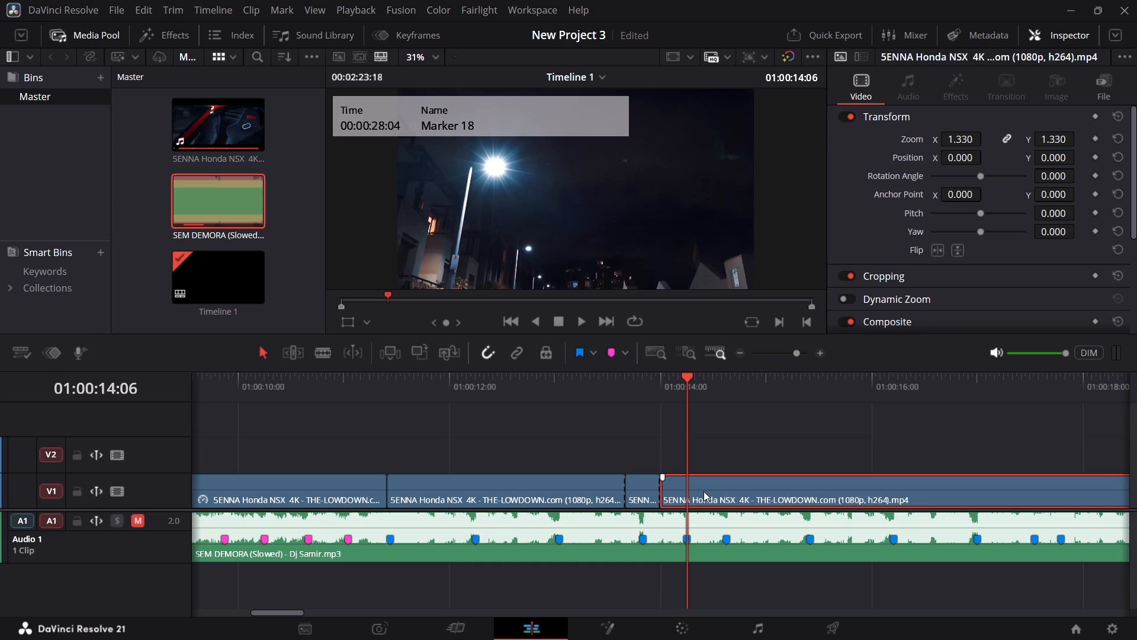
# Delete the short red bodywork close-up between 01:00:14:00 and 01:00:14:06 on V1 and close the gap it leaves.
pyautogui.click(676, 490)
pyautogui.press('BackSpace')
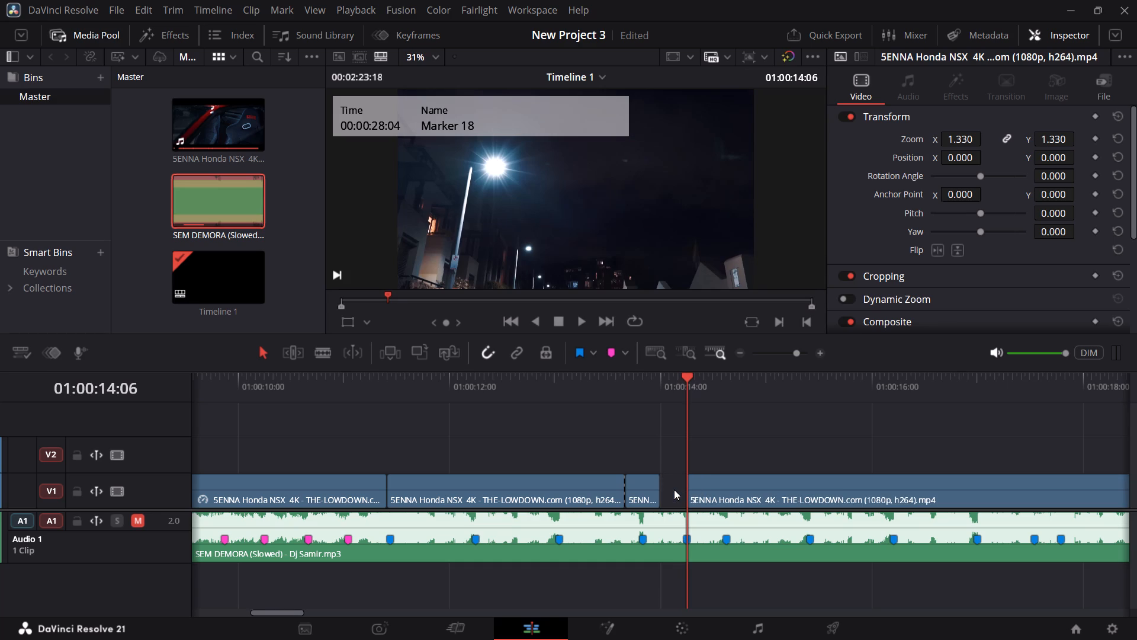
pyautogui.click(674, 489)
pyautogui.press('BackSpace')
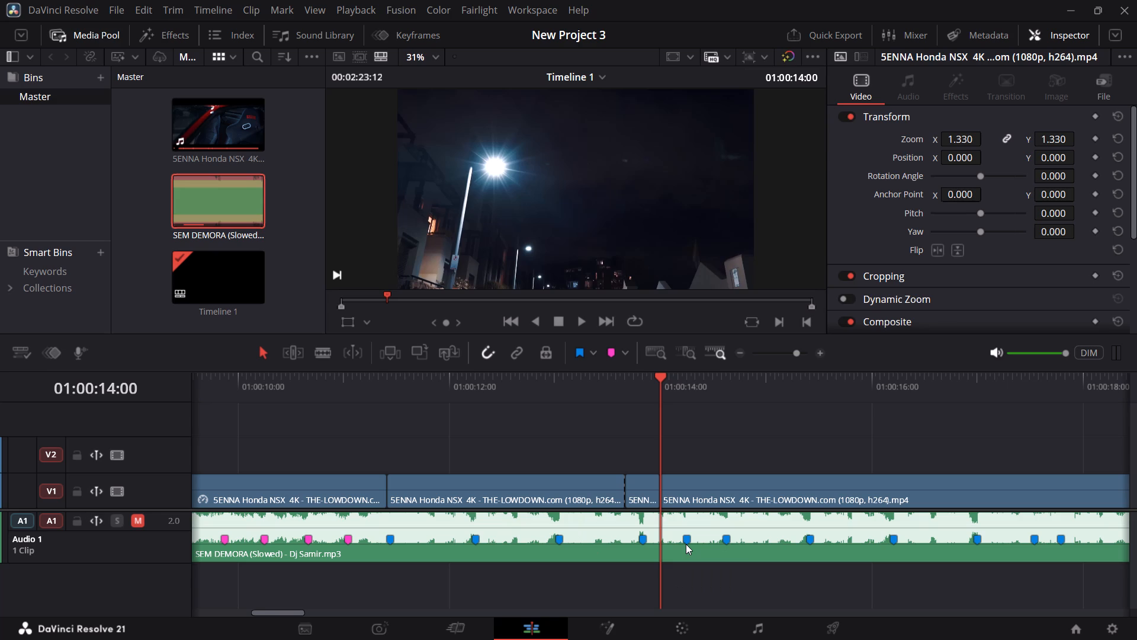
# Cut the long V1 clip at 01:00:15:12, where the front street shot ends before the rear view of the car.
pyautogui.press('space')
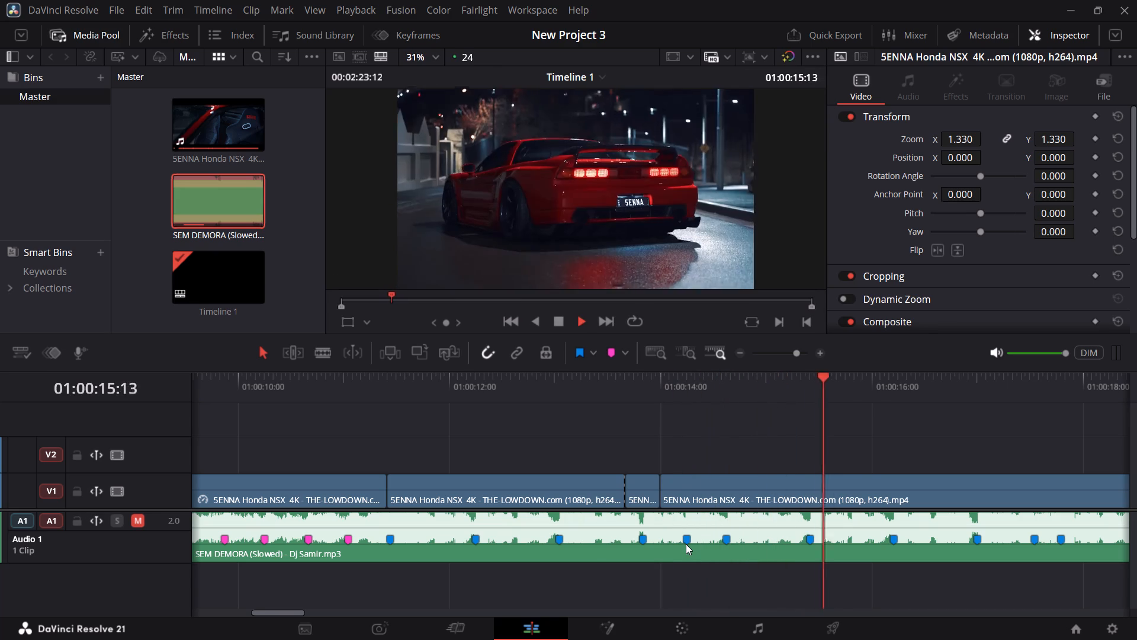
pyautogui.press('space')
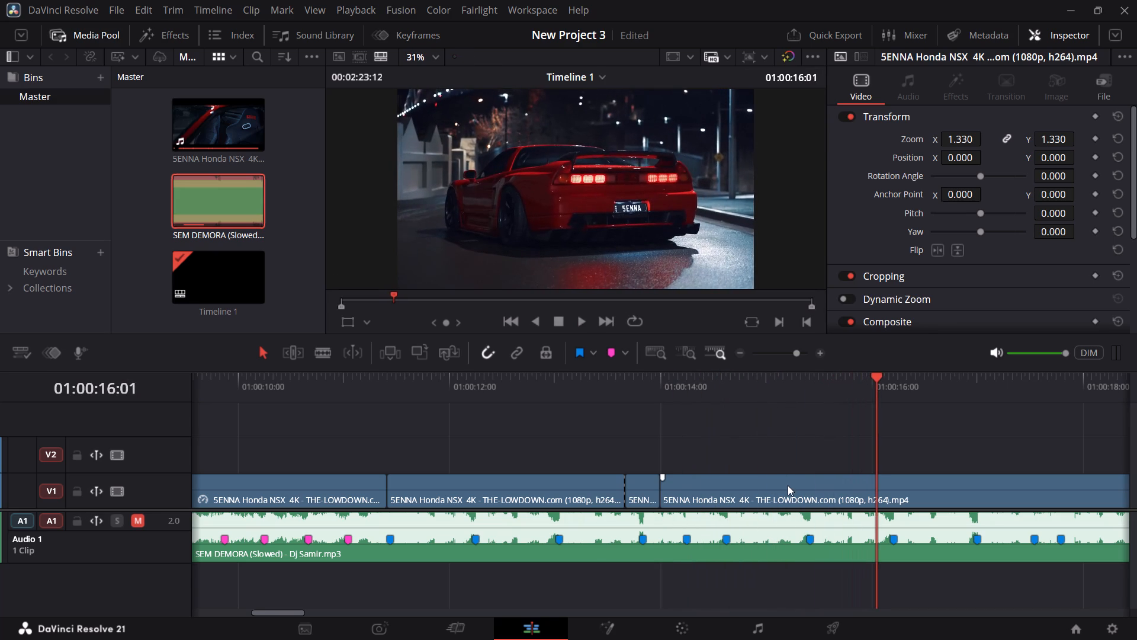
pyautogui.press('Left')
pyautogui.press('Left')
pyautogui.press('Left')
pyautogui.press('Left')
pyautogui.press('Left')
pyautogui.press('Left')
pyautogui.press('Left')
pyautogui.press('Left')
pyautogui.press('Left')
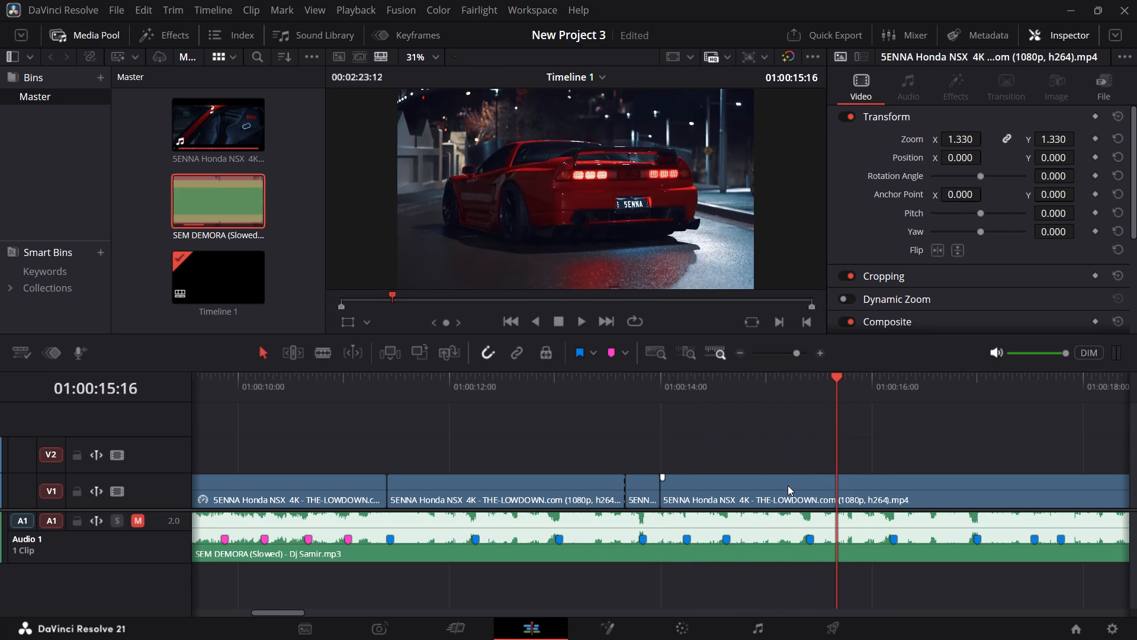
pyautogui.press('Left')
pyautogui.press('Left')
pyautogui.press('Left')
pyautogui.press('Left')
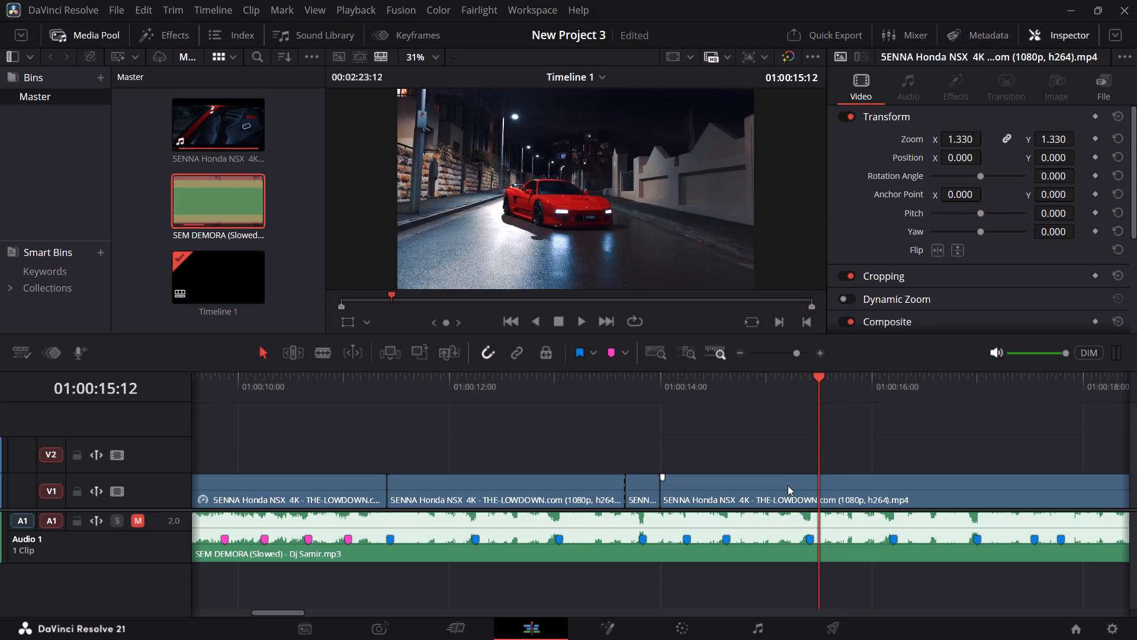
pyautogui.click(841, 490)
pyautogui.hotkey('ctrl', 'b')
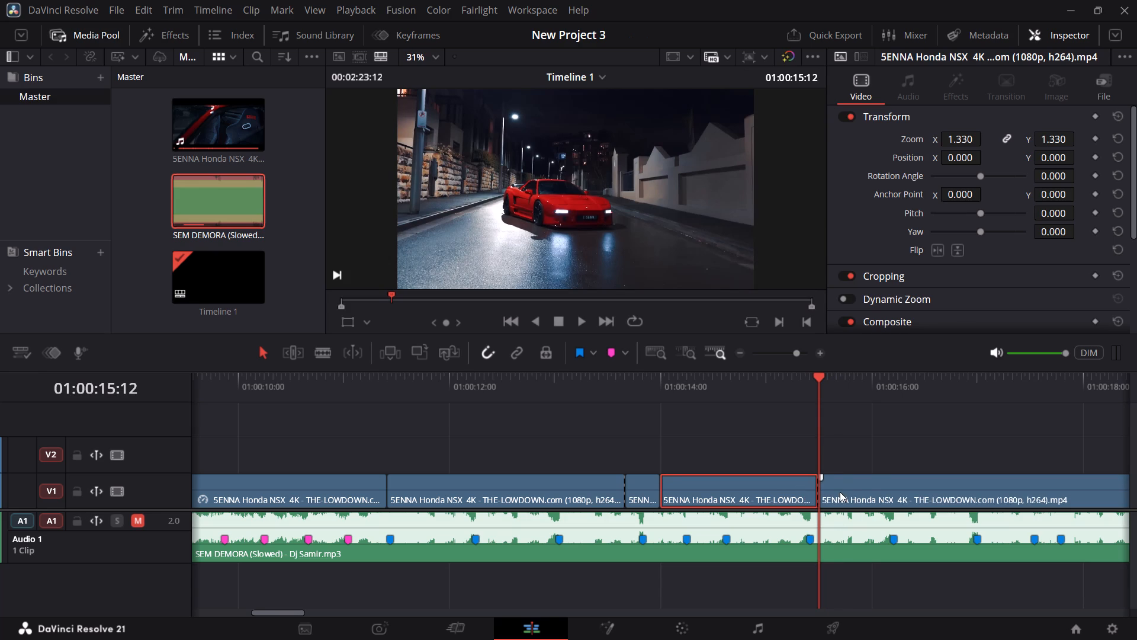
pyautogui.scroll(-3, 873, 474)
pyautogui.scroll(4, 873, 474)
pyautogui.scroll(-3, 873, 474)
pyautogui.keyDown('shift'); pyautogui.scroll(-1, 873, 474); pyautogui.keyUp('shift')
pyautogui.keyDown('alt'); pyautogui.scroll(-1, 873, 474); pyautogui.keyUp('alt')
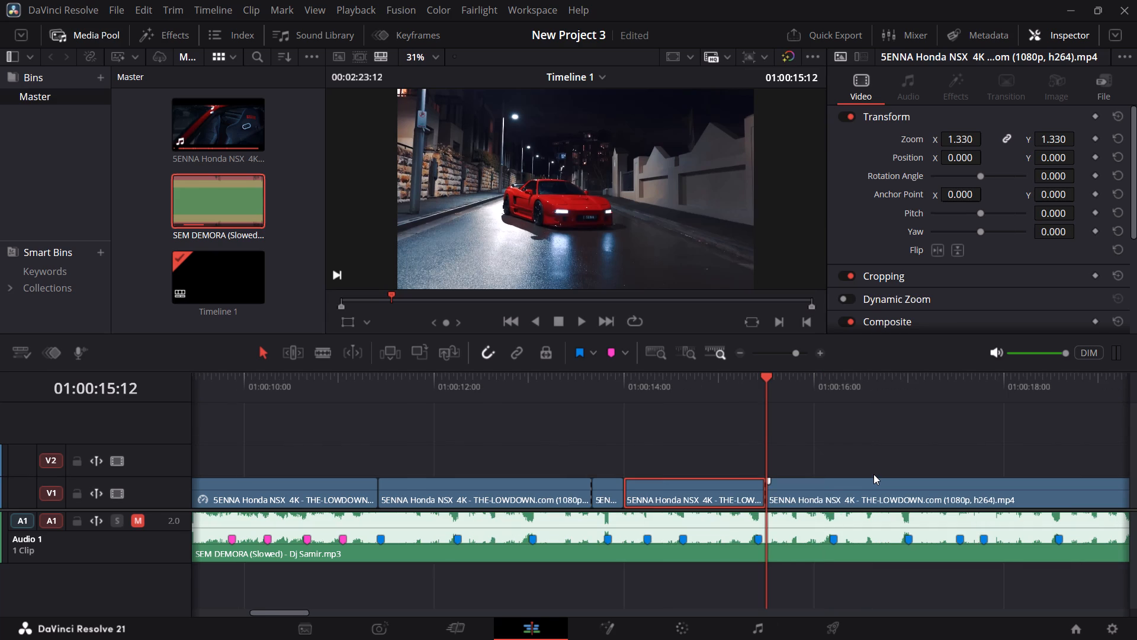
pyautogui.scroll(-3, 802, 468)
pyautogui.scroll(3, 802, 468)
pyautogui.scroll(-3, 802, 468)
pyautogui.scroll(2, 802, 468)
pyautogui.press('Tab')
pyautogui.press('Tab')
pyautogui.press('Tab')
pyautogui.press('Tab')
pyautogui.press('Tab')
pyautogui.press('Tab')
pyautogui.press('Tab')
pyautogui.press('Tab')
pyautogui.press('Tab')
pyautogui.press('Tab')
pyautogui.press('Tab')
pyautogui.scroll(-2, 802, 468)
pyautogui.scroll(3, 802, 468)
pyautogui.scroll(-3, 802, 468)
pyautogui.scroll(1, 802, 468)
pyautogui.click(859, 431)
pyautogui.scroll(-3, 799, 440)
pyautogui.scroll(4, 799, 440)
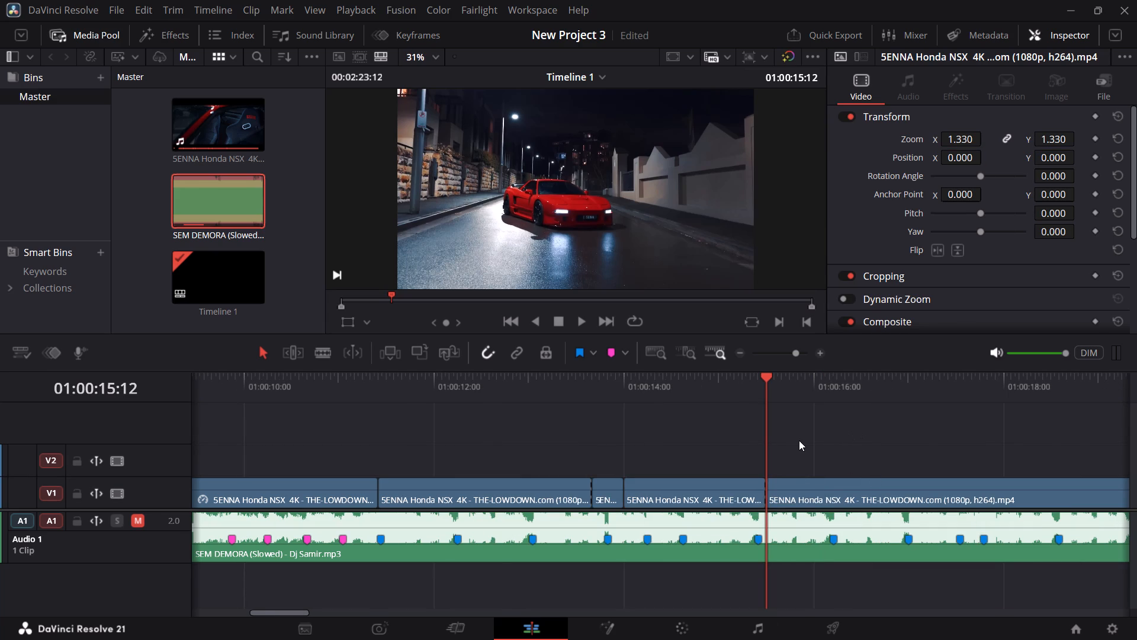
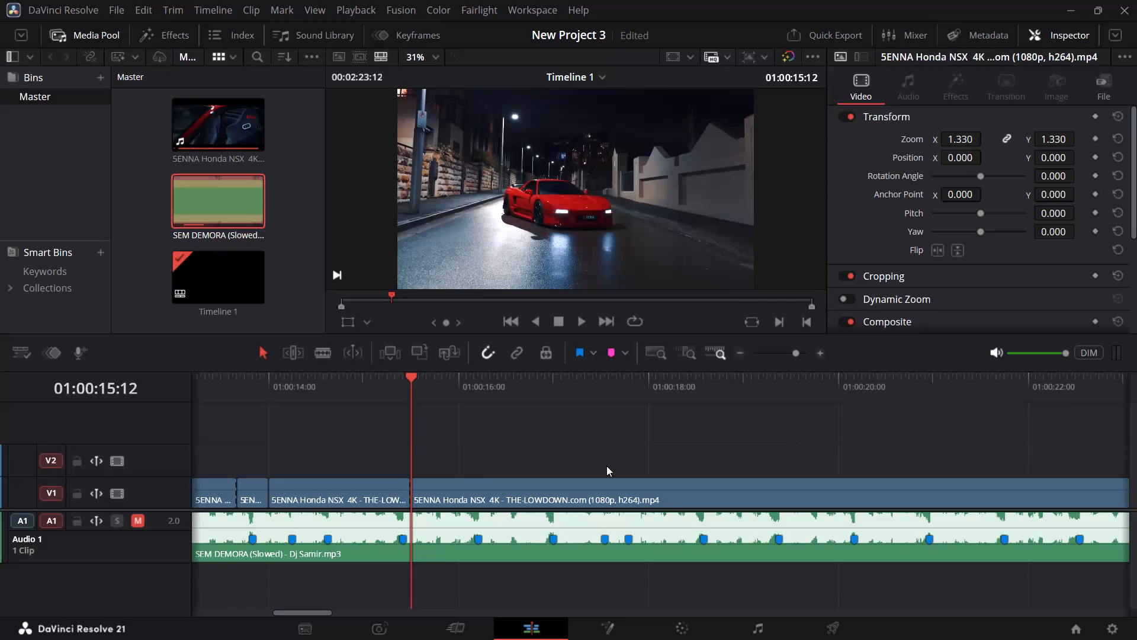
# Cut the long V1 clip at 01:00:17:12, where the rear view of the car ends before the number plate close-up.
pyautogui.press('space')
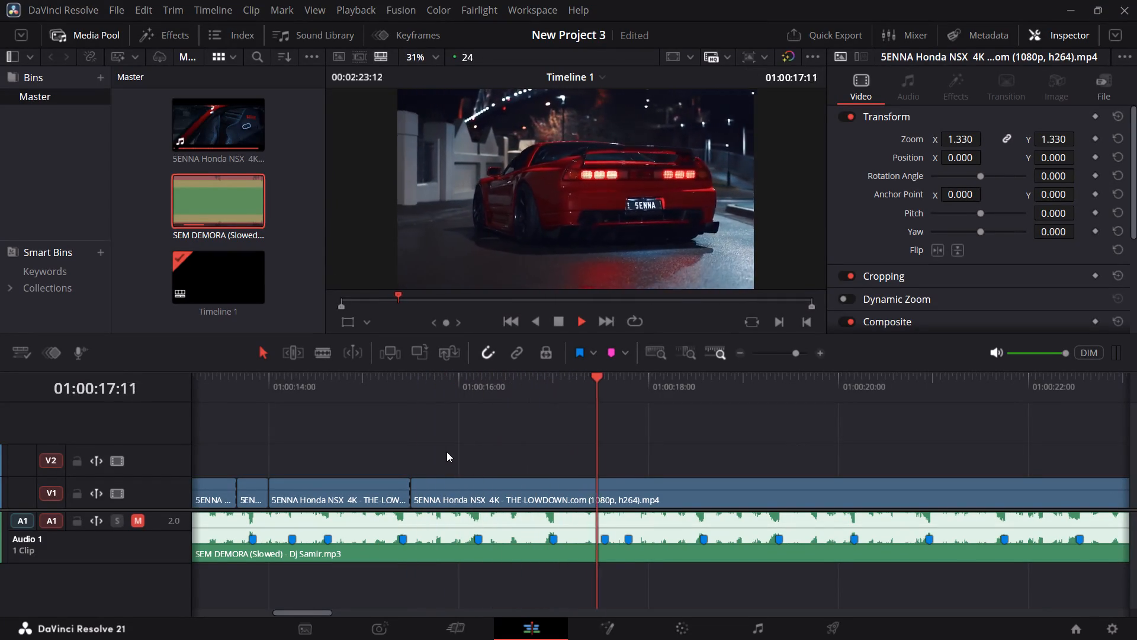
pyautogui.press('space')
pyautogui.press('Left')
pyautogui.press('Left')
pyautogui.press('Left')
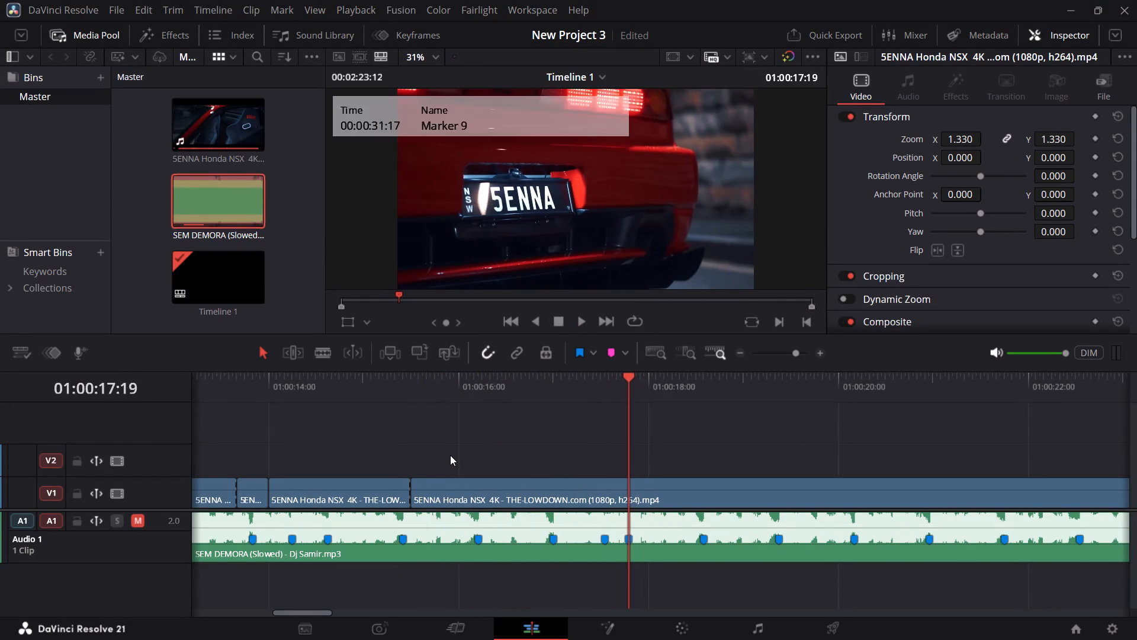
pyautogui.press('Left')
pyautogui.press('Left')
pyautogui.press('Left')
pyautogui.press('Left')
pyautogui.press('Left')
pyautogui.press('Left')
pyautogui.press('Left')
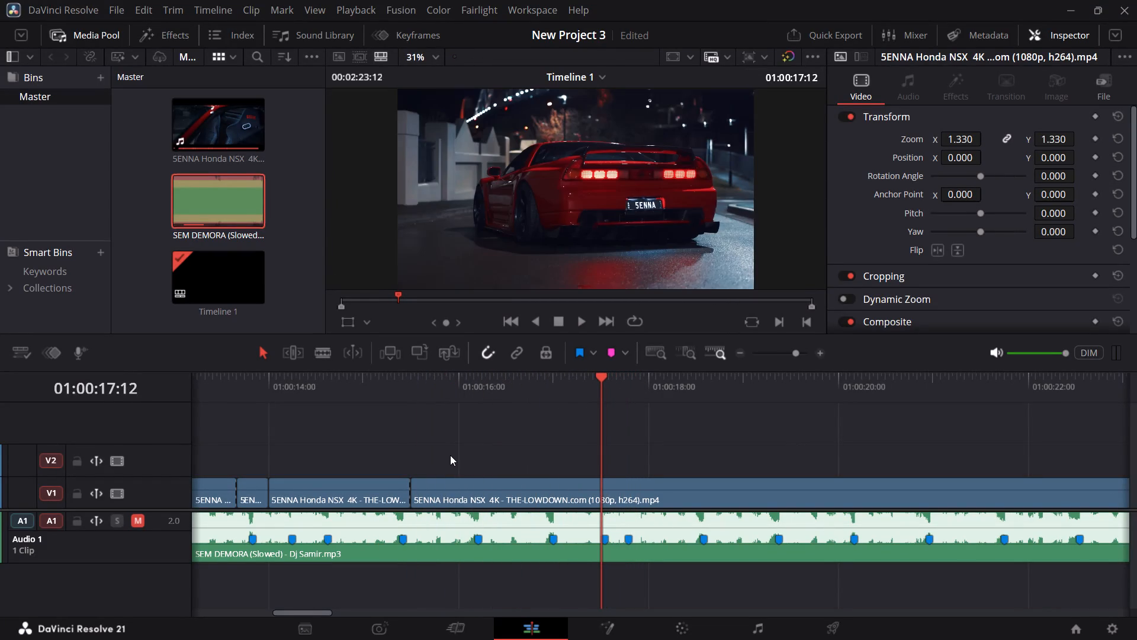
pyautogui.press('Left')
pyautogui.press('Right')
pyautogui.press('Right')
pyautogui.press('Left')
pyautogui.press('Right')
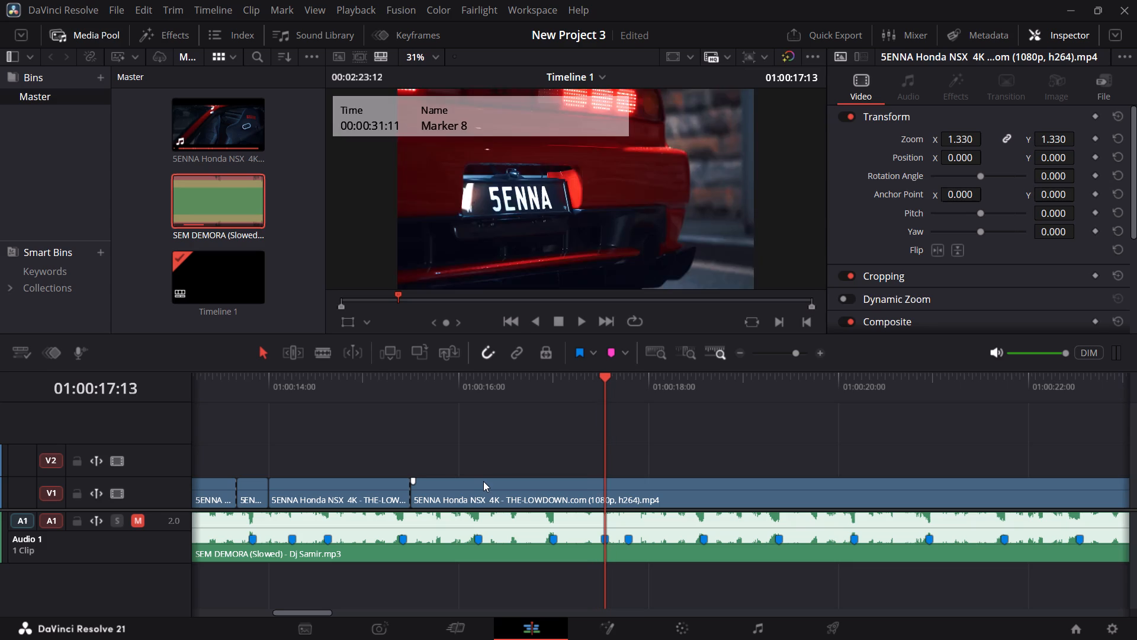
pyautogui.press('Left')
pyautogui.click(579, 479)
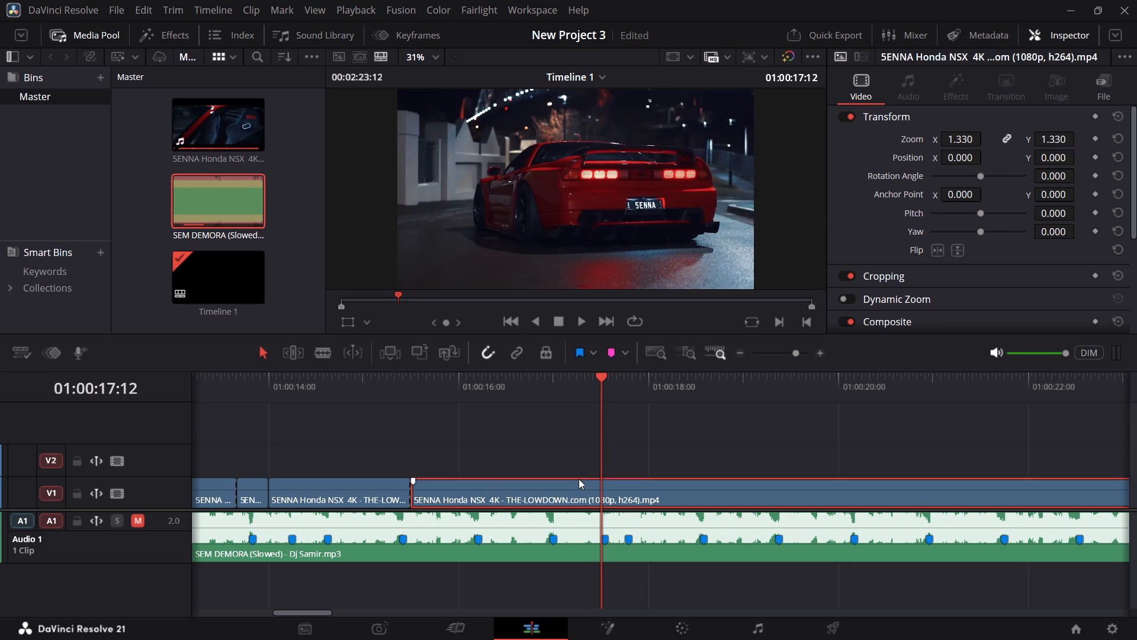
pyautogui.hotkey('ctrl', 'b')
# Cut the long V1 clip at 01:00:18:15, where the number plate close-up changes to the wet rear spoiler shot.
pyautogui.press('space')
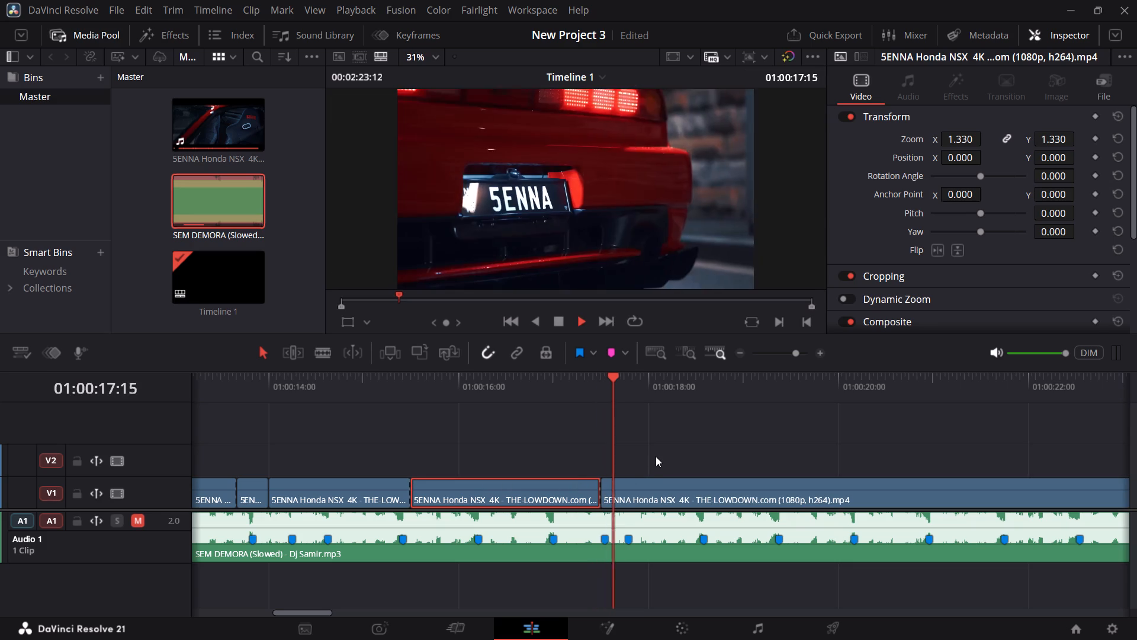
pyautogui.press('space')
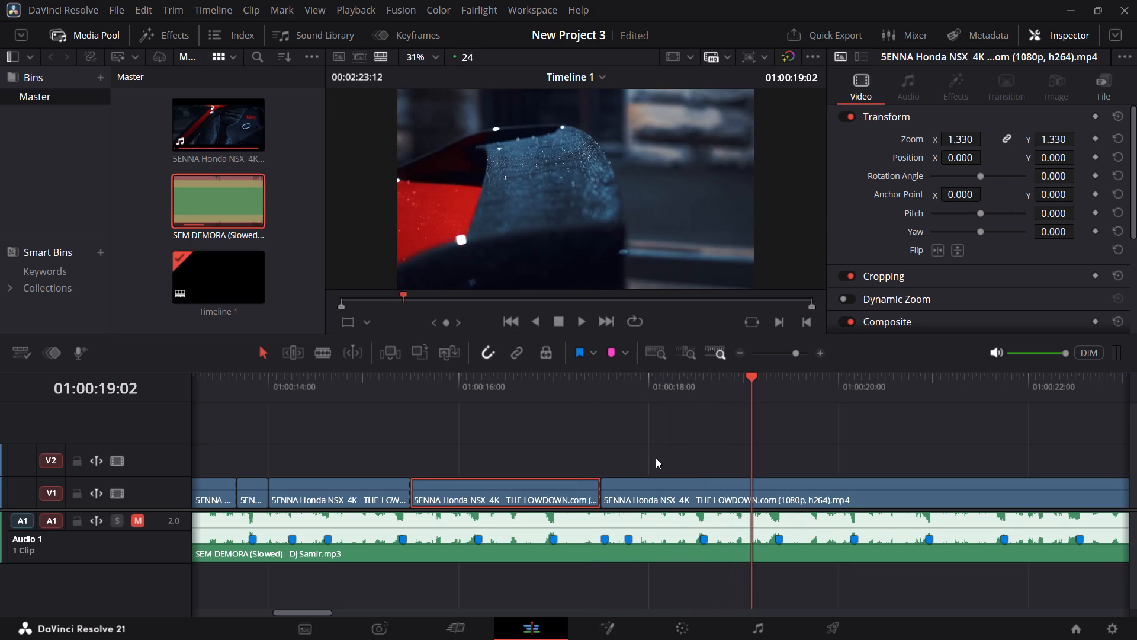
pyautogui.press('Left')
pyautogui.press('Left')
pyautogui.press('Left')
pyautogui.press('Left')
pyautogui.press('Left')
pyautogui.press('Left')
pyautogui.press('Left')
pyautogui.press('Left')
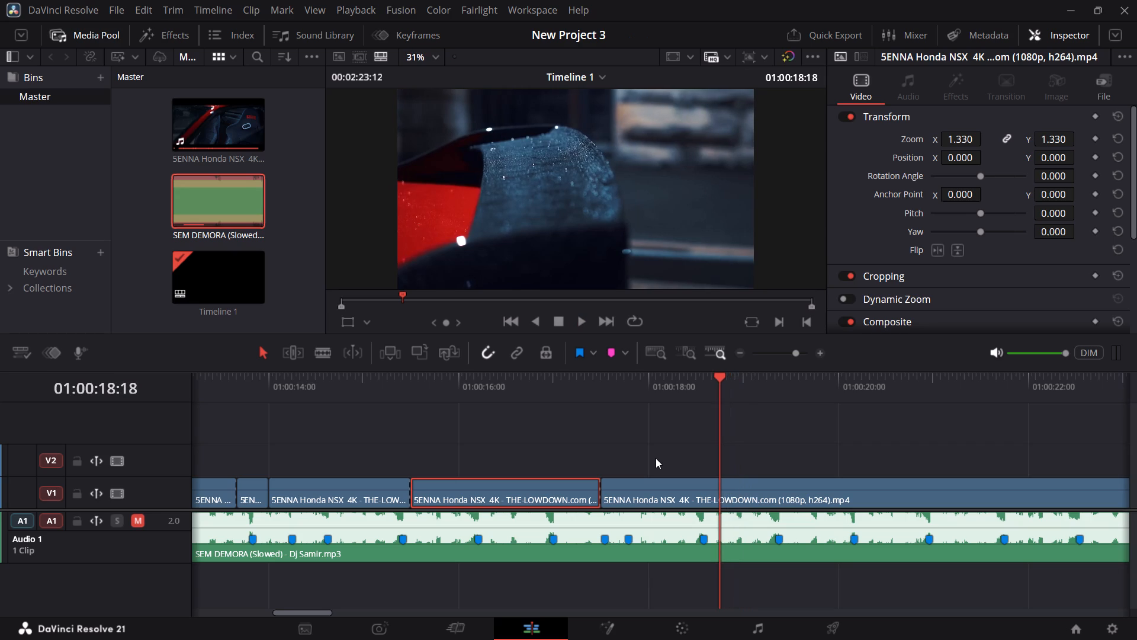
pyautogui.press('Left')
pyautogui.press('Left')
pyautogui.press('Left')
pyautogui.press('Left')
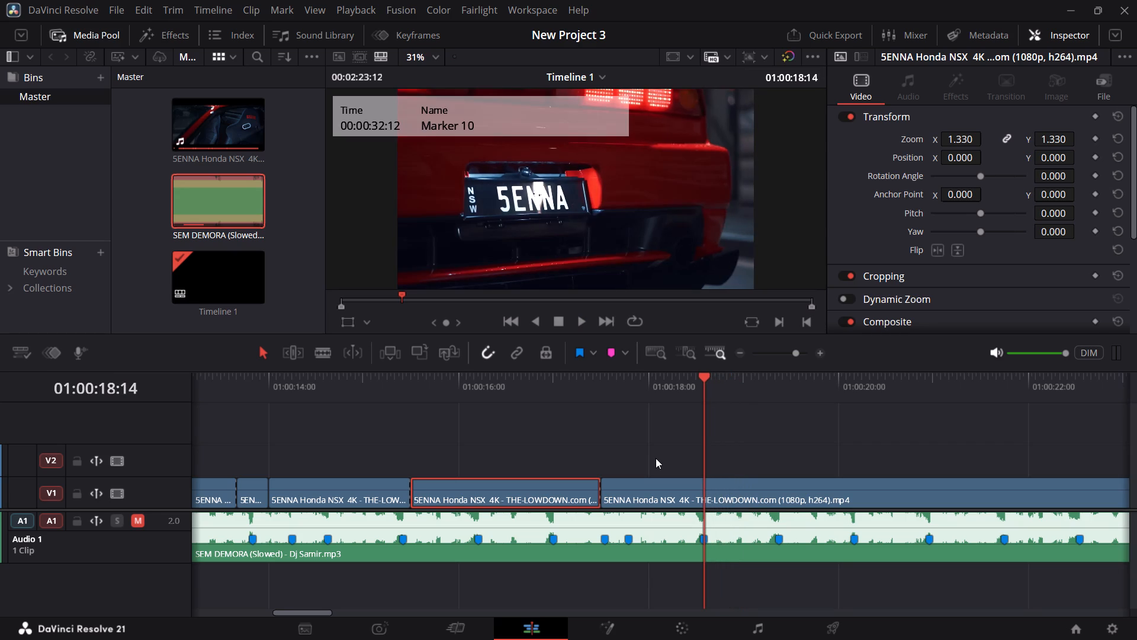
pyautogui.press('Right')
pyautogui.press('Right')
pyautogui.press('Left')
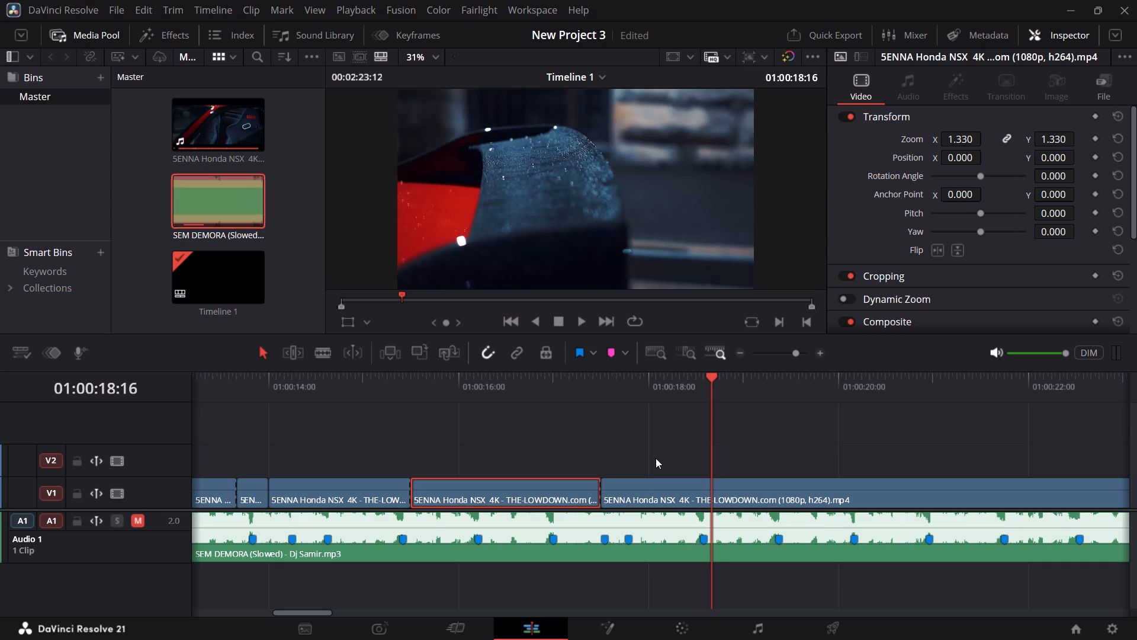
pyautogui.click(725, 490)
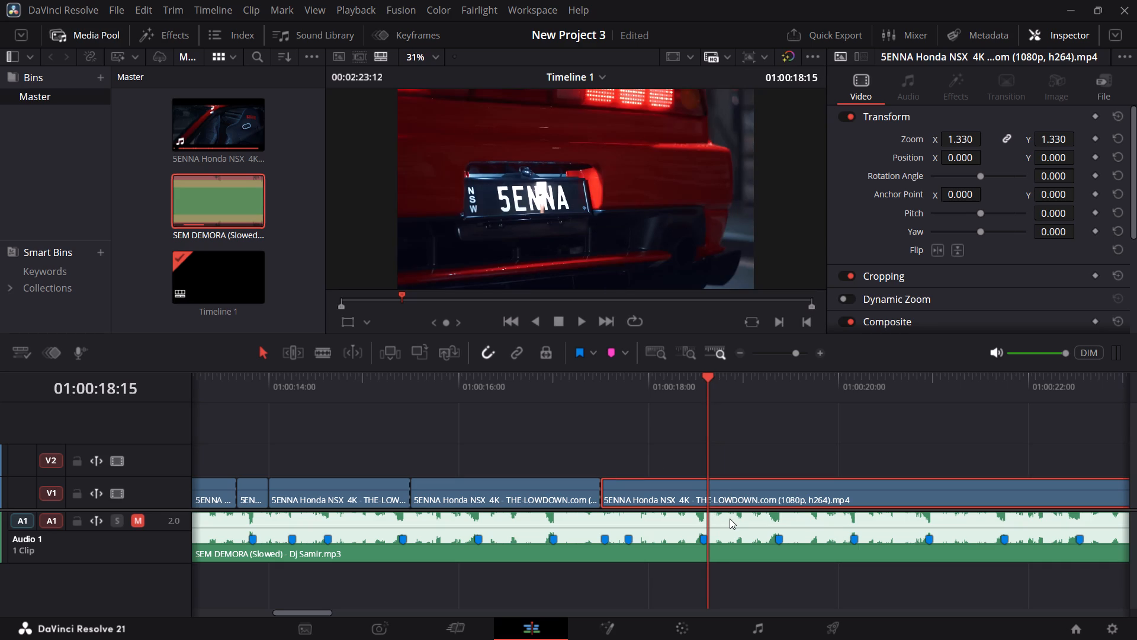
pyautogui.hotkey('ctrl', 'b')
# Cut the long V1 clip at 01:00:19:15, at the end of the spoiler shot before the wheel and side-body view.
pyautogui.press('space')
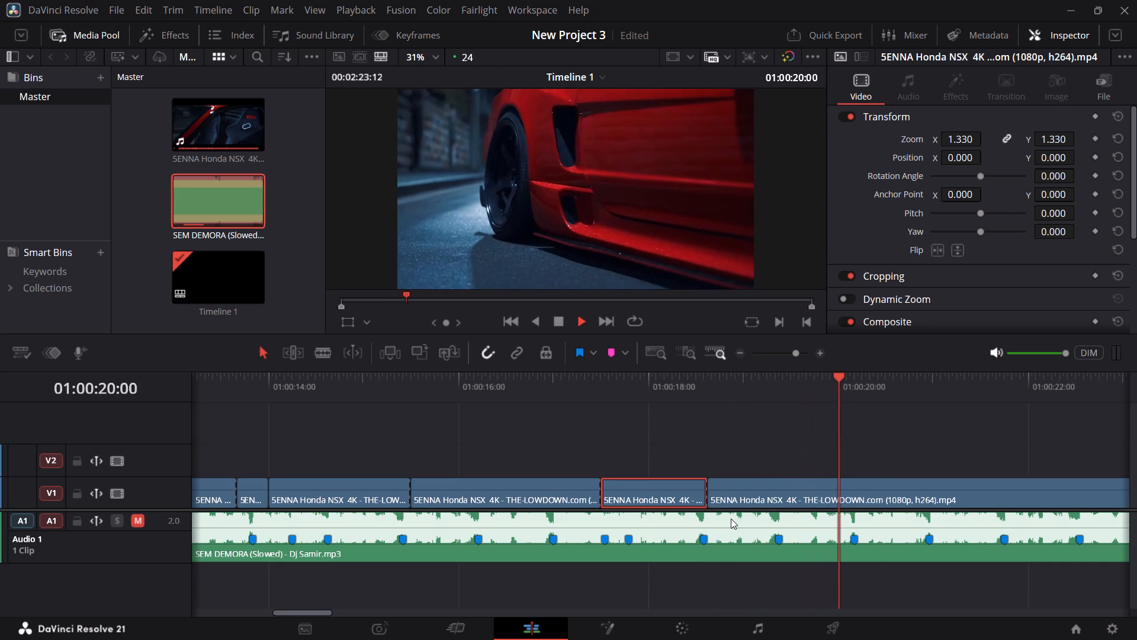
pyautogui.press('space')
pyautogui.press('Left')
pyautogui.press('Left')
pyautogui.press('Left')
pyautogui.press('Left')
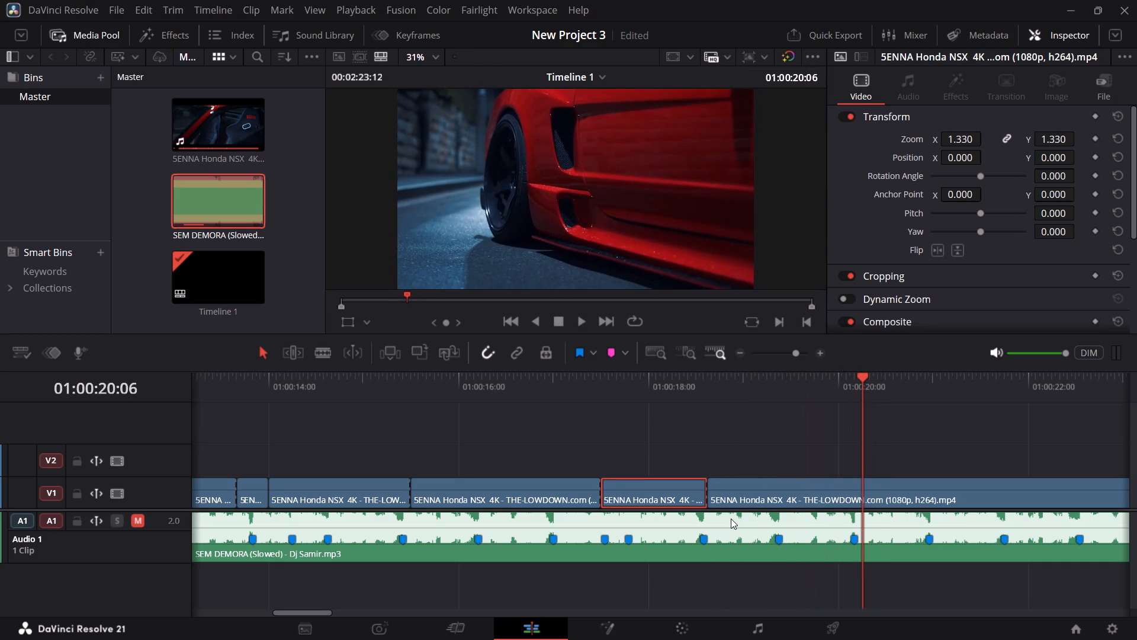
pyautogui.press('Left')
pyautogui.press('Left')
pyautogui.press('Left')
pyautogui.press('Left')
pyautogui.press('Left')
pyautogui.press('Left')
pyautogui.press('Left')
pyautogui.press('Left')
pyautogui.press('Left')
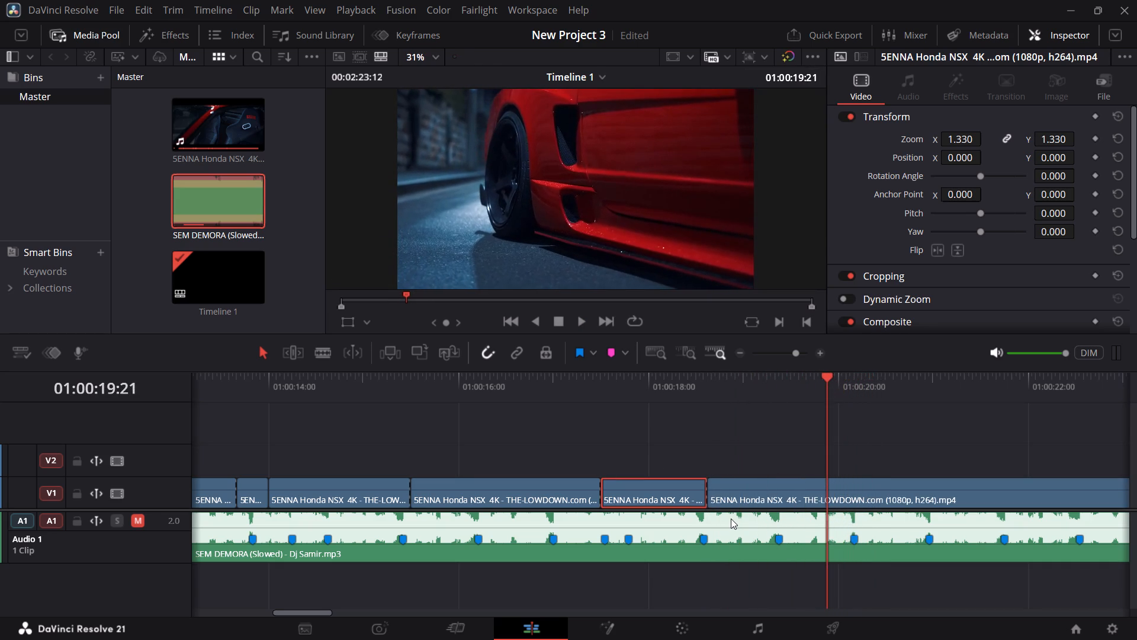
pyautogui.press('Left')
pyautogui.press('Left')
pyautogui.press('Left')
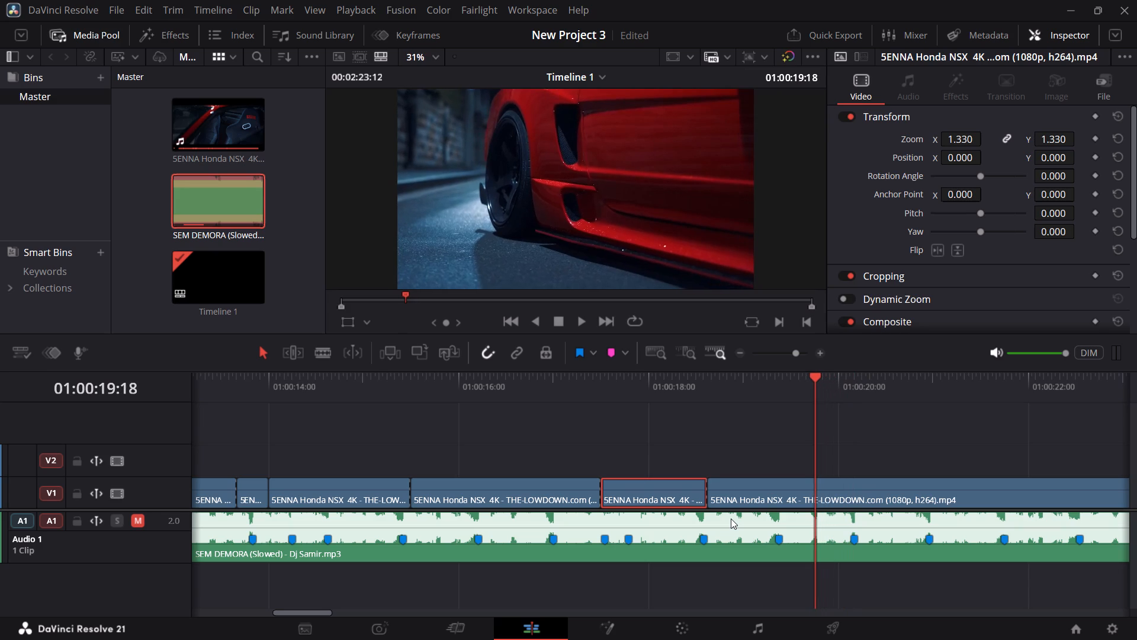
pyautogui.press('Left')
pyautogui.press('Left')
pyautogui.press('Left')
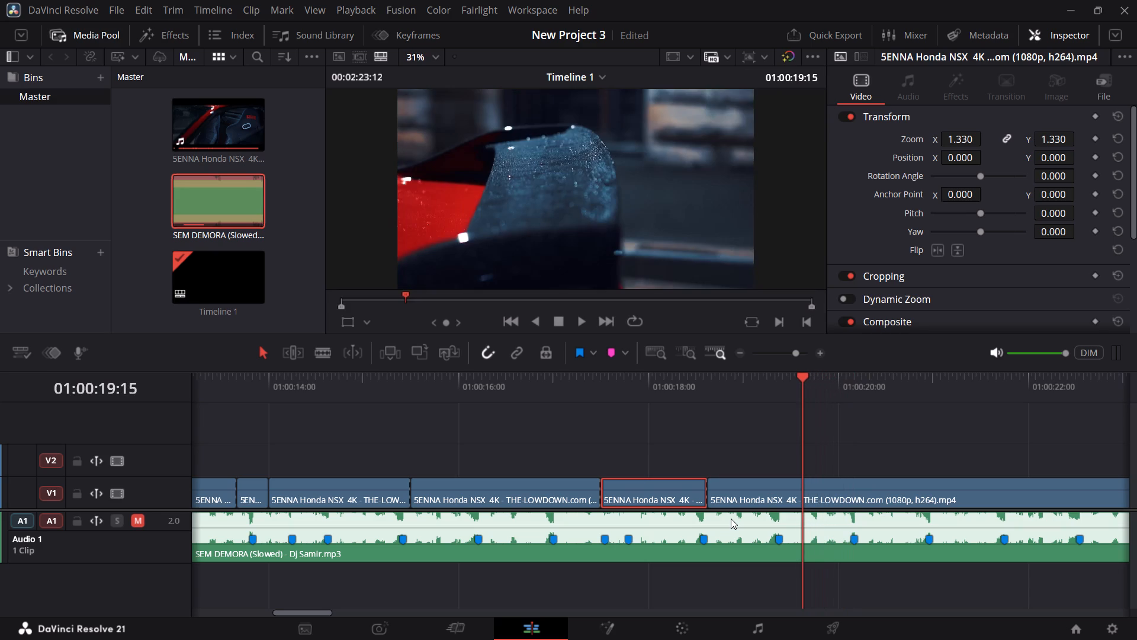
pyautogui.click(873, 489)
pyautogui.hotkey('ctrl', 'b')
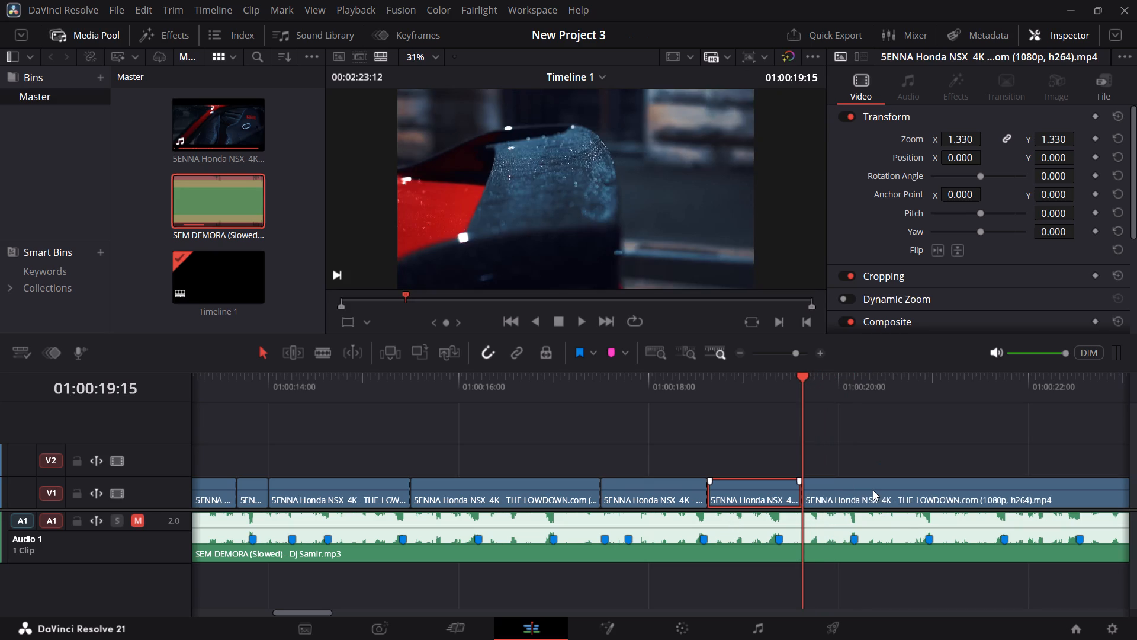
# Cut the long V1 clip at 01:00:22:10, where the wheel and side-body shot ends before the front three-quarter view.
pyautogui.press('space')
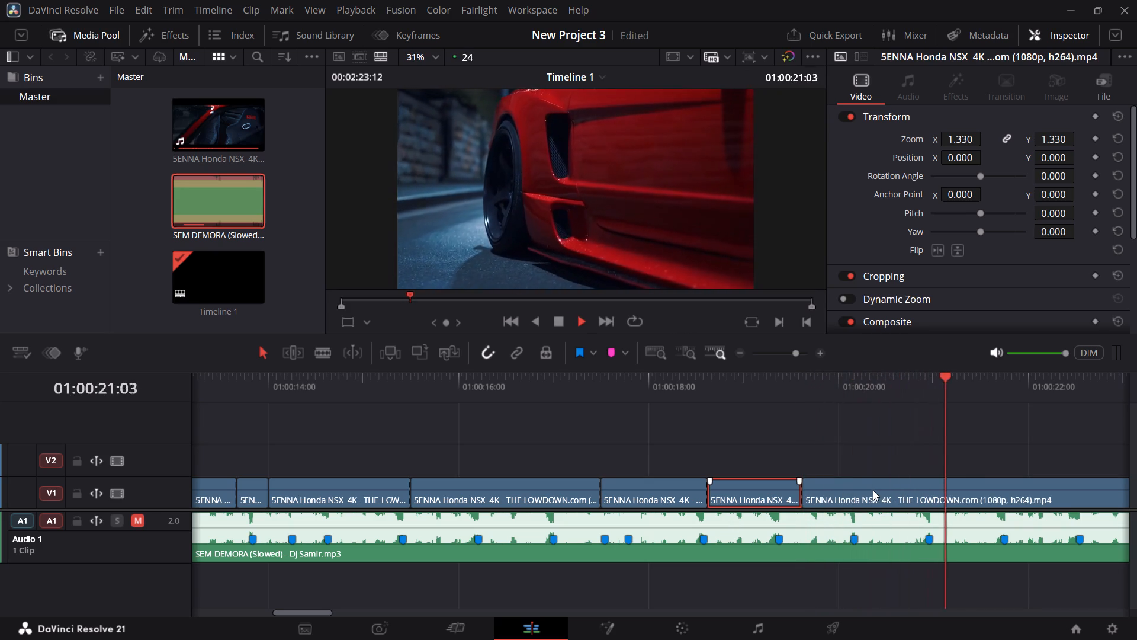
pyautogui.press('space')
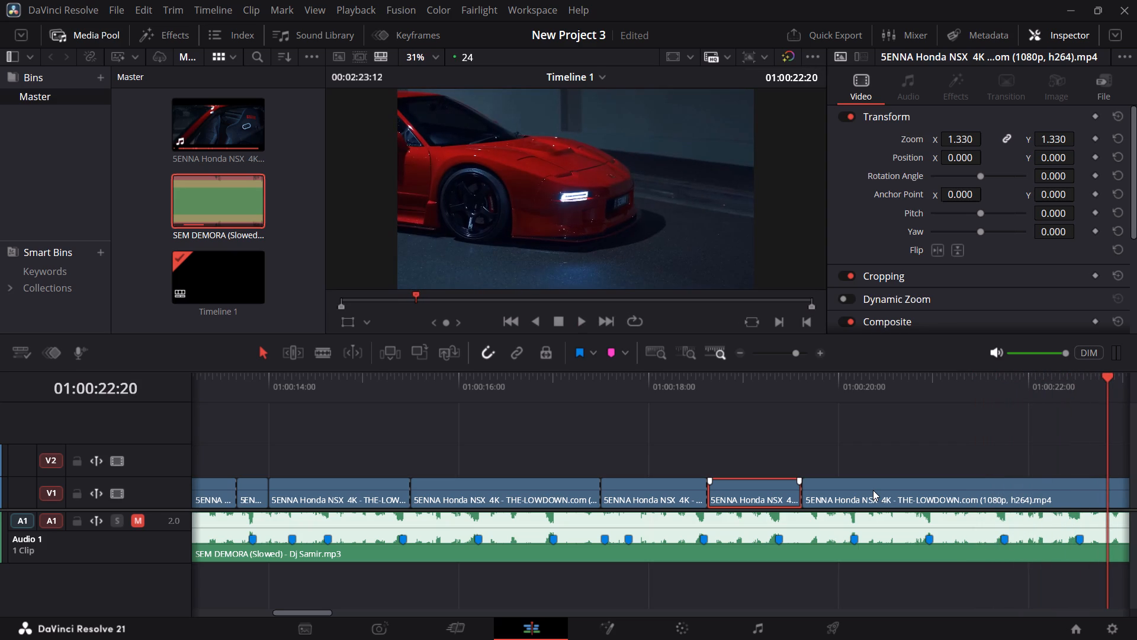
pyautogui.press('Left')
pyautogui.press('Left')
pyautogui.press('Left')
pyautogui.press('Left')
pyautogui.press('Left')
pyautogui.press('Left')
pyautogui.press('Left')
pyautogui.press('Left')
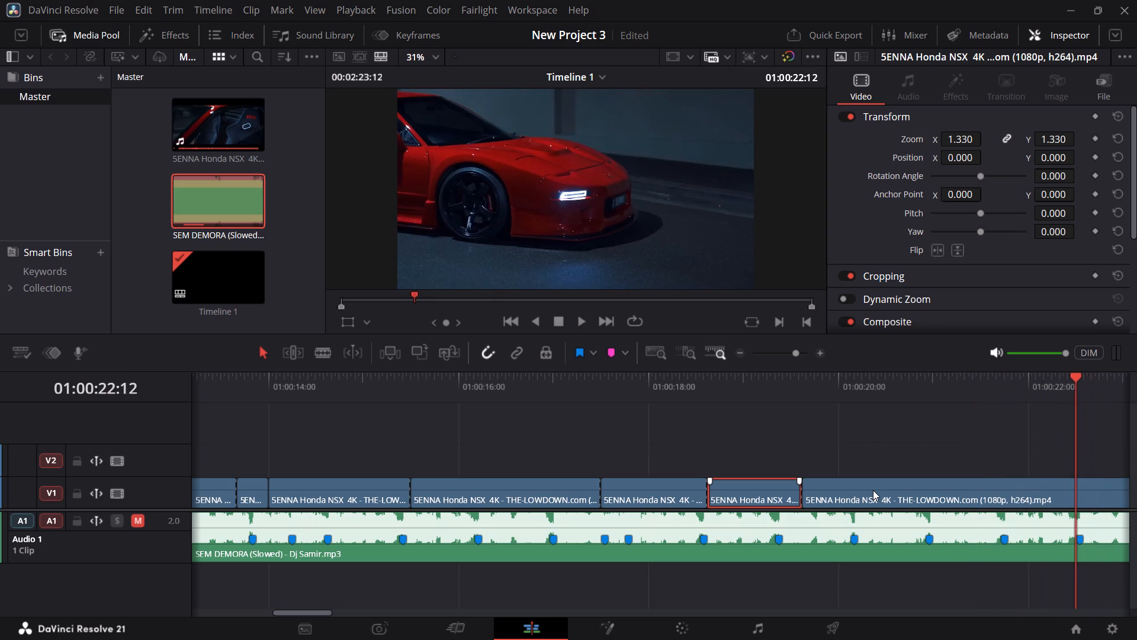
pyautogui.press('Left')
pyautogui.press('Left')
pyautogui.press('Left')
pyautogui.press('Left')
pyautogui.press('Right')
pyautogui.press('Right')
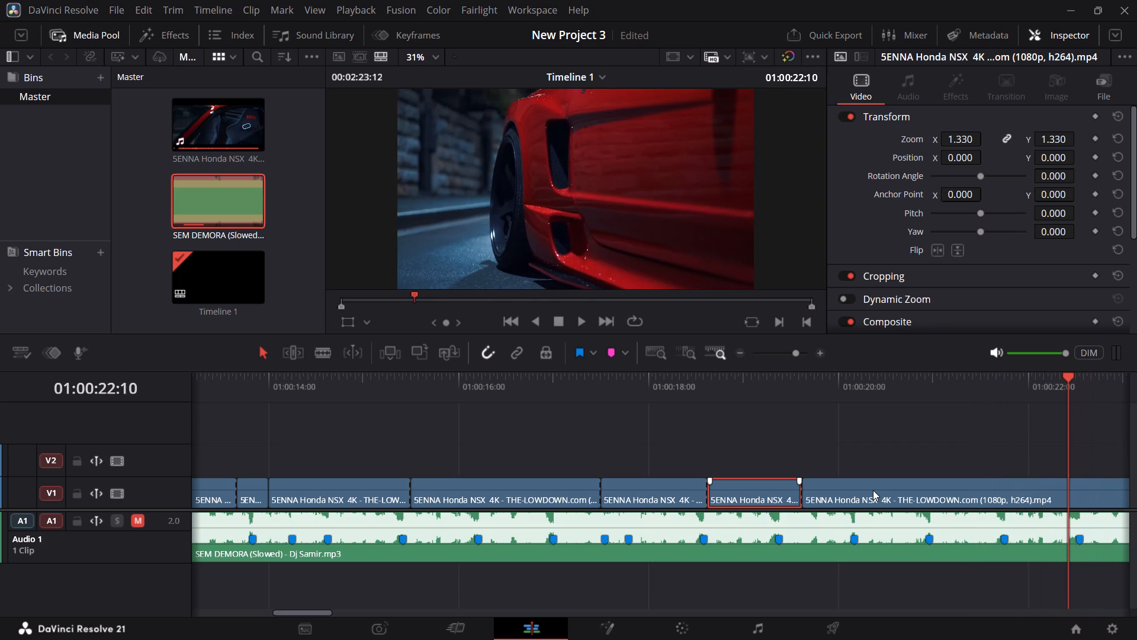
pyautogui.press('Right')
pyautogui.press('Left')
pyautogui.click(1064, 497)
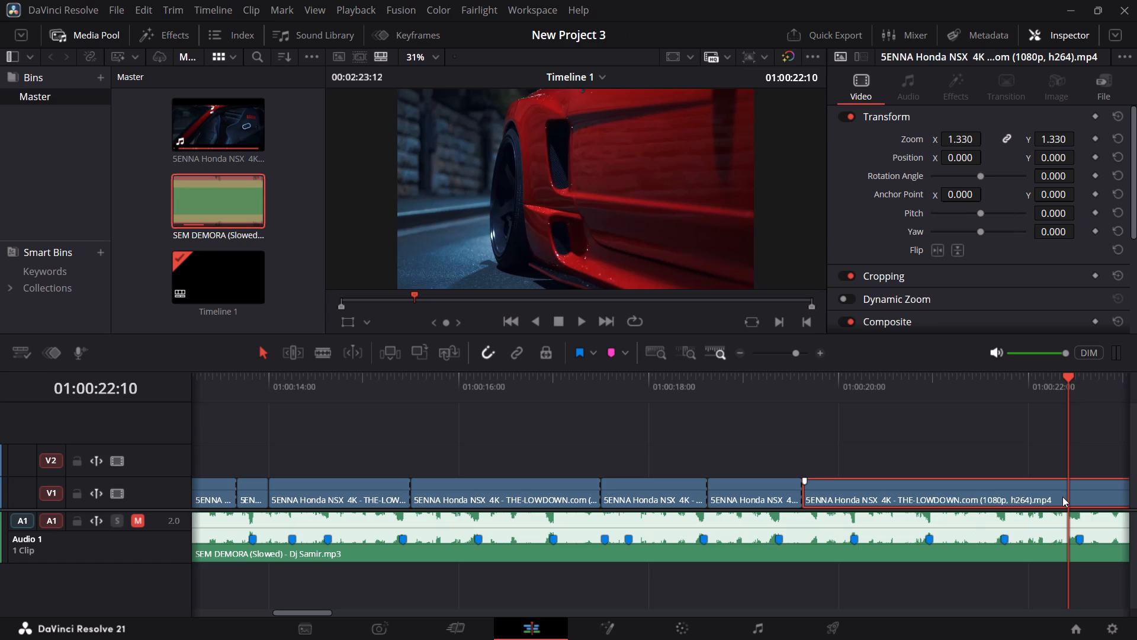
pyautogui.hotkey('ctrl', 'b')
# Play the remaining V1 footage past the front three-quarter shot to find where it changes to the street-lamp view.
pyautogui.press('space')
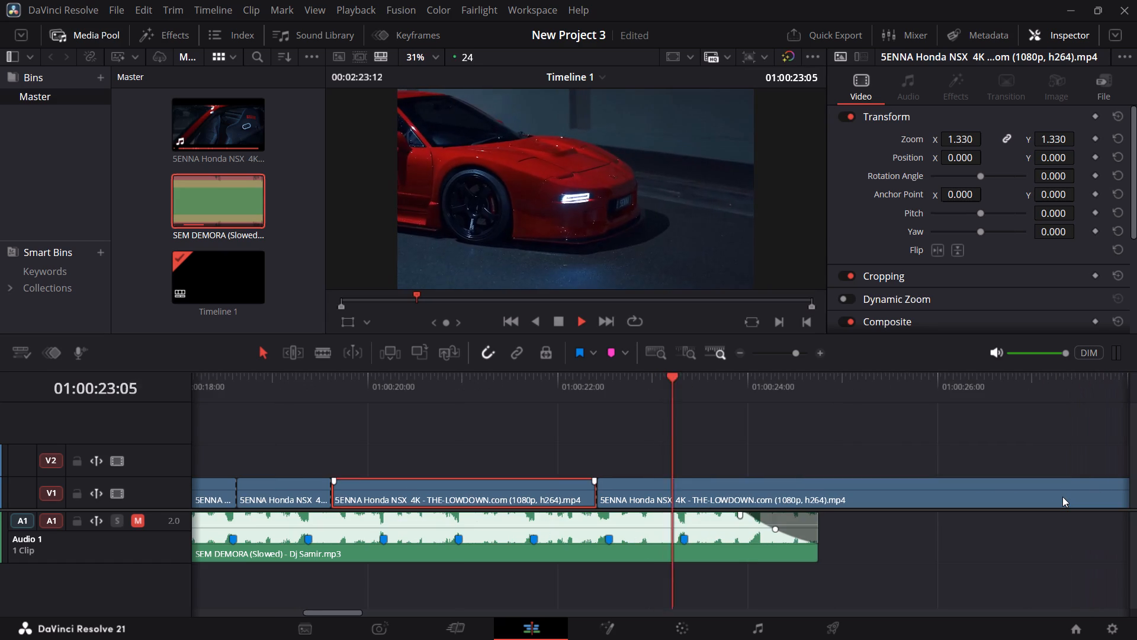
pyautogui.press('space')
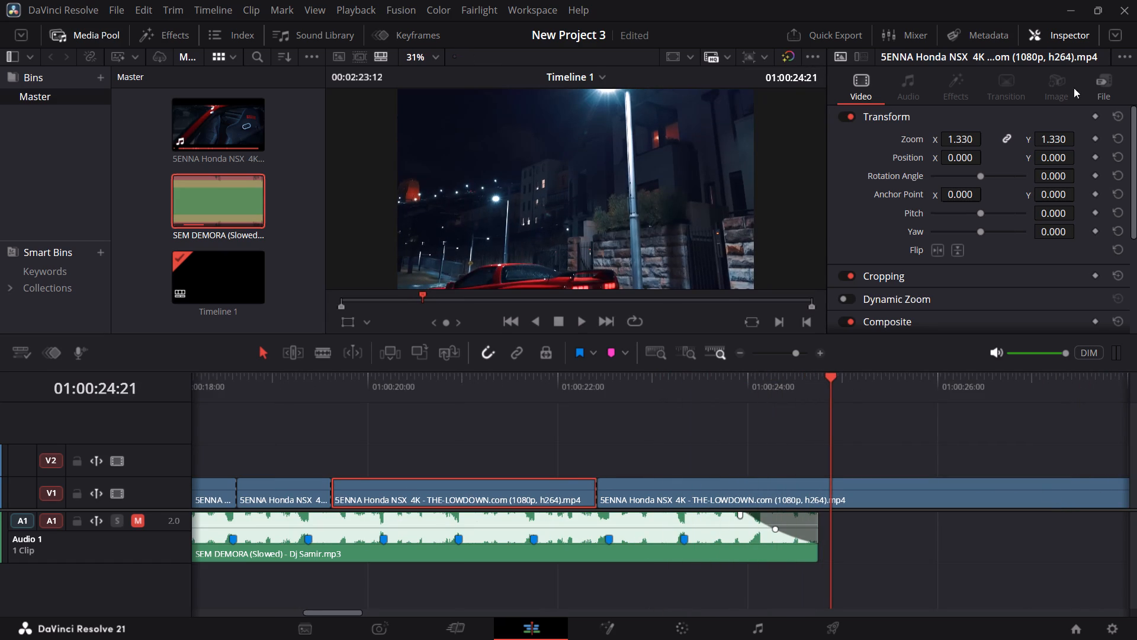
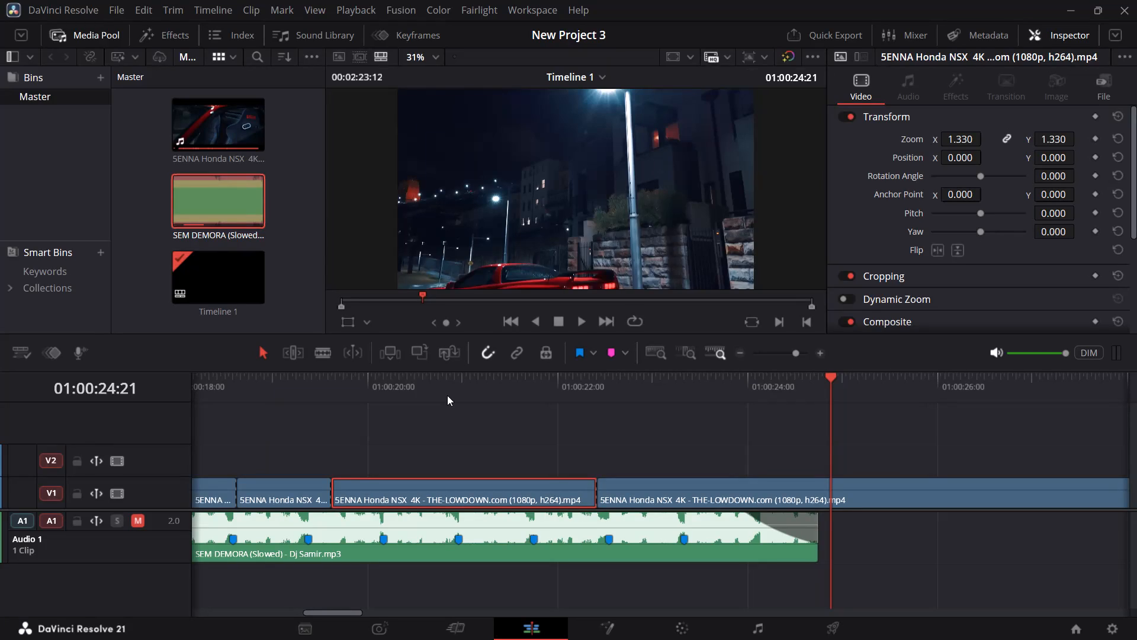
# Cut the long V1 clip at 01:00:24:15, where the front three-quarter shot changes to the street-lamp view.
pyautogui.press('space')
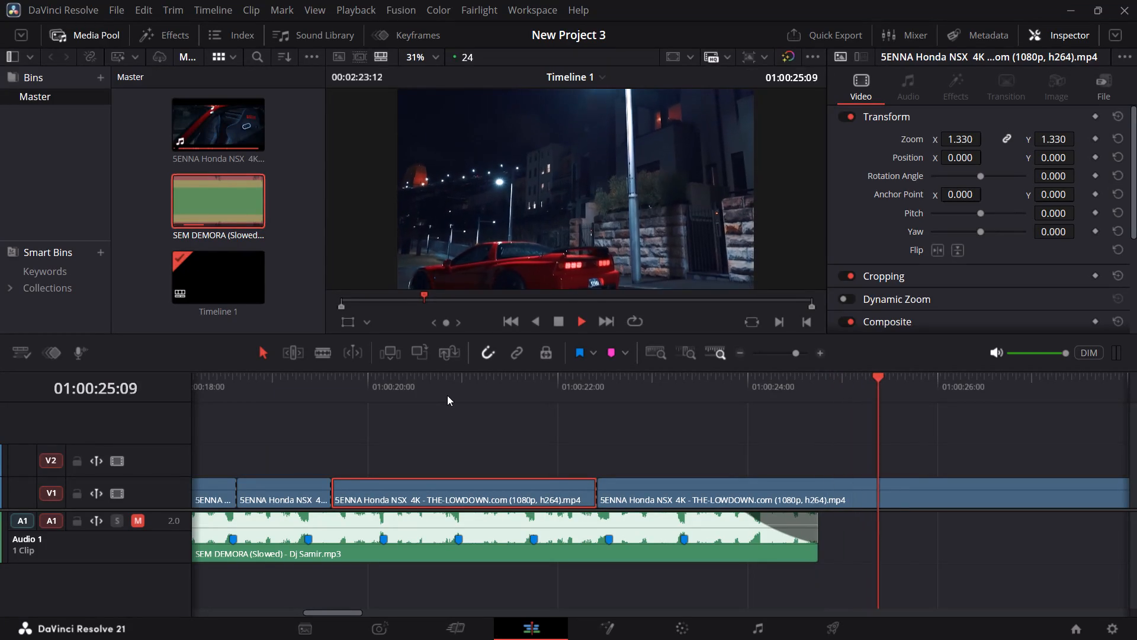
pyautogui.press('space')
pyautogui.click(761, 385)
pyautogui.press('space')
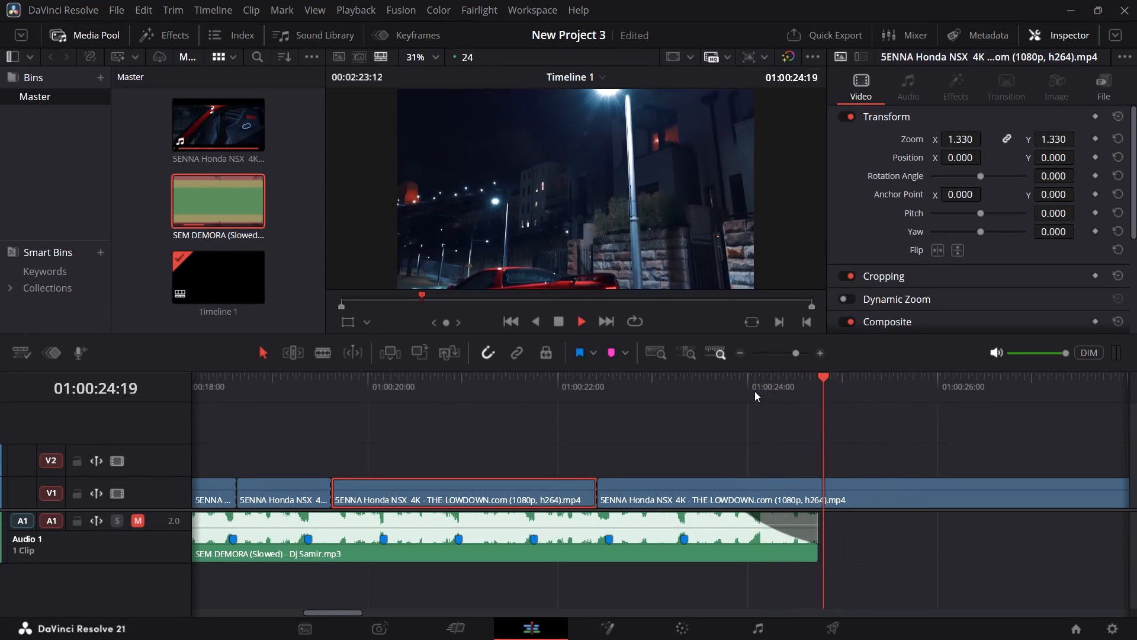
pyautogui.press('space')
pyautogui.press('Left')
pyautogui.press('Left')
pyautogui.press('Left')
pyautogui.press('Left')
pyautogui.press('Left')
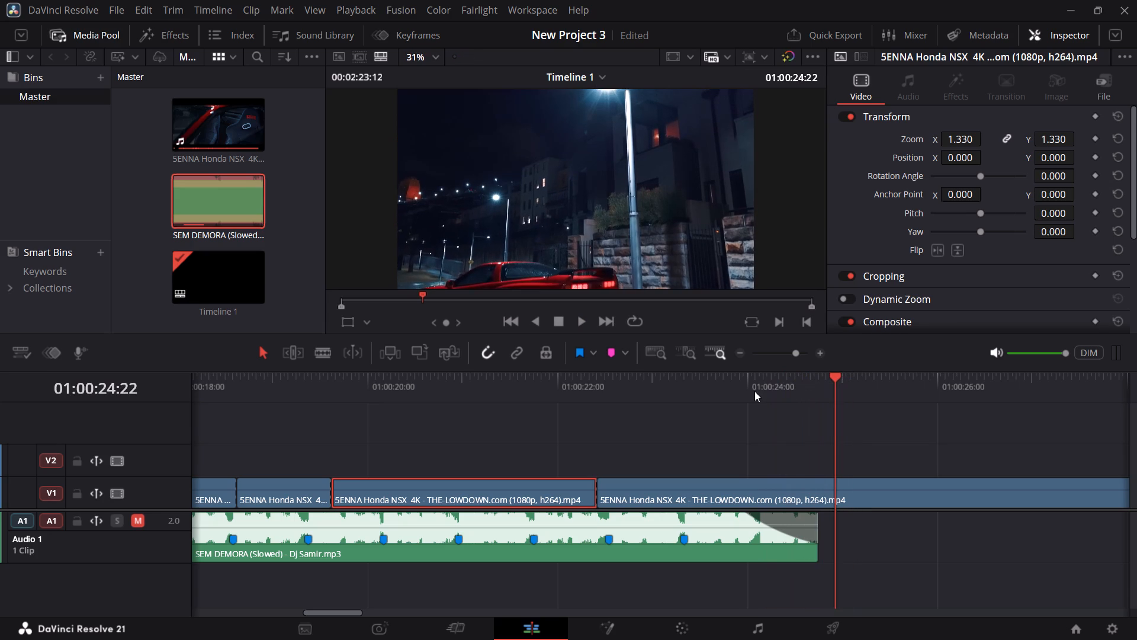
pyautogui.press('Left')
pyautogui.press('Left')
pyautogui.press('Left')
pyautogui.press('Left')
pyautogui.press('Left')
pyautogui.press('Left')
pyautogui.press('Left')
pyautogui.press('Left')
pyautogui.press('Left')
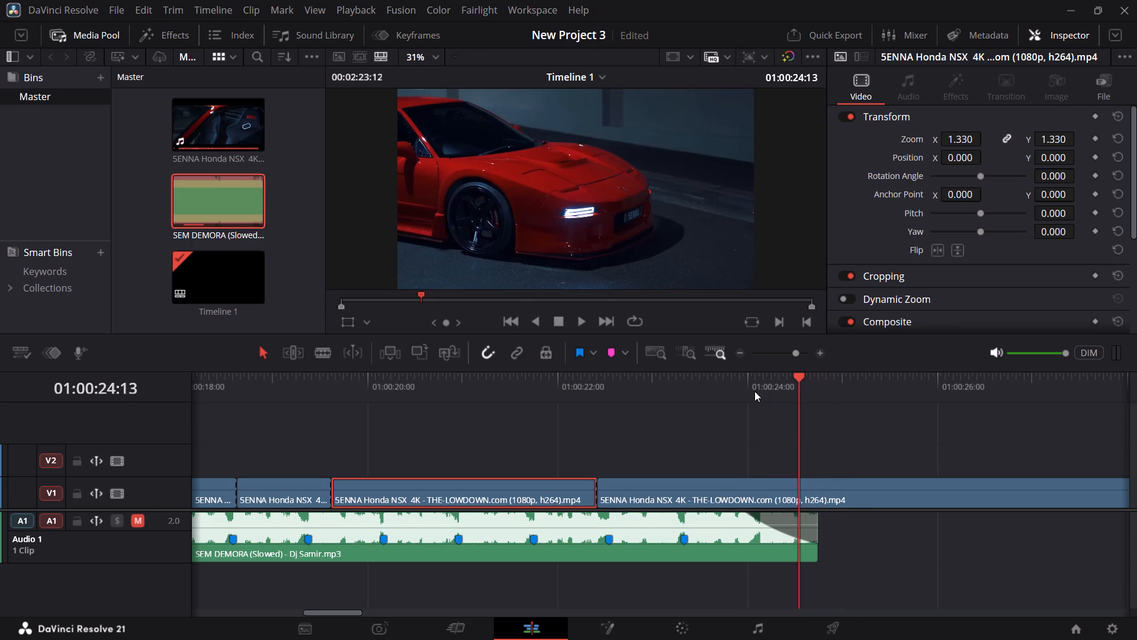
pyautogui.press('Right')
pyautogui.press('Right')
pyautogui.press('Right')
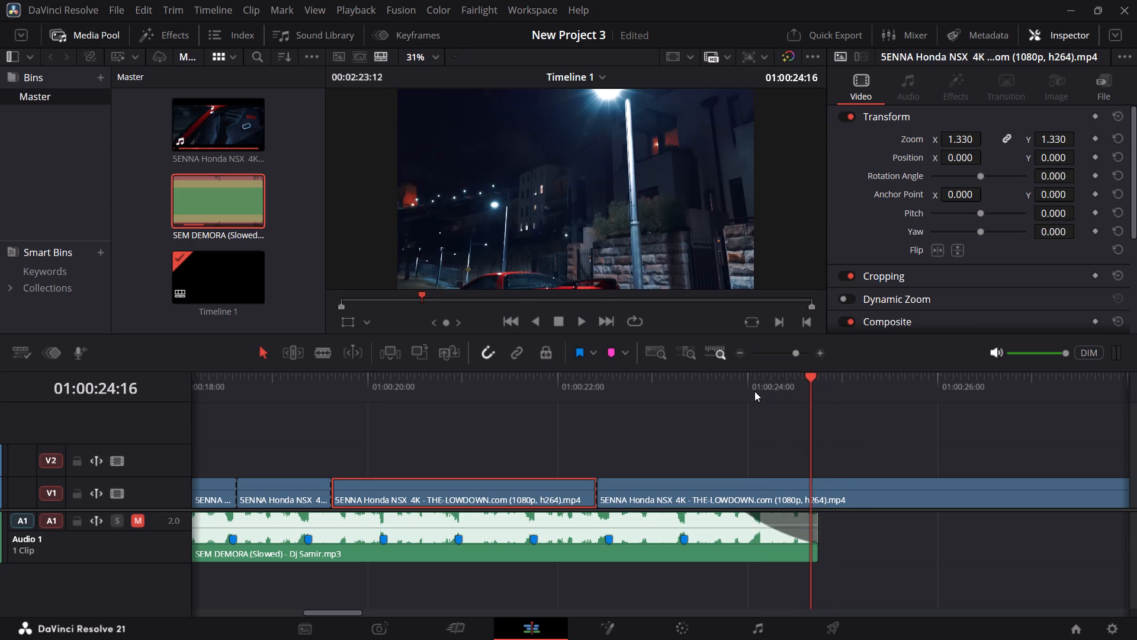
pyautogui.click(801, 492)
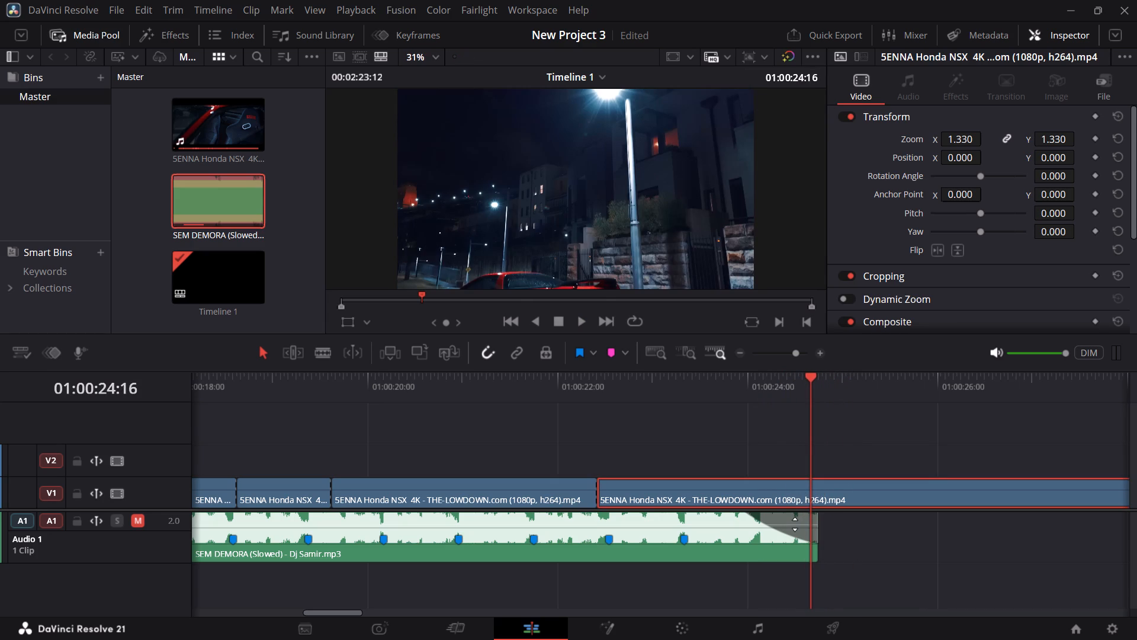
pyautogui.press('Left')
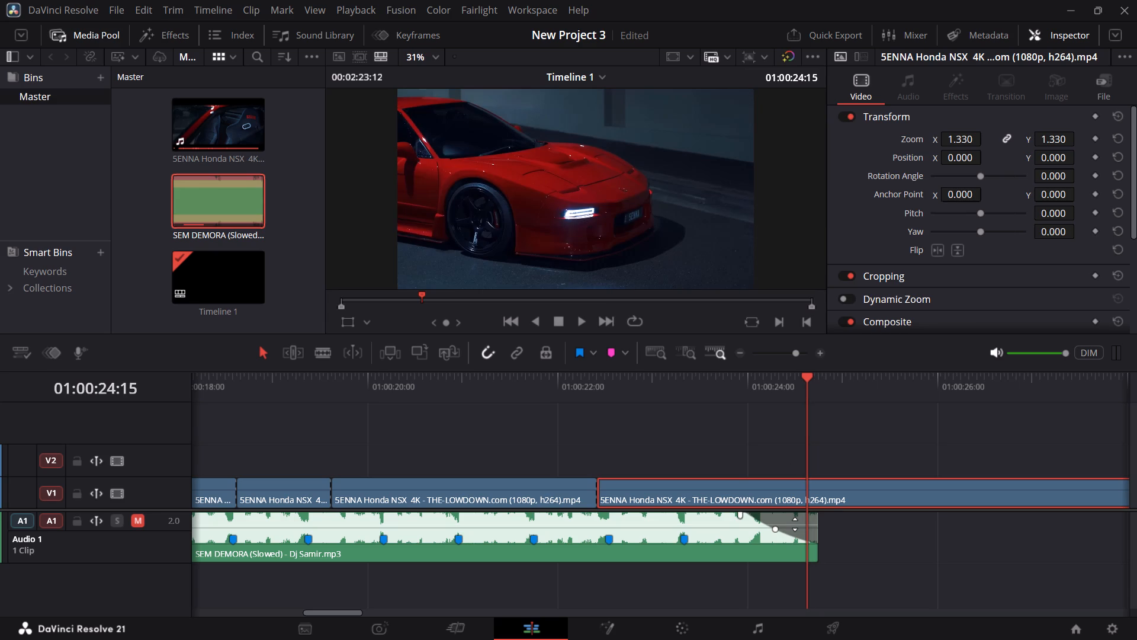
pyautogui.hotkey('ctrl', 'b')
# Cut the remaining V1 clip at 01:00:28:03, where the rear street-lamp shot changes to the view from behind the bush.
pyautogui.press('space')
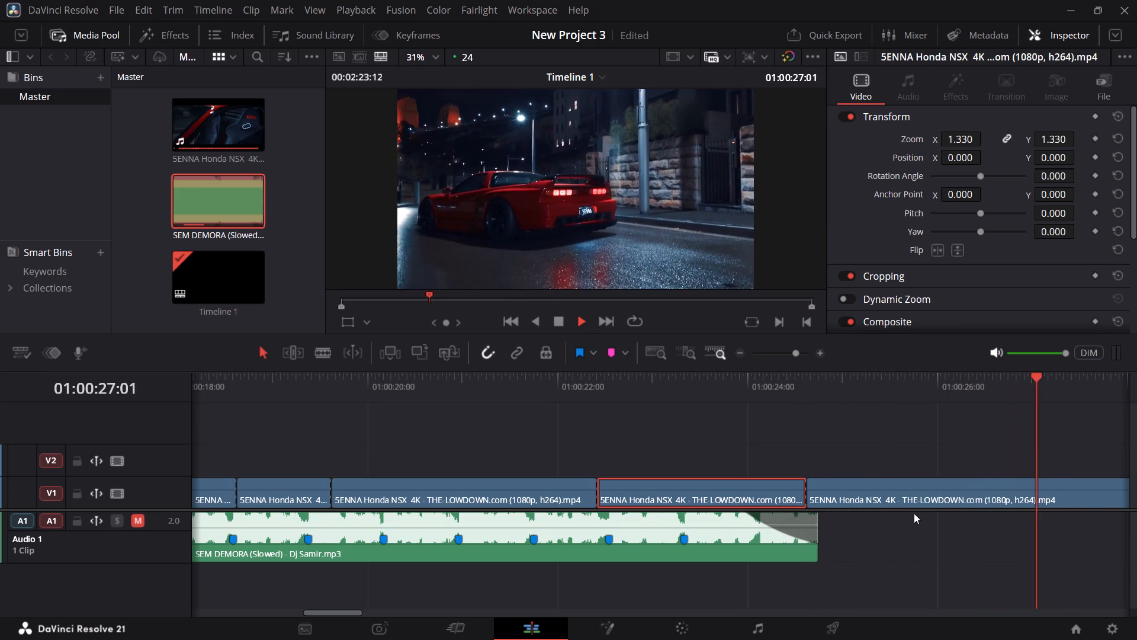
pyautogui.press('space')
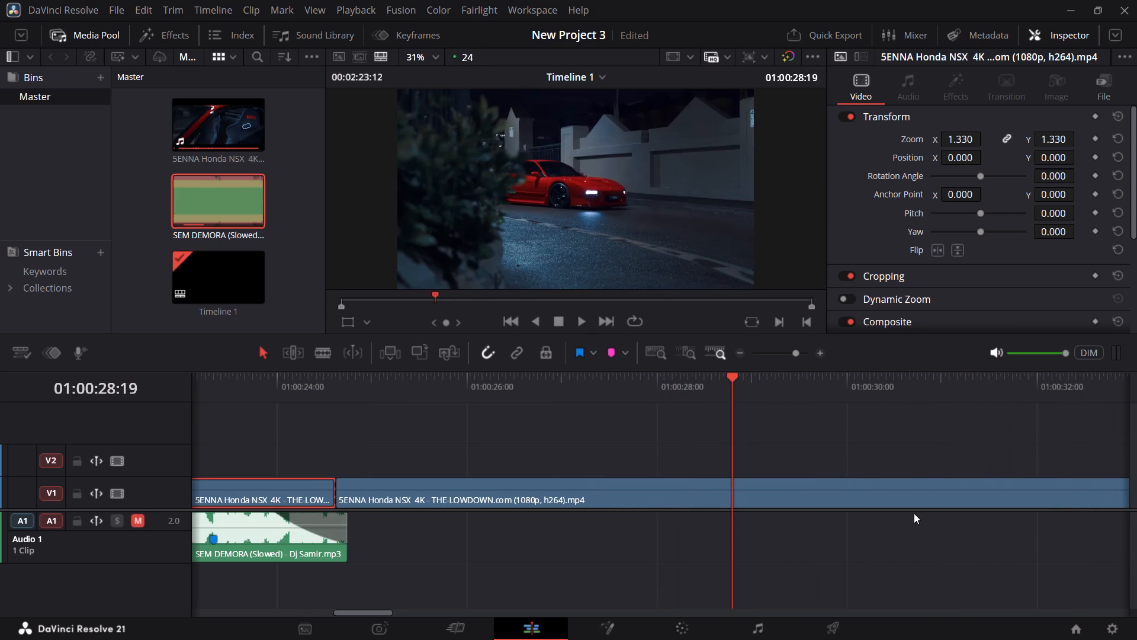
pyautogui.press('Left')
pyautogui.press('Left')
pyautogui.press('Left')
pyautogui.press('Left')
pyautogui.press('Left')
pyautogui.press('Left')
pyautogui.press('Left')
pyautogui.press('Left')
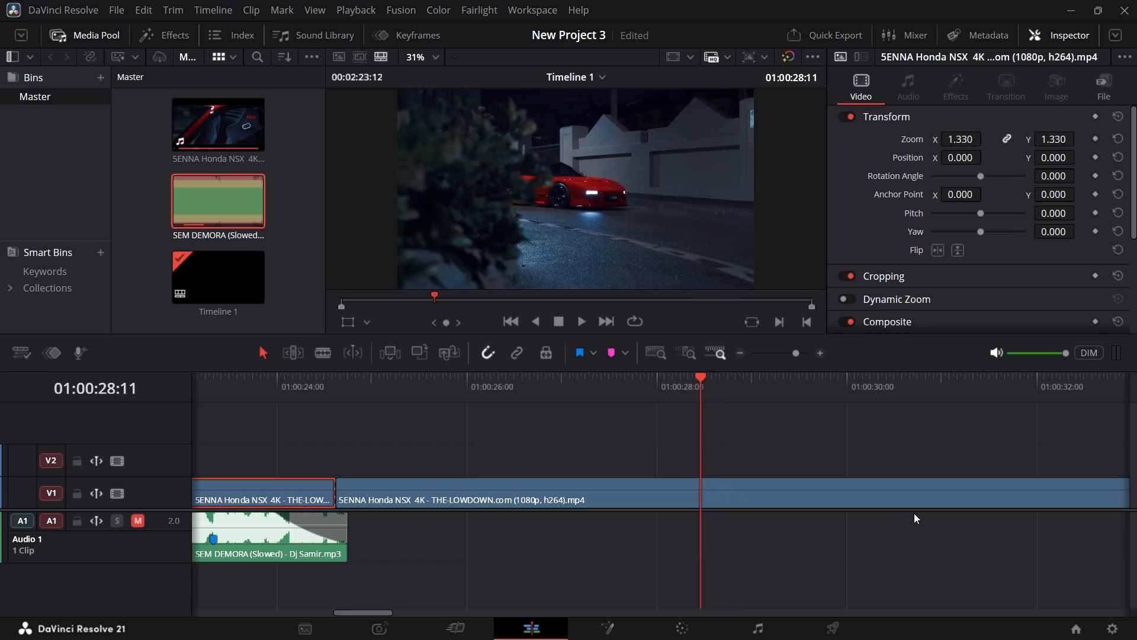
pyautogui.press('Left')
pyautogui.press('Left')
pyautogui.press('Left')
pyautogui.press('Left')
pyautogui.press('Left')
pyautogui.press('Left')
pyautogui.press('Left')
pyautogui.press('Left')
pyautogui.press('Left')
pyautogui.press('Left')
pyautogui.press('Left')
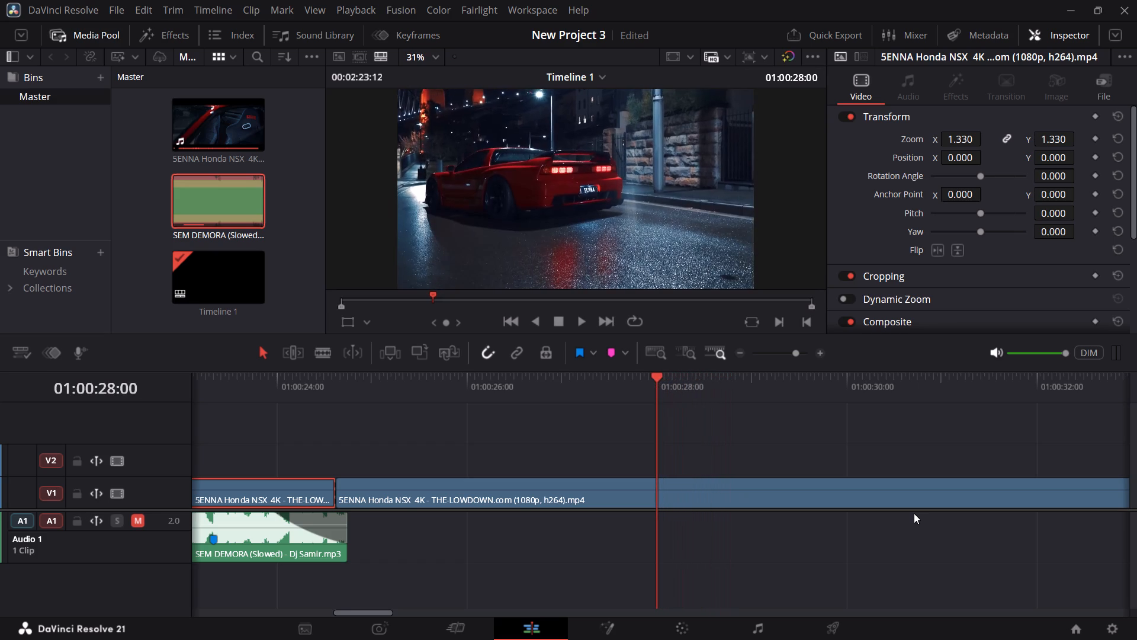
pyautogui.press('Right')
pyautogui.press('Right')
pyautogui.press('Right')
pyautogui.press('Right')
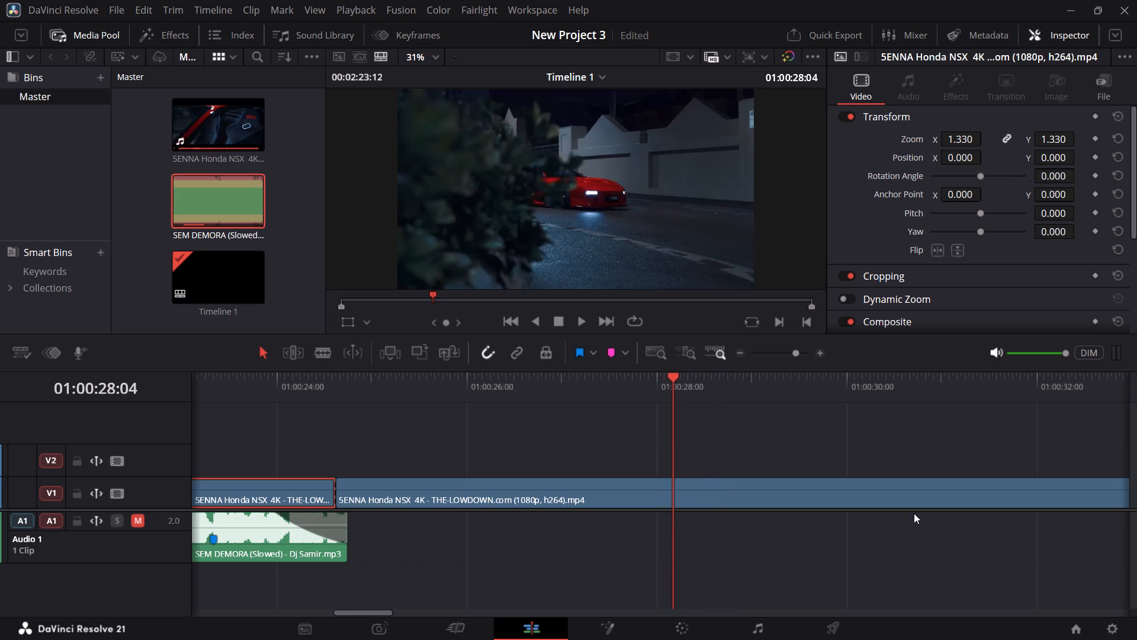
pyautogui.press('Left')
pyautogui.click(897, 488)
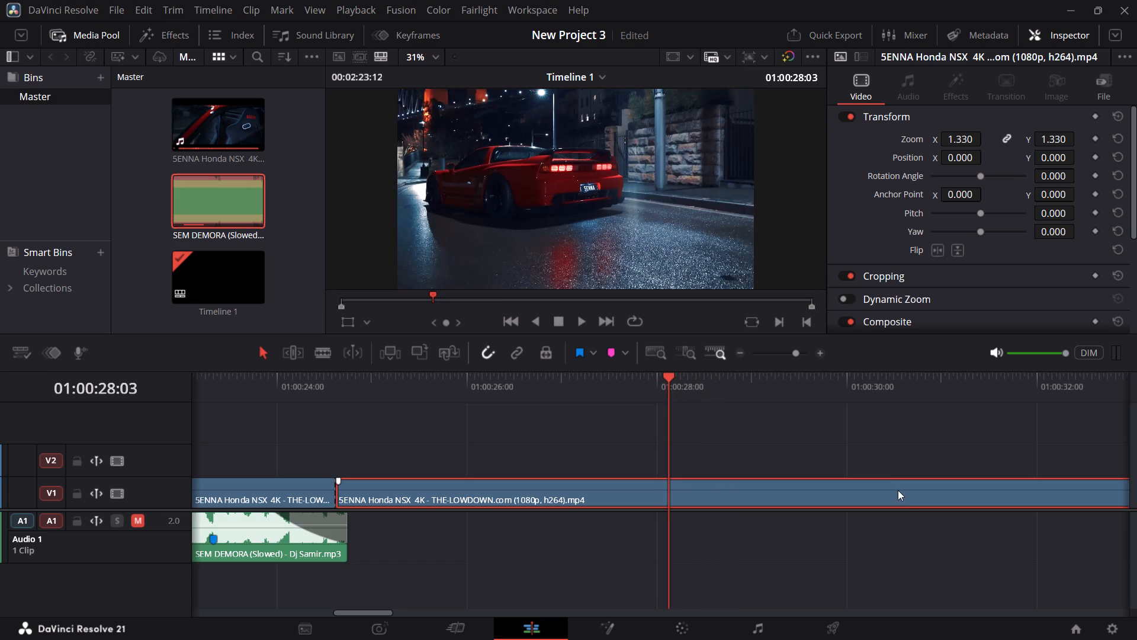
pyautogui.hotkey('ctrl', 'b')
# Cut the remaining V1 clip at 01:00:30:21, where the bush shot ends before the view through the barred window.
pyautogui.press('space')
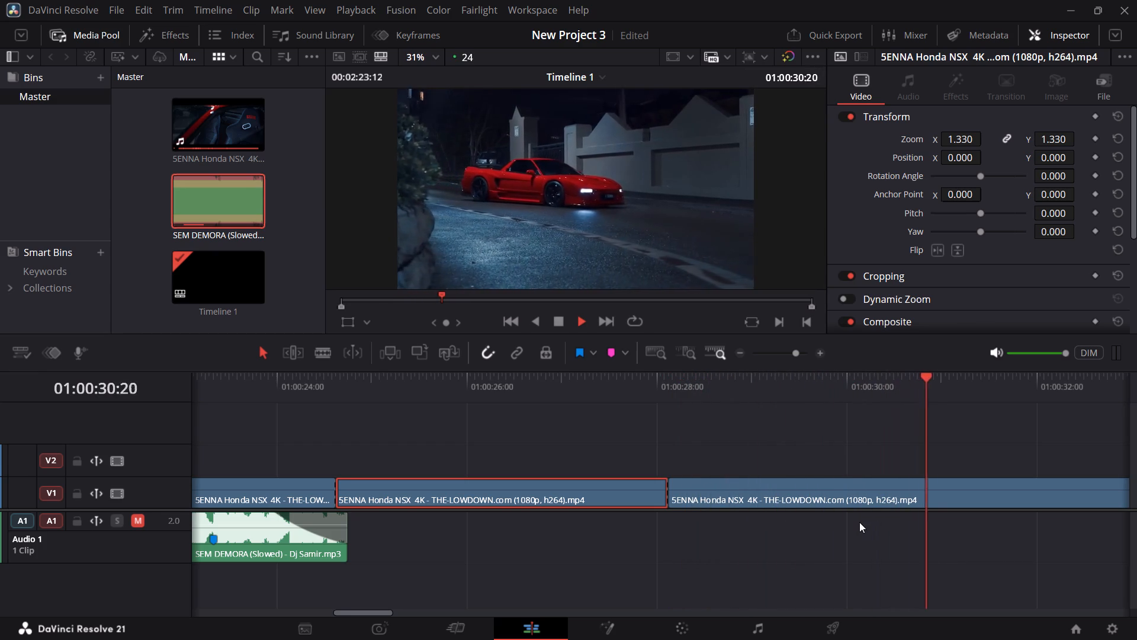
pyautogui.press('space')
pyautogui.press('Left')
pyautogui.press('Left')
pyautogui.press('Left')
pyautogui.press('Left')
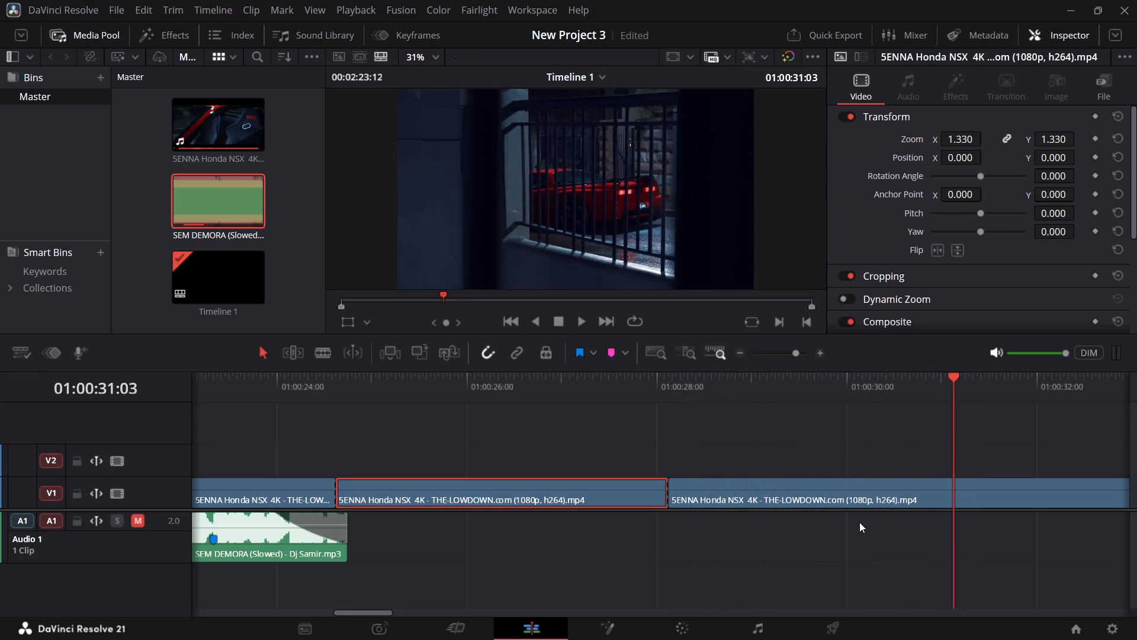
pyautogui.press('Left')
pyautogui.press('Left')
pyautogui.press('Left')
pyautogui.press('Left')
pyautogui.press('Left')
pyautogui.press('Left')
pyautogui.press('Left')
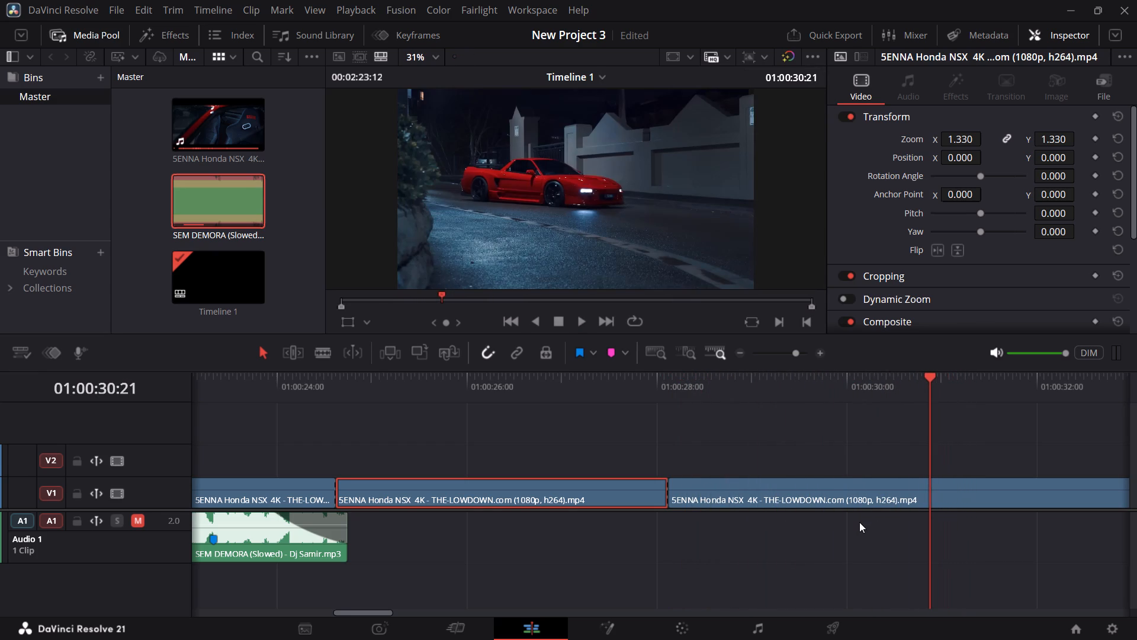
pyautogui.press('Right')
pyautogui.press('Right')
pyautogui.press('Left')
pyautogui.click(900, 485)
pyautogui.hotkey('ctrl', 'b')
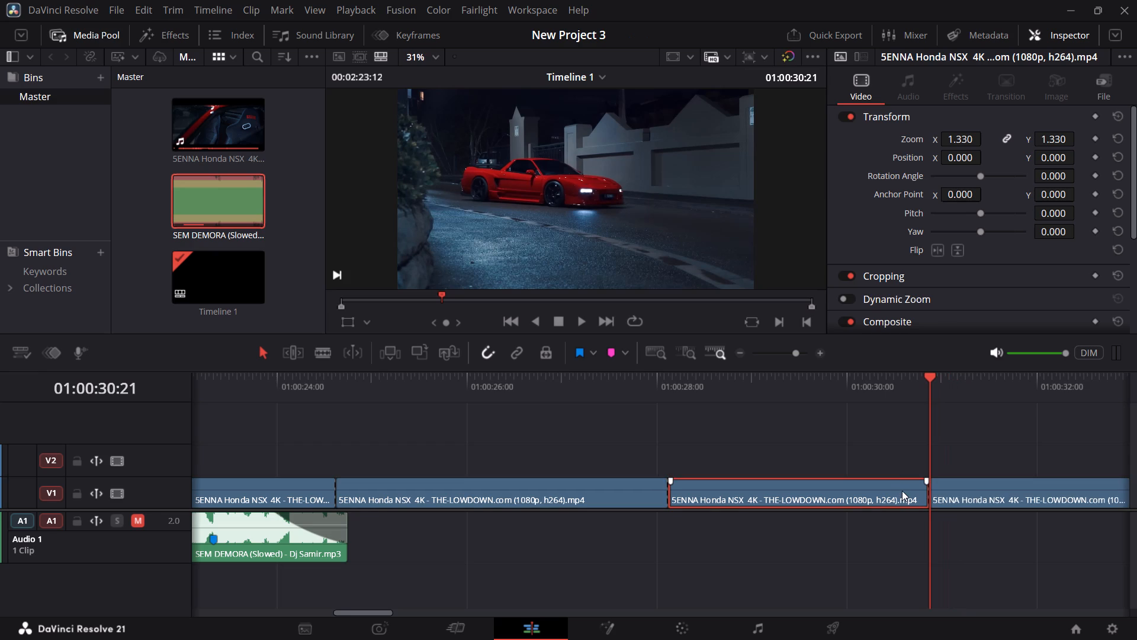
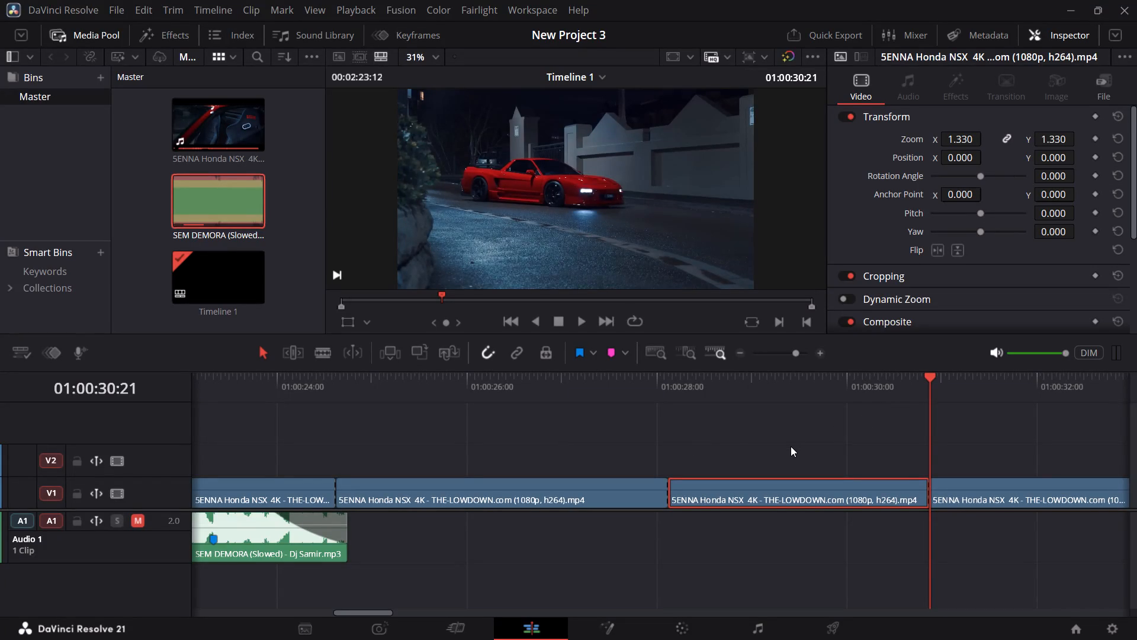
# Cut the remaining V1 clip at 01:00:33:18, where the barred-window view changes to the red car's front three-quarter side shot.
pyautogui.press('space')
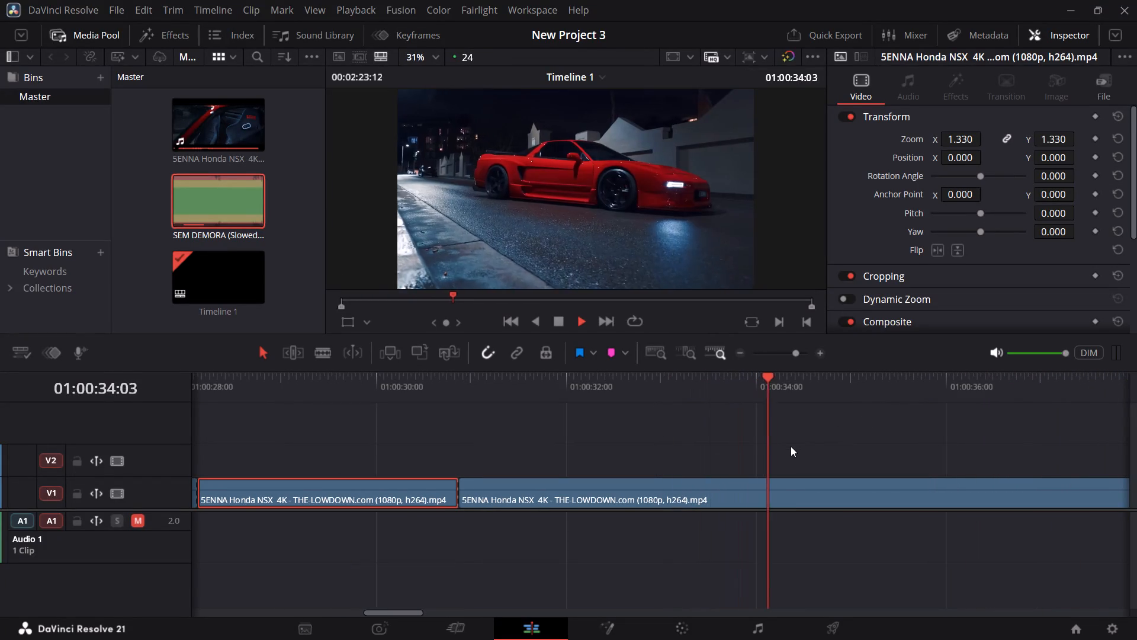
pyautogui.press('space')
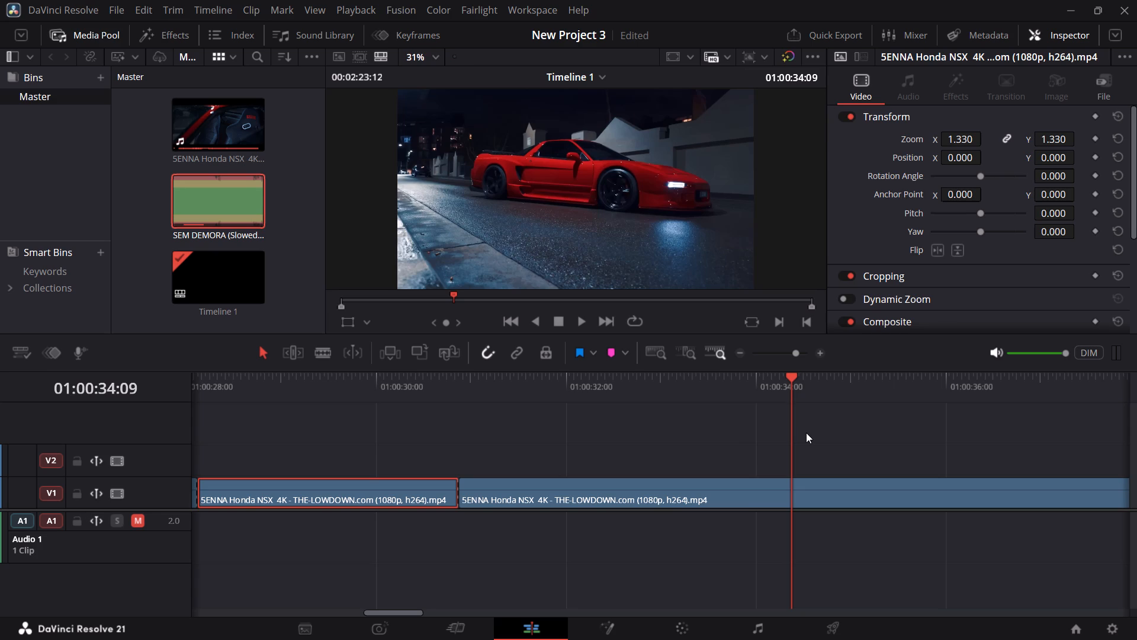
pyautogui.press('Left')
pyautogui.press('Left')
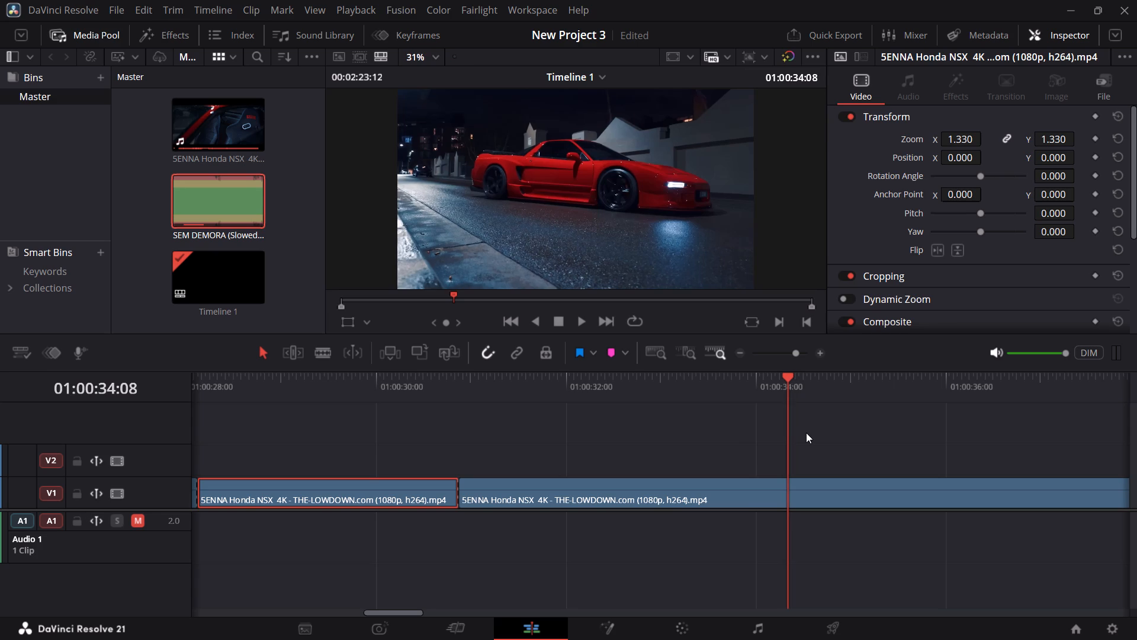
pyautogui.press('Left')
pyautogui.press('Left')
pyautogui.press('Left')
pyautogui.press('Left')
pyautogui.press('Left')
pyautogui.press('Left')
pyautogui.press('Left')
pyautogui.press('Left')
pyautogui.press('Left')
pyautogui.press('Left')
pyautogui.press('Left')
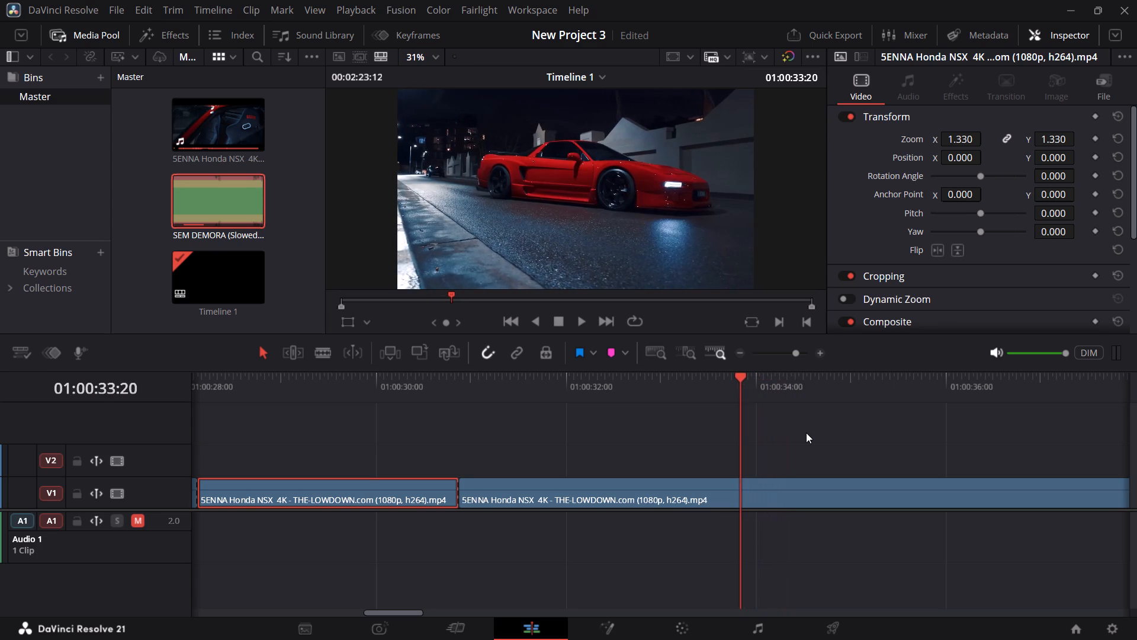
pyautogui.press('Left')
pyautogui.press('Left')
pyautogui.press('Left')
pyautogui.press('Right')
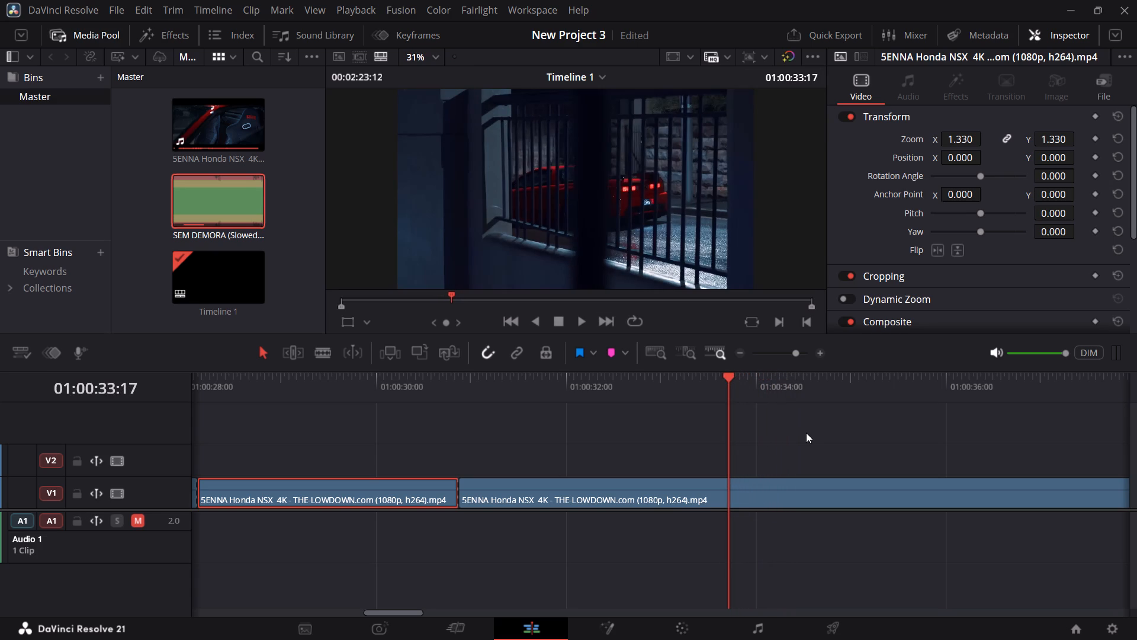
pyautogui.press('Right')
pyautogui.press('Left')
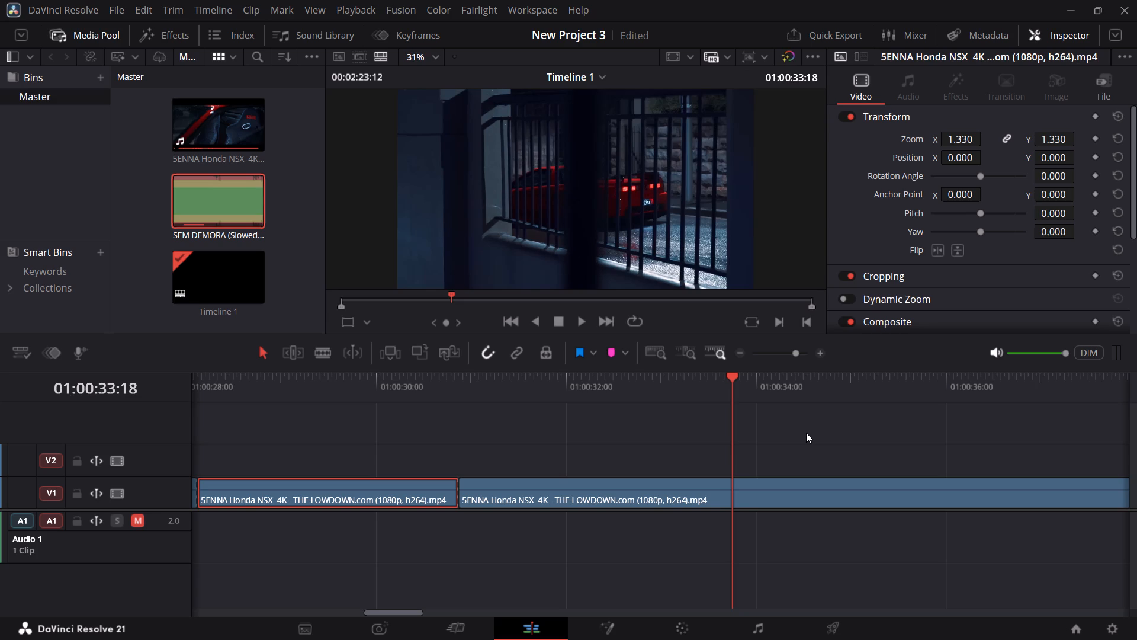
pyautogui.click(788, 502)
pyautogui.hotkey('ctrl', 'b')
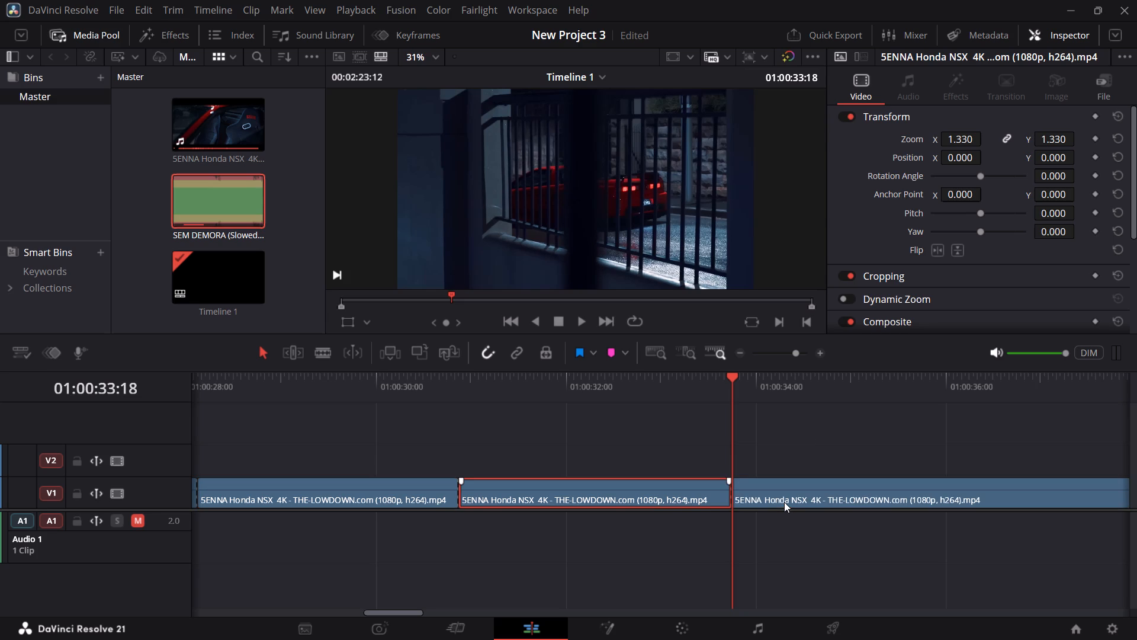
# Cut the remaining V1 clip at 01:00:36:15, where the front three-quarter side shot changes to the tail-light close-up.
pyautogui.press('space')
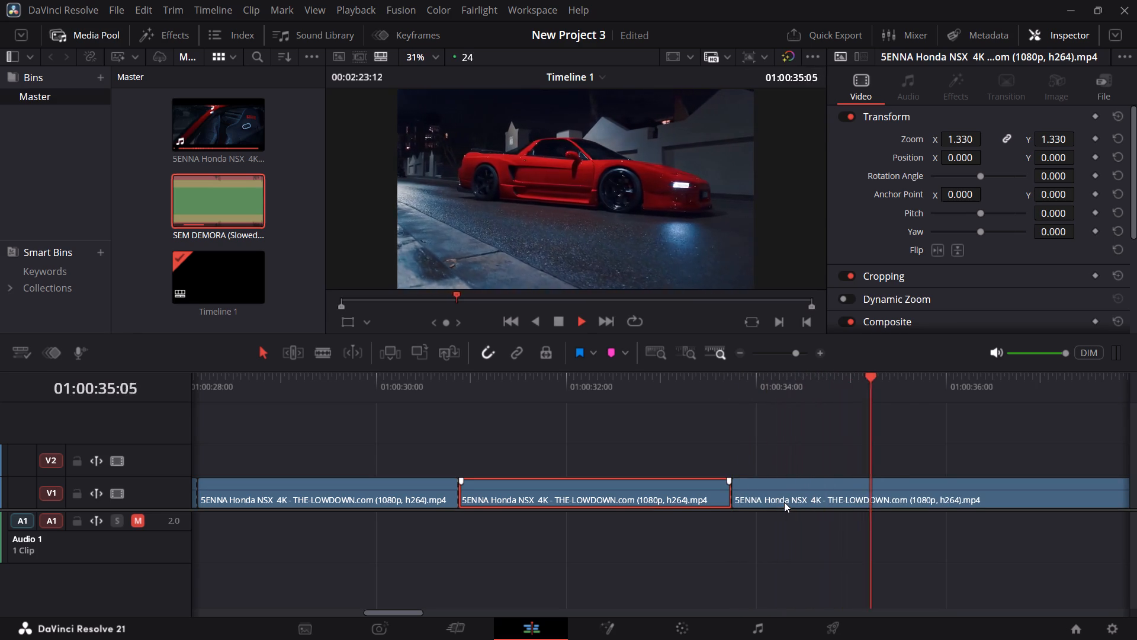
pyautogui.press('space')
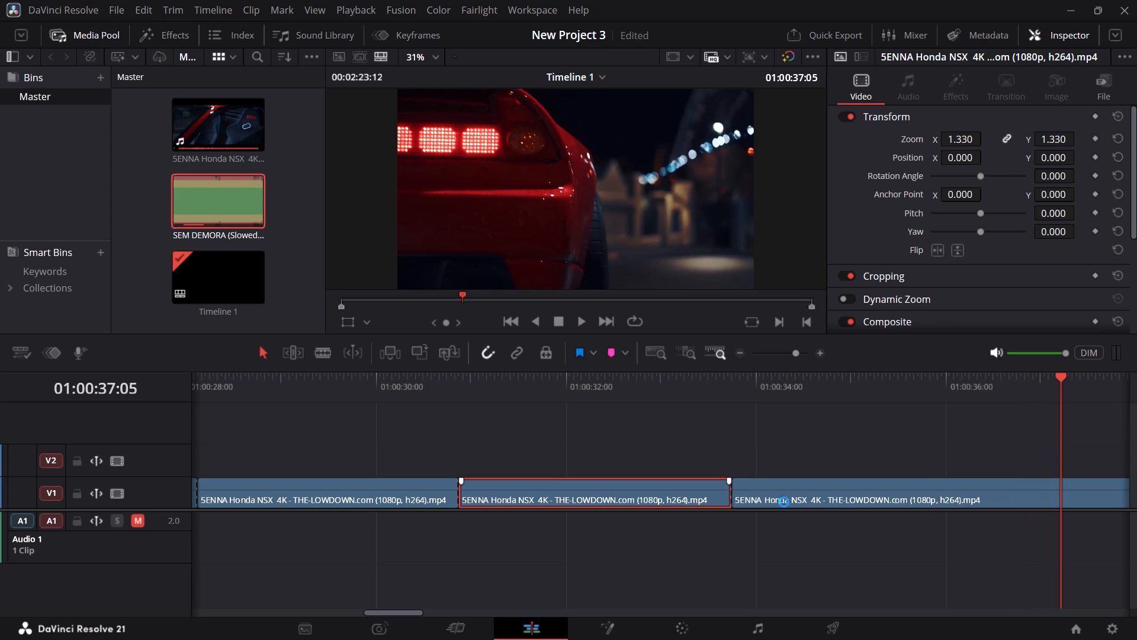
pyautogui.press('ctrl+alt+Menu')
pyautogui.click(773, 428)
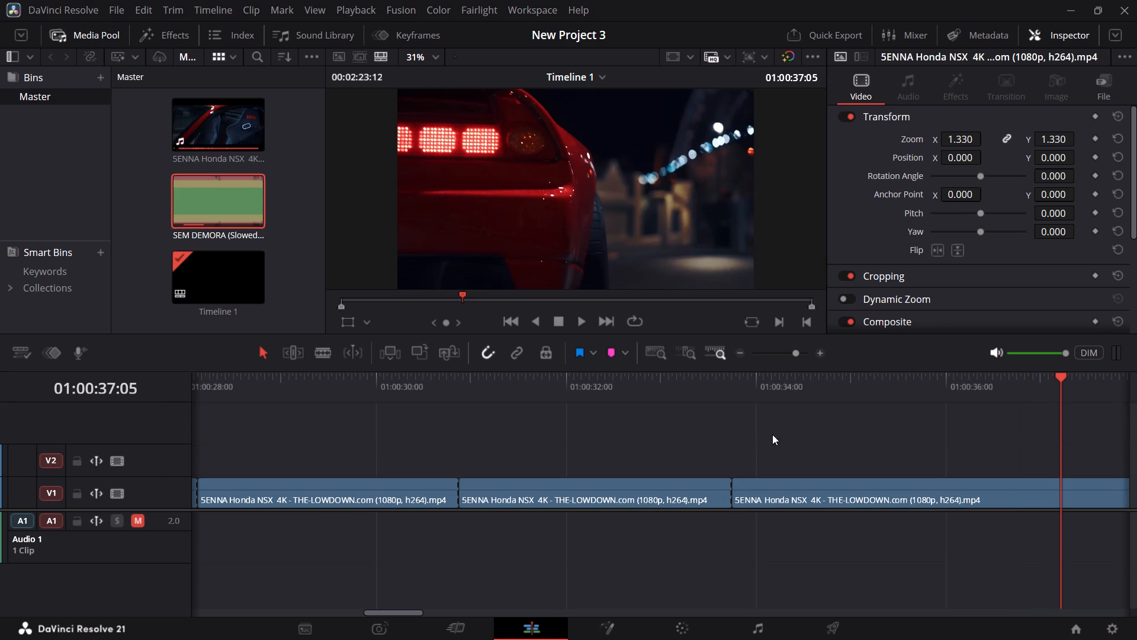
pyautogui.press('Left')
pyautogui.press('Left')
pyautogui.press('Left')
pyautogui.press('Left')
pyautogui.press('Left')
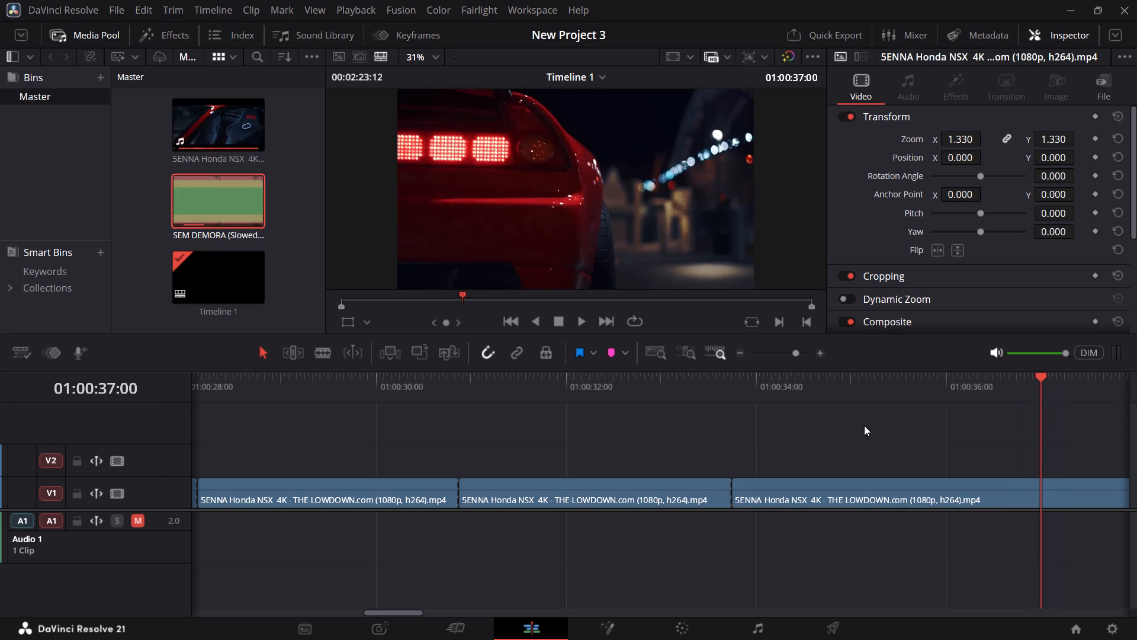
pyautogui.press('Left')
pyautogui.press('Left')
pyautogui.press('Left')
pyautogui.press('Left')
pyautogui.press('Left')
pyautogui.press('Left')
pyautogui.press('Left')
pyautogui.press('Left')
pyautogui.press('Left')
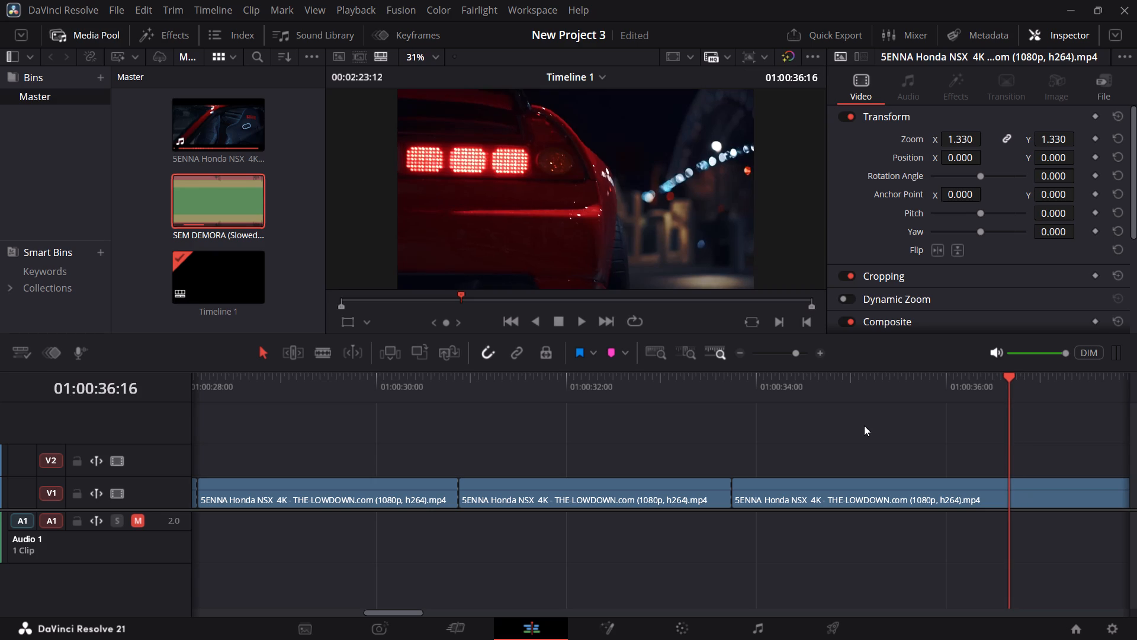
pyautogui.press('Left')
pyautogui.press('Left')
pyautogui.press('Right')
pyautogui.press('Right')
pyautogui.press('Right')
pyautogui.press('Left')
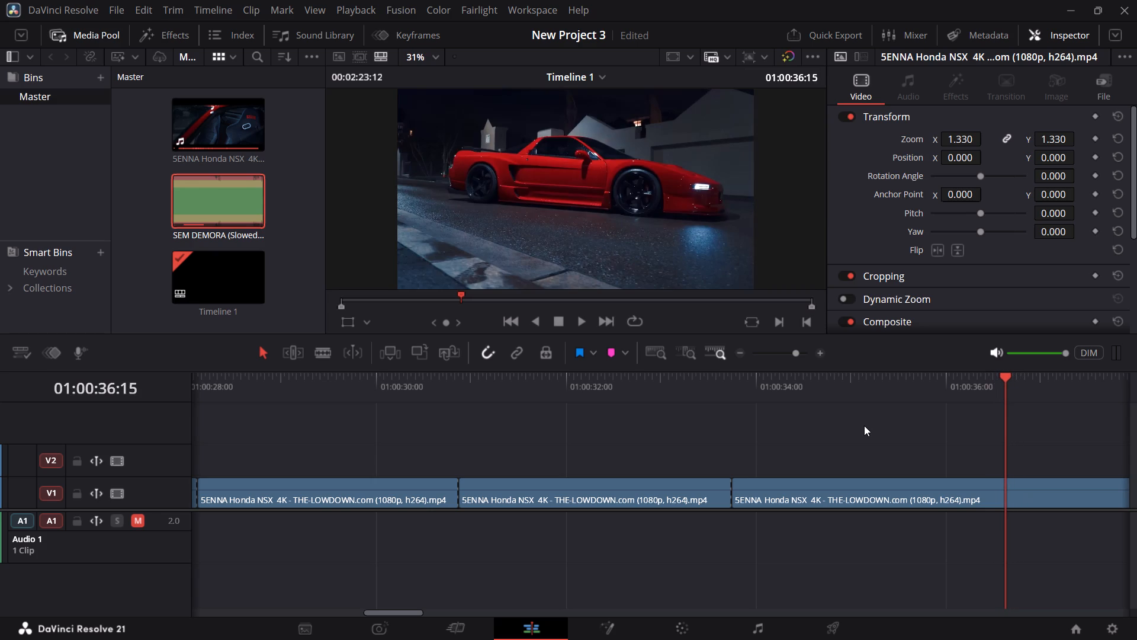
pyautogui.click(912, 487)
pyautogui.hotkey('ctrl', 'b')
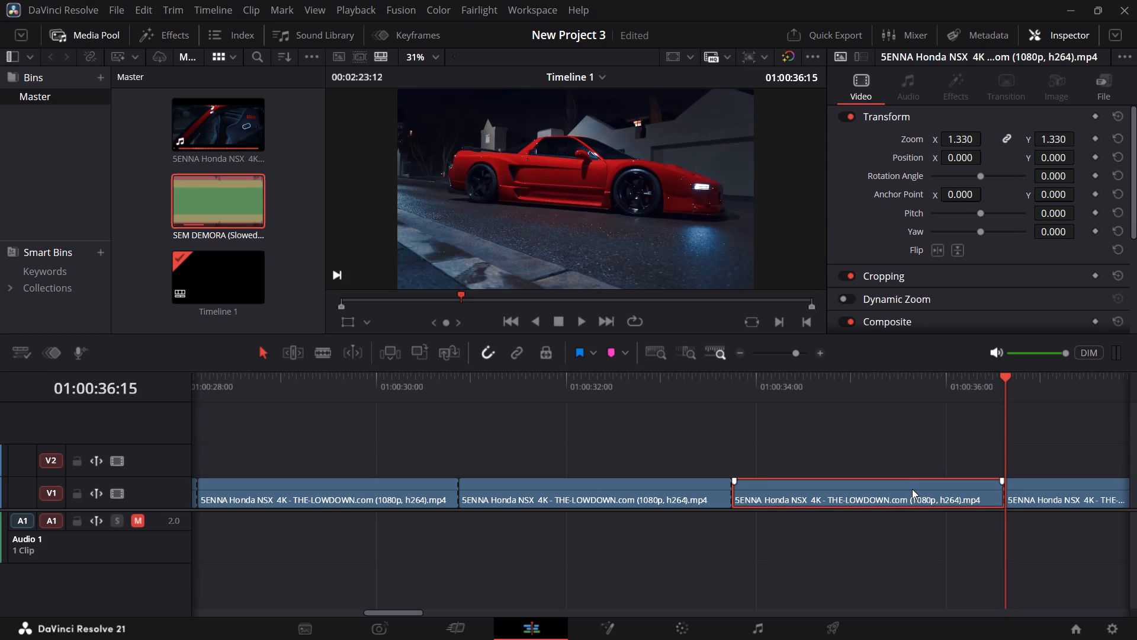
# Cut the remaining V1 clip at 01:00:39:05, where the rear-corner close-up changes to the shot across the lit tail lights.
pyautogui.press('space')
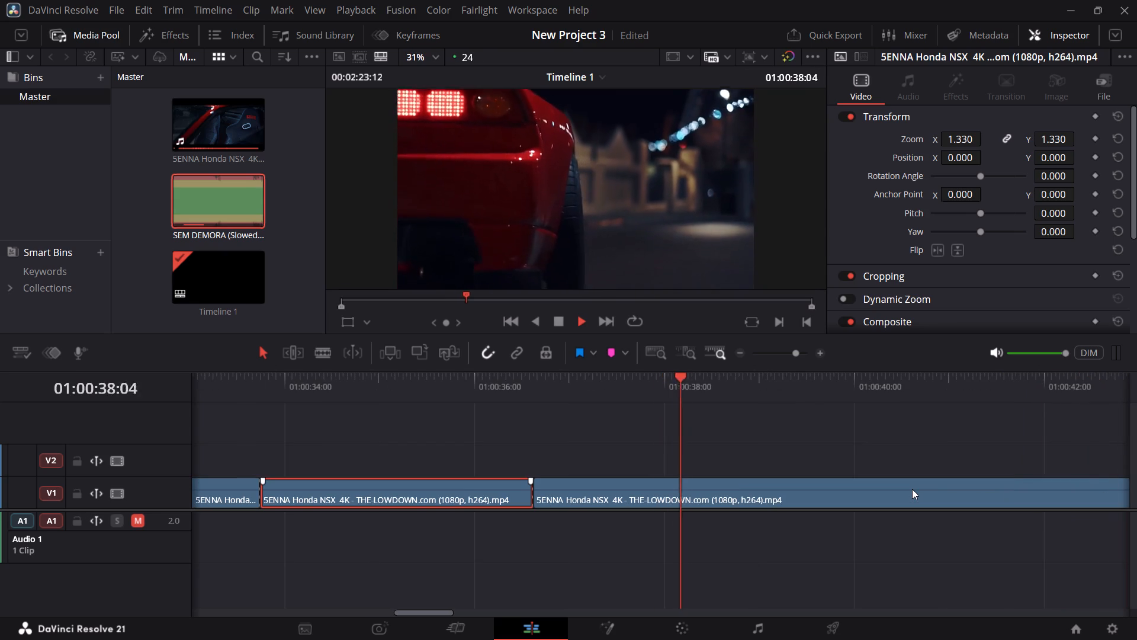
pyautogui.press('space')
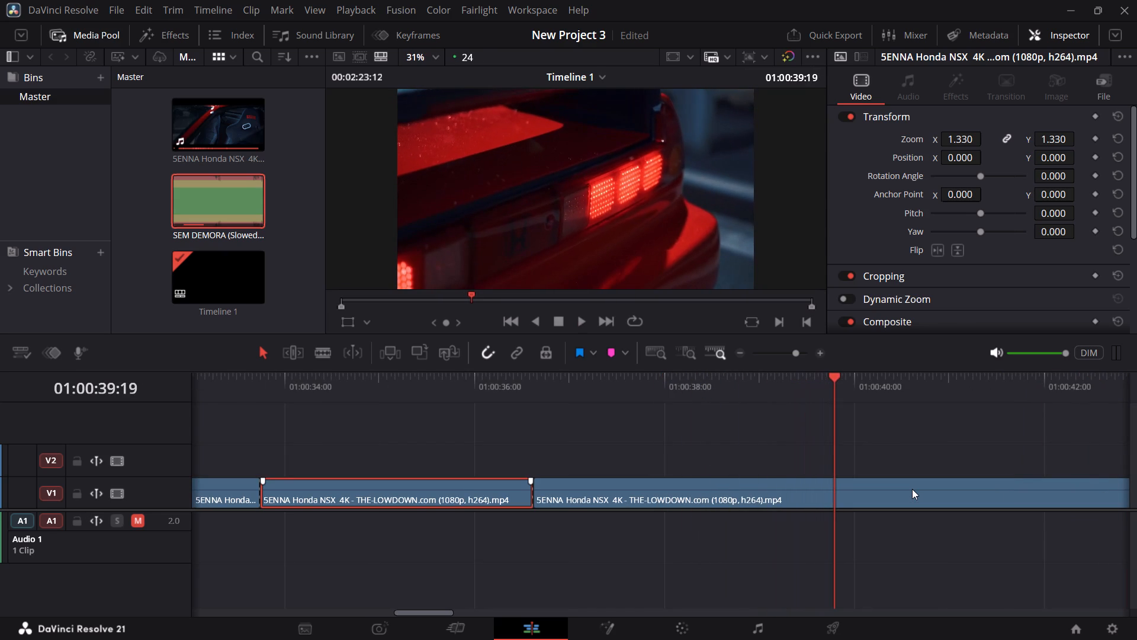
pyautogui.press('Left')
pyautogui.press('Left')
pyautogui.press('Left')
pyautogui.press('Left')
pyautogui.press('Left')
pyautogui.press('Left')
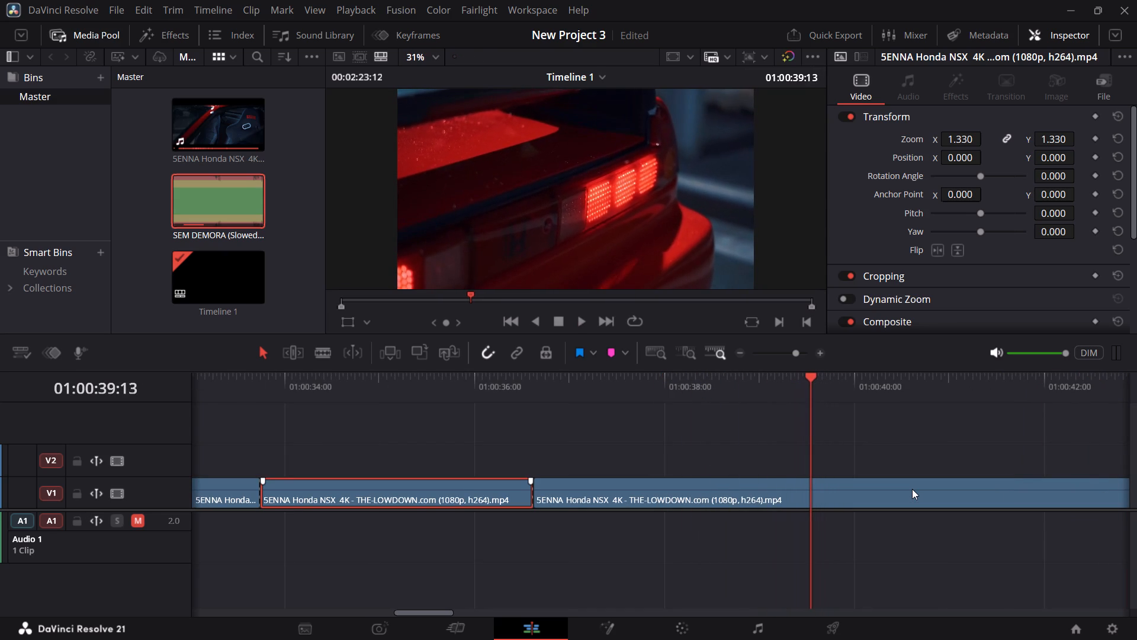
pyautogui.press('Left')
pyautogui.press('Left')
pyautogui.press('Left')
pyautogui.press('Left')
pyautogui.press('Left')
pyautogui.press('Left')
pyautogui.press('Left')
pyautogui.press('Left')
pyautogui.press('Left')
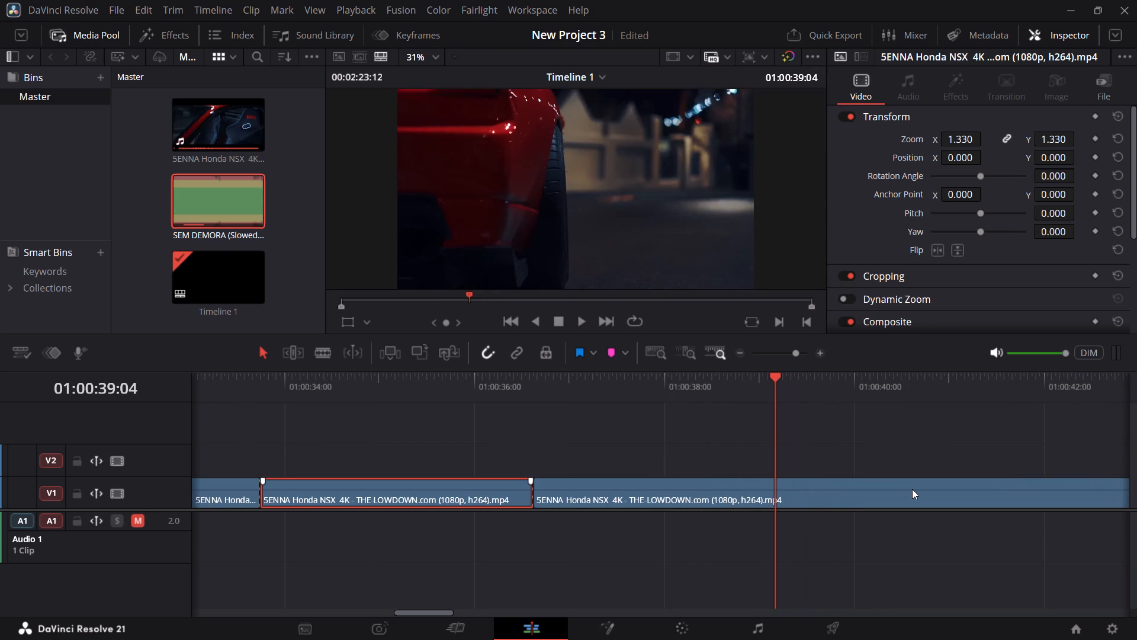
pyautogui.press('Right')
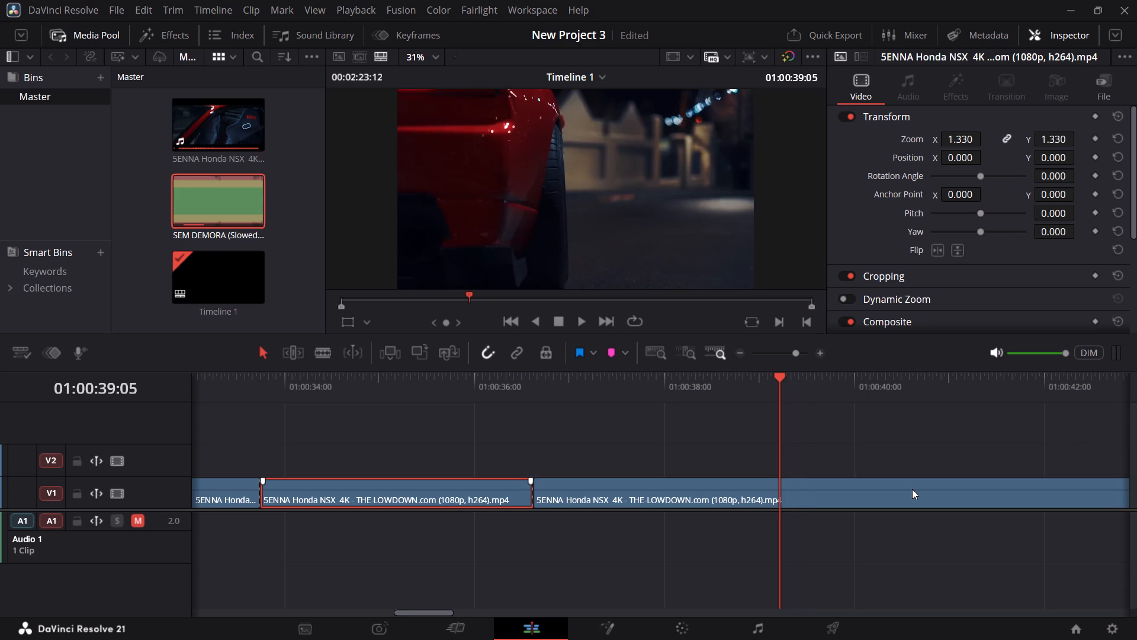
pyautogui.press('Right')
pyautogui.press('Left')
pyautogui.click(912, 489)
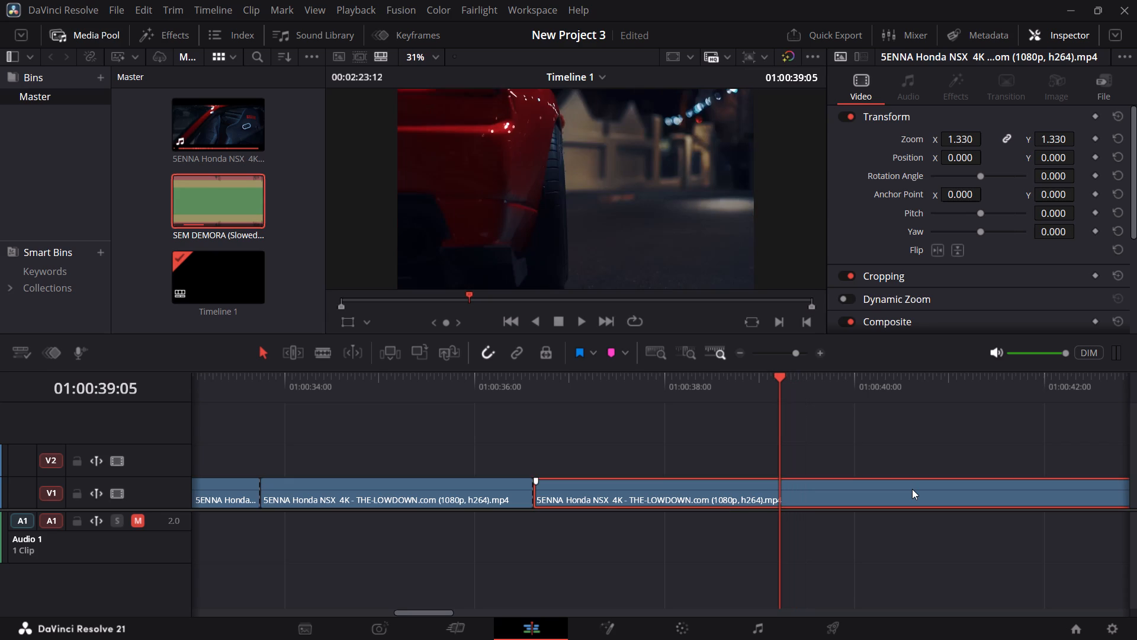
pyautogui.hotkey('ctrl', 'b')
# Cut the remaining V1 clip at 01:00:42:02, where the tail-light close-up changes to the front view of the car on the street.
pyautogui.press('space')
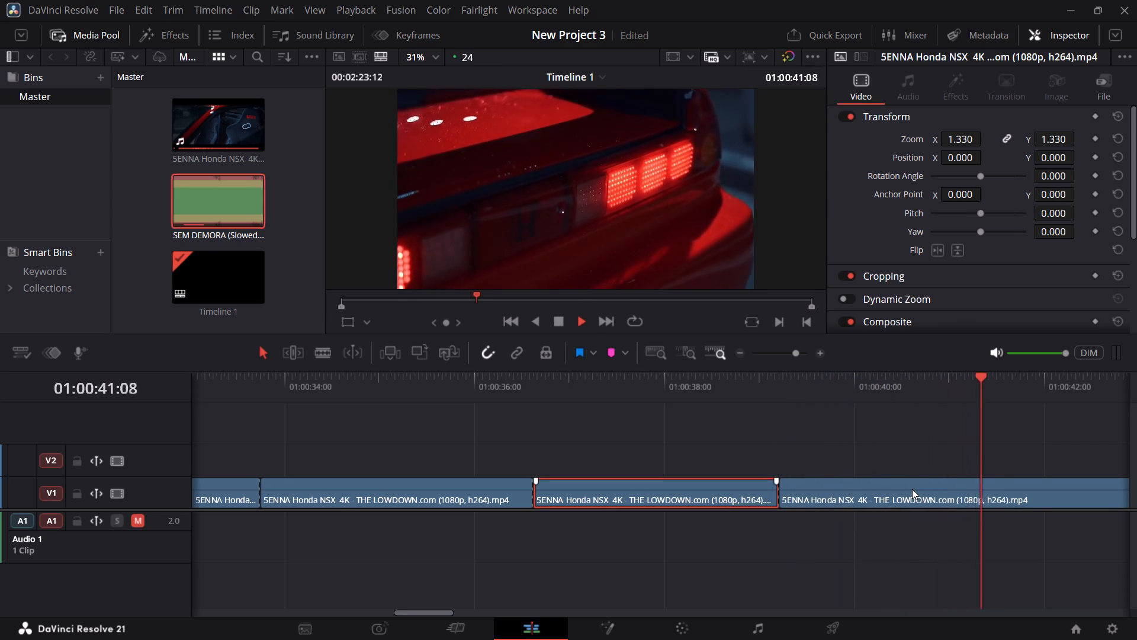
pyautogui.press('space')
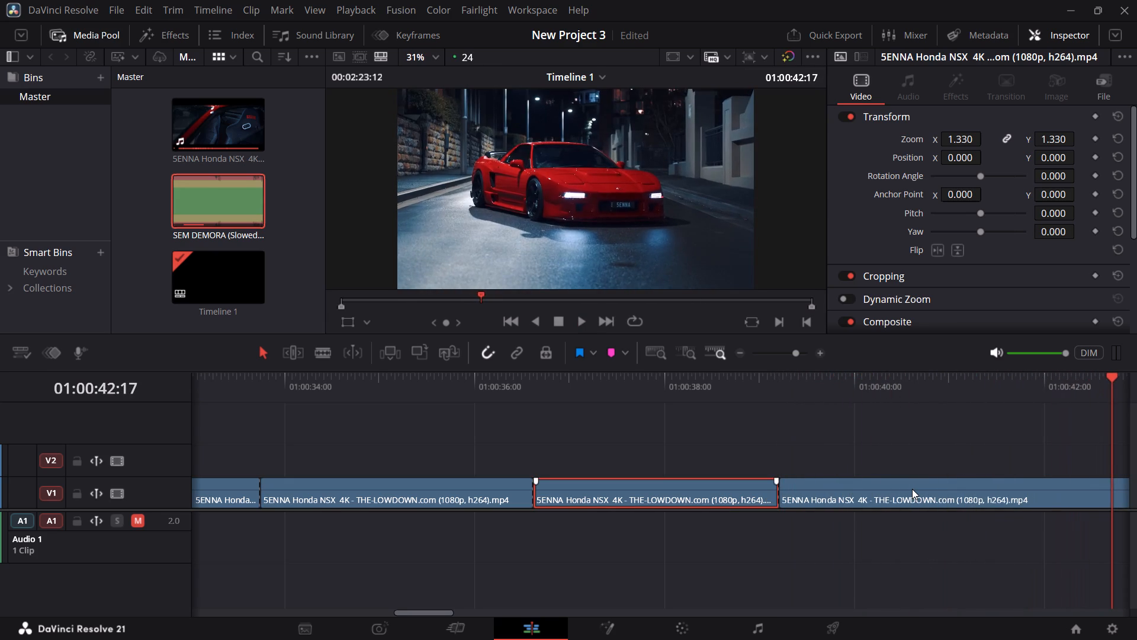
pyautogui.press('Left')
pyautogui.press('Left')
pyautogui.press('Left')
pyautogui.press('Left')
pyautogui.press('Left')
pyautogui.press('Left')
pyautogui.press('Left')
pyautogui.press('Left')
pyautogui.press('Left')
pyautogui.press('Left')
pyautogui.press('Left')
pyautogui.press('Left')
pyautogui.press('Left')
pyautogui.press('Left')
pyautogui.press('Left')
pyautogui.press('Left')
pyautogui.press('Left')
pyautogui.press('Left')
pyautogui.press('Left')
pyautogui.press('Left')
pyautogui.press('Left')
pyautogui.press('Left')
pyautogui.press('Left')
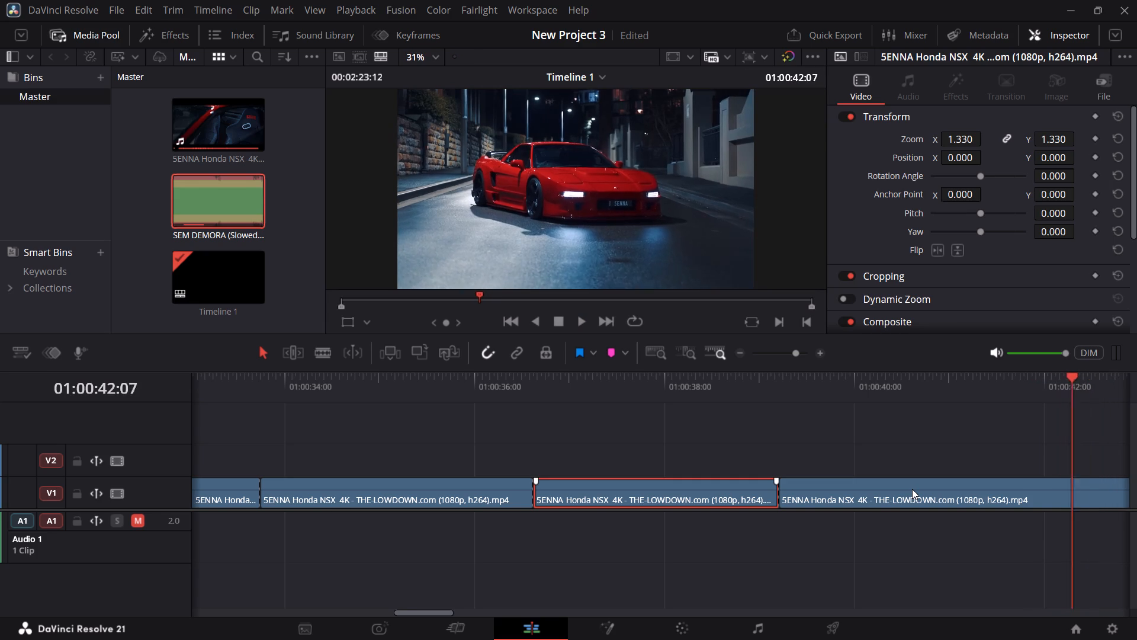
pyautogui.press('Right')
pyautogui.press('Right')
pyautogui.press('Right')
pyautogui.press('Right')
pyautogui.press('Right')
pyautogui.press('Right')
pyautogui.press('Right')
pyautogui.press('Right')
pyautogui.press('Right')
pyautogui.press('Right')
pyautogui.press('Right')
pyautogui.press('Right')
pyautogui.press('Right')
pyautogui.press('Right')
pyautogui.press('Right')
pyautogui.press('Right')
pyautogui.press('Right')
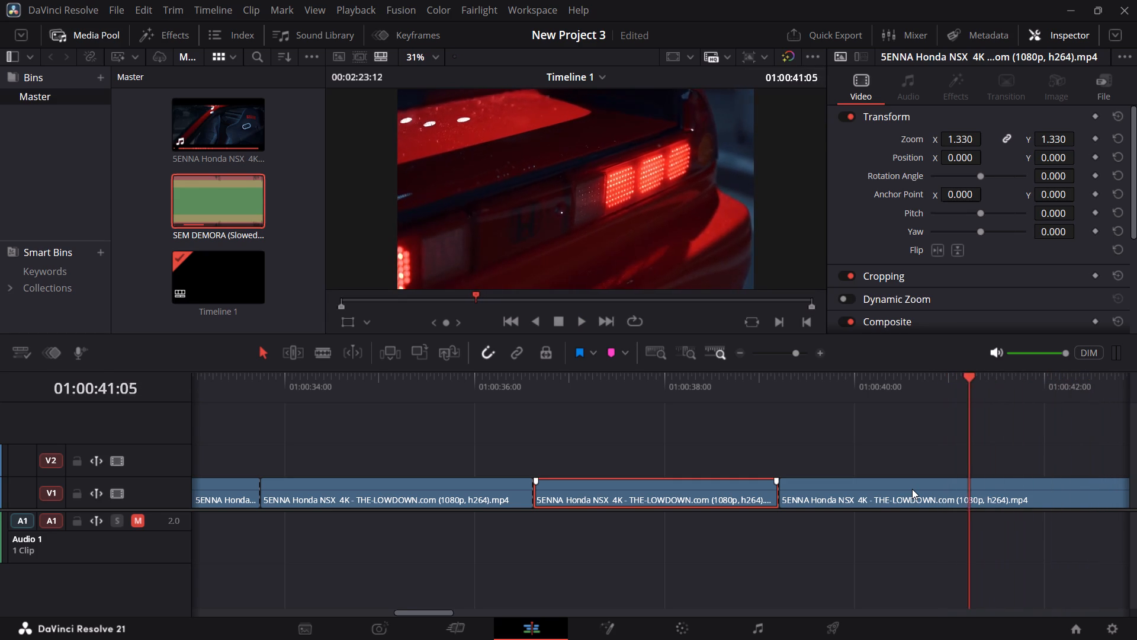
pyautogui.press('Right')
pyautogui.press('Right')
pyautogui.press('Right')
pyautogui.press('Right')
pyautogui.press('Right')
pyautogui.press('Right')
pyautogui.press('Right')
pyautogui.press('Right')
pyautogui.press('Right')
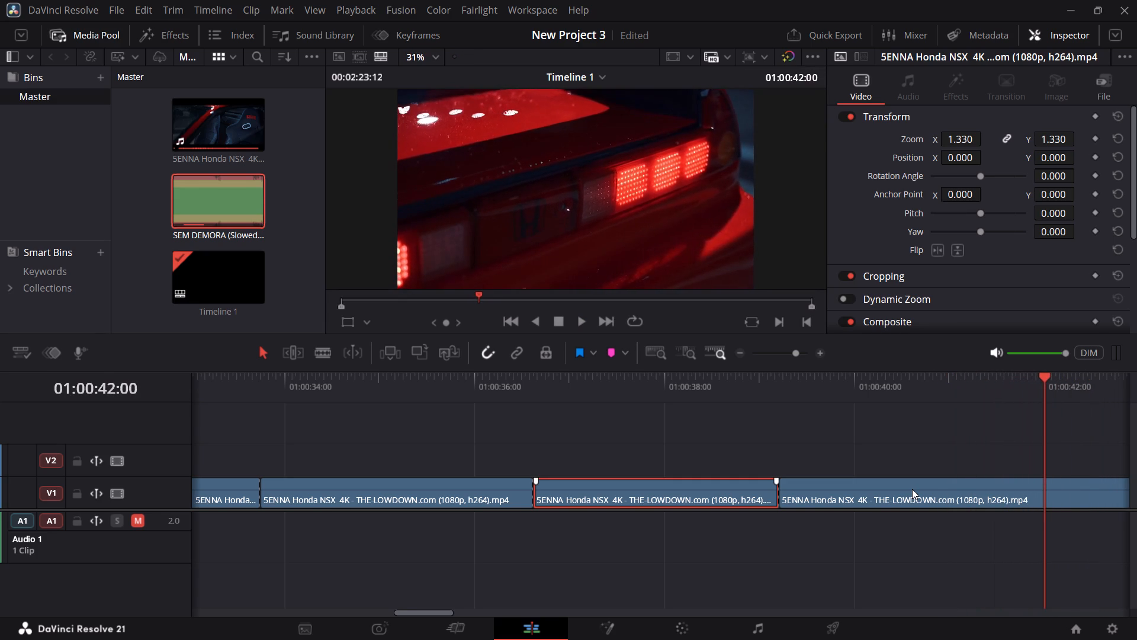
pyautogui.press('Right')
pyautogui.press('Right')
pyautogui.press('Right')
pyautogui.press('Right')
pyautogui.press('Left')
pyautogui.press('Left')
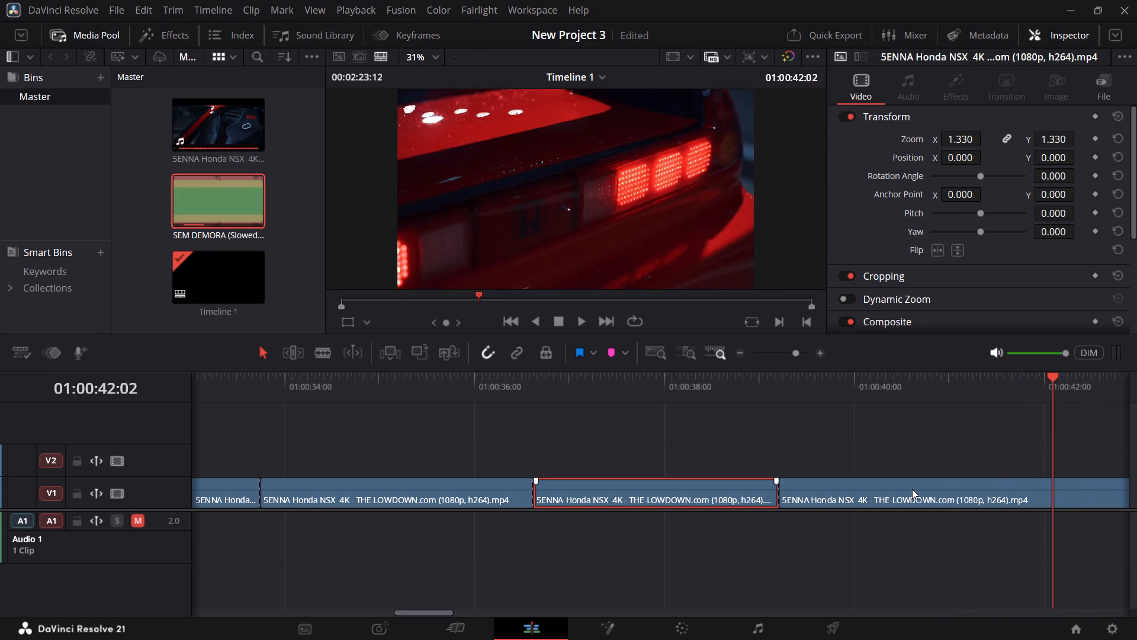
pyautogui.press('Right')
pyautogui.press('Left')
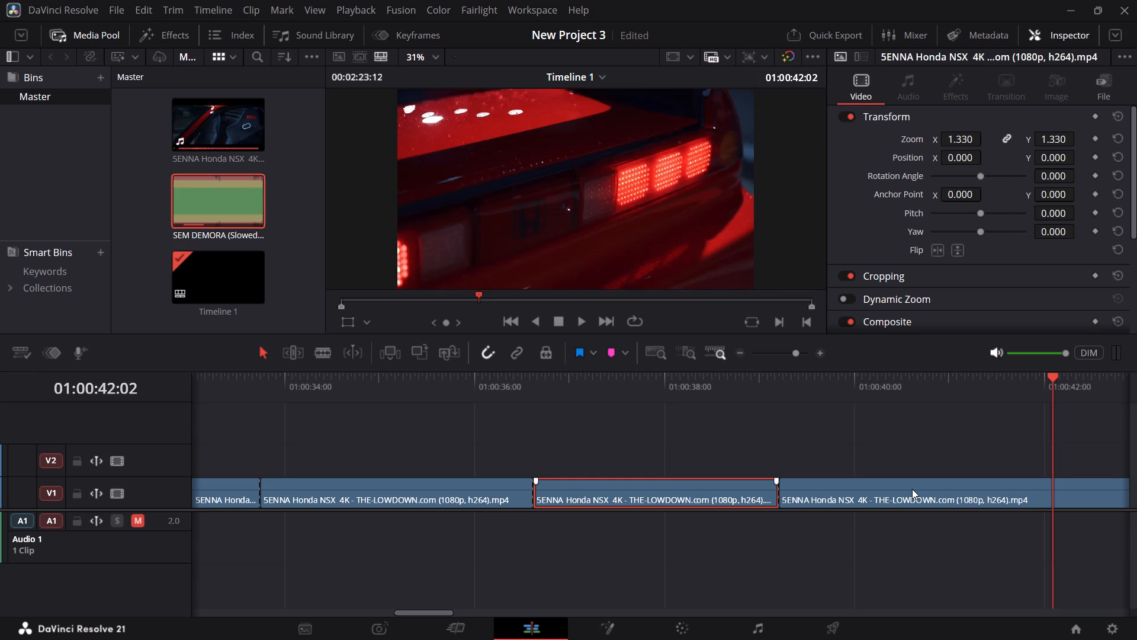
pyautogui.click(912, 489)
pyautogui.hotkey('ctrl', 'b')
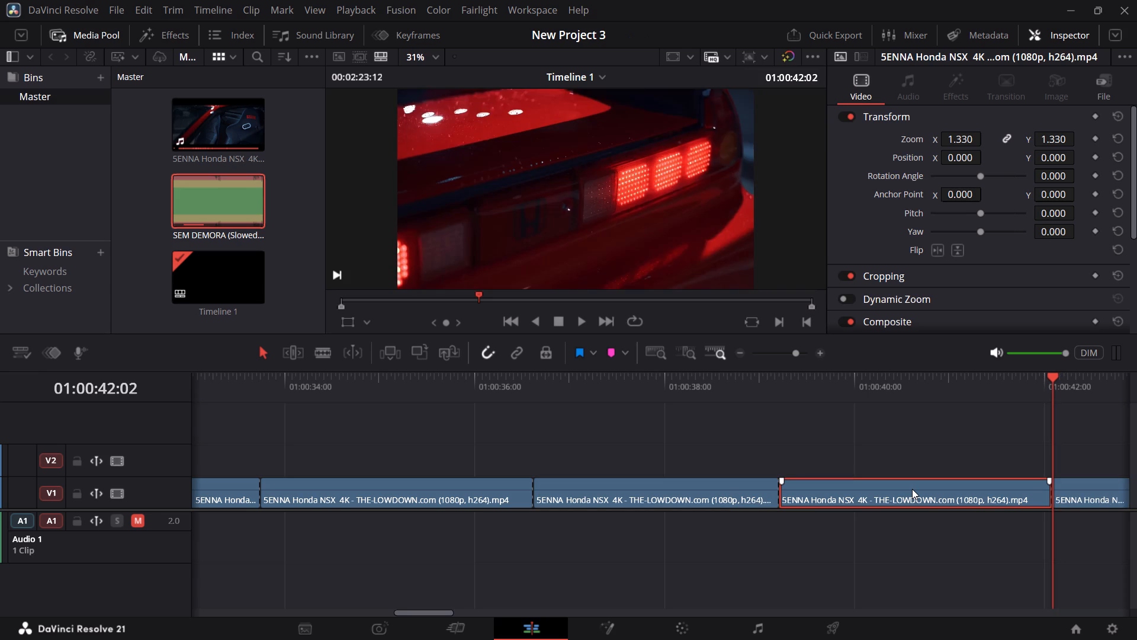
# Cut the V1 wheel close-up clip at 01:00:45:19, where the shot changes to the headlight close-up.
pyautogui.press('space')
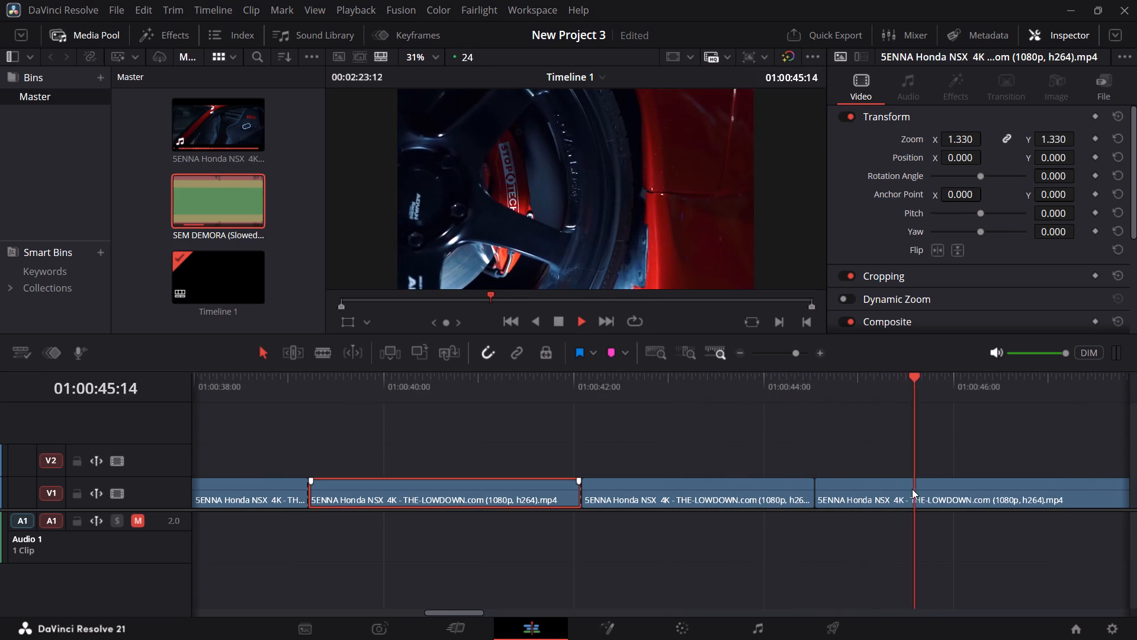
pyautogui.press('space')
pyautogui.press('Left')
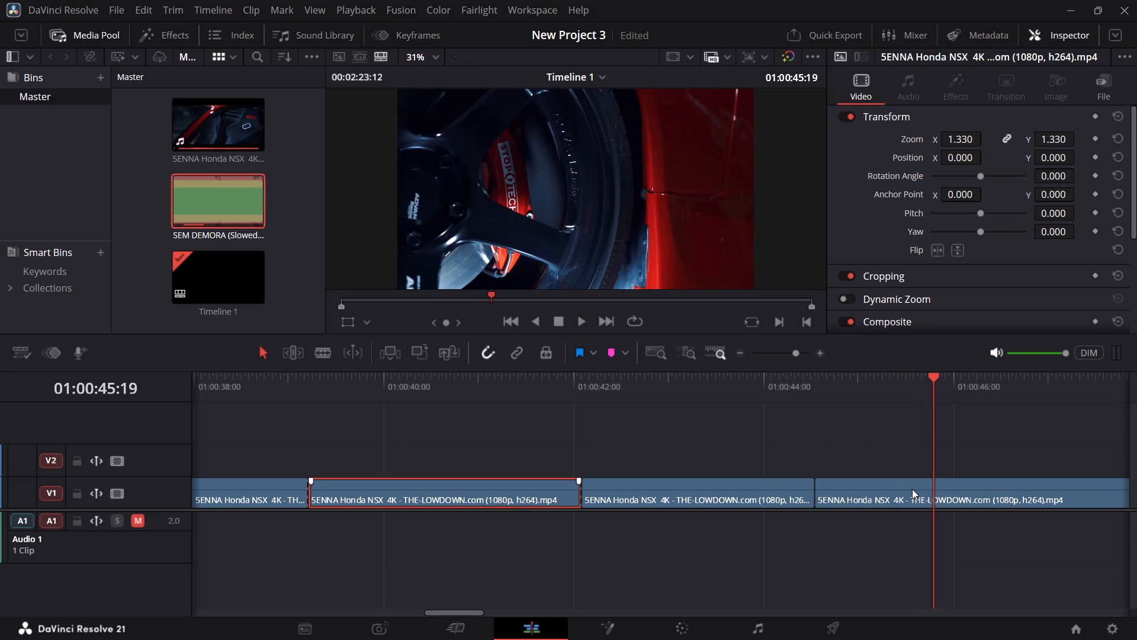
pyautogui.press('Right')
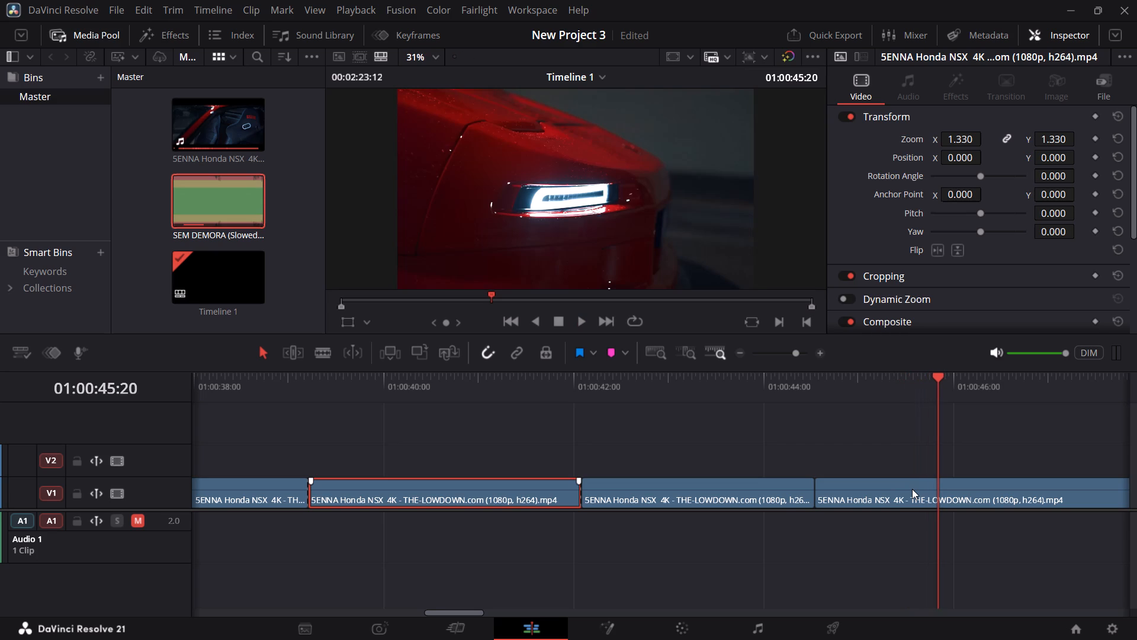
pyautogui.press('Left')
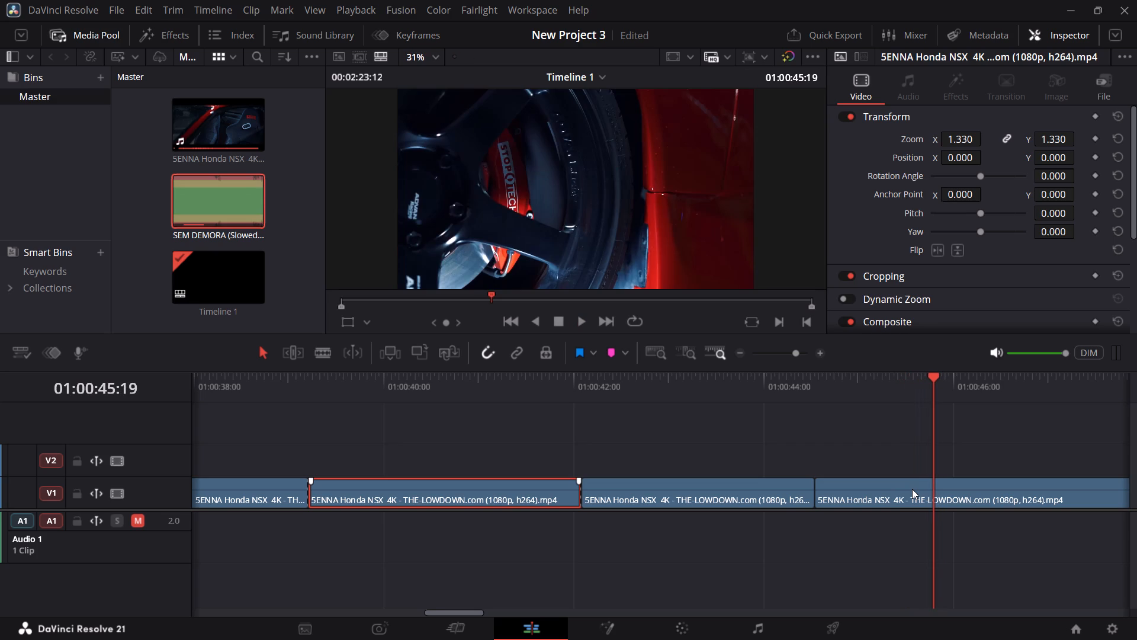
pyautogui.click(912, 489)
pyautogui.hotkey('ctrl', 'b')
# Cut the remaining V1 clip at 01:00:47:00, where the headlight close-up changes to the close-up of the red bodywork with the badge.
pyautogui.press('space')
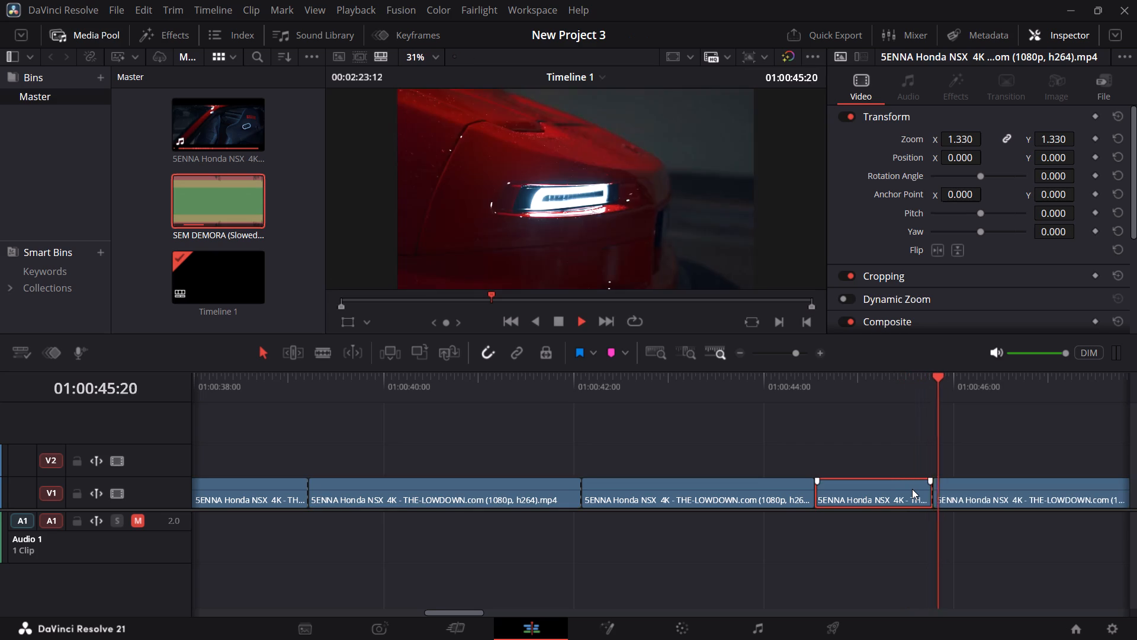
pyautogui.press('space')
pyautogui.press('space')
pyautogui.press('space')
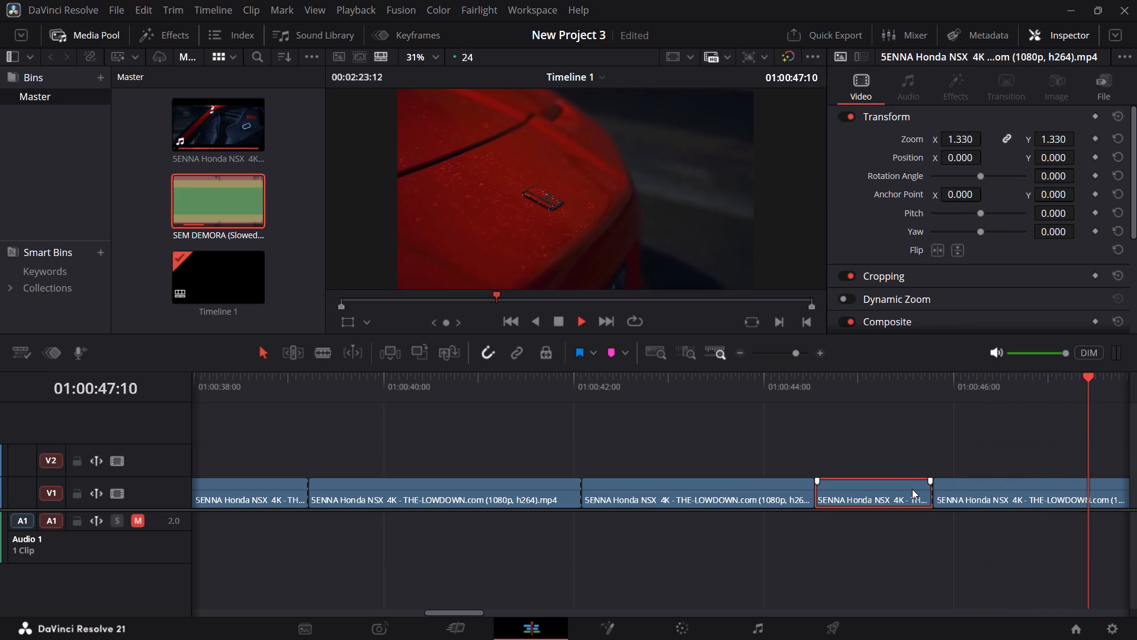
pyautogui.press('Left')
pyautogui.press('Left')
pyautogui.press('Left')
pyautogui.press('Left')
pyautogui.press('Left')
pyautogui.press('Left')
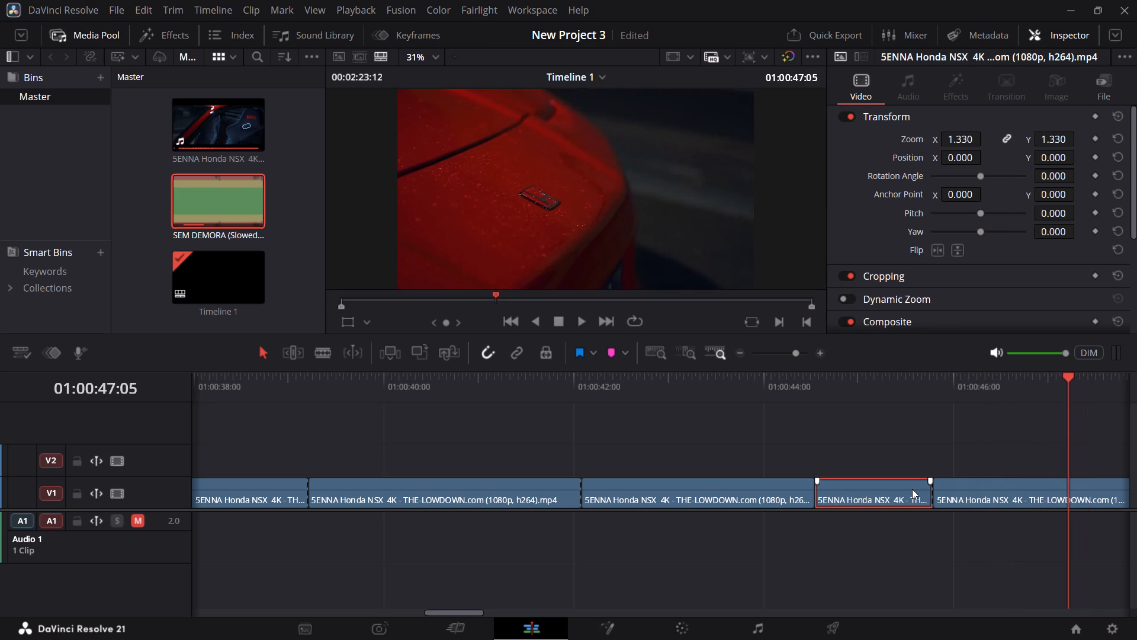
pyautogui.press('Left')
pyautogui.press('Left')
pyautogui.press('Left')
pyautogui.press('Left')
pyautogui.press('Left')
pyautogui.press('Left')
pyautogui.press('Right')
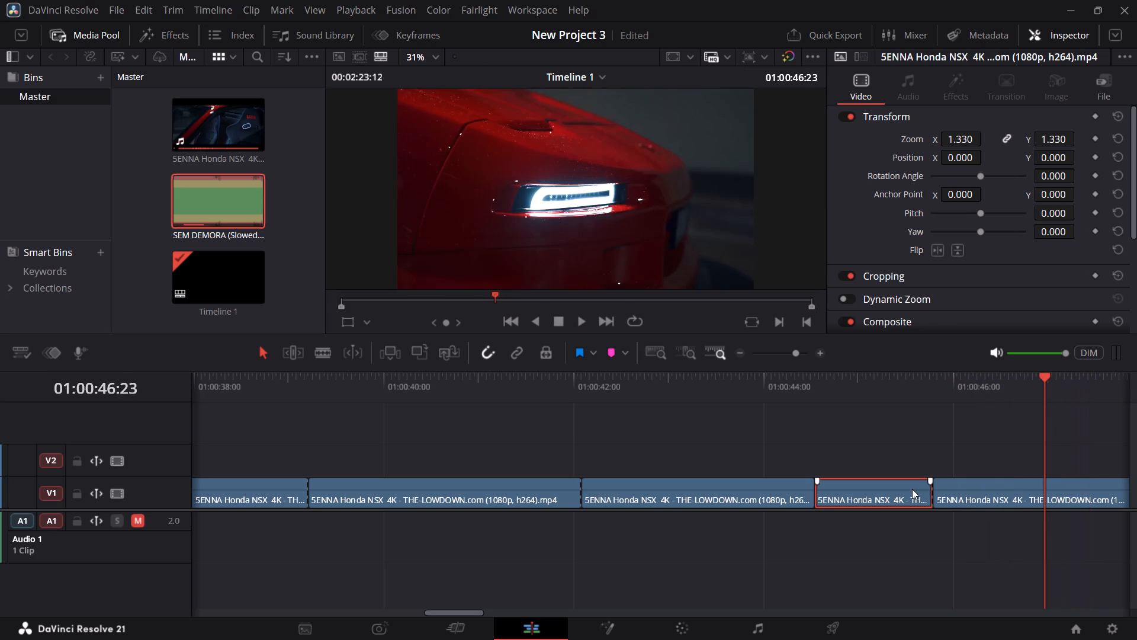
pyautogui.press('Right')
pyautogui.press('Left')
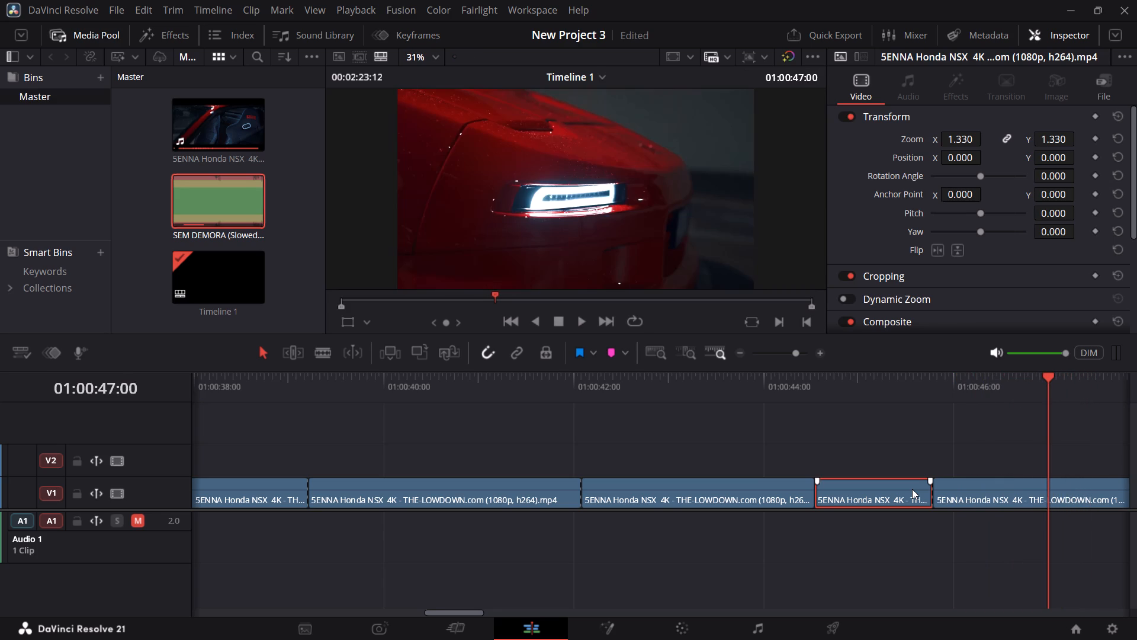
pyautogui.click(912, 489)
pyautogui.click(939, 510)
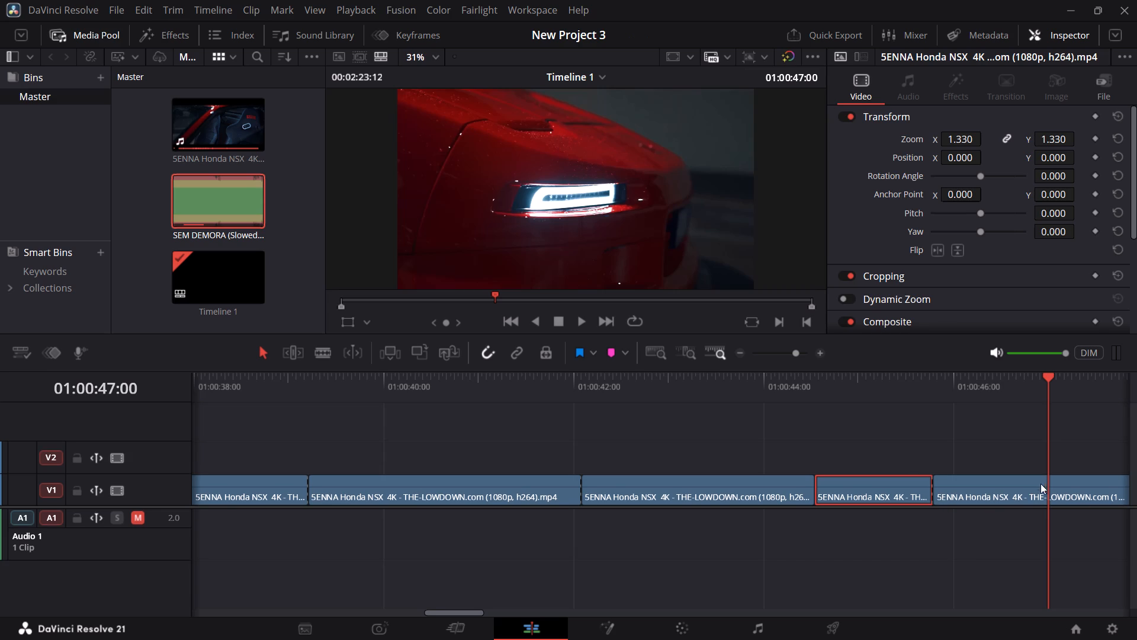
pyautogui.click(1080, 484)
pyautogui.hotkey('ctrl', 'b')
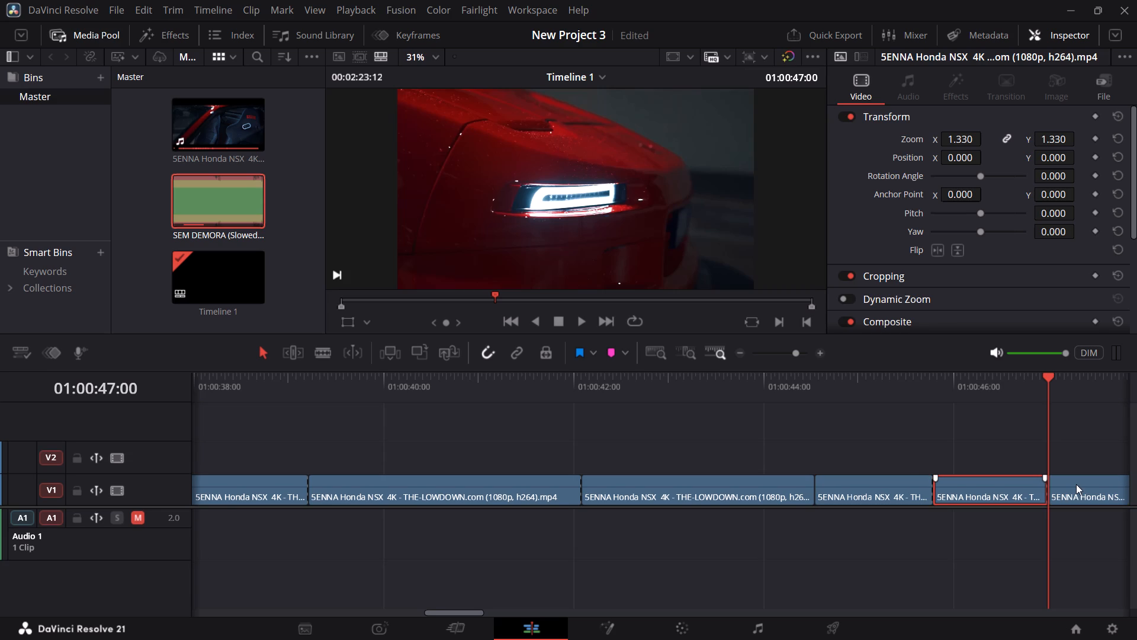
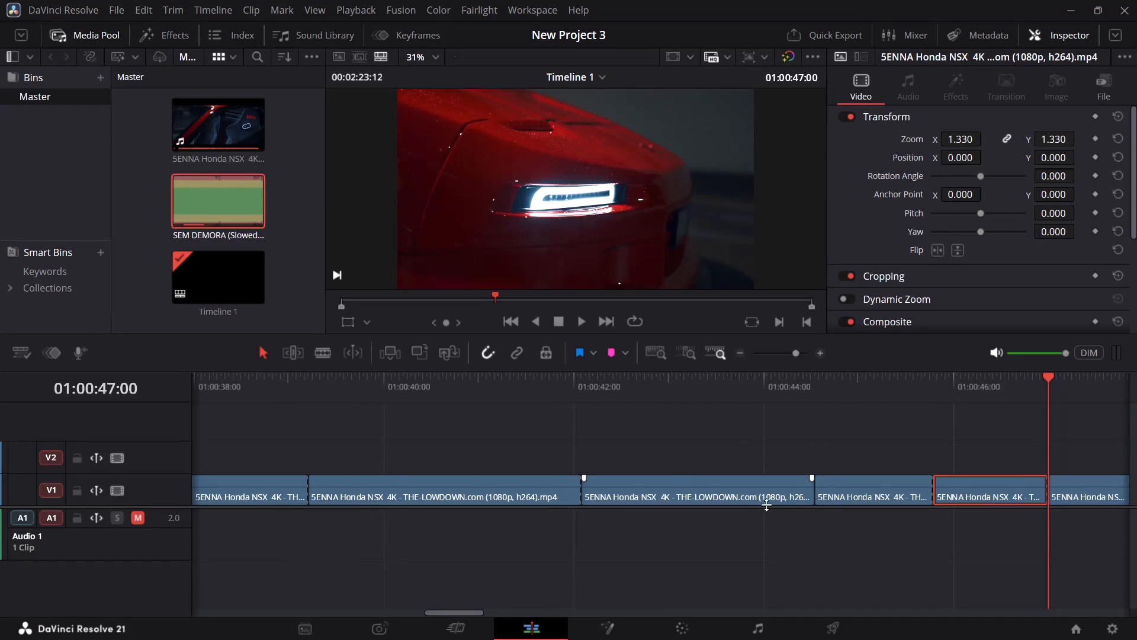
# Select the SEM DEMORA (Slowed) clip on A1 and switch to the Fairlight page.
pyautogui.keyDown('ctrl'); pyautogui.scroll(6, 759, 508); pyautogui.keyUp('ctrl')
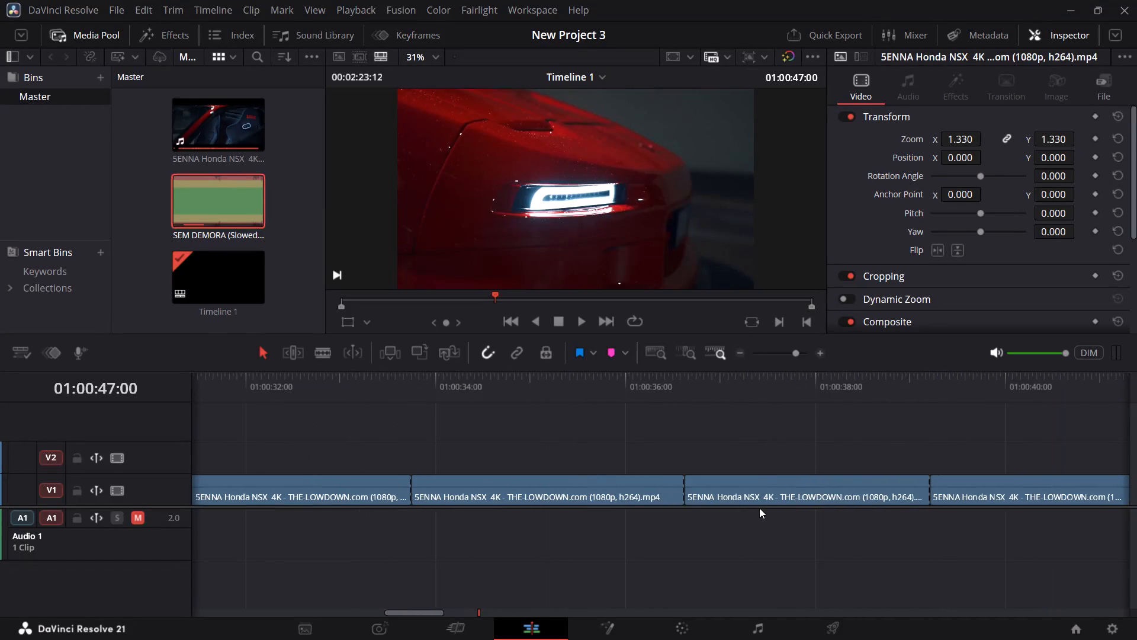
pyautogui.keyDown('ctrl'); pyautogui.scroll(20, 759, 508); pyautogui.keyUp('ctrl')
pyautogui.keyDown('ctrl'); pyautogui.scroll(2, 759, 508); pyautogui.keyUp('ctrl')
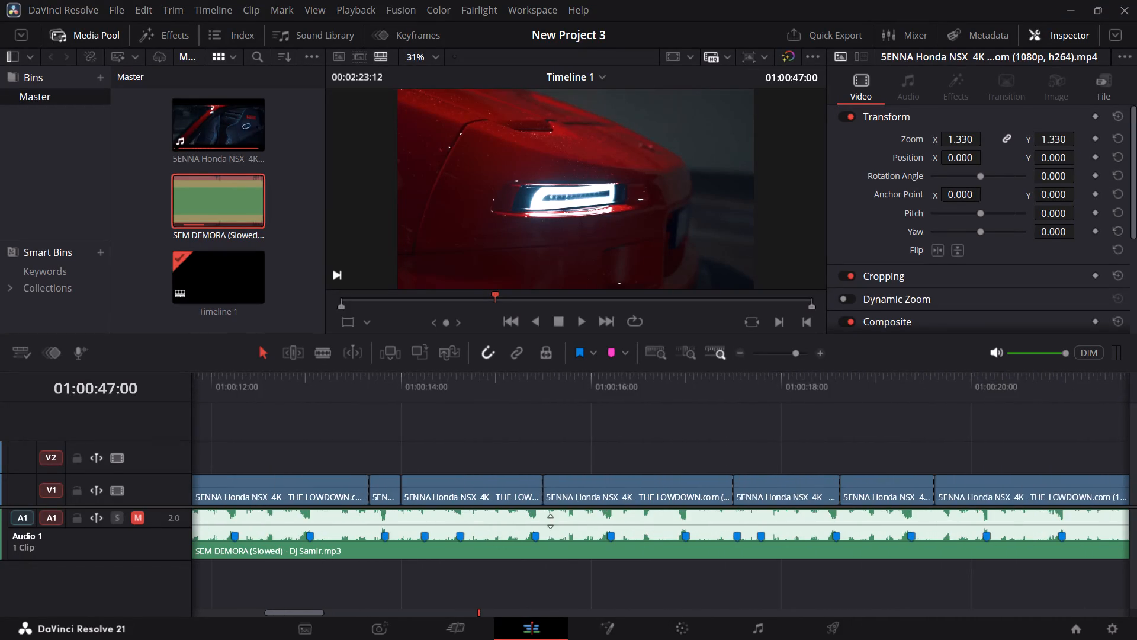
pyautogui.keyDown('ctrl'); pyautogui.scroll(12, 624, 512); pyautogui.keyUp('ctrl')
pyautogui.click(509, 534)
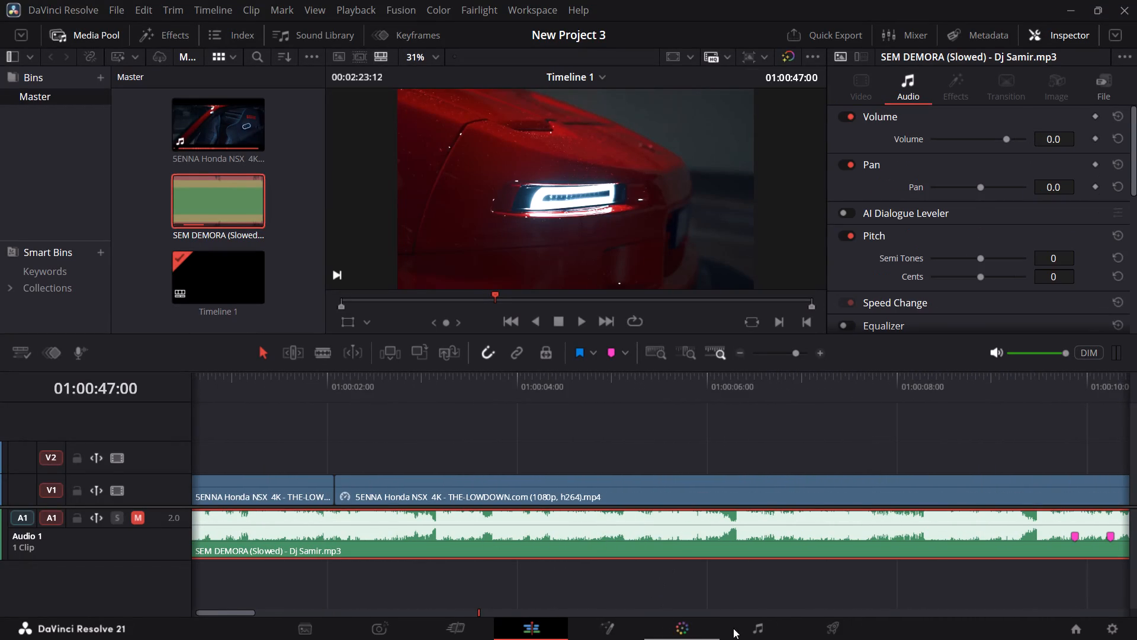
pyautogui.click(784, 631)
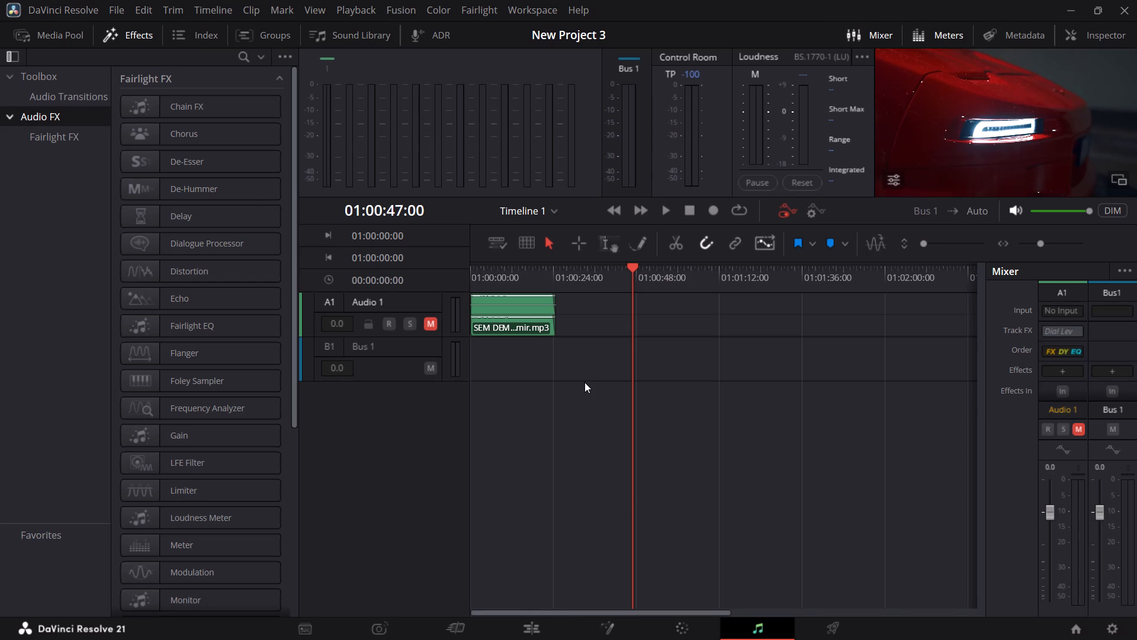
# Hide the effects library and place the playhead at 01:00:04:11 near the start of the SEM DEMORA clip.
pyautogui.keyDown('alt'); pyautogui.scroll(14, 584, 386); pyautogui.keyUp('alt')
pyautogui.keyDown('alt'); pyautogui.scroll(-12, 587, 384); pyautogui.keyUp('alt')
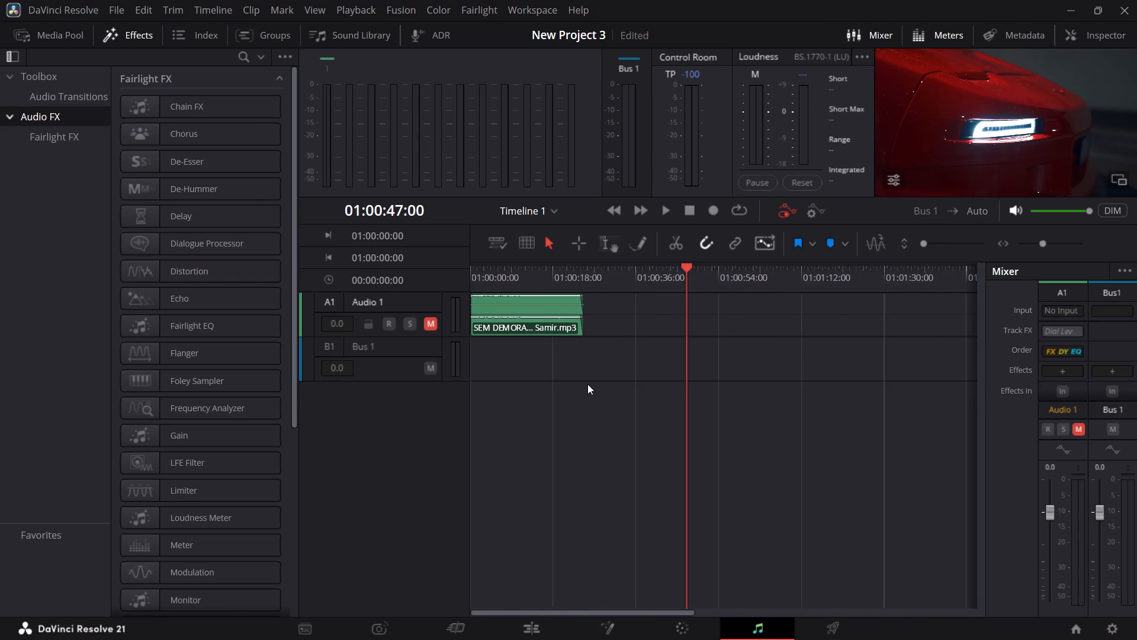
pyautogui.keyDown('alt'); pyautogui.scroll(-6, 587, 384); pyautogui.keyUp('alt')
pyautogui.keyDown('alt'); pyautogui.scroll(14, 587, 383); pyautogui.keyUp('alt')
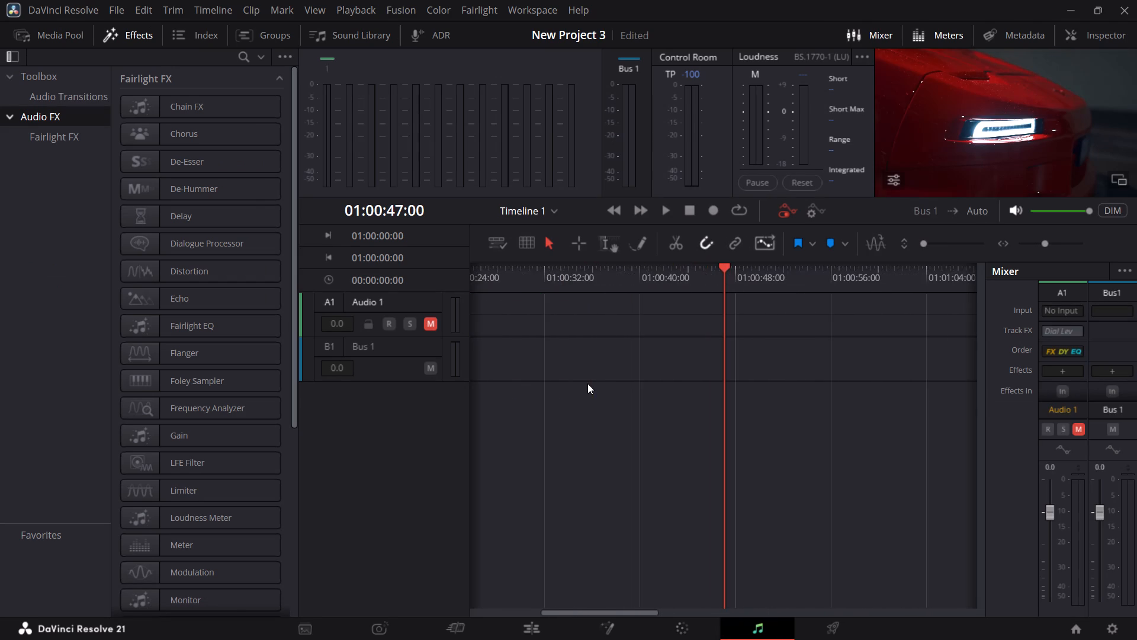
pyautogui.keyDown('alt'); pyautogui.scroll(4, 587, 383); pyautogui.keyUp('alt')
pyautogui.moveTo(615, 609); pyautogui.dragTo(393, 609)
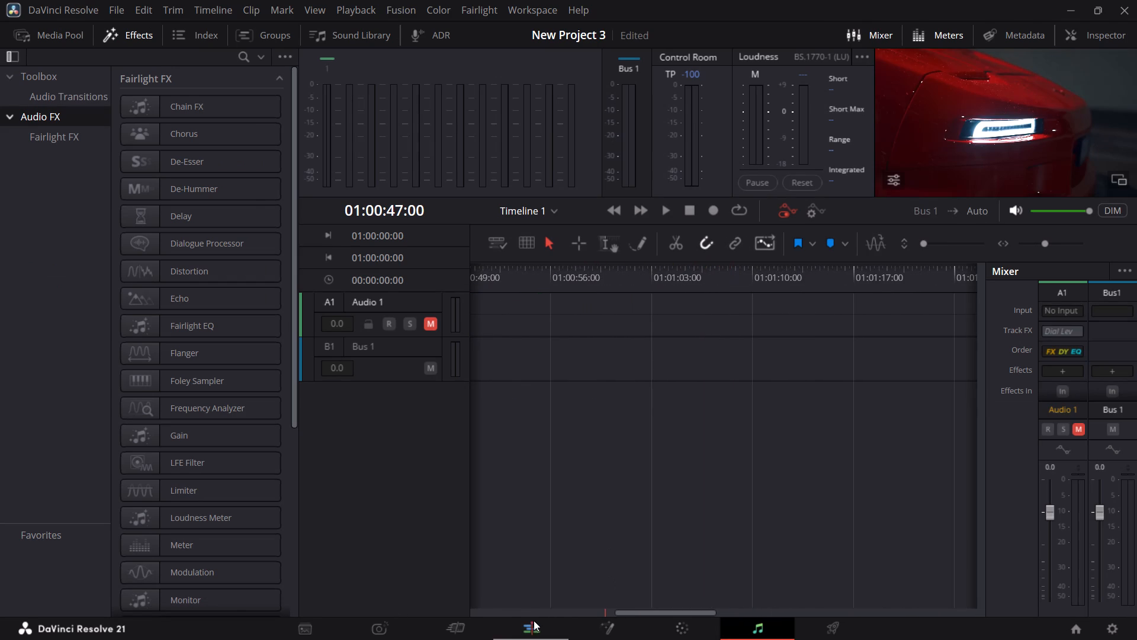
pyautogui.moveTo(593, 615); pyautogui.dragTo(464, 608)
pyautogui.click(125, 33)
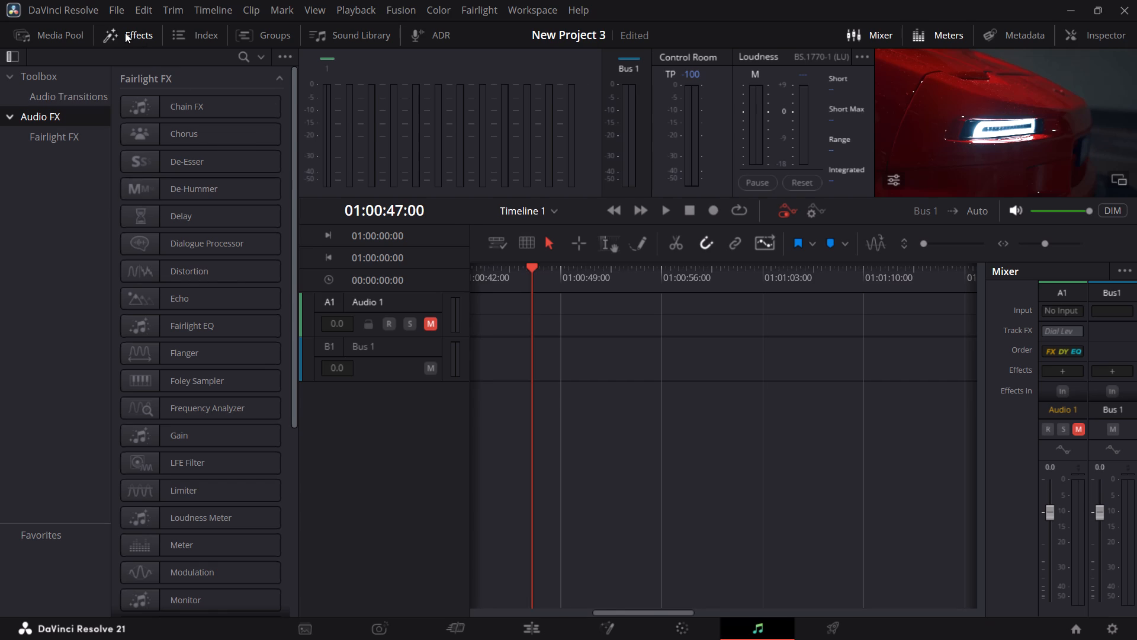
pyautogui.scroll(5, 522, 383)
pyautogui.moveTo(396, 410); pyautogui.dragTo(673, 413)
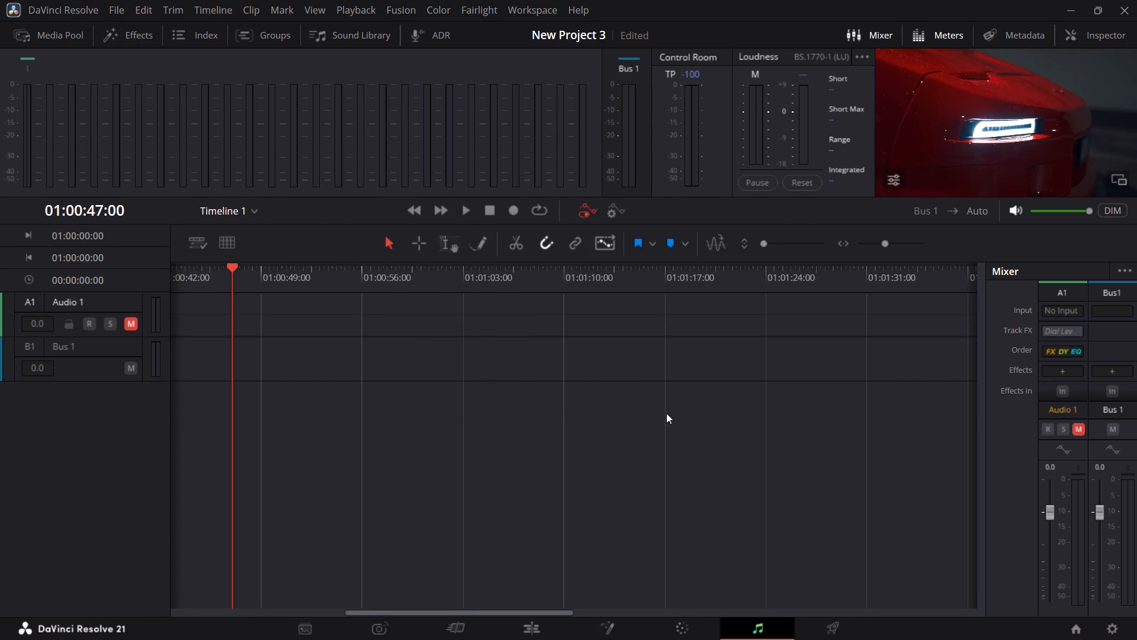
pyautogui.keyDown('ctrl'); pyautogui.scroll(16, 379, 420); pyautogui.keyUp('ctrl')
pyautogui.keyDown('alt'); pyautogui.scroll(3, 392, 412); pyautogui.keyUp('alt')
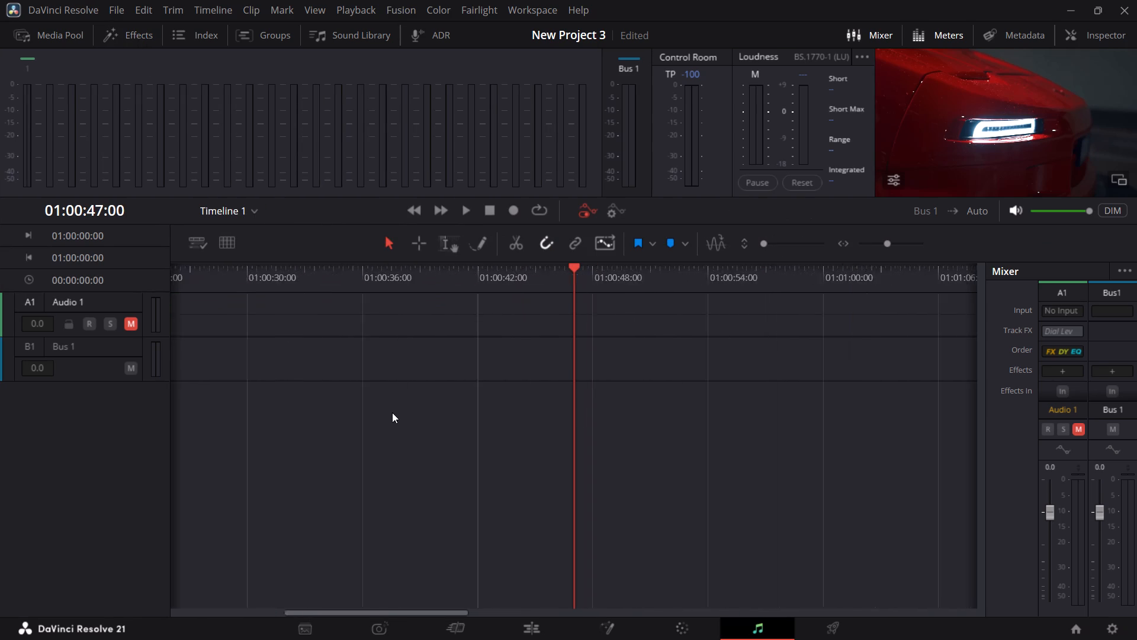
pyautogui.keyDown('alt'); pyautogui.scroll(2, 392, 412); pyautogui.keyUp('alt')
pyautogui.keyDown('ctrl'); pyautogui.scroll(9, 392, 412); pyautogui.keyUp('ctrl')
pyautogui.moveTo(397, 275); pyautogui.dragTo(178, 292)
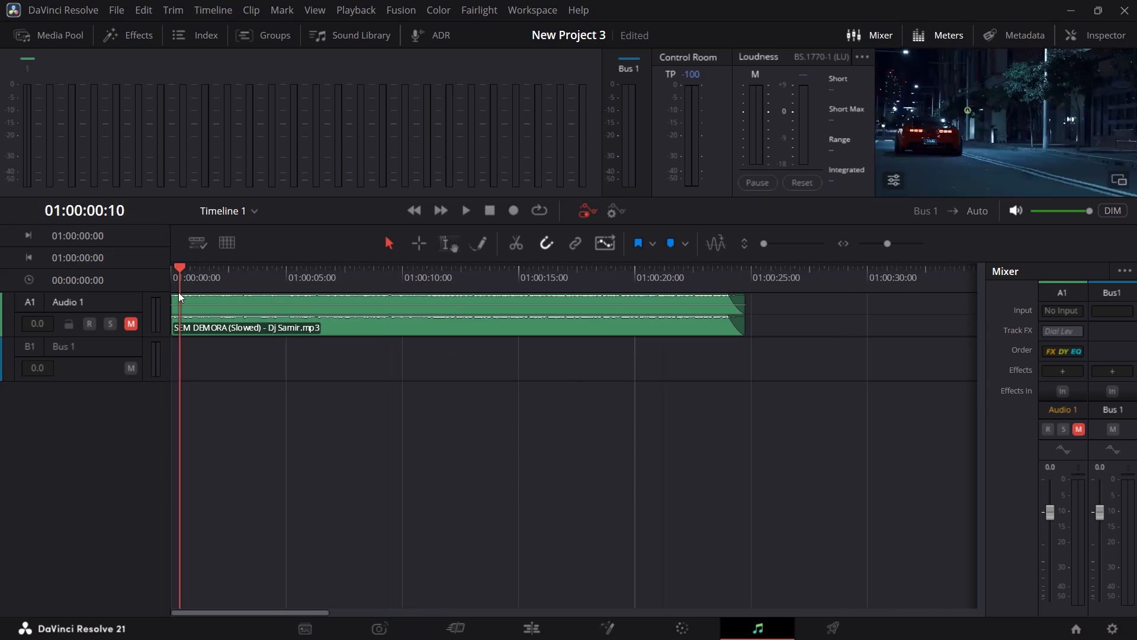
pyautogui.moveTo(178, 292); pyautogui.dragTo(271, 296)
pyautogui.click(274, 285)
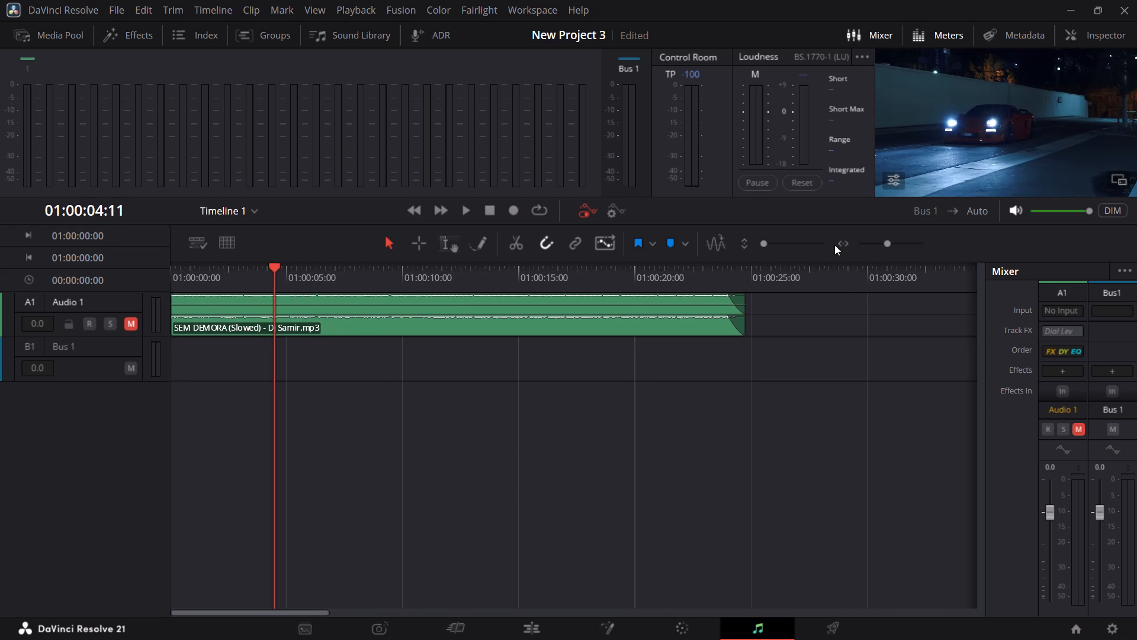
# Enlarge the Audio 1 track height until the song's waveform and beat markers are clearly readable.
pyautogui.click(885, 241)
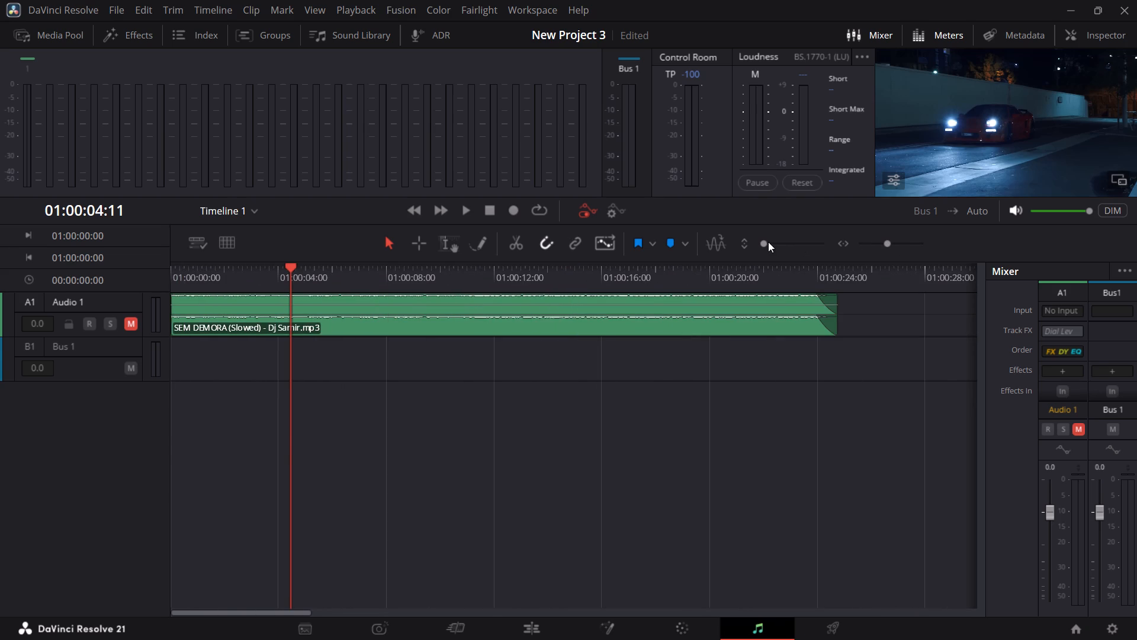
pyautogui.moveTo(766, 243); pyautogui.dragTo(769, 244)
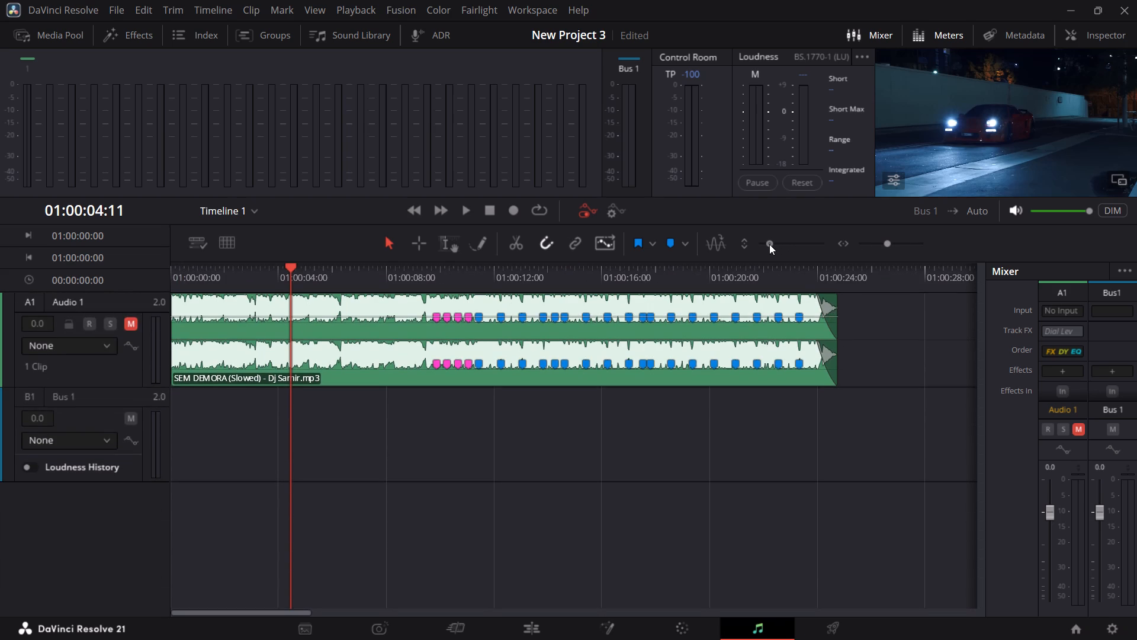
pyautogui.moveTo(769, 244); pyautogui.dragTo(766, 248)
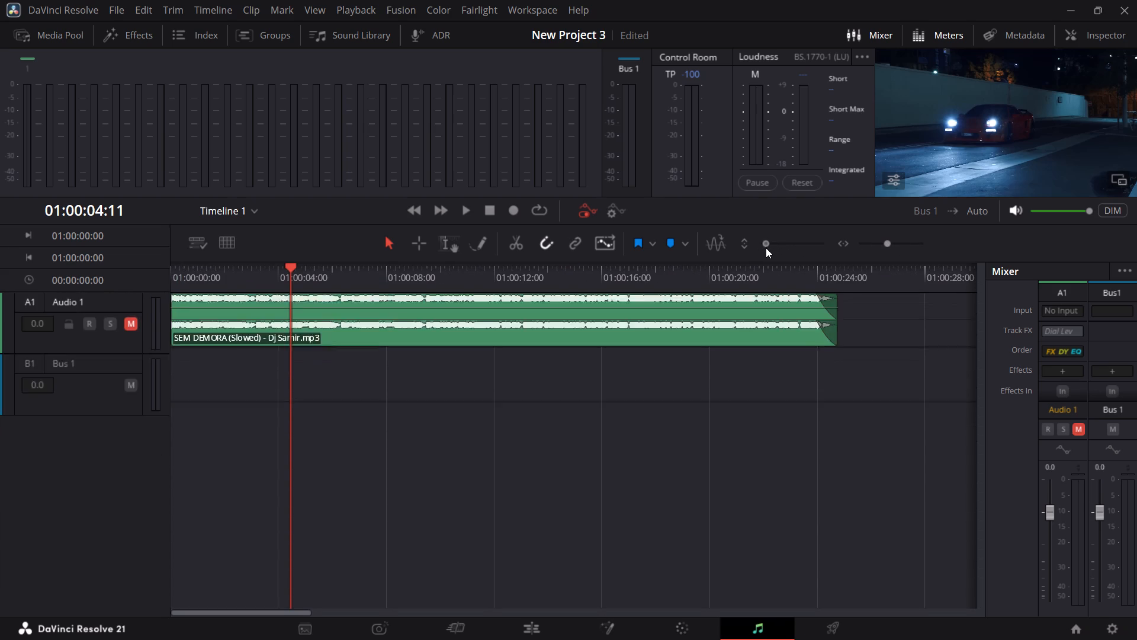
pyautogui.moveTo(766, 248); pyautogui.dragTo(774, 248)
pyautogui.scroll(6, 312, 491)
pyautogui.scroll(-5, 312, 491)
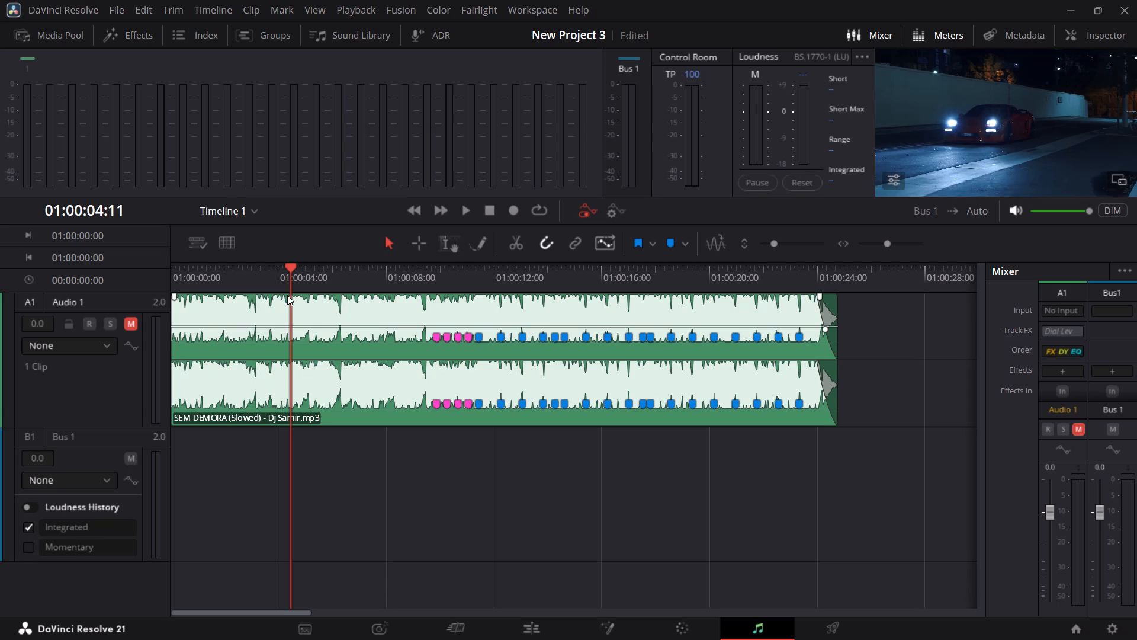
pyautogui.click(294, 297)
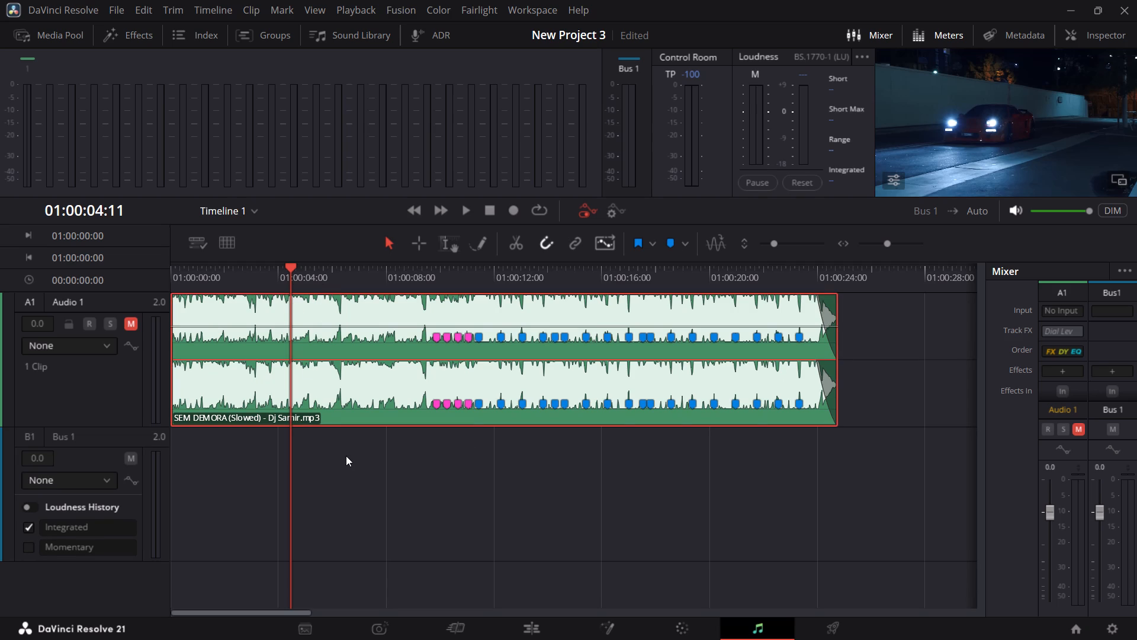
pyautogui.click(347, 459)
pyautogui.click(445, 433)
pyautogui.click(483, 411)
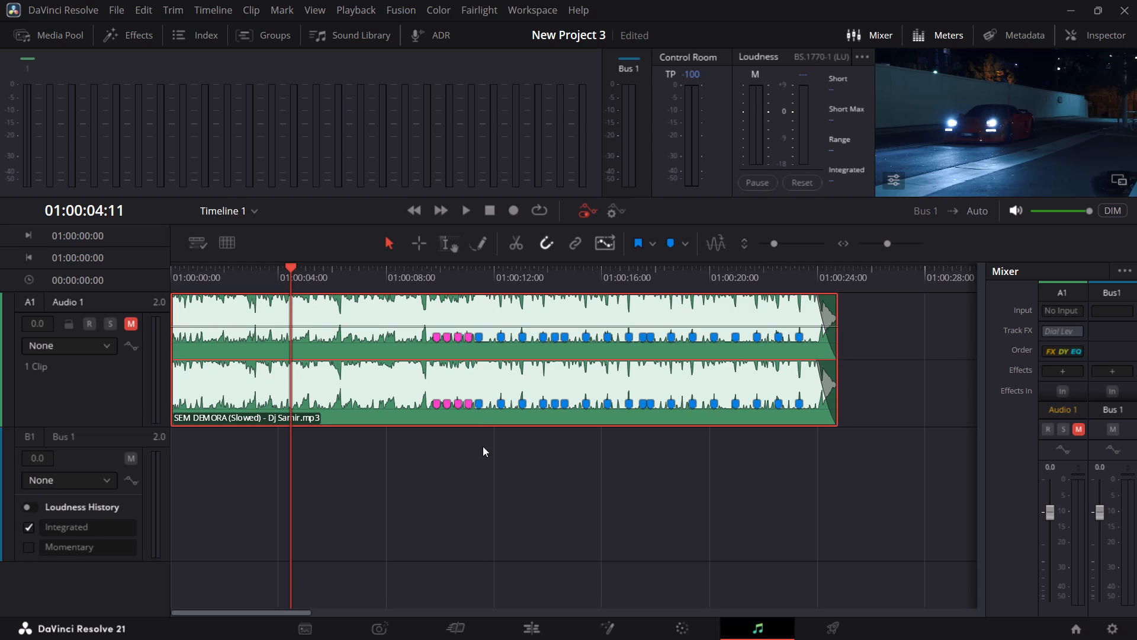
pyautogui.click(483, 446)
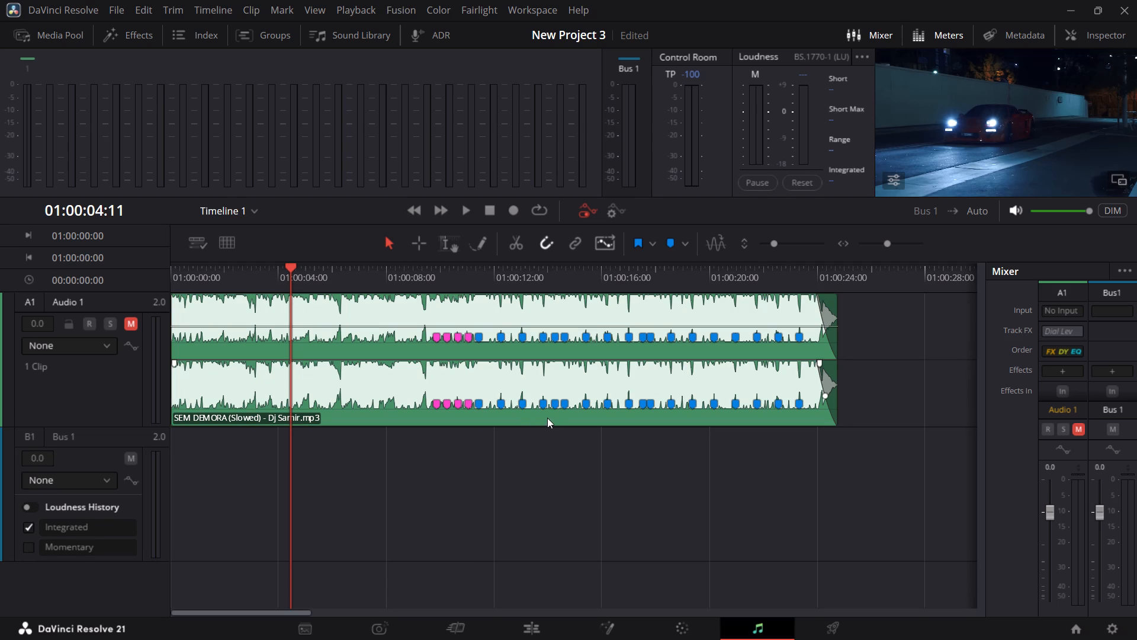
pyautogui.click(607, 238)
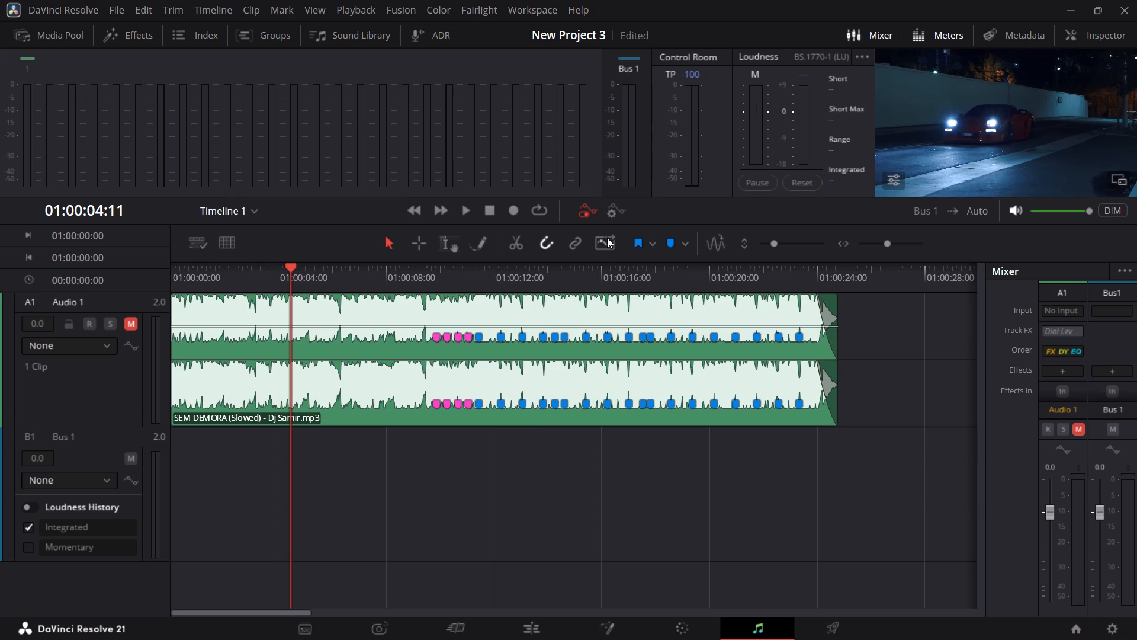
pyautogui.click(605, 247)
# Show the audio properties of the SEM DEMORA clip in the Inspector.
pyautogui.click(1099, 33)
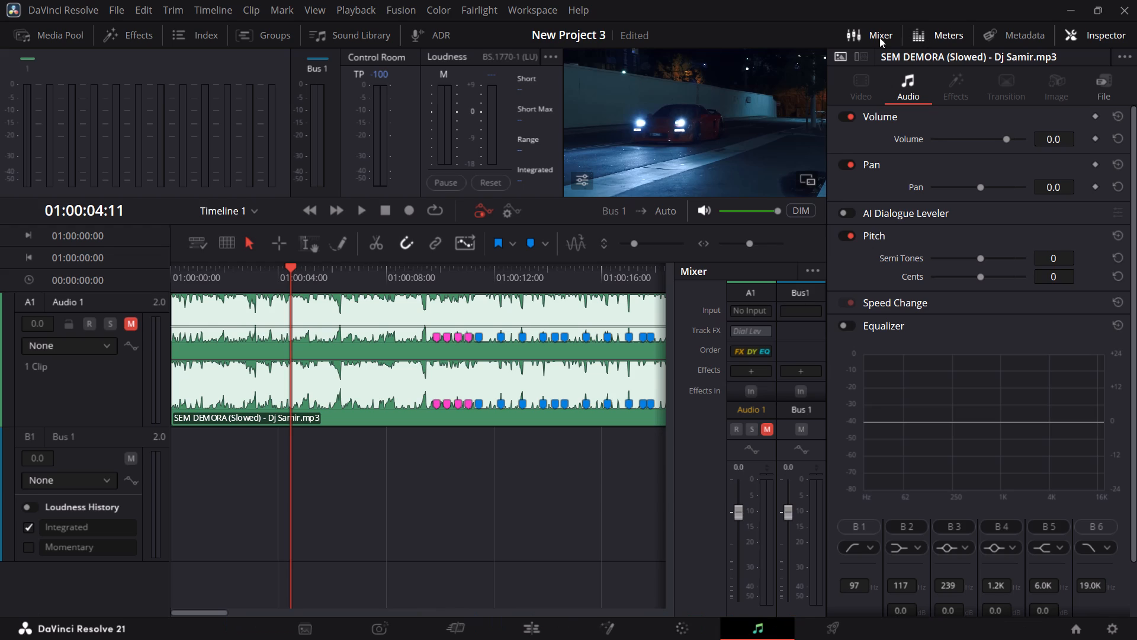
pyautogui.click(1083, 37)
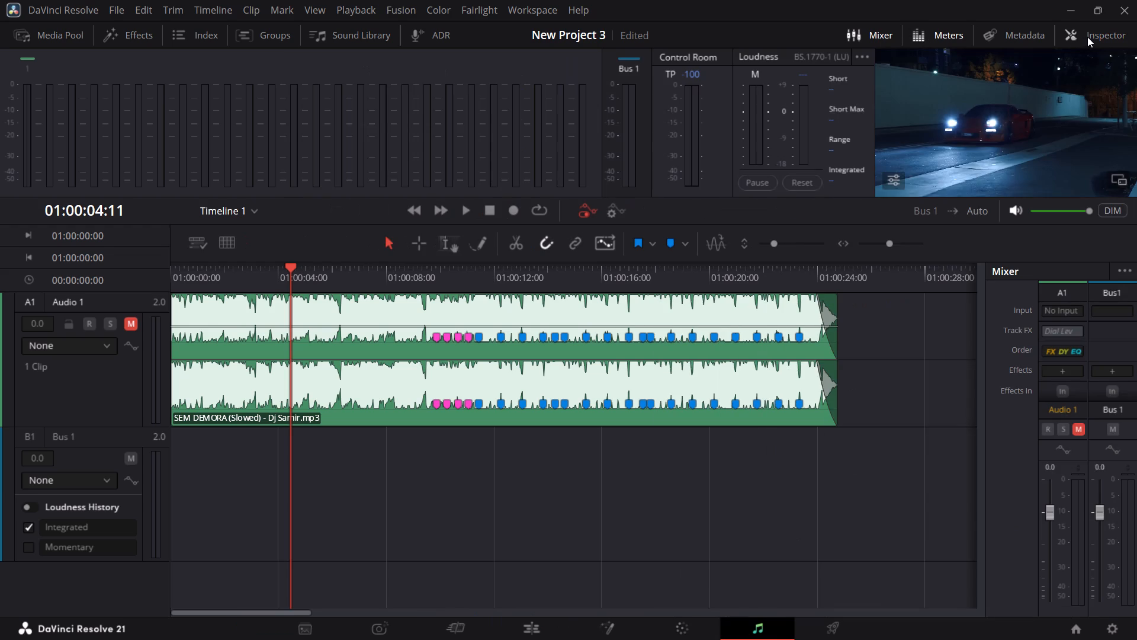
pyautogui.click(1088, 37)
pyautogui.click(341, 332)
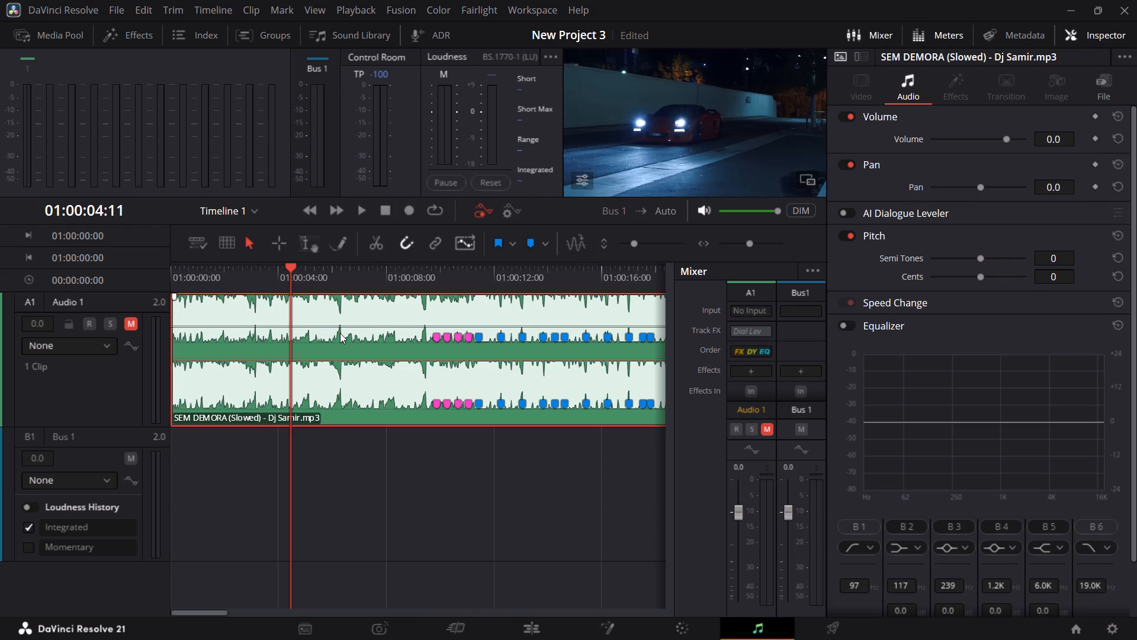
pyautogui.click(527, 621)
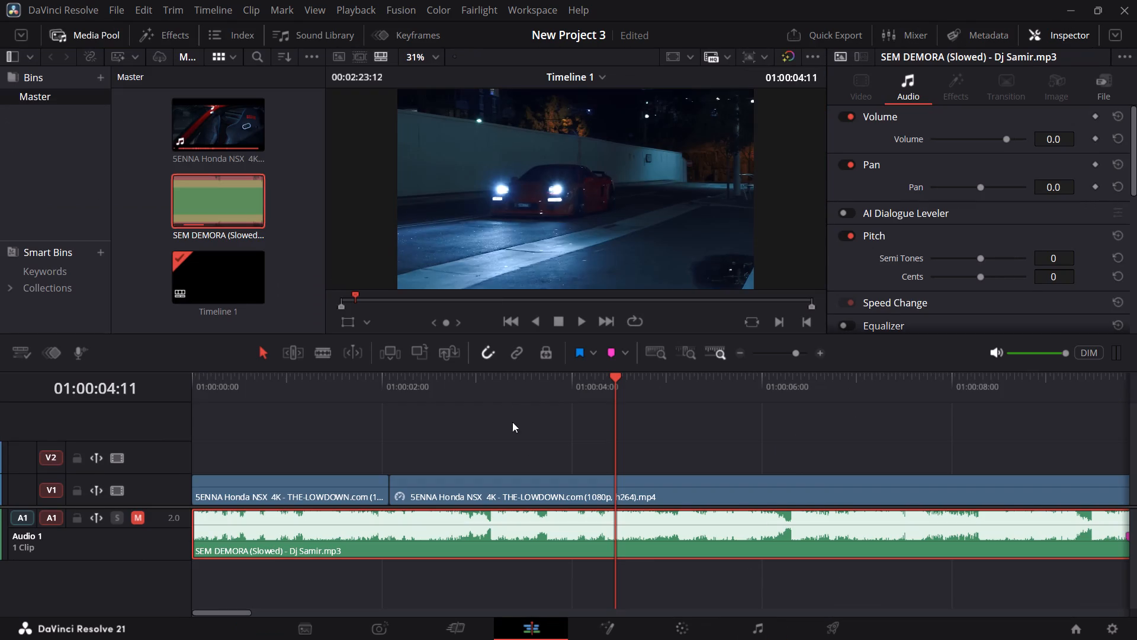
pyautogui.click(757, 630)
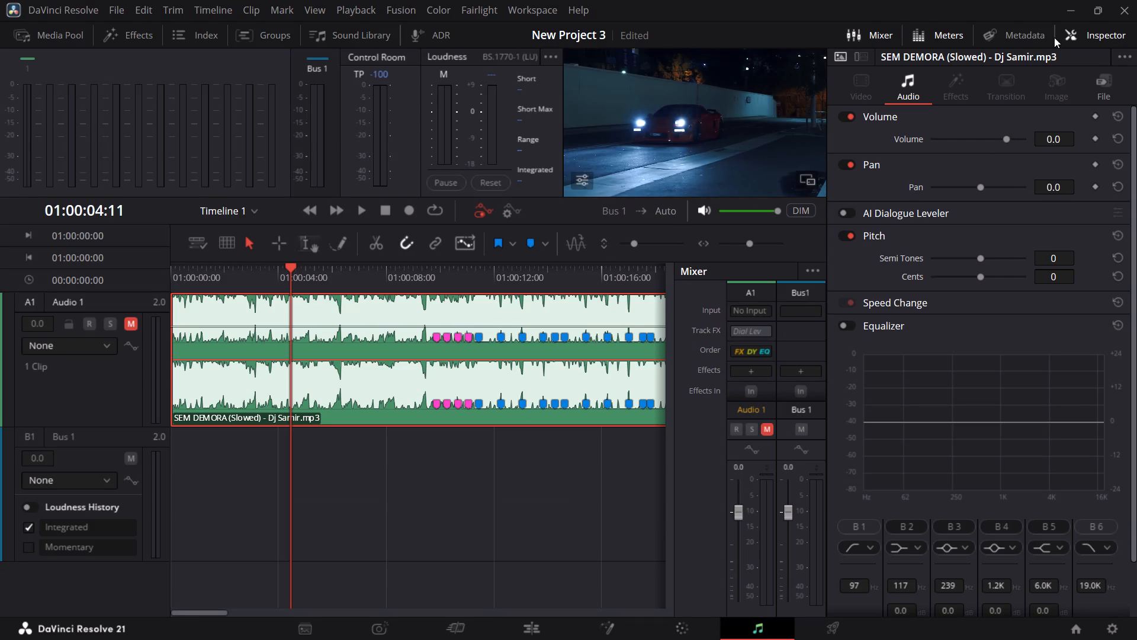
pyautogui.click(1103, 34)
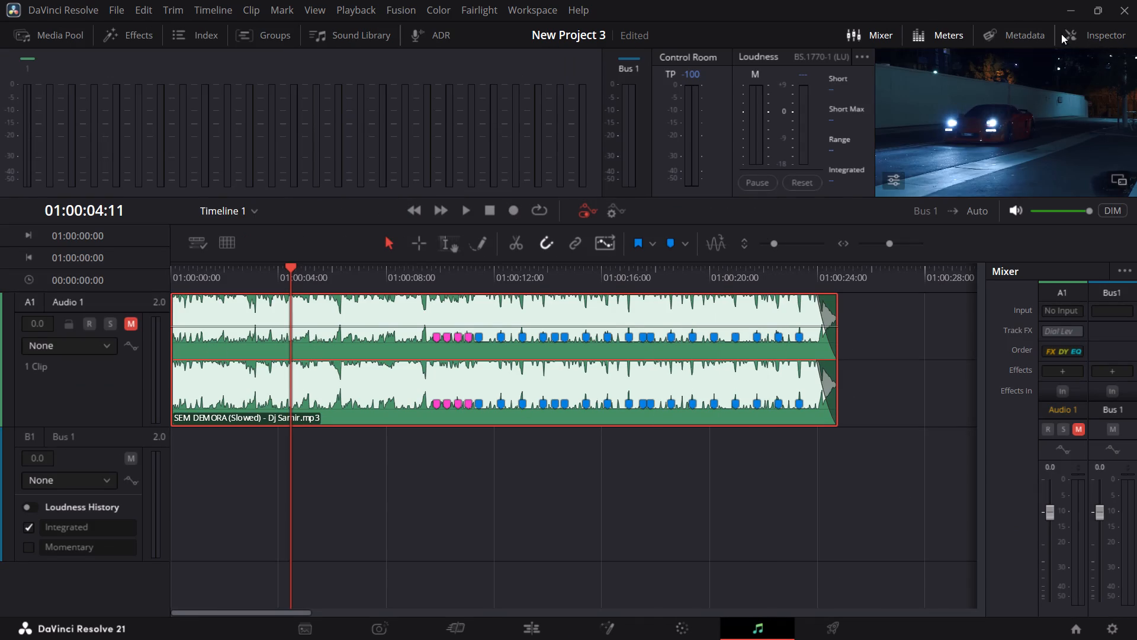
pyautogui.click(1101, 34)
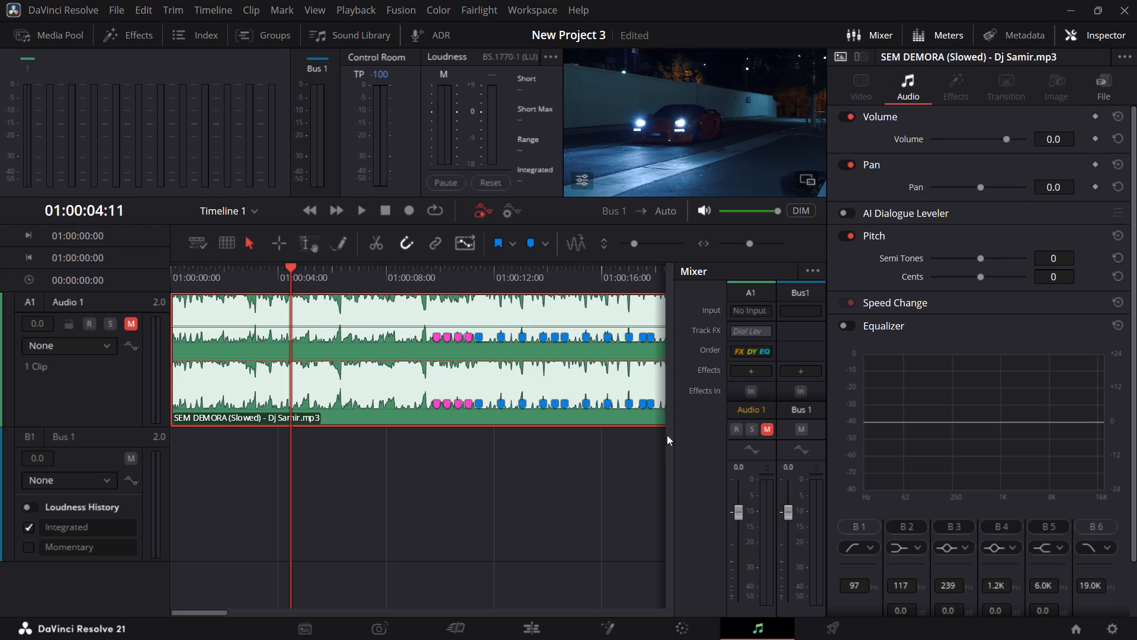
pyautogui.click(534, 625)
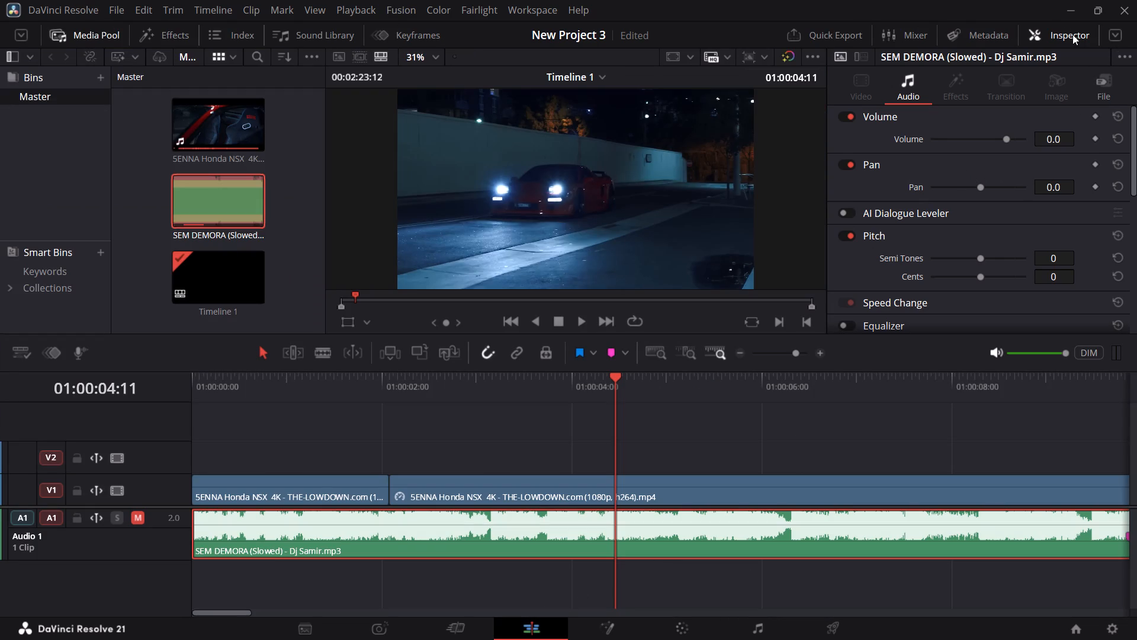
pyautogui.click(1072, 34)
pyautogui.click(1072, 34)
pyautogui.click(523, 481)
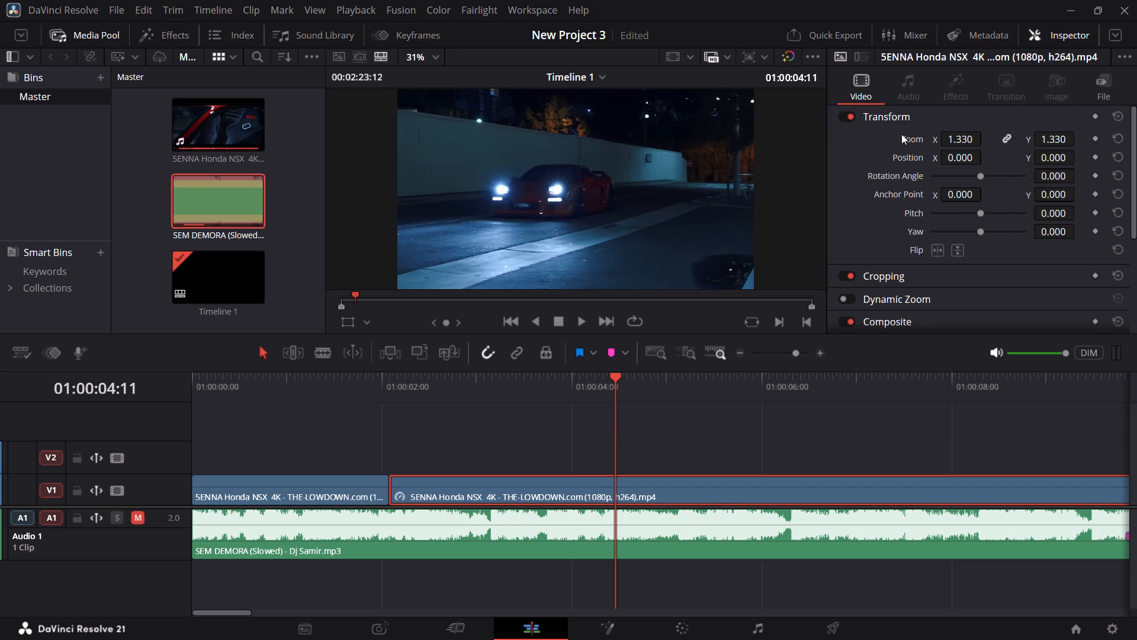
# Back on the Fairlight page, add a volume keyframe of 0.0 to the SEM DEMORA clip at 01:00:04:11.
pyautogui.click(753, 624)
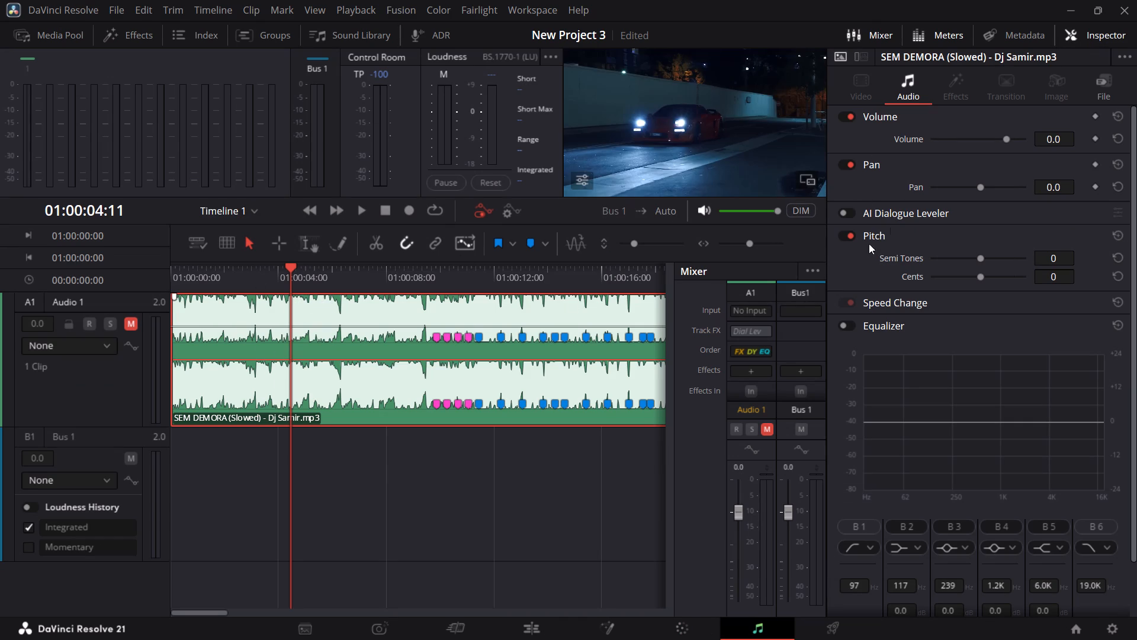
pyautogui.click(1092, 138)
# Set the SEM DEMORA clip's volume to -100.0 at 01:00:04:10, one frame before the existing keyframe.
pyautogui.click(338, 273)
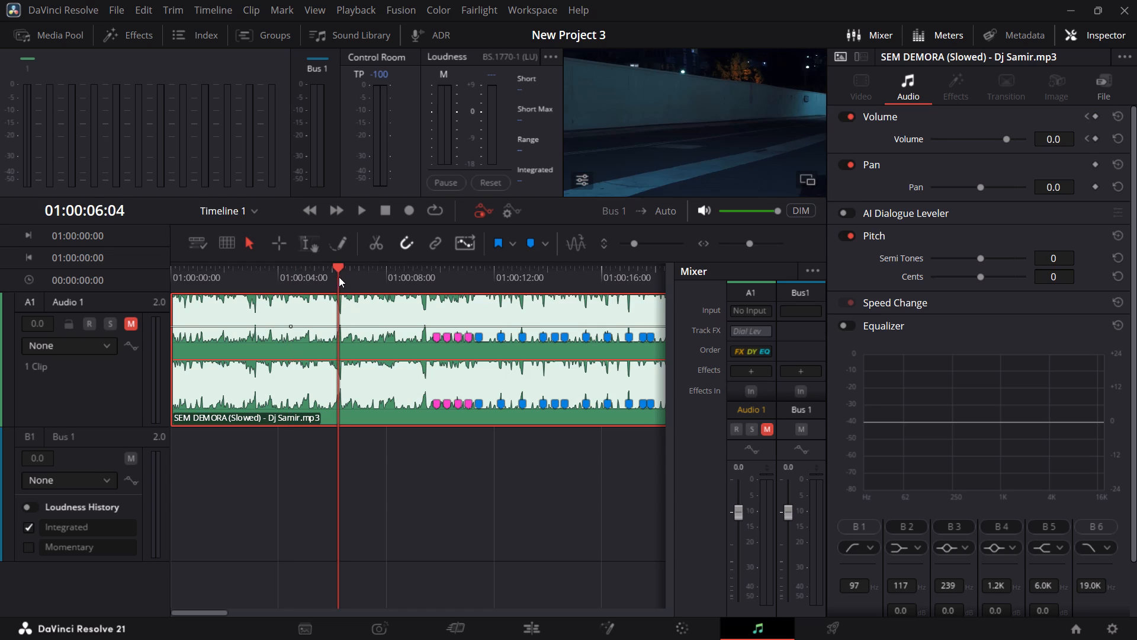
pyautogui.click(290, 281)
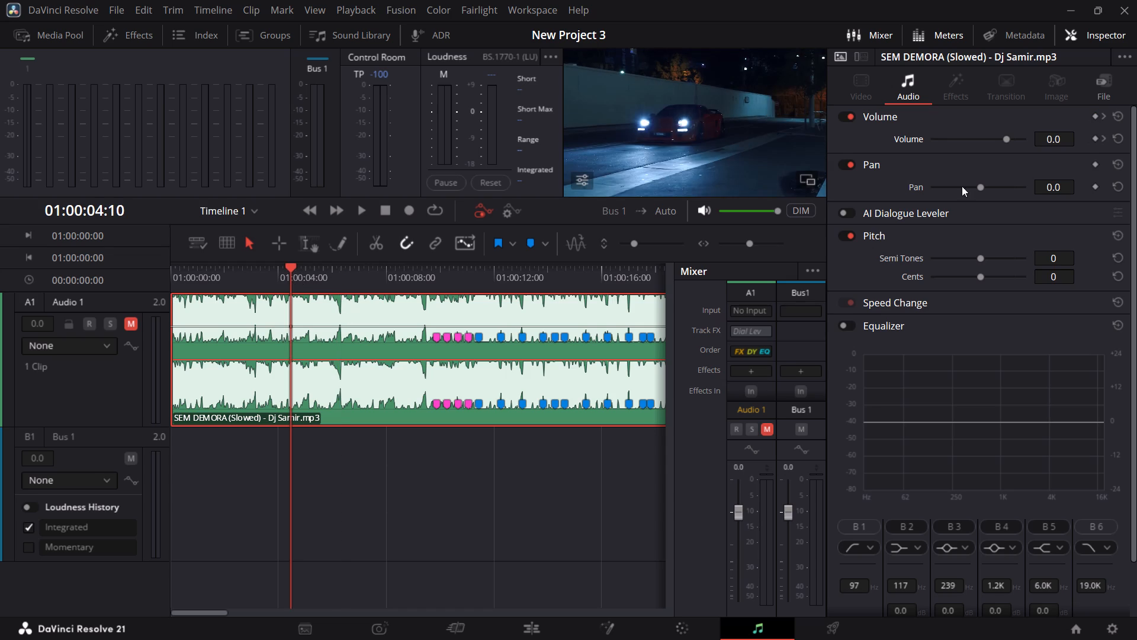
pyautogui.moveTo(1004, 140); pyautogui.dragTo(792, 156)
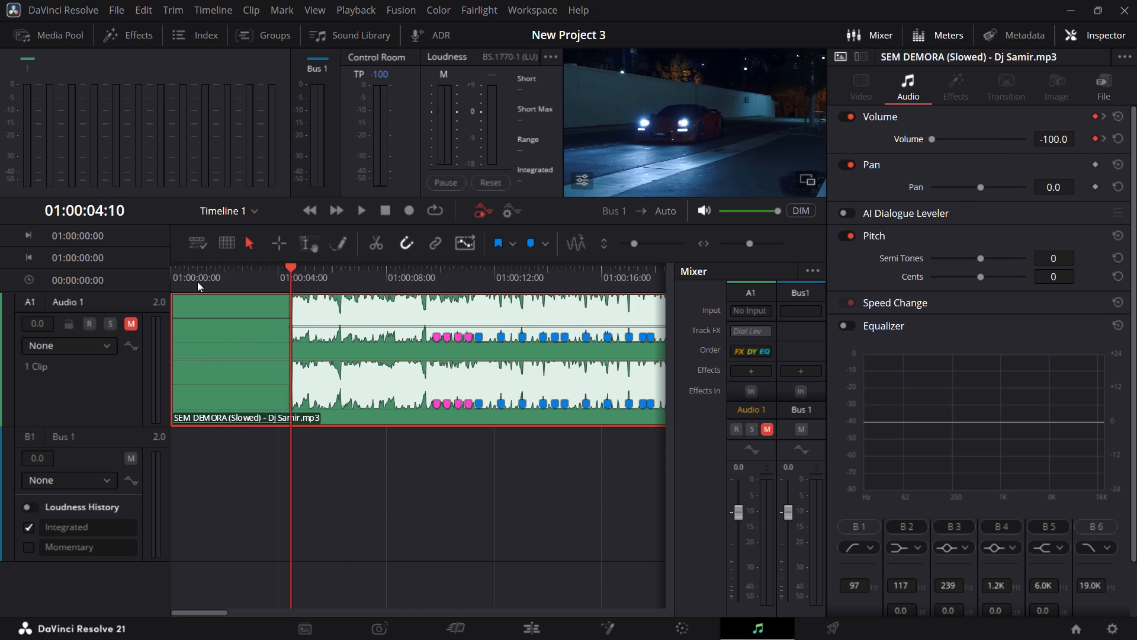
# Reset the SEM DEMORA clip's volume to its default, clearing its volume keyframes.
pyautogui.click(1114, 138)
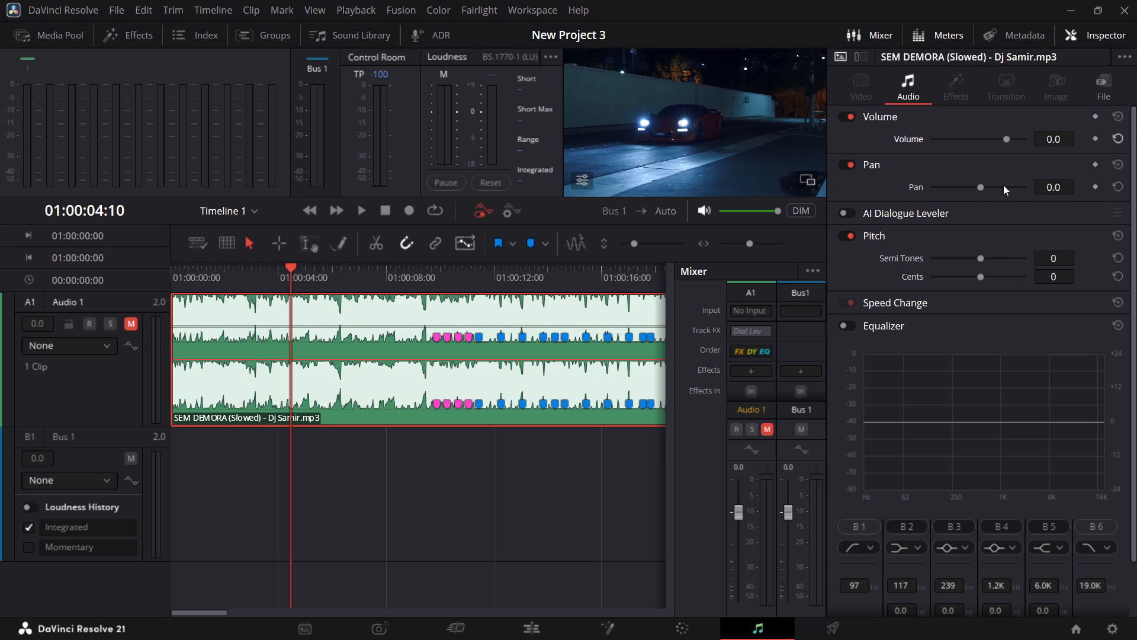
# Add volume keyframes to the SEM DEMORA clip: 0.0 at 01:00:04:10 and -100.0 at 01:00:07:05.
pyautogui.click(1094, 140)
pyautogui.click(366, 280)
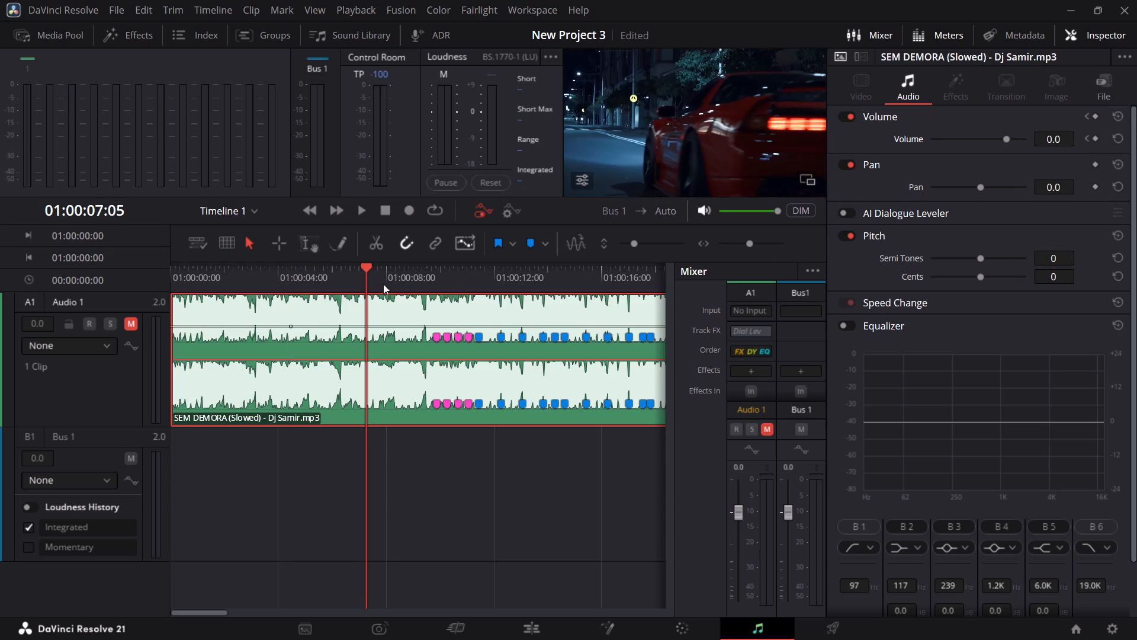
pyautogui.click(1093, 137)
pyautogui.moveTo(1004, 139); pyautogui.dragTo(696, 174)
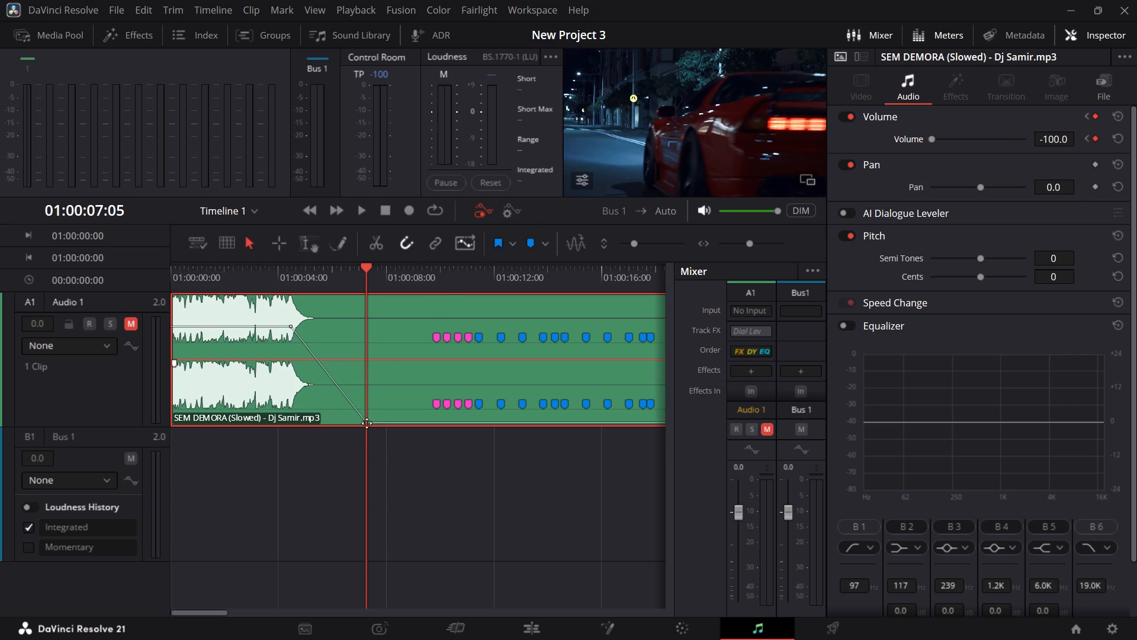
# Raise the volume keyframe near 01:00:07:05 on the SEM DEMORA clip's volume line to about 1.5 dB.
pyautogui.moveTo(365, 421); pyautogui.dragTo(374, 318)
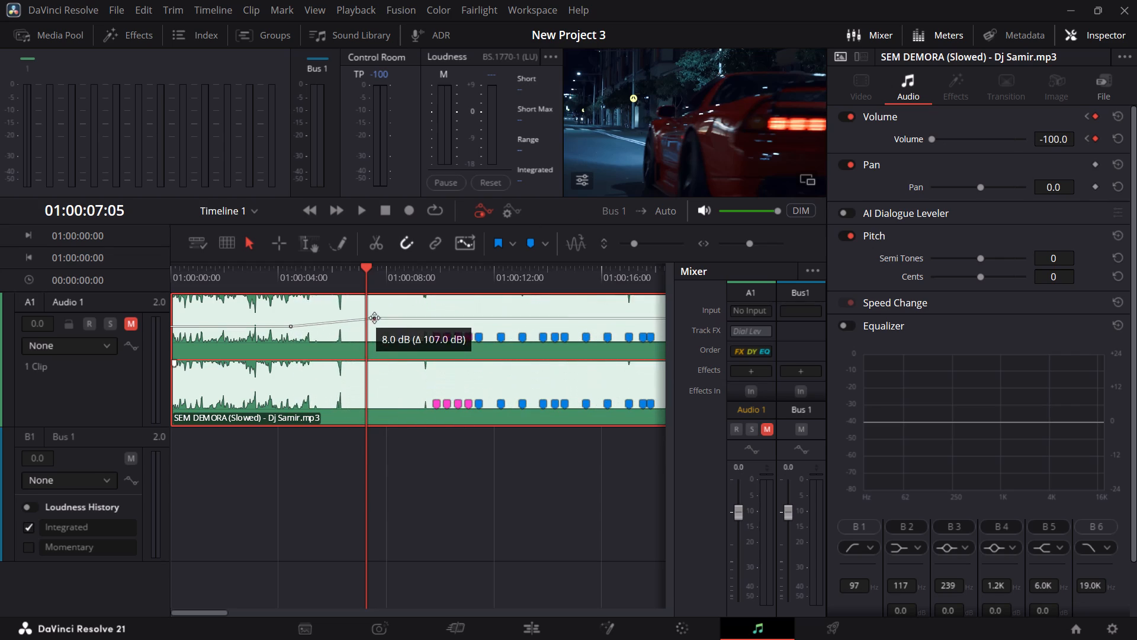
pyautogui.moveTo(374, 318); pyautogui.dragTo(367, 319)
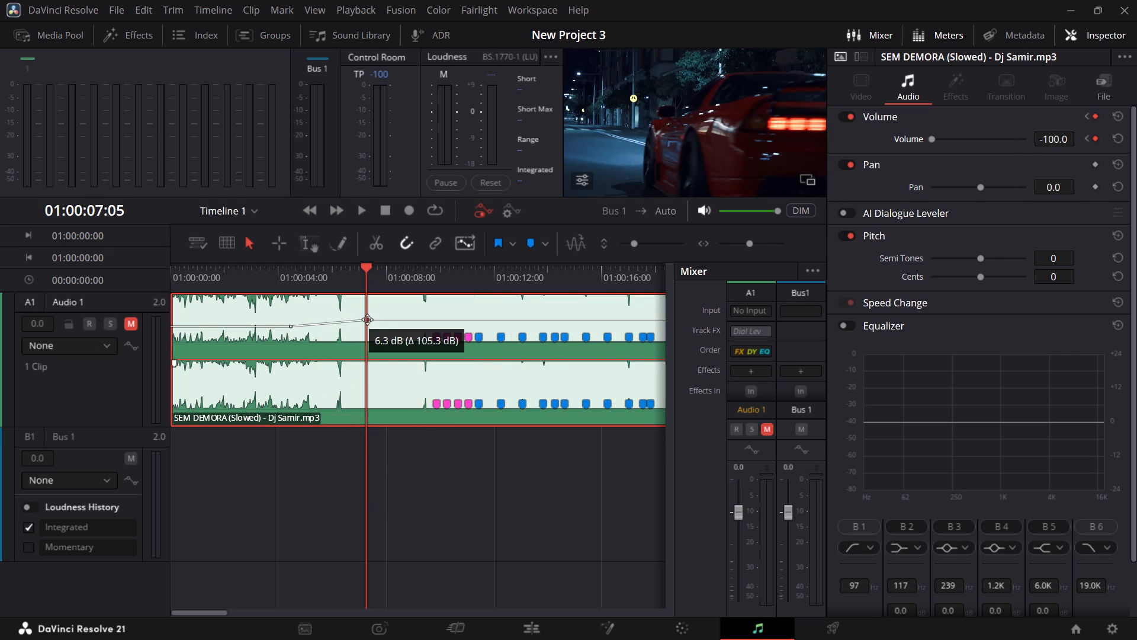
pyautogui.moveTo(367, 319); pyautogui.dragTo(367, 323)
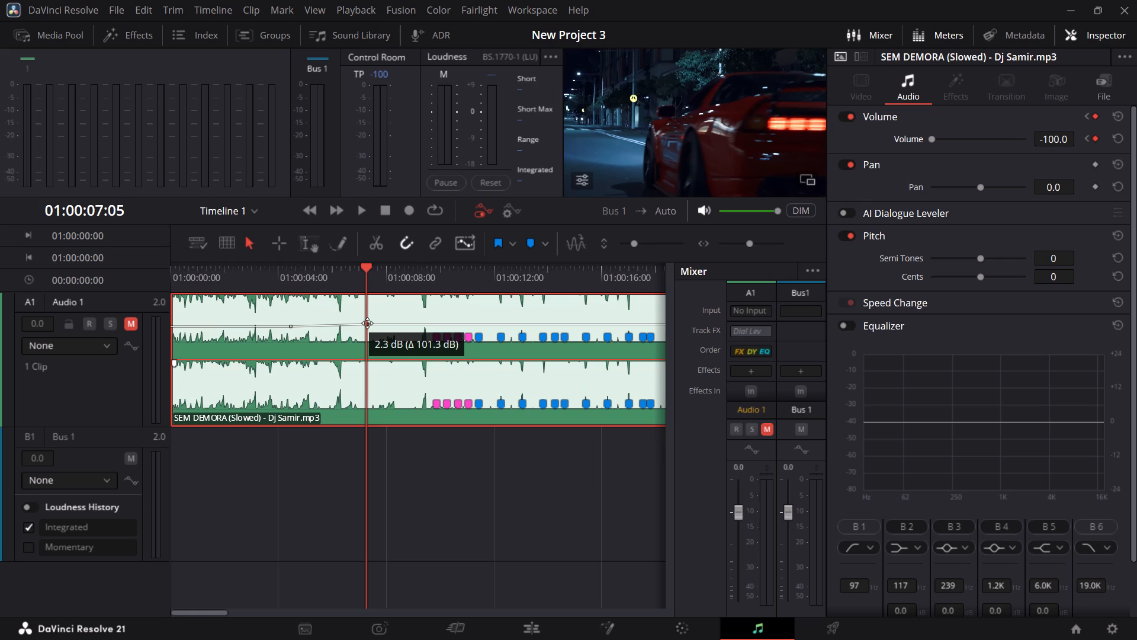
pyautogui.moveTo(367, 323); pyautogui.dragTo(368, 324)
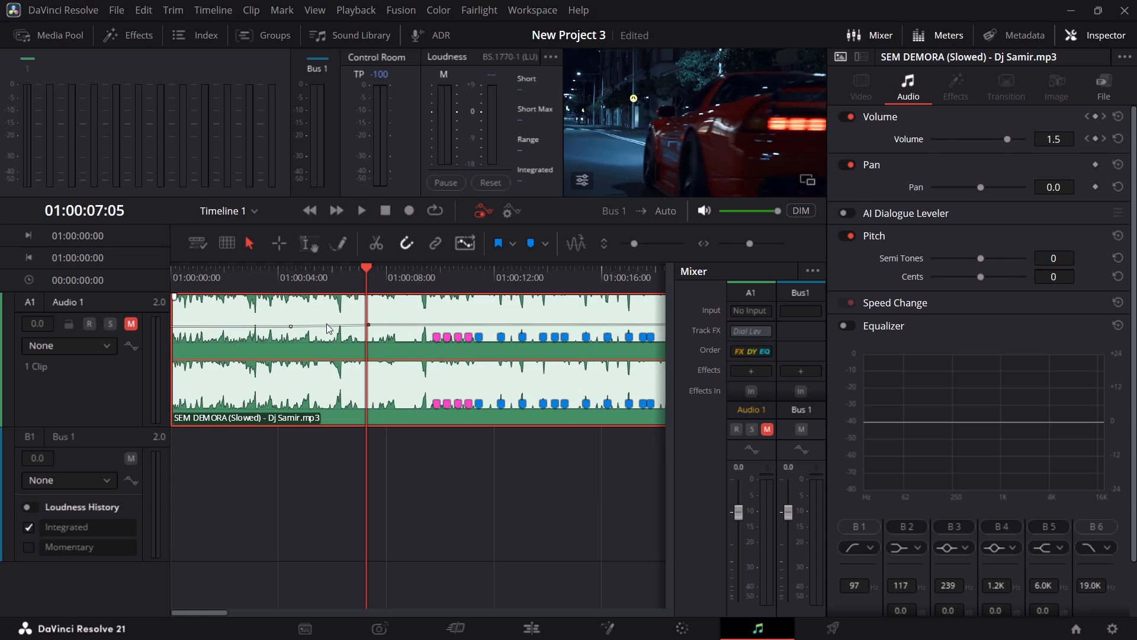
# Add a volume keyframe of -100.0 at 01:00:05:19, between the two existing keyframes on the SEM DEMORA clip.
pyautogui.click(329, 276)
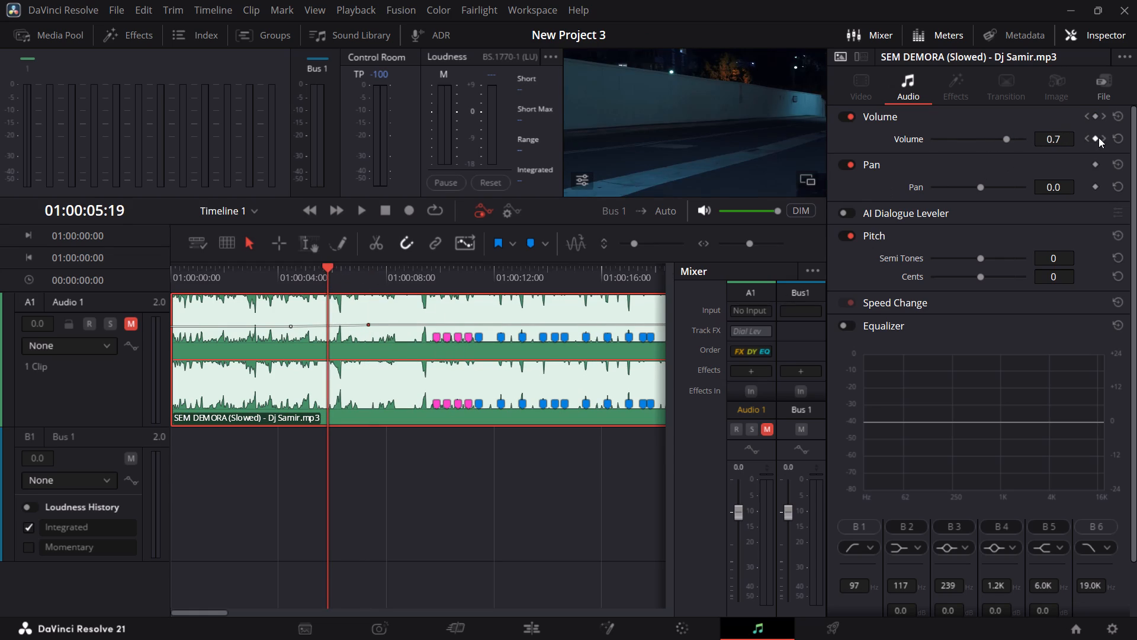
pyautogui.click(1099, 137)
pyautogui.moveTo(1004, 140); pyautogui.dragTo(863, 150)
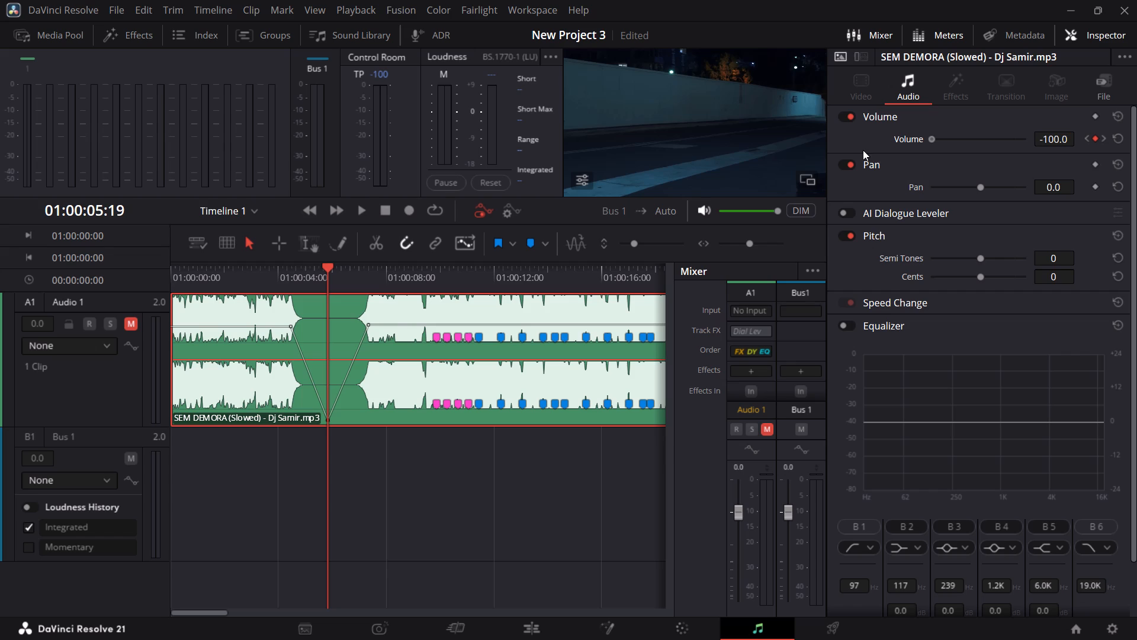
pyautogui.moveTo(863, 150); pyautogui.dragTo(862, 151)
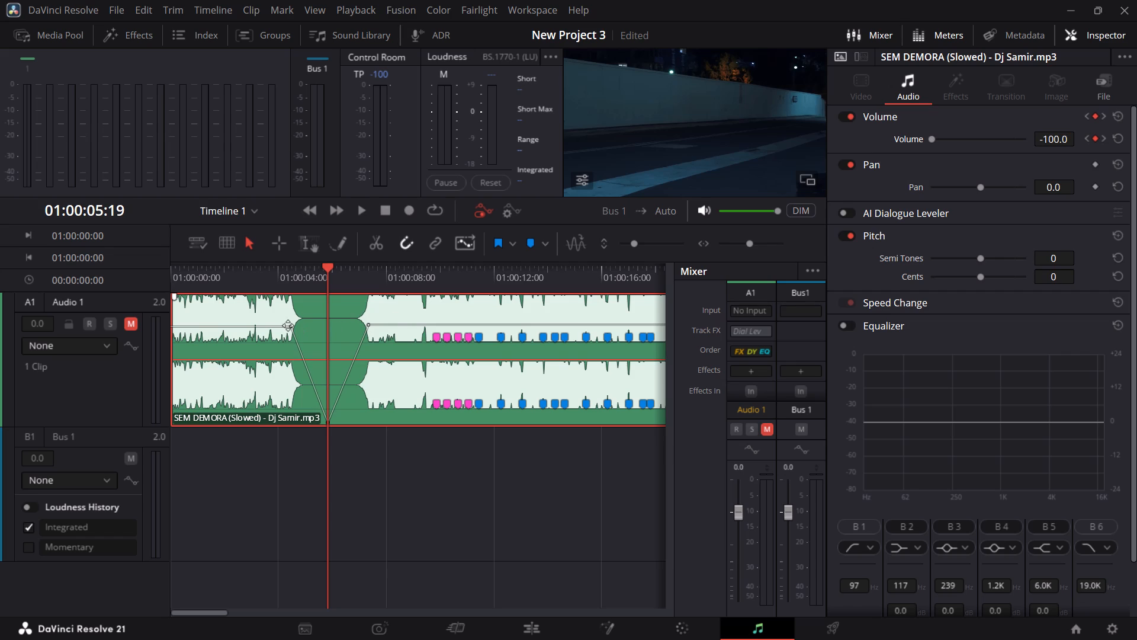
# Play the timeline from 01:00:03:15 to check the volume dip in the song.
pyautogui.click(269, 273)
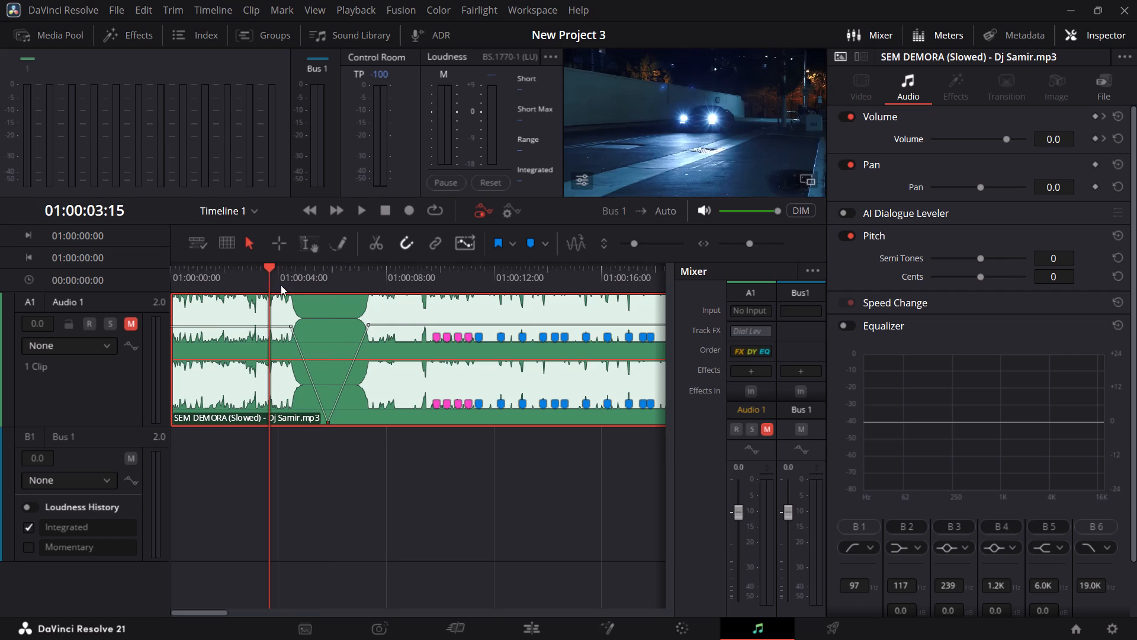
pyautogui.press('space')
pyautogui.press('space')
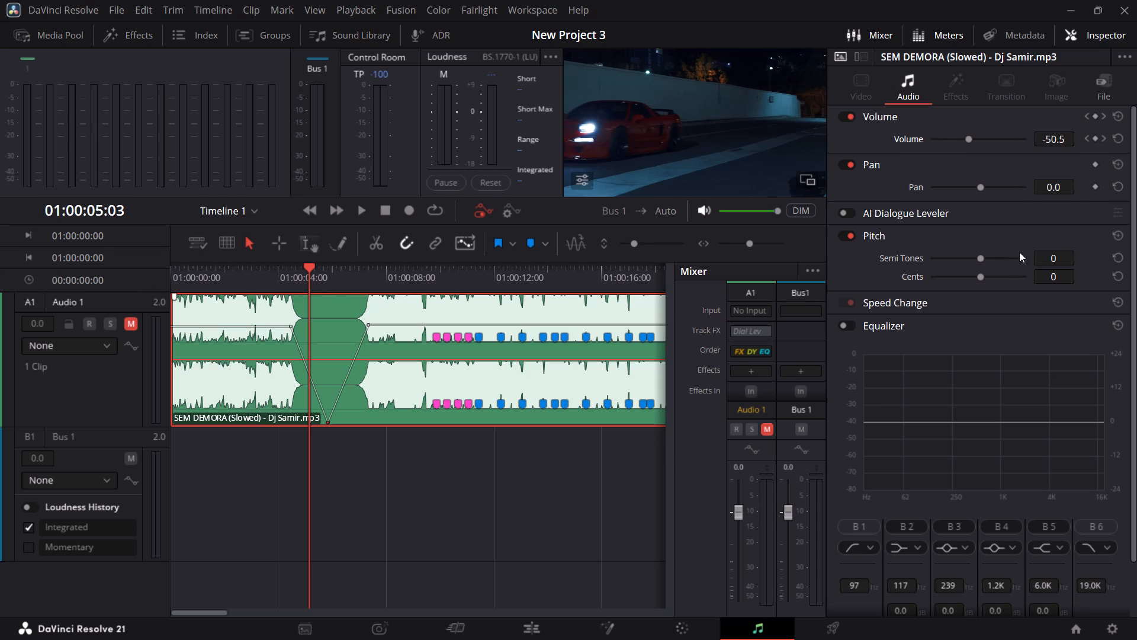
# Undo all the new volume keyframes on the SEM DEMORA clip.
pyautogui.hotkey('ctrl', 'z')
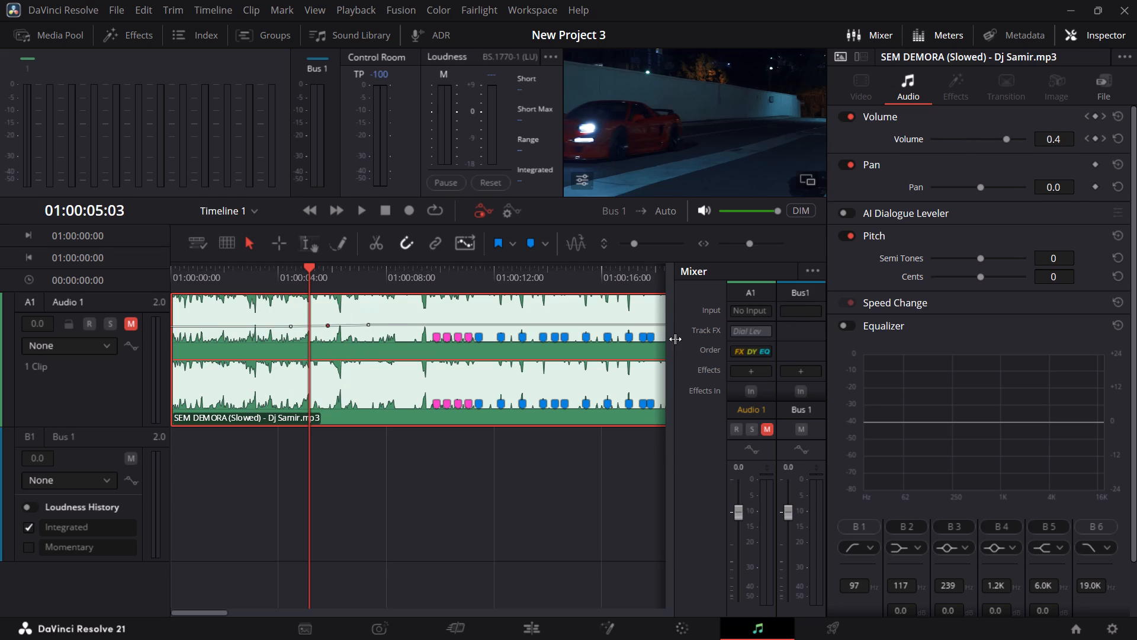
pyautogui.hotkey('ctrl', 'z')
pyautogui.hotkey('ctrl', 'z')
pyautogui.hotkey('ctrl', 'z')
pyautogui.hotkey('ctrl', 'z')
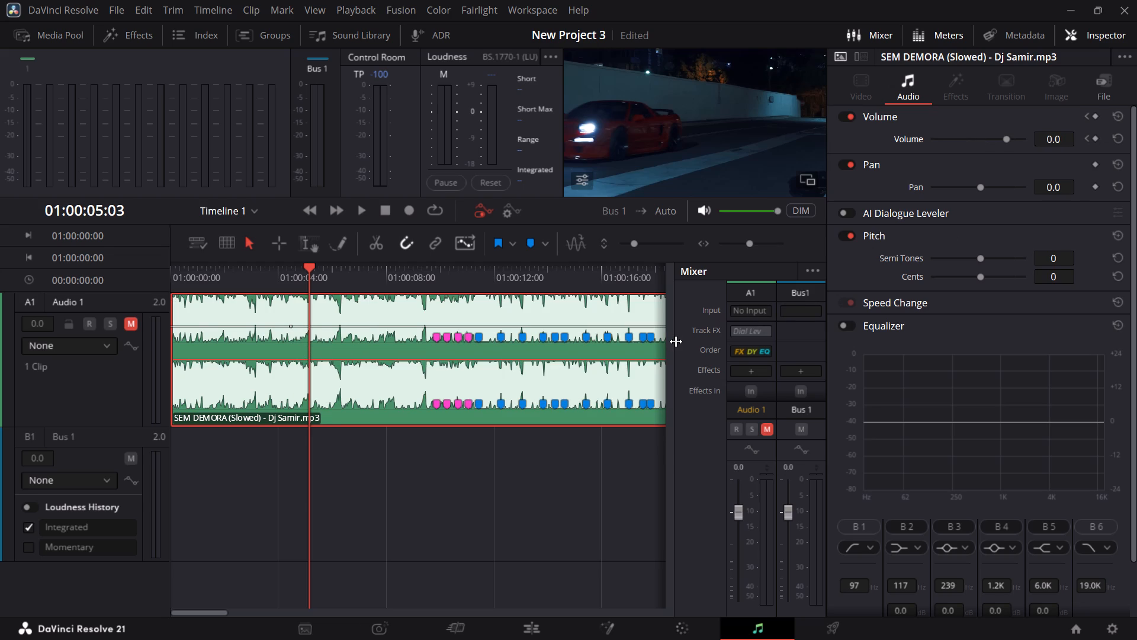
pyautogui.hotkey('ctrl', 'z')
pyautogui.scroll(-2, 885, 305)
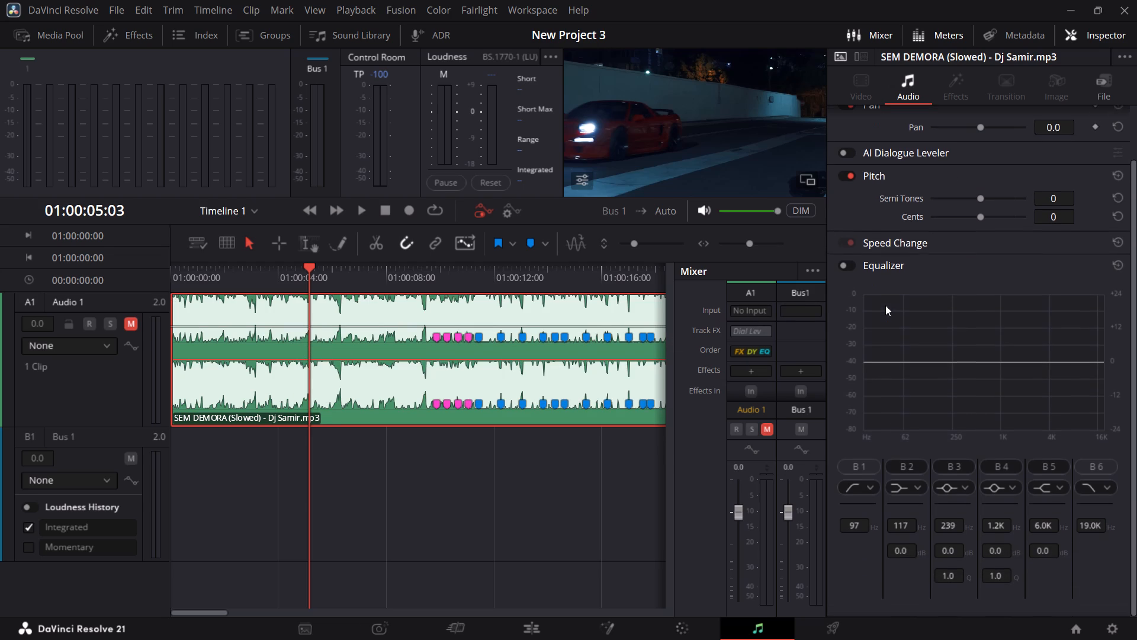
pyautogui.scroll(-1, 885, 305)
# Return to the Edit page.
pyautogui.click(600, 631)
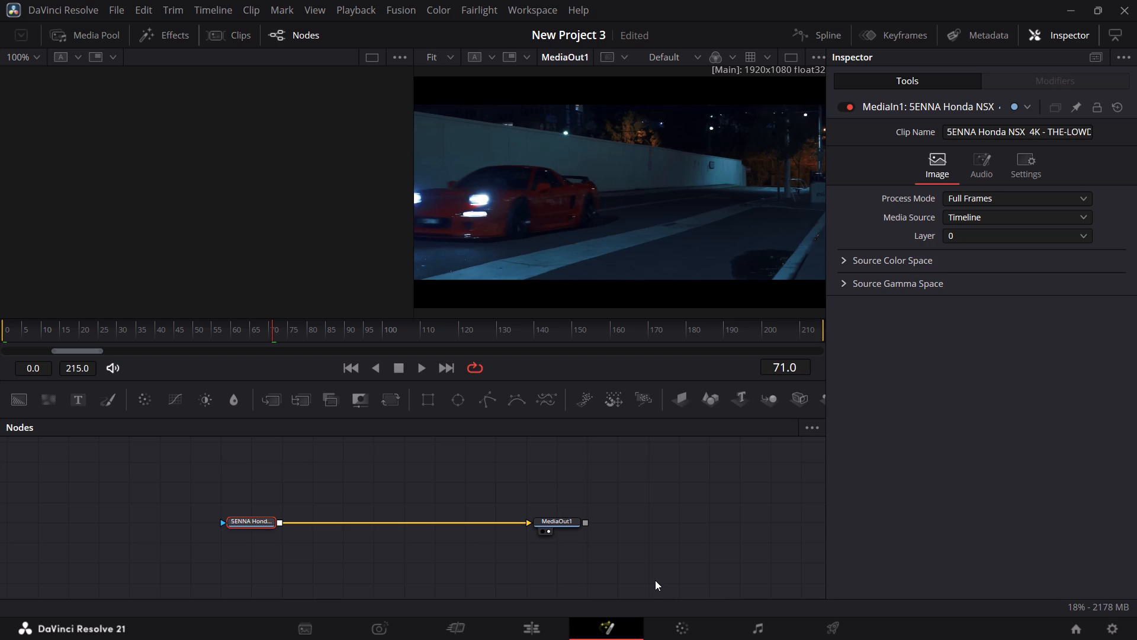
pyautogui.click(534, 624)
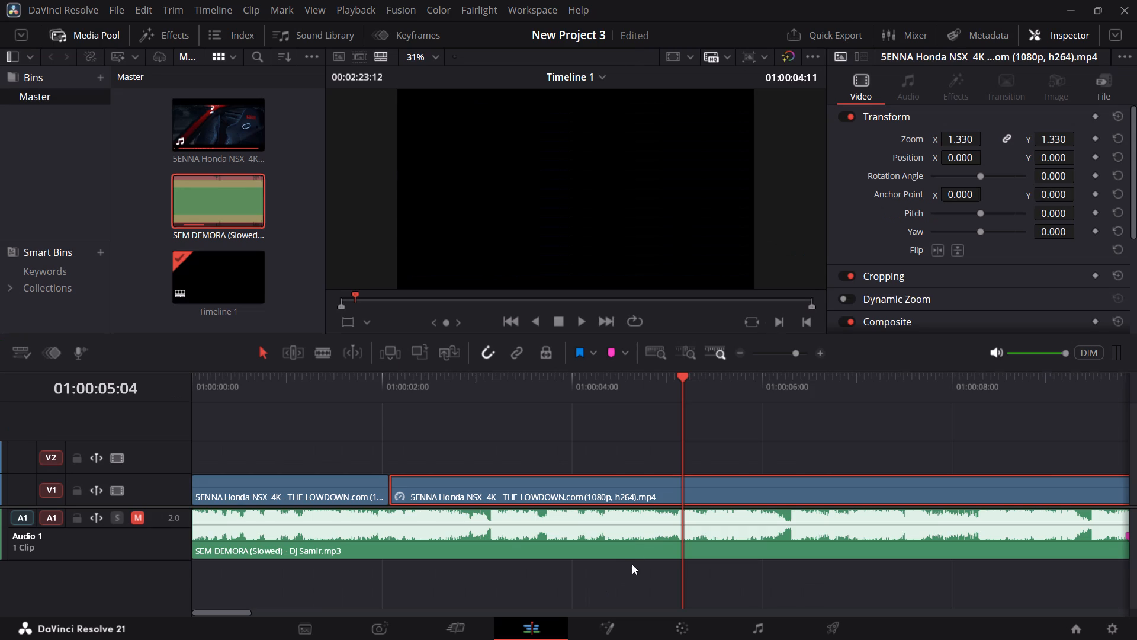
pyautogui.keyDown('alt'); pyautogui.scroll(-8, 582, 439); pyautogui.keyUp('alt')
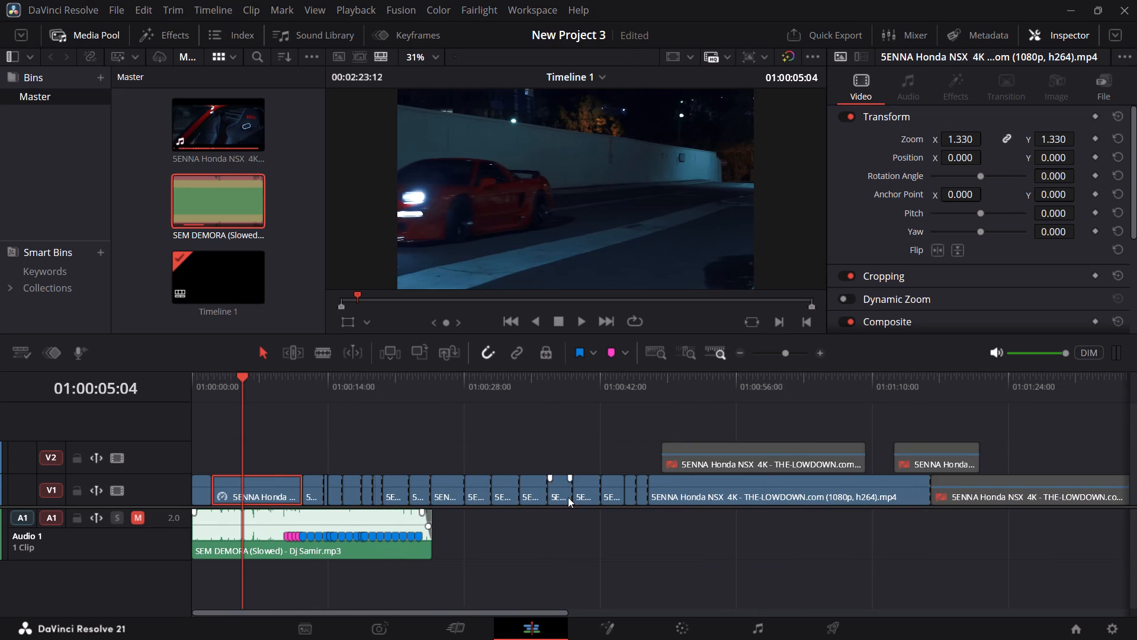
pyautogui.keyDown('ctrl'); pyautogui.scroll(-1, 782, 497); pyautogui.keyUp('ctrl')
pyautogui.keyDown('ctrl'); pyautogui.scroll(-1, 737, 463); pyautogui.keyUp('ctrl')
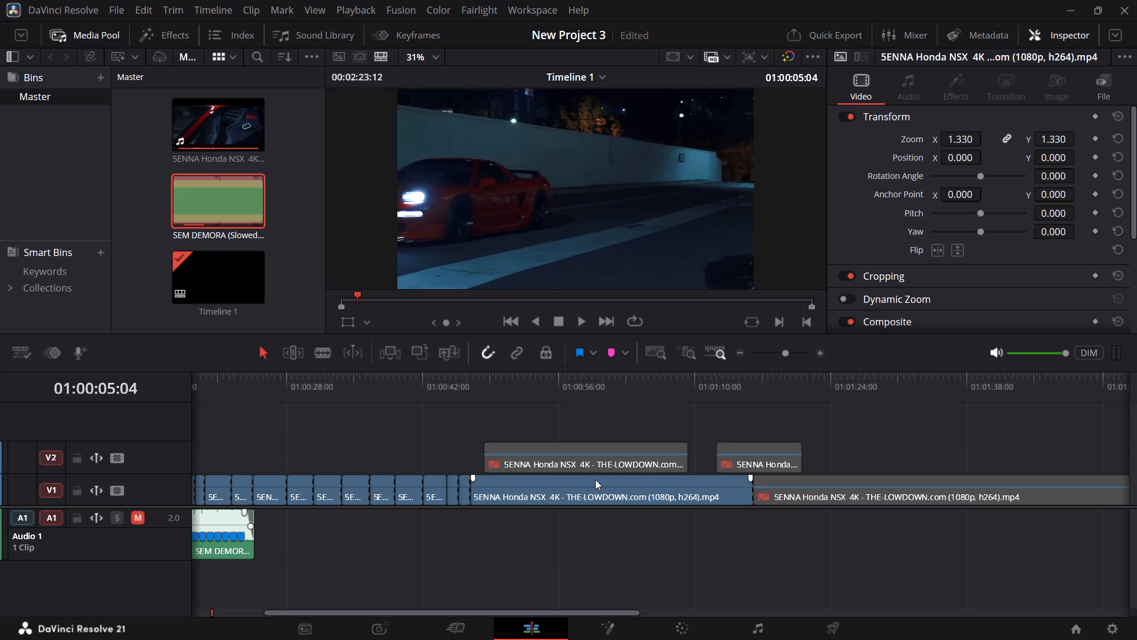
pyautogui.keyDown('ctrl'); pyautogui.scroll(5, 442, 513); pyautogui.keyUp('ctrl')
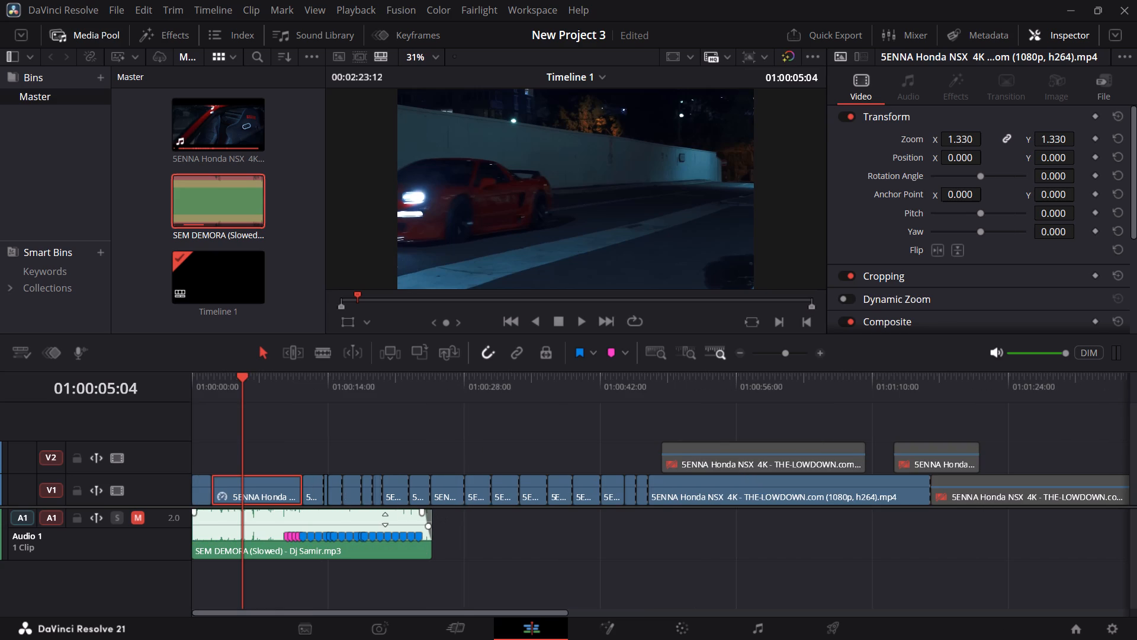
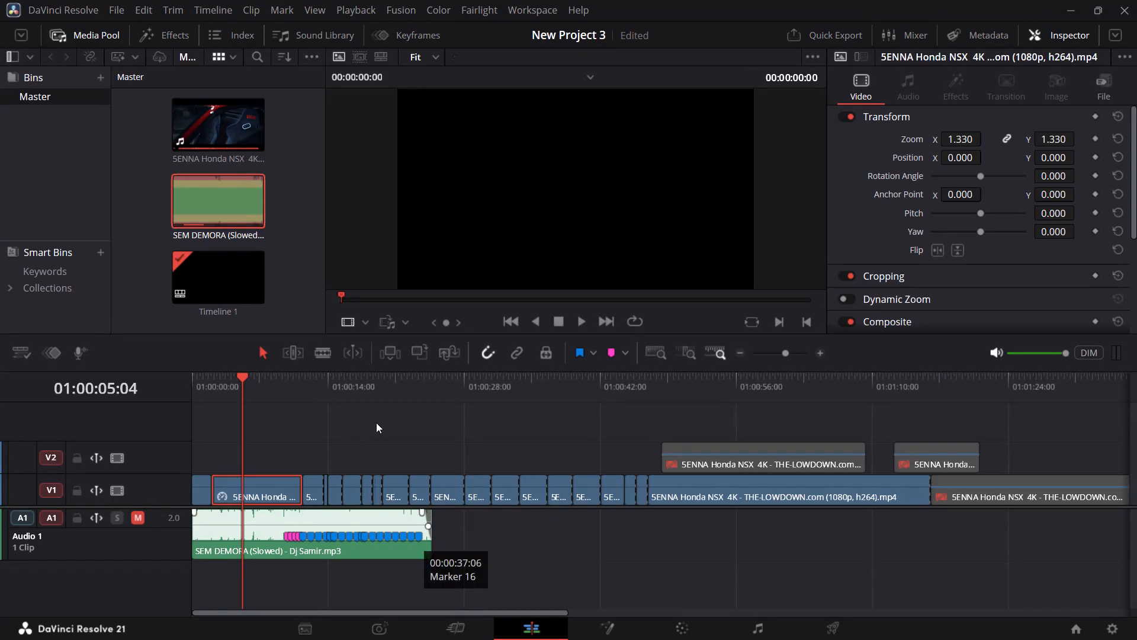
# Split the long V1 clip at 01:00:48:18, where the hood badge shot changes to the car's lower corner.
pyautogui.click(654, 404)
pyautogui.click(625, 395)
pyautogui.press('space')
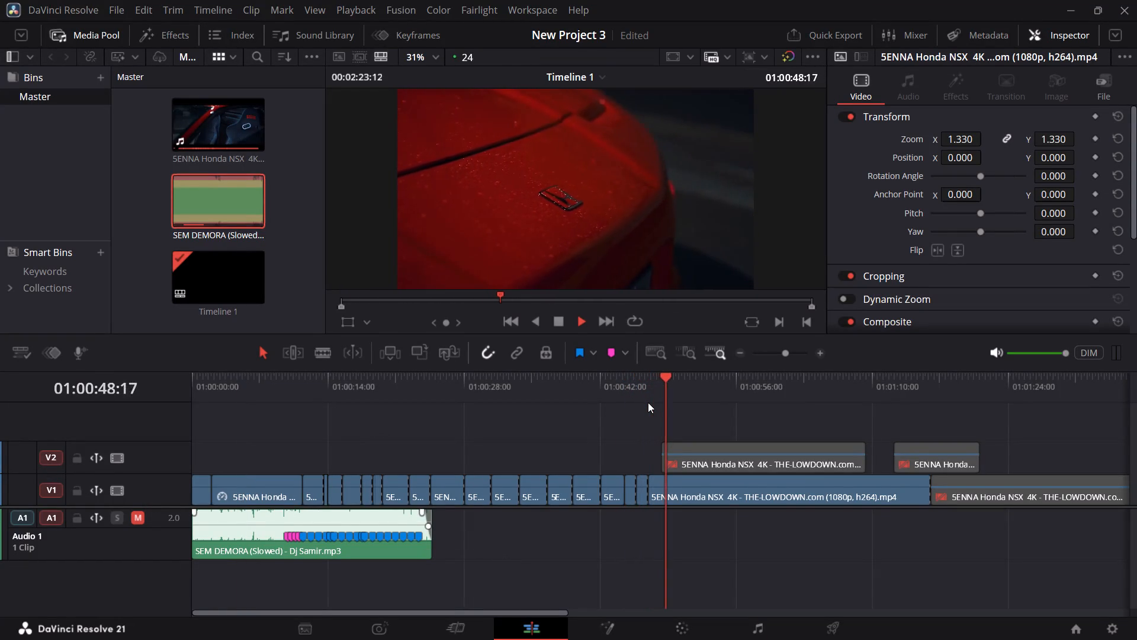
pyautogui.press('space')
pyautogui.keyDown('alt'); pyautogui.scroll(7, 648, 402); pyautogui.keyUp('alt')
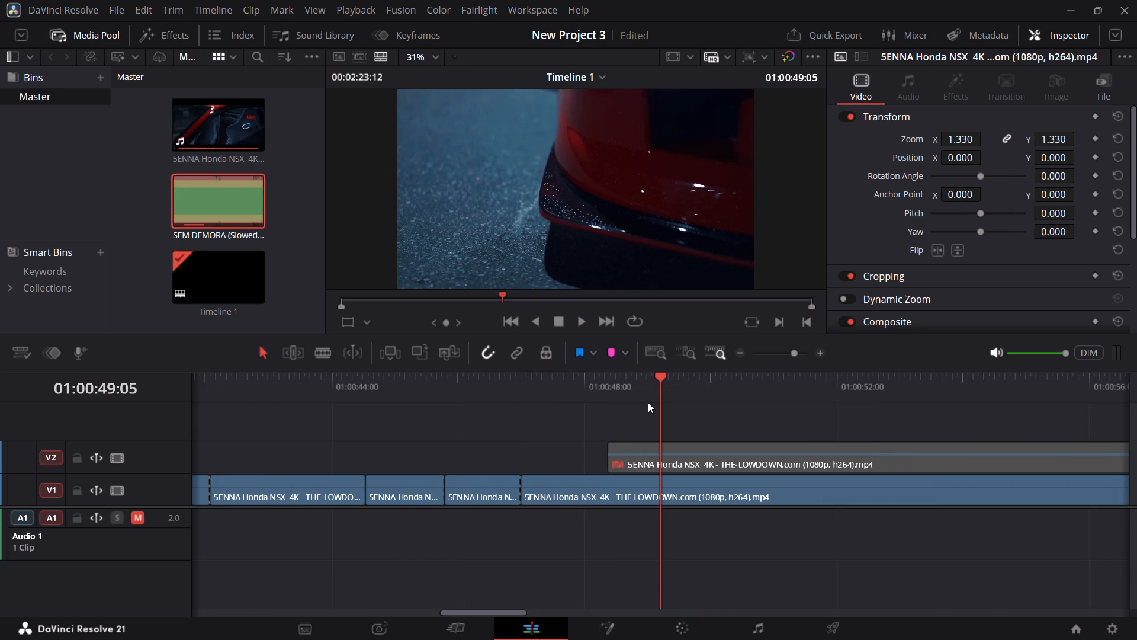
pyautogui.keyDown('alt'); pyautogui.scroll(2, 648, 402); pyautogui.keyUp('alt')
pyautogui.press('Left')
pyautogui.press('Left')
pyautogui.press('Left')
pyautogui.press('Left')
pyautogui.press('Left')
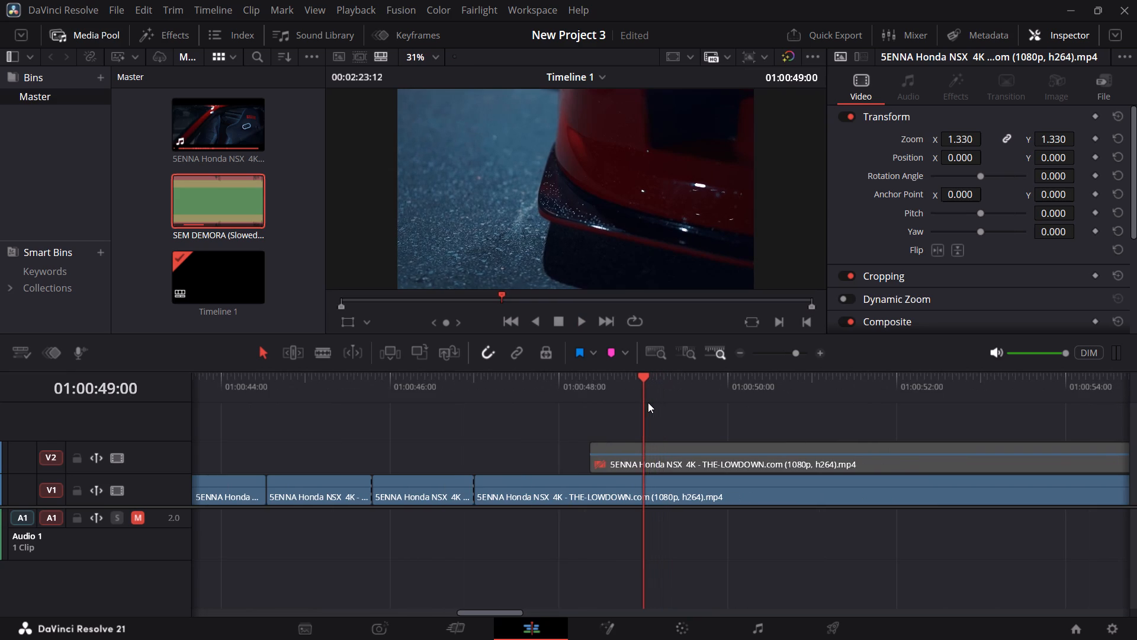
pyautogui.press('Left')
pyautogui.press('Left')
pyautogui.press('Left')
pyautogui.press('Left')
pyautogui.press('Left')
pyautogui.press('Left')
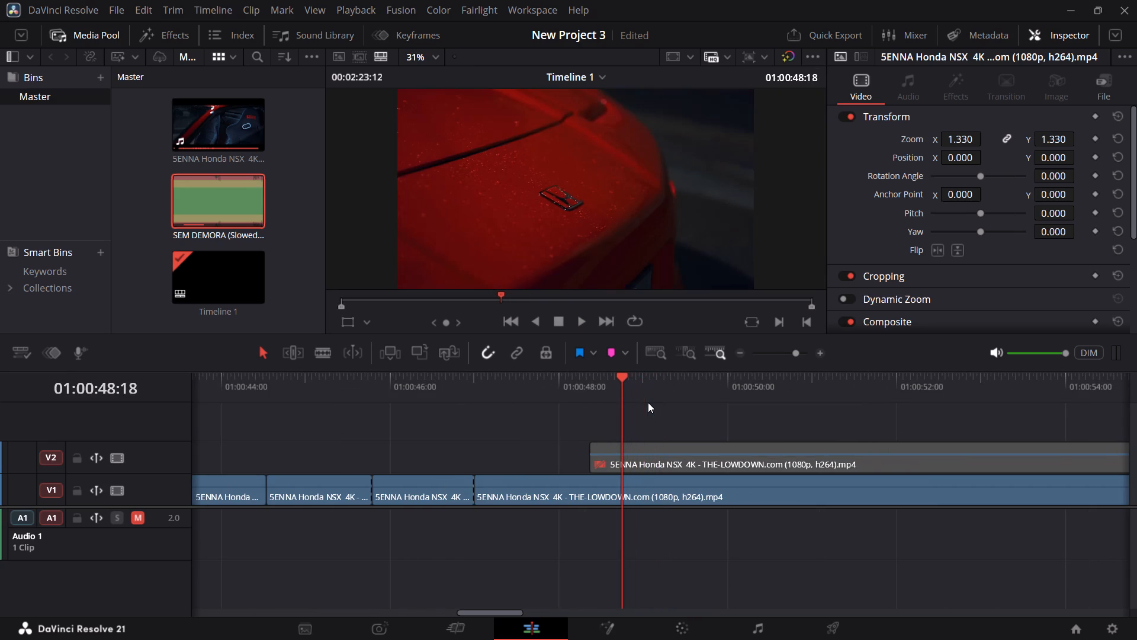
pyautogui.press('Right')
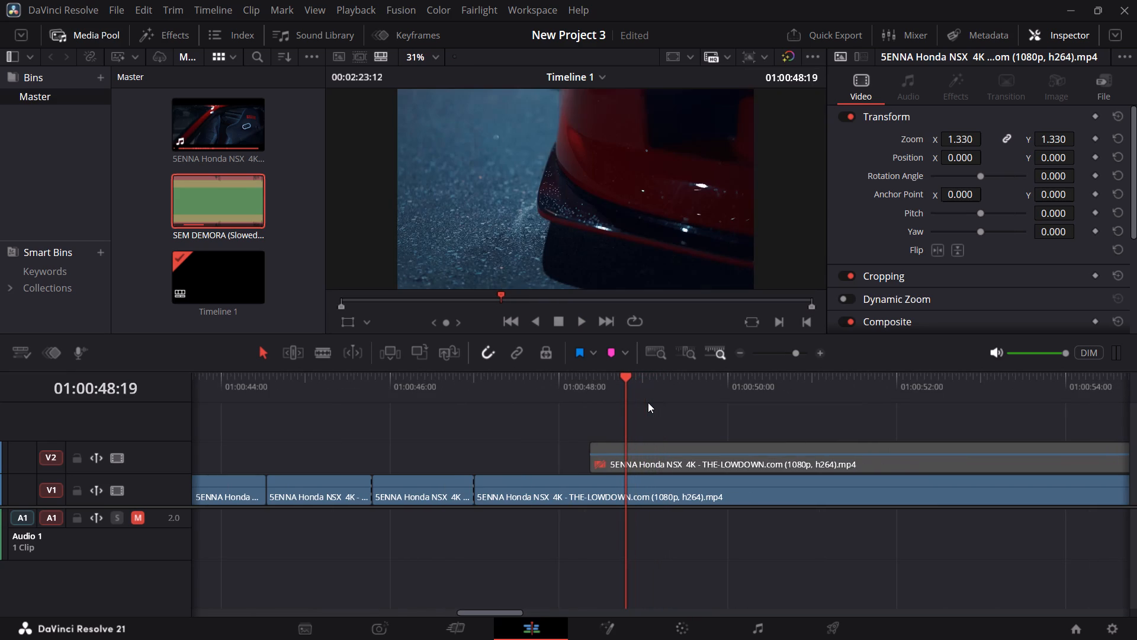
pyautogui.press('Left')
pyautogui.click(707, 488)
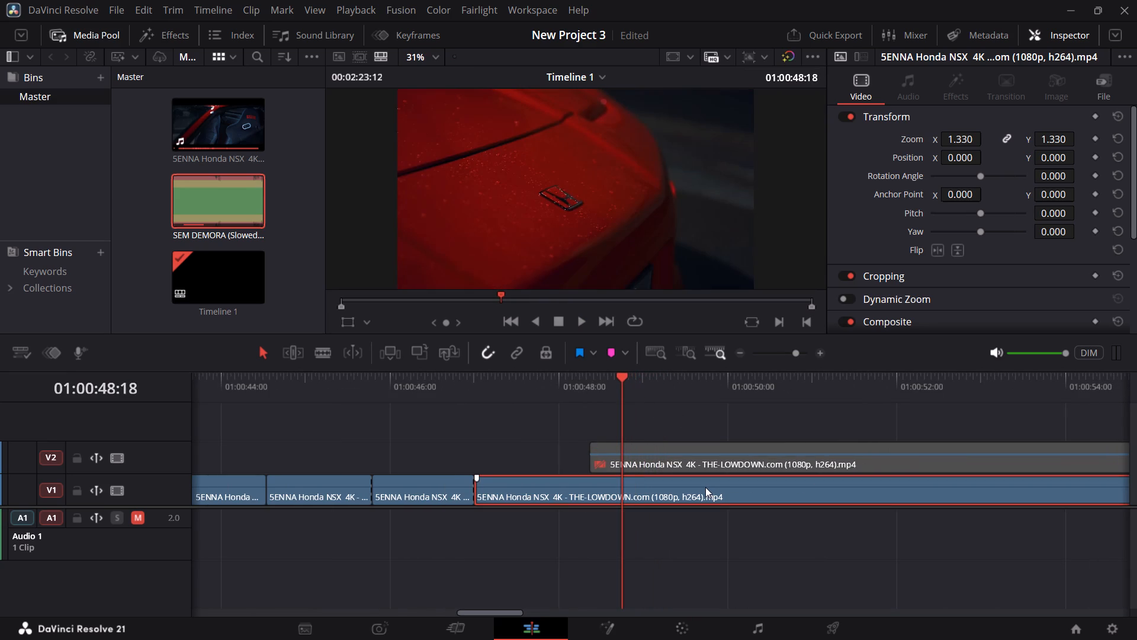
pyautogui.hotkey('ctrl', 'b')
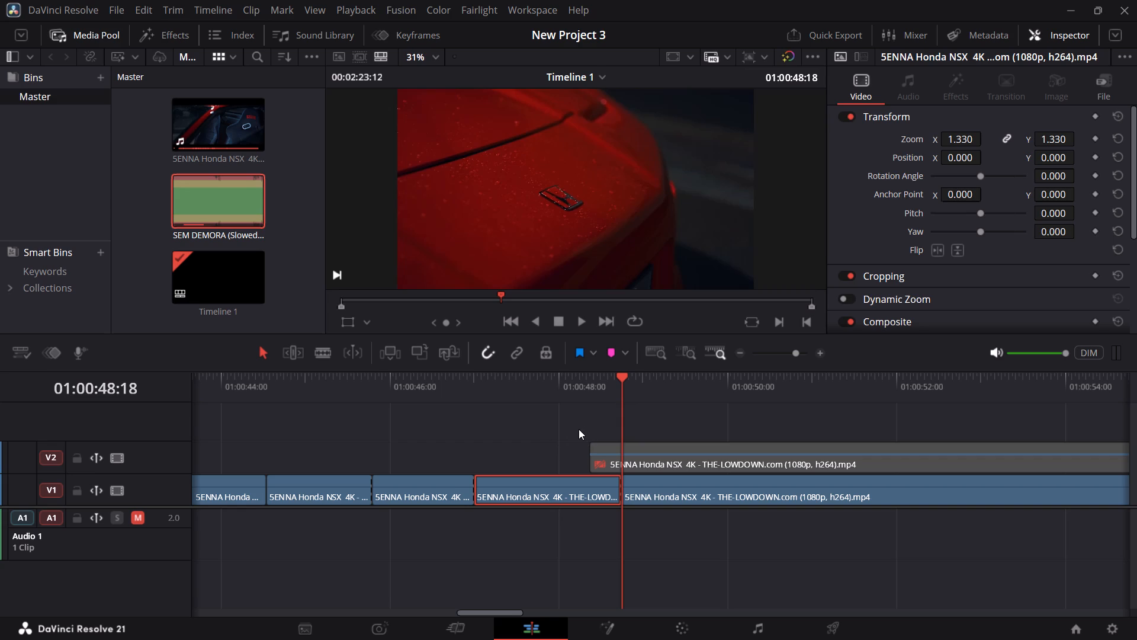
# Split the remaining V1 clip at 01:00:49:21, where the car's lower corner shot changes to the steering wheel.
pyautogui.press('space')
pyautogui.press('space')
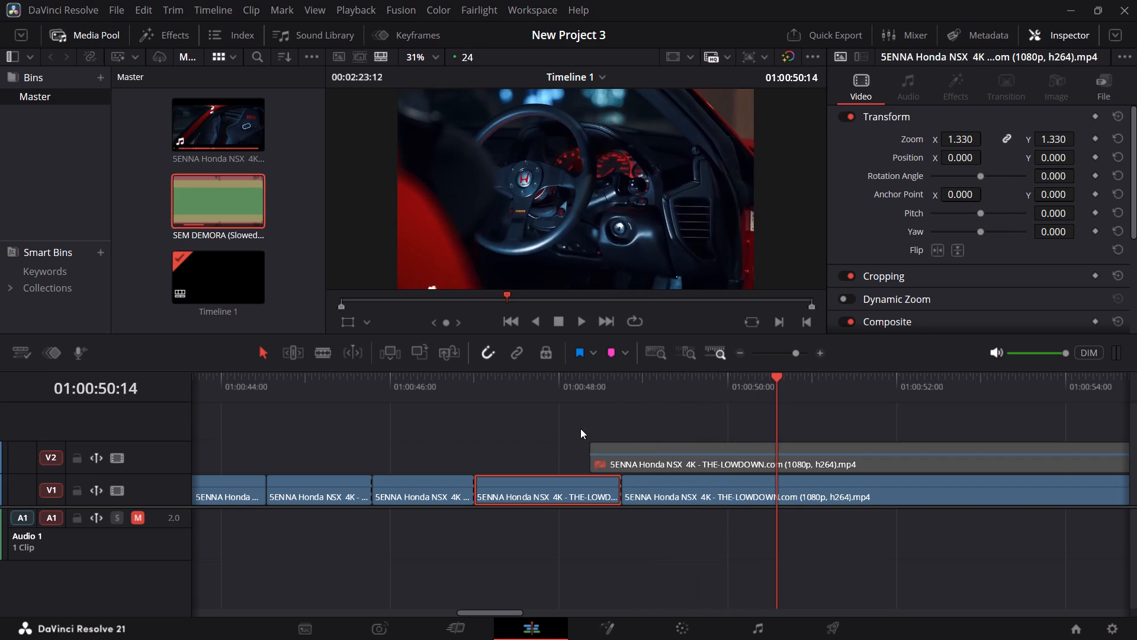
pyautogui.press('Left')
pyautogui.press('Left')
pyautogui.press('Left')
pyautogui.press('Left')
pyautogui.press('Left')
pyautogui.press('Left')
pyautogui.press('Left')
pyautogui.press('Left')
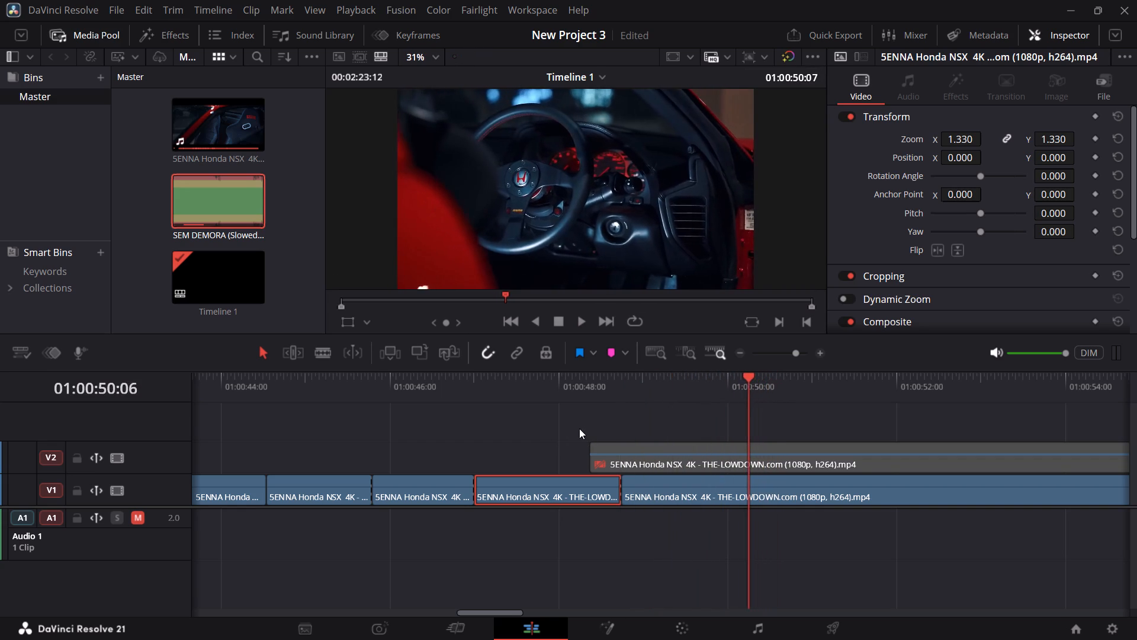
pyautogui.press('Left')
pyautogui.press('Left')
pyautogui.press('Left')
pyautogui.press('Left')
pyautogui.press('Left')
pyautogui.press('Left')
pyautogui.press('Left')
pyautogui.press('Left')
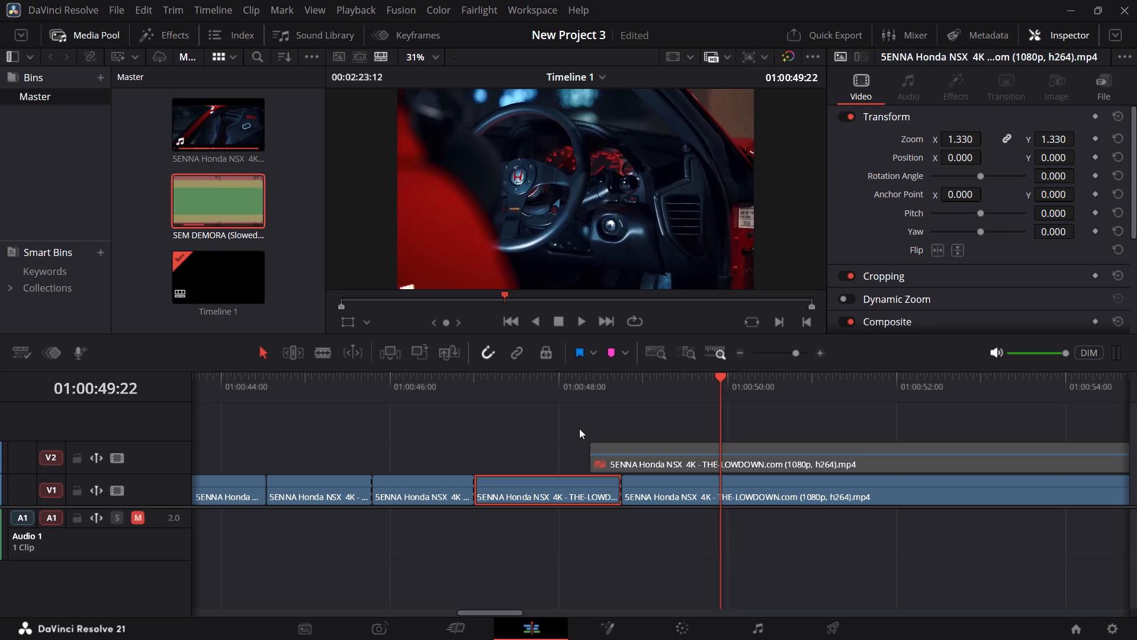
pyautogui.press('Left')
pyautogui.press('Left')
pyautogui.press('Right')
pyautogui.press('Right')
pyautogui.click(737, 493)
pyautogui.press('Left')
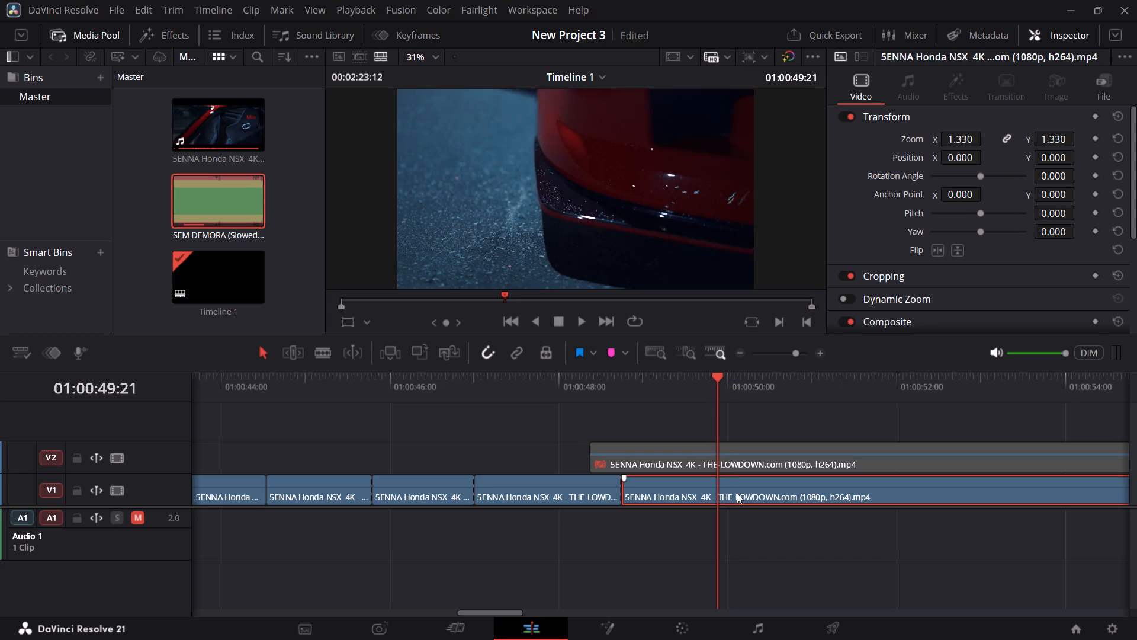
pyautogui.hotkey('ctrl', 'b')
# Split the remaining V1 clip at 01:00:52:14, where the steering wheel shot changes to the car's front view.
pyautogui.press('space')
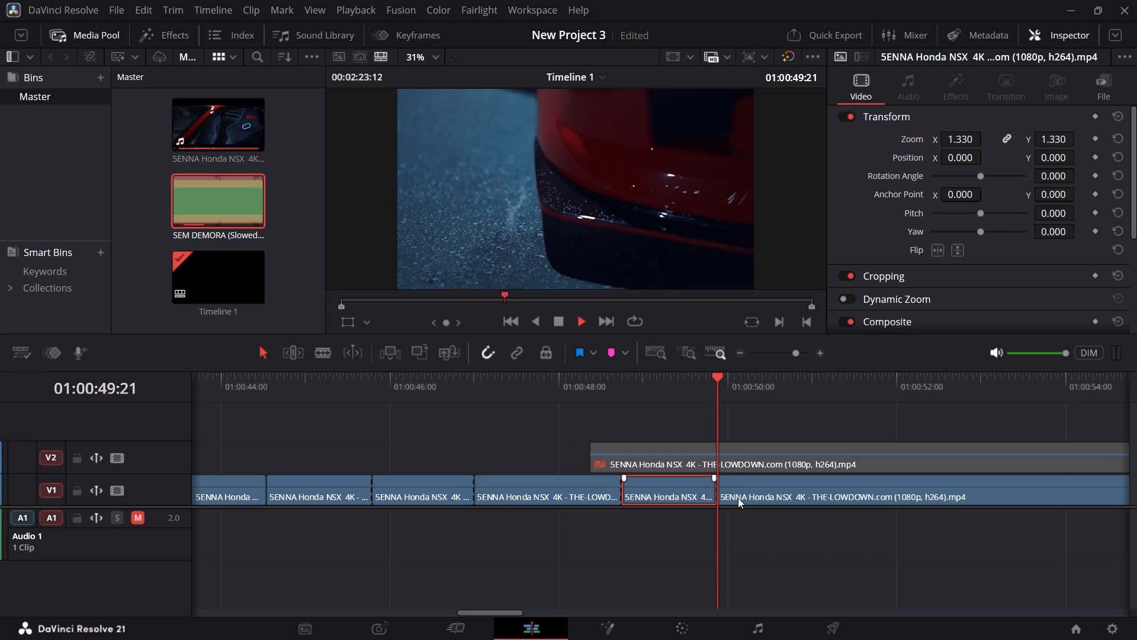
pyautogui.press('space')
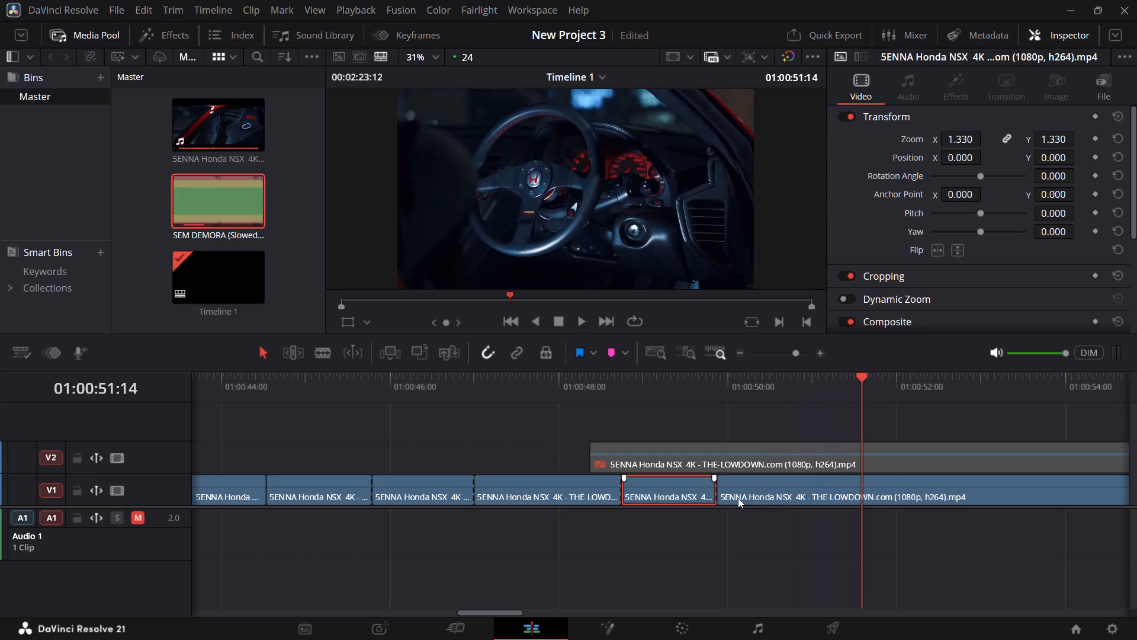
pyautogui.press('space')
pyautogui.press('space')
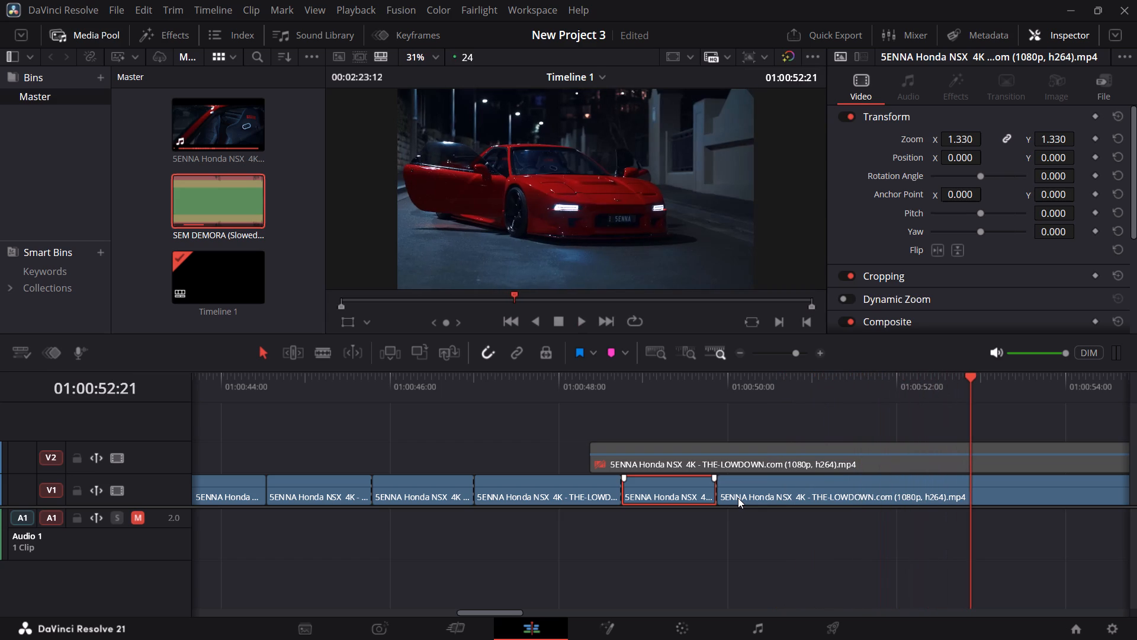
pyautogui.press('Left')
pyautogui.press('Left')
pyautogui.press('Left')
pyautogui.press('Left')
pyautogui.press('Left')
pyautogui.press('Left')
pyautogui.press('Left')
pyautogui.press('Left')
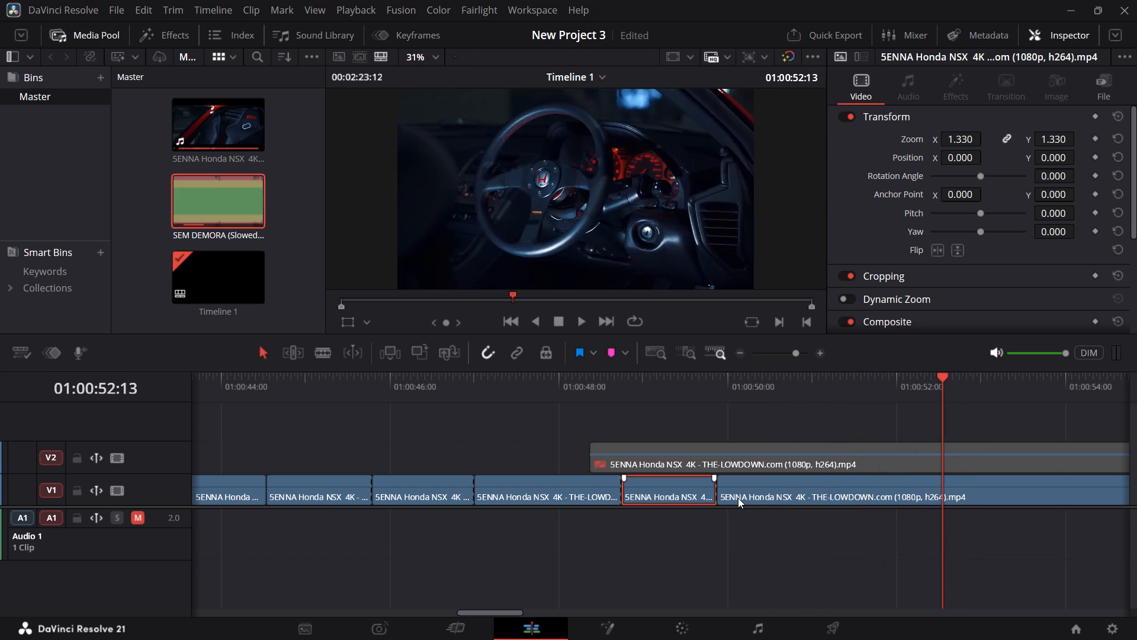
pyautogui.press('Right')
pyautogui.press('Right')
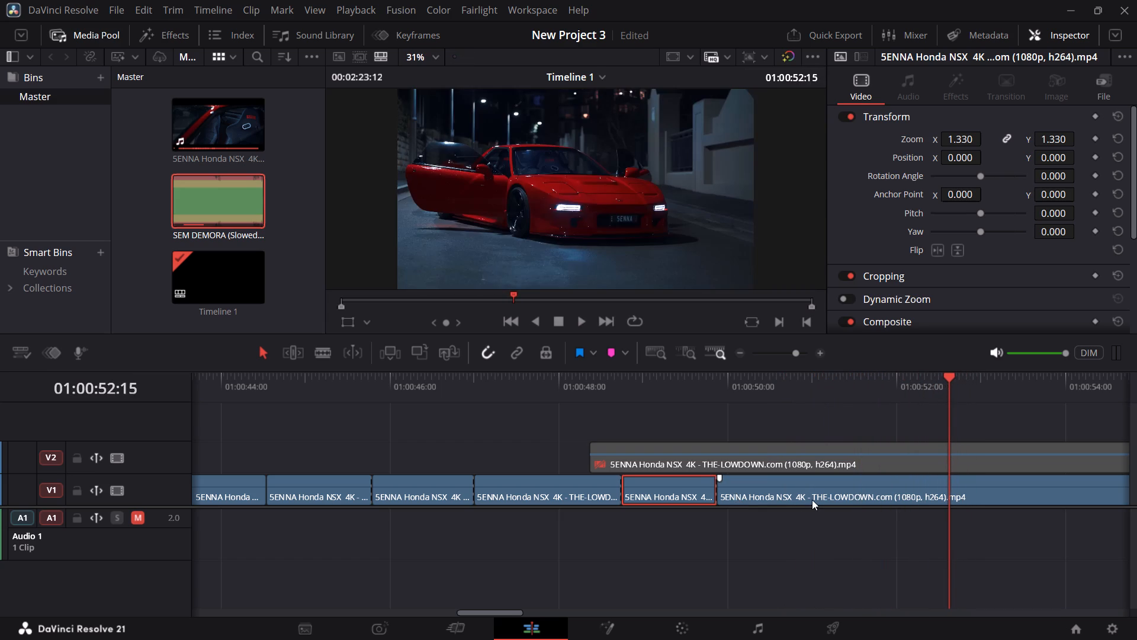
pyautogui.click(812, 500)
pyautogui.press('space')
pyautogui.press('space')
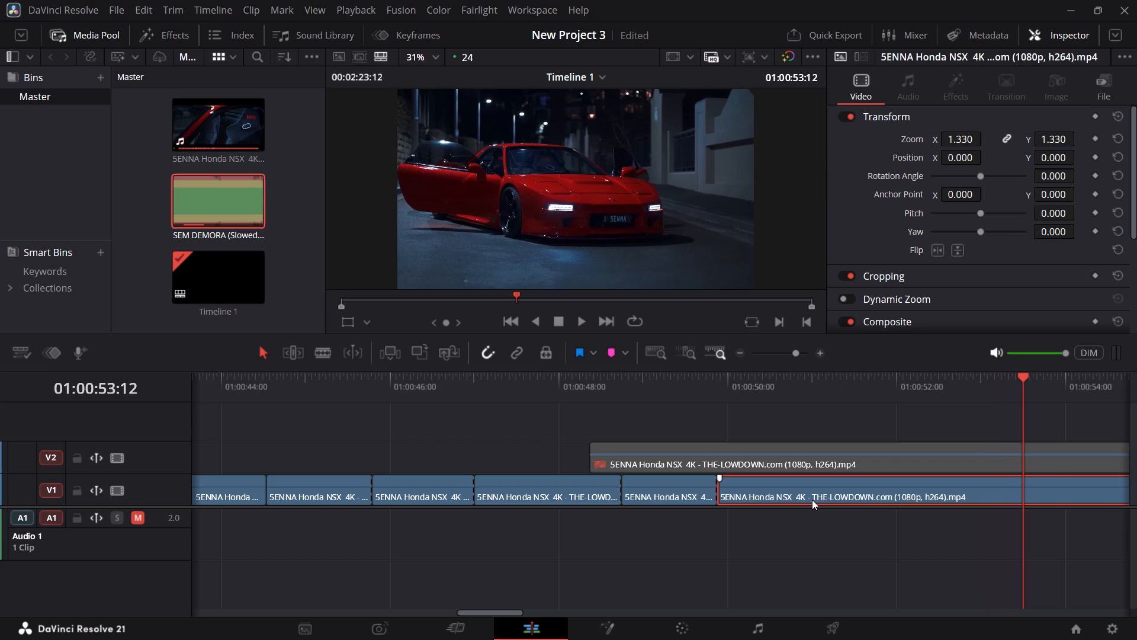
pyautogui.click(954, 380)
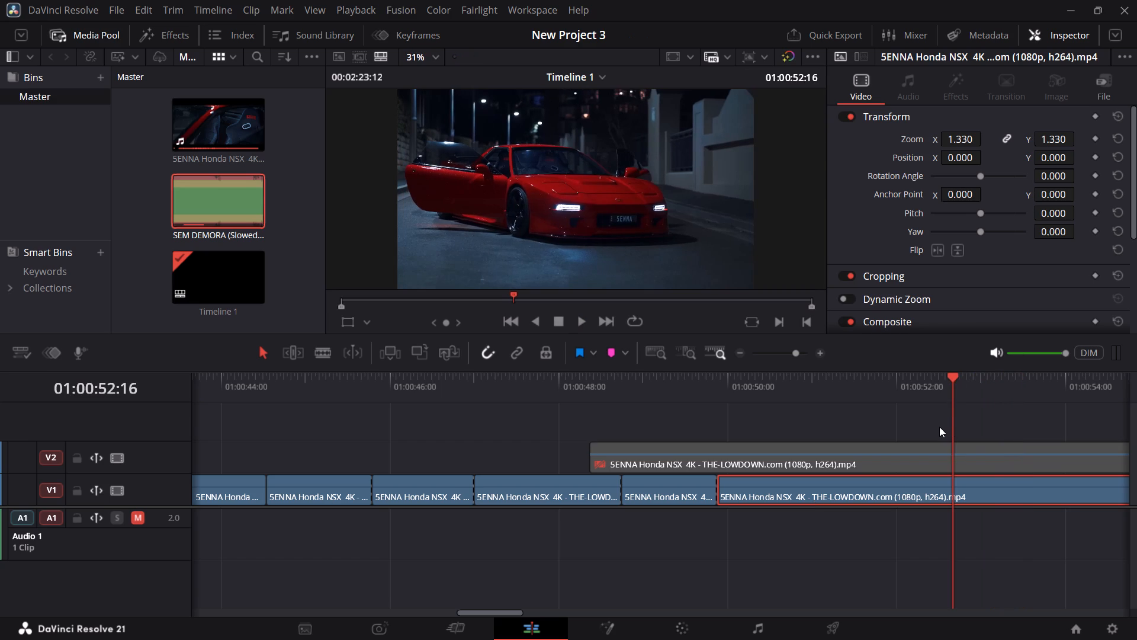
pyautogui.press('Left')
pyautogui.press('Left')
pyautogui.press('Right')
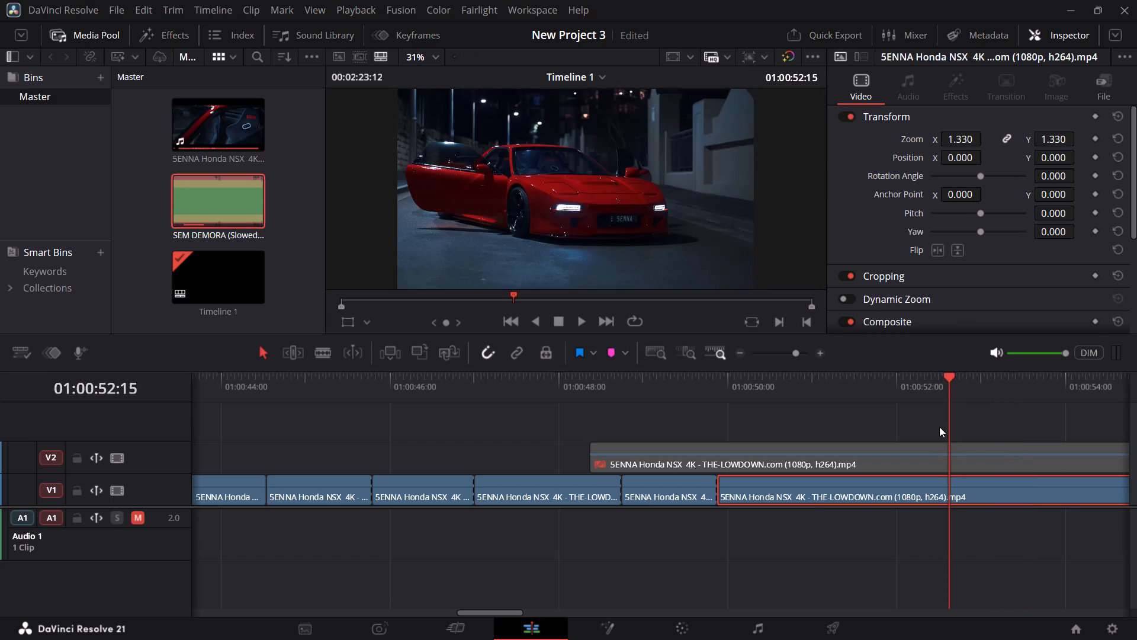
pyautogui.press('Left')
pyautogui.hotkey('ctrl', 'b')
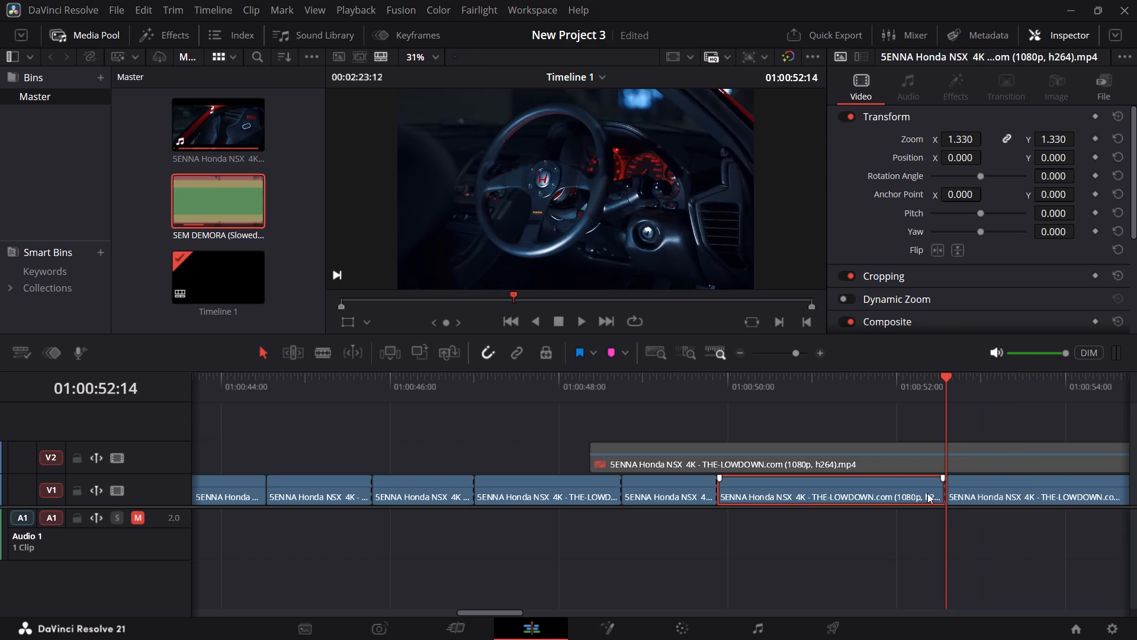
# Split the remaining V1 clip at 01:00:55:12, where the front view of the car changes to the windshield close-up.
pyautogui.press('space')
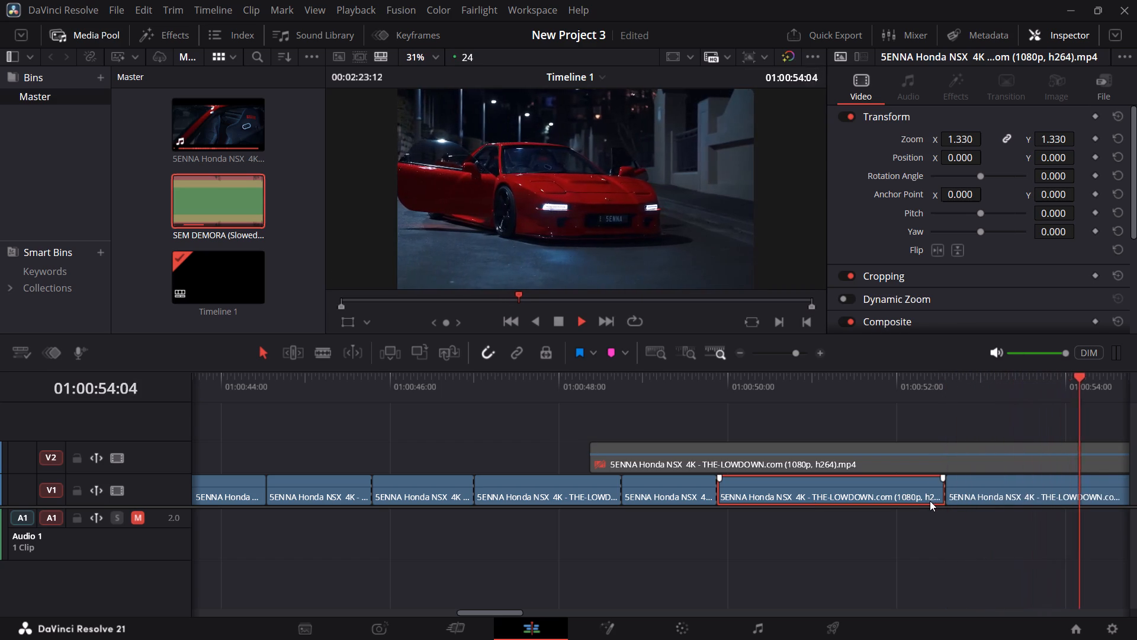
pyautogui.press('space')
pyautogui.press('space')
pyautogui.press('space')
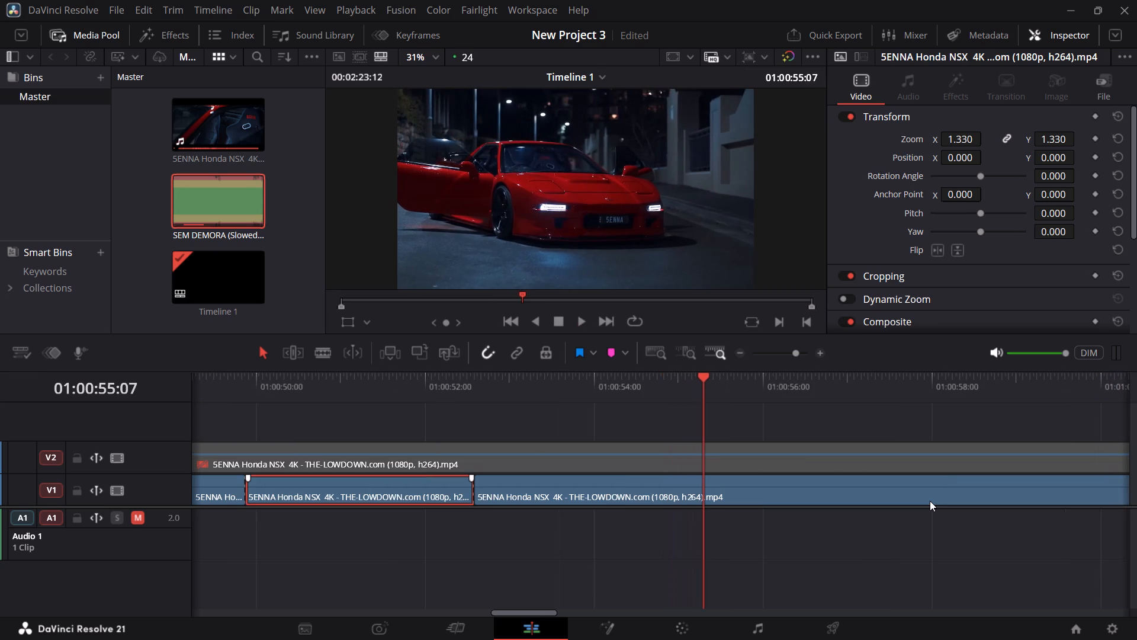
pyautogui.press('space')
pyautogui.press('space')
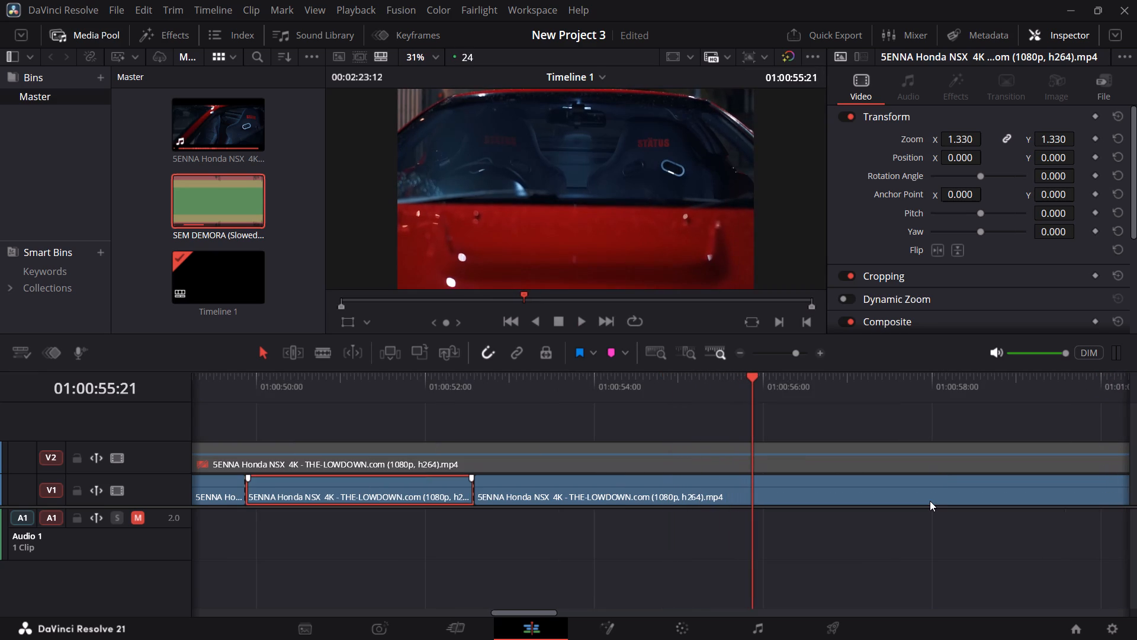
pyautogui.press('Left')
pyautogui.press('Left')
pyautogui.press('Left')
pyautogui.press('Left')
pyautogui.press('Left')
pyautogui.press('Left')
pyautogui.press('Left')
pyautogui.press('Left')
pyautogui.press('Left')
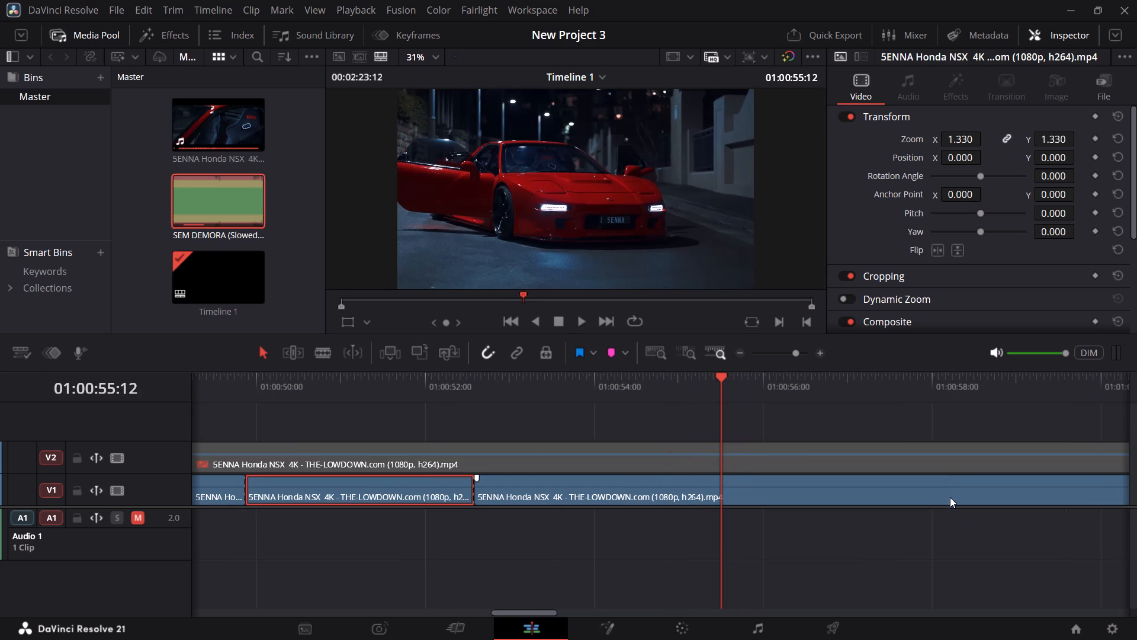
pyautogui.click(950, 492)
pyautogui.hotkey('ctrl', 'b')
# Split the remaining V1 clip at 01:00:59:00, where the signed interior panel shot changes to the car's rear view.
pyautogui.press('space')
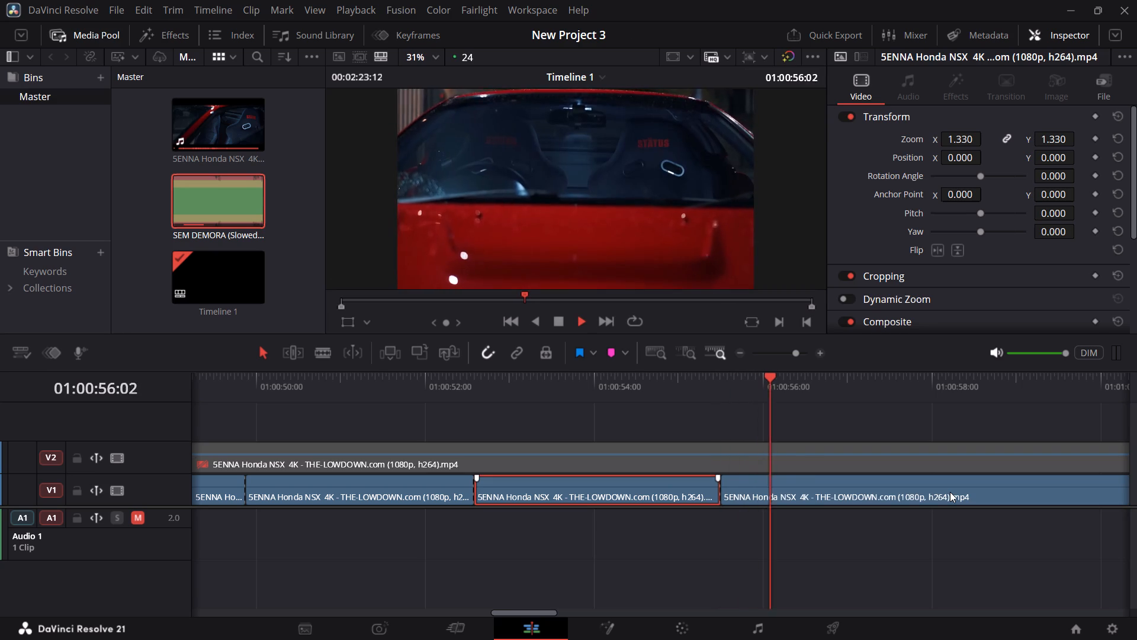
pyautogui.press('space')
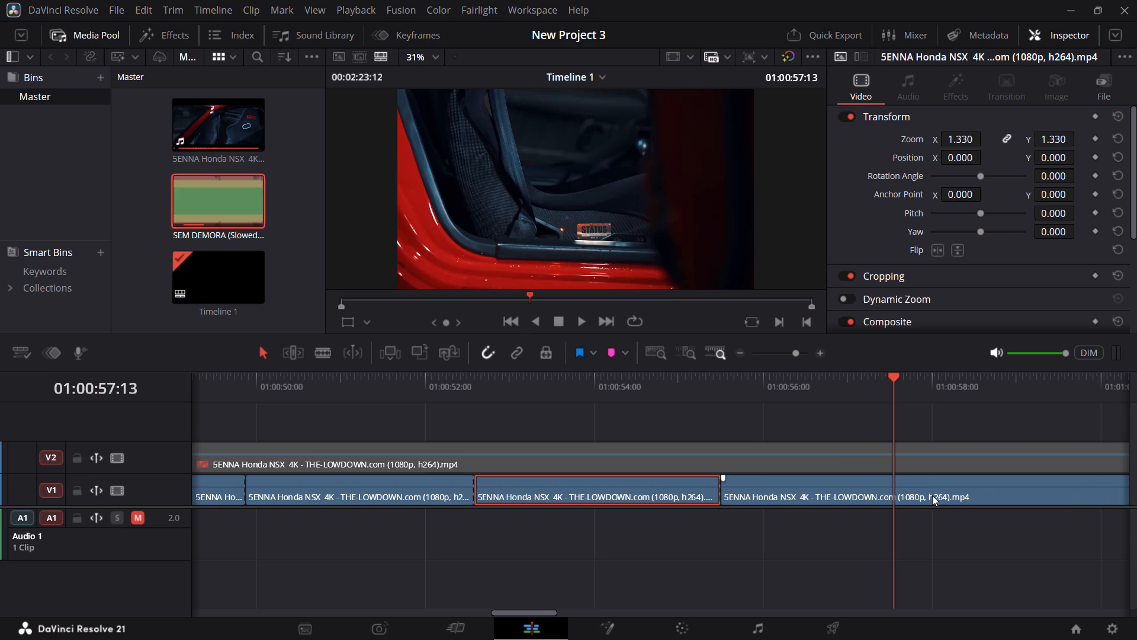
pyautogui.click(730, 381)
pyautogui.press('space')
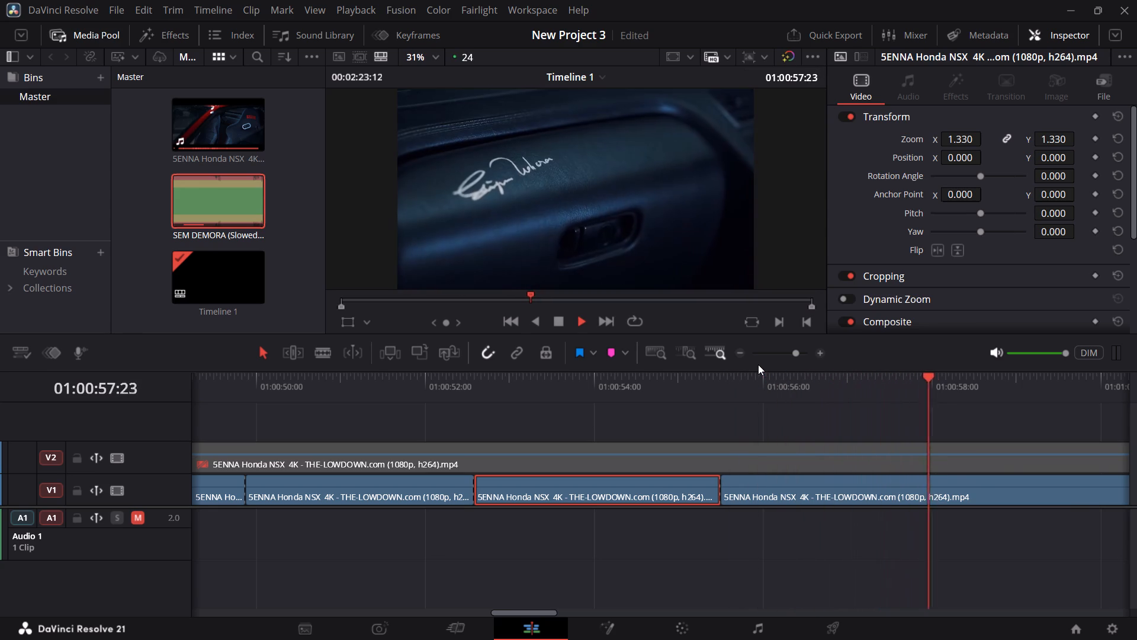
pyautogui.press('space')
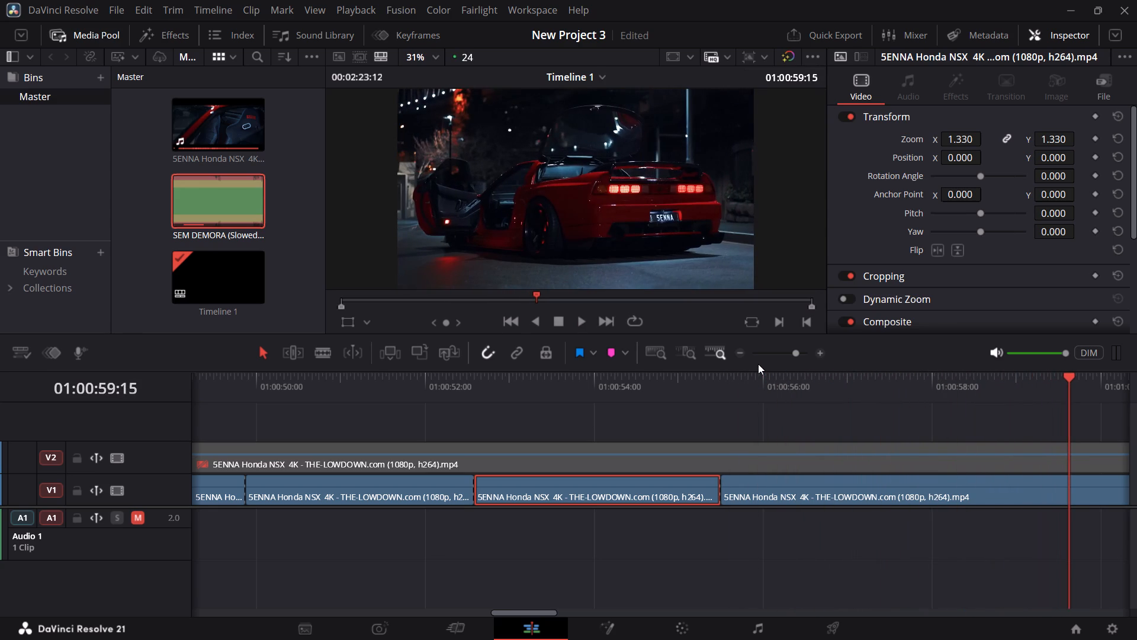
pyautogui.press('Left')
pyautogui.press('Left')
pyautogui.press('Left')
pyautogui.press('Left')
pyautogui.press('Left')
pyautogui.press('Left')
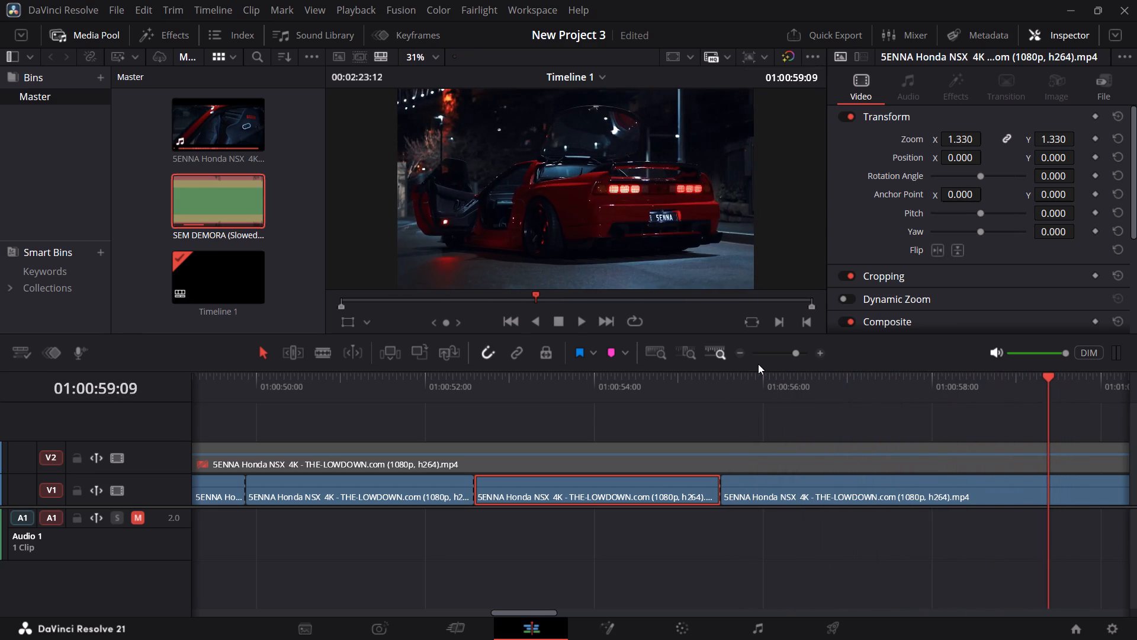
pyautogui.press('Left')
pyautogui.press('Left')
pyautogui.press('Left')
pyautogui.press('Left')
pyautogui.press('Left')
pyautogui.press('Left')
pyautogui.press('Left')
pyautogui.press('Left')
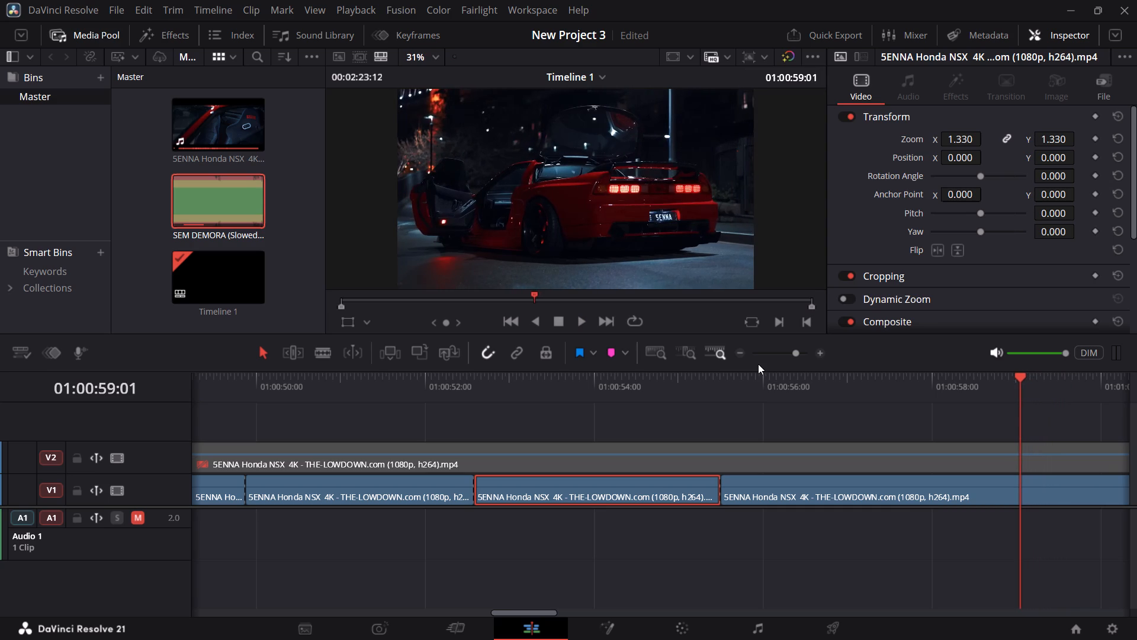
pyautogui.press('Left')
pyautogui.press('Left')
pyautogui.press('Right')
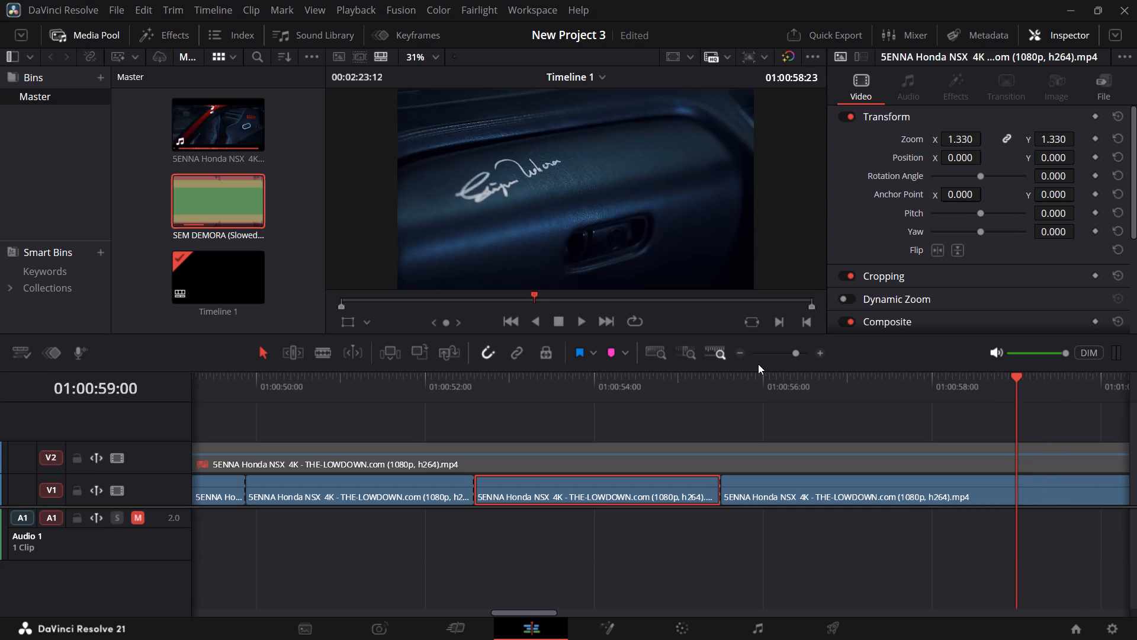
pyautogui.click(902, 481)
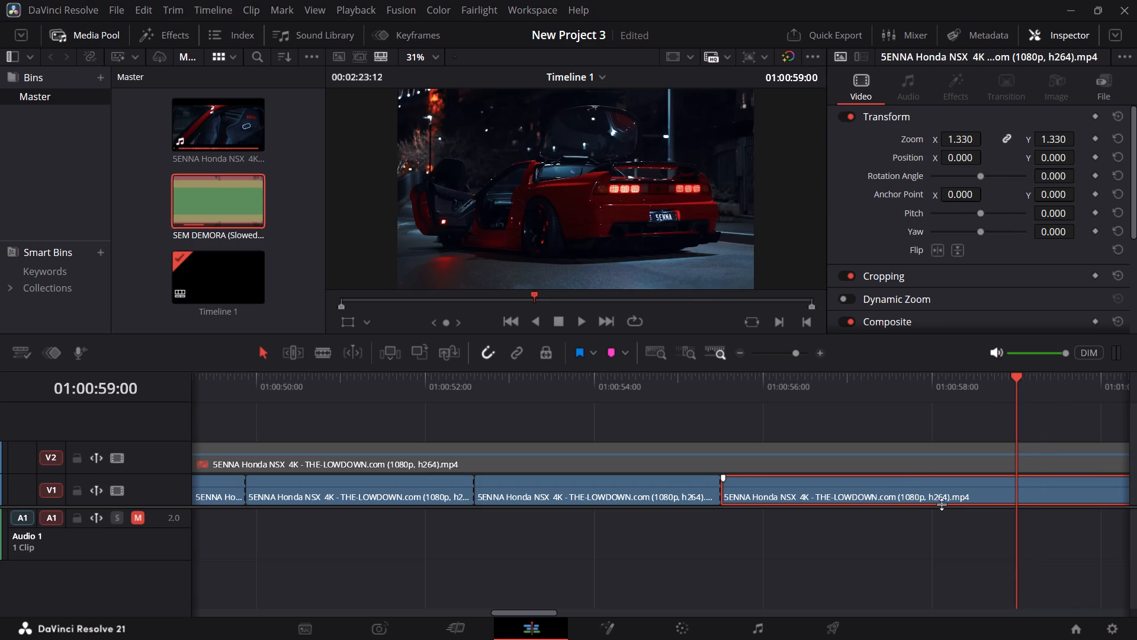
pyautogui.hotkey('ctrl', 'b')
# Disable the V1 segment between 01:00:55:12 and 01:00:59:00 and move it straight up onto a new V3 track.
pyautogui.press('d')
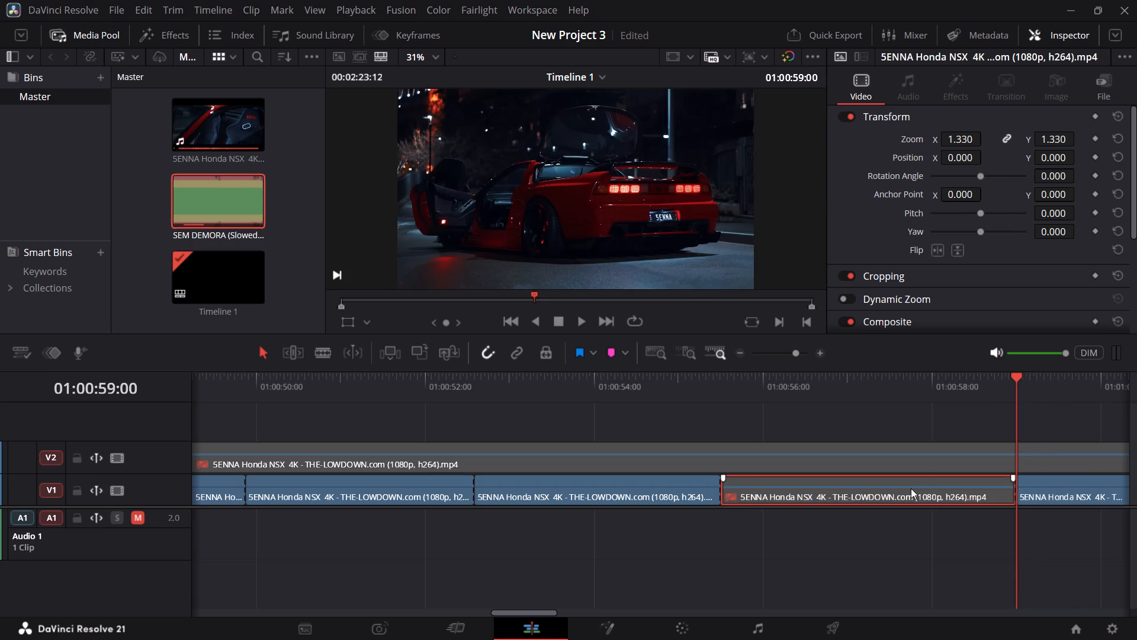
pyautogui.moveTo(911, 488); pyautogui.dragTo(911, 429)
# Ripple delete the V1 gap between 01:00:55:12 and 01:00:59:00.
pyautogui.click(933, 494)
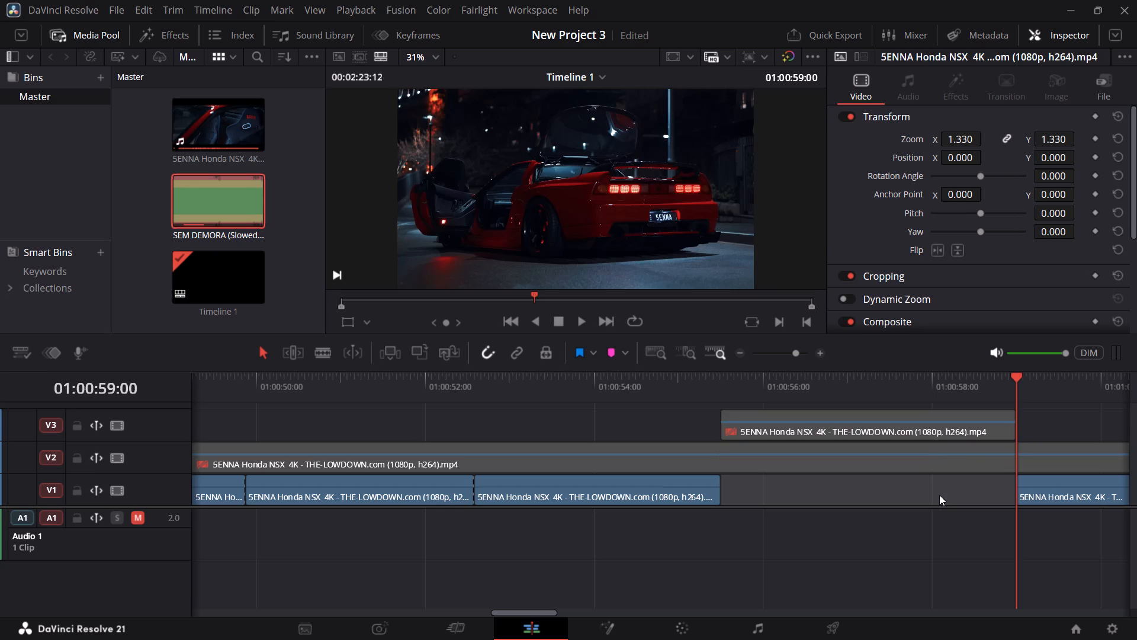
pyautogui.press('BackSpace')
# Split the remaining V1 clip at 01:00:58:23, where the car's rear view changes to the engine bay close-up.
pyautogui.press('space')
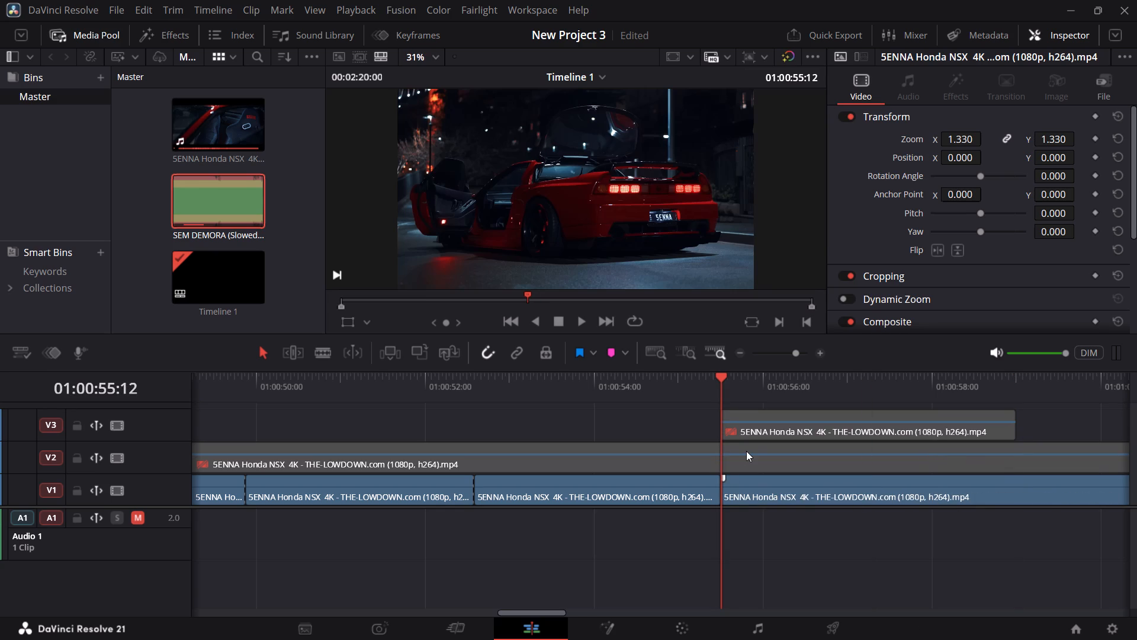
pyautogui.press('space')
pyautogui.press('space')
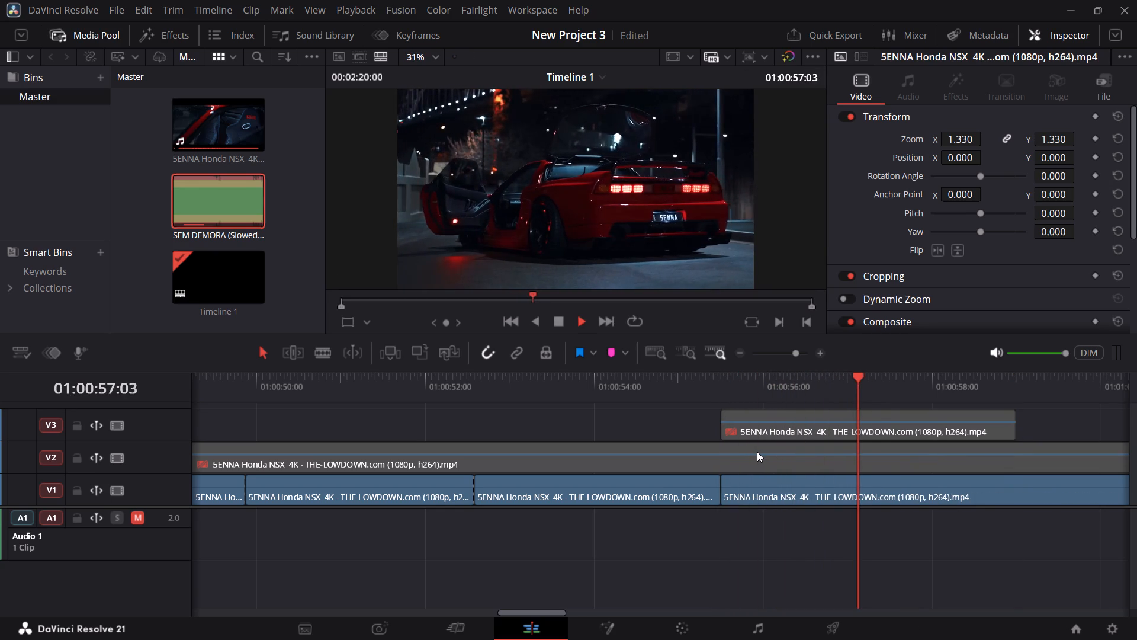
pyautogui.press('space')
pyautogui.press('space')
pyautogui.press('space')
pyautogui.press('space')
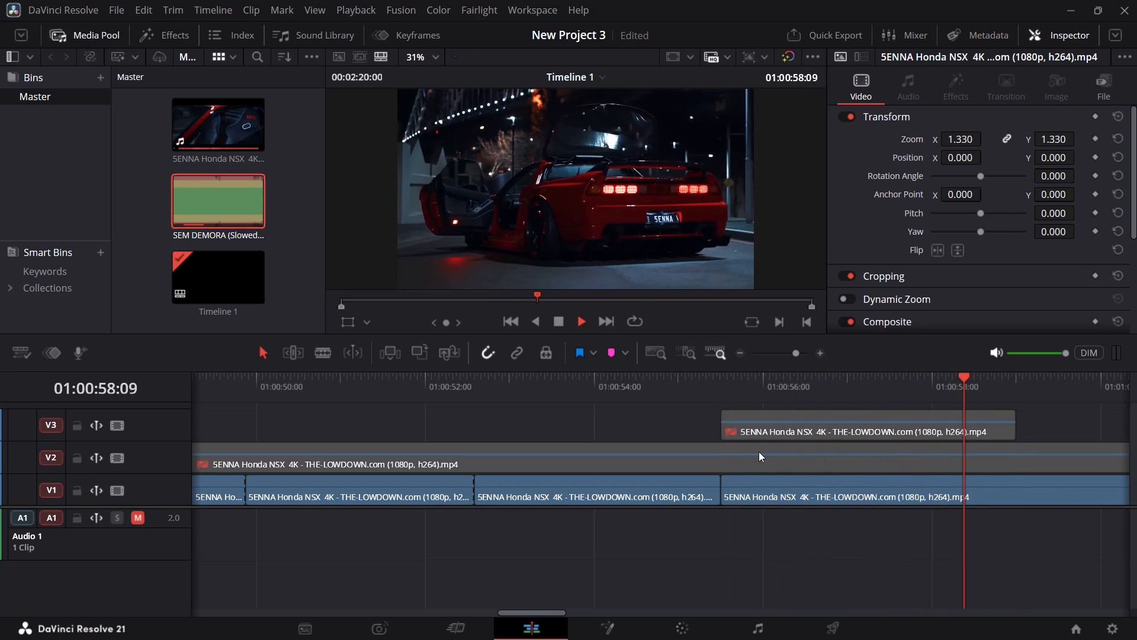
pyautogui.press('space')
pyautogui.press('space')
pyautogui.press('space')
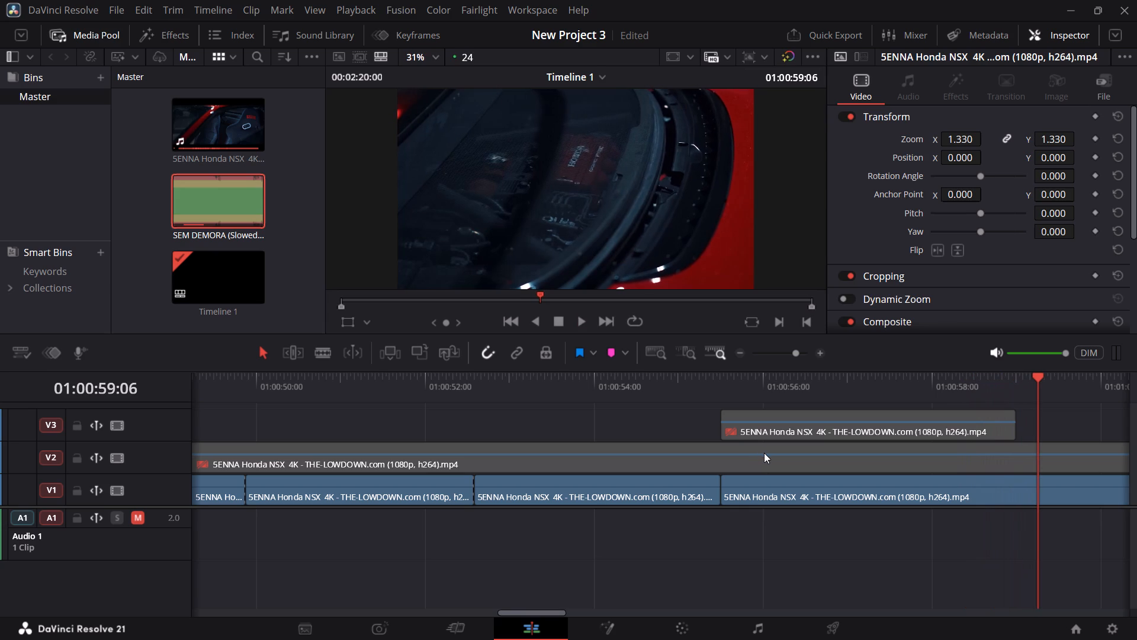
pyautogui.press('Left')
pyautogui.press('Left')
pyautogui.press('Left')
pyautogui.press('Left')
pyautogui.press('Left')
pyautogui.press('Left')
pyautogui.press('Left')
pyautogui.press('Left')
pyautogui.press('Left')
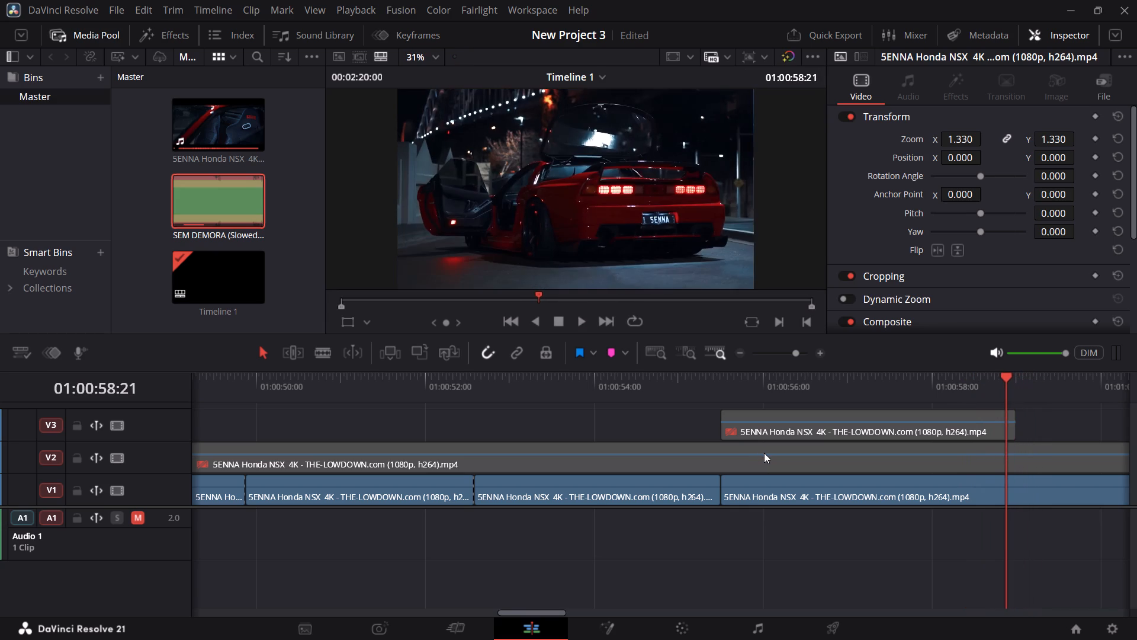
pyautogui.press('Right')
pyautogui.press('Right')
pyautogui.press('Right')
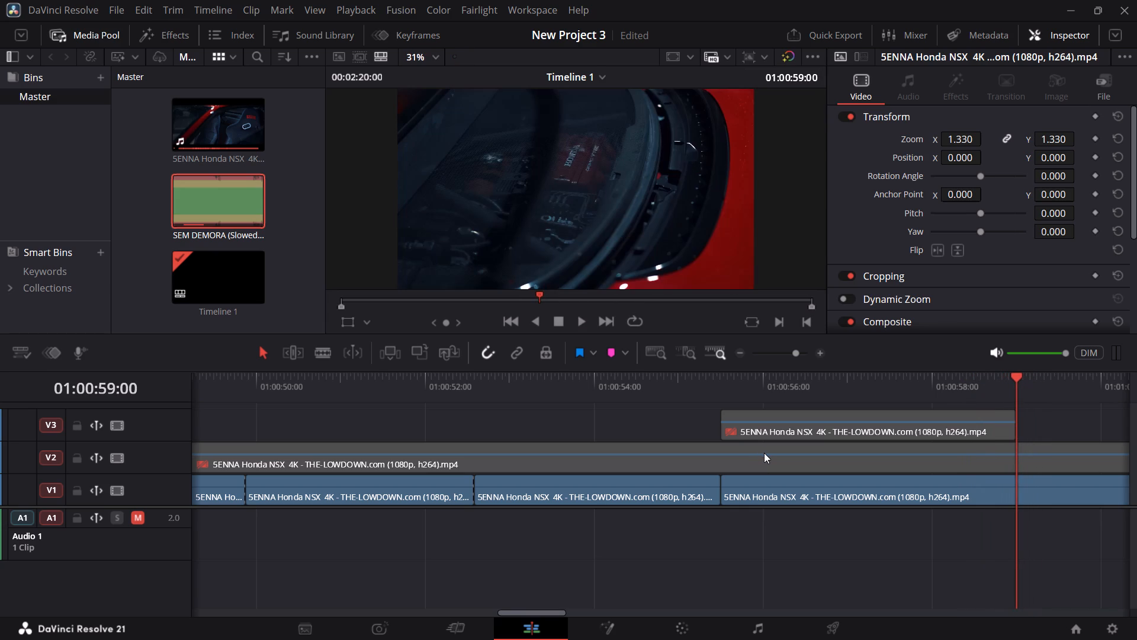
pyautogui.press('Left')
pyautogui.click(834, 493)
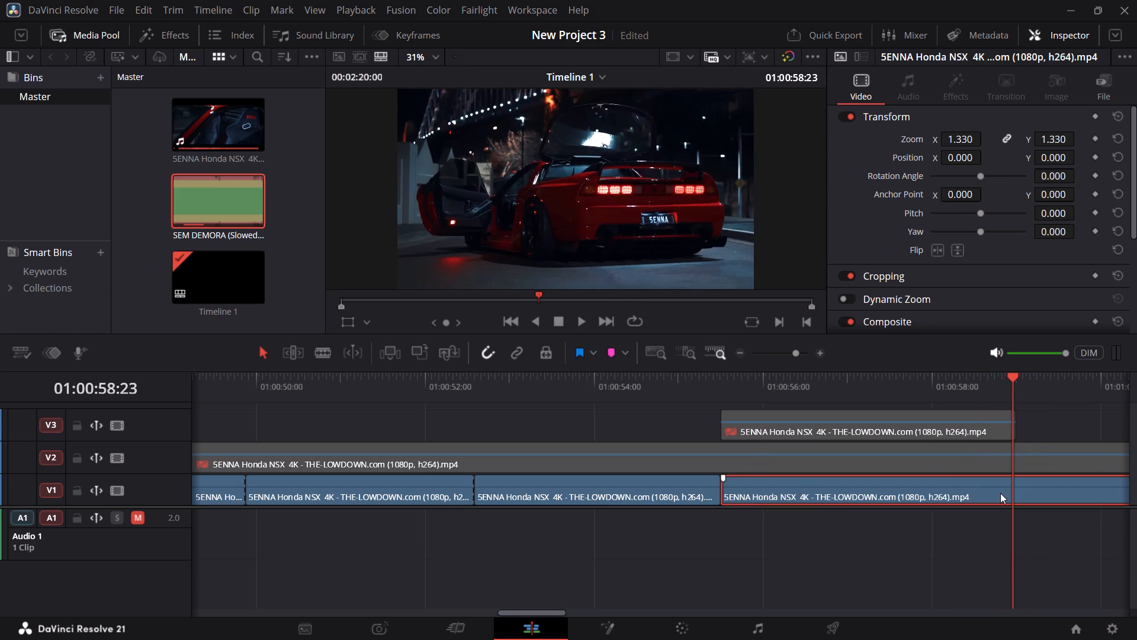
pyautogui.hotkey('ctrl', 'b')
# Split the remaining V1 clip at 01:01:05:04, where the red bodywork vent close-up changes to the distant rear view of the car.
pyautogui.press('space')
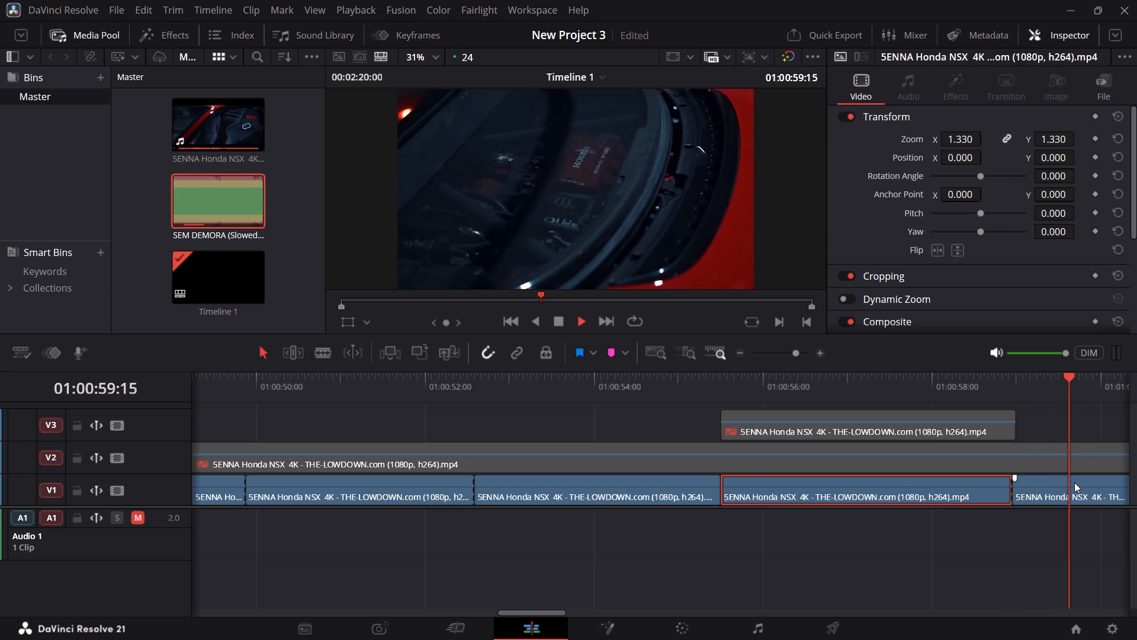
pyautogui.press('space')
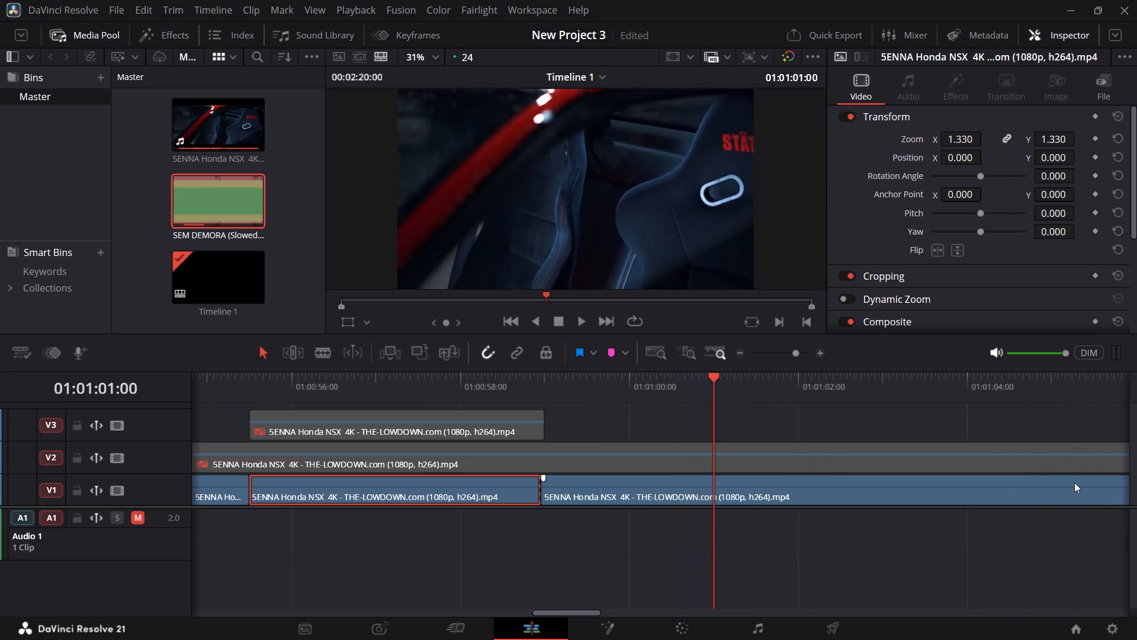
pyautogui.press('space')
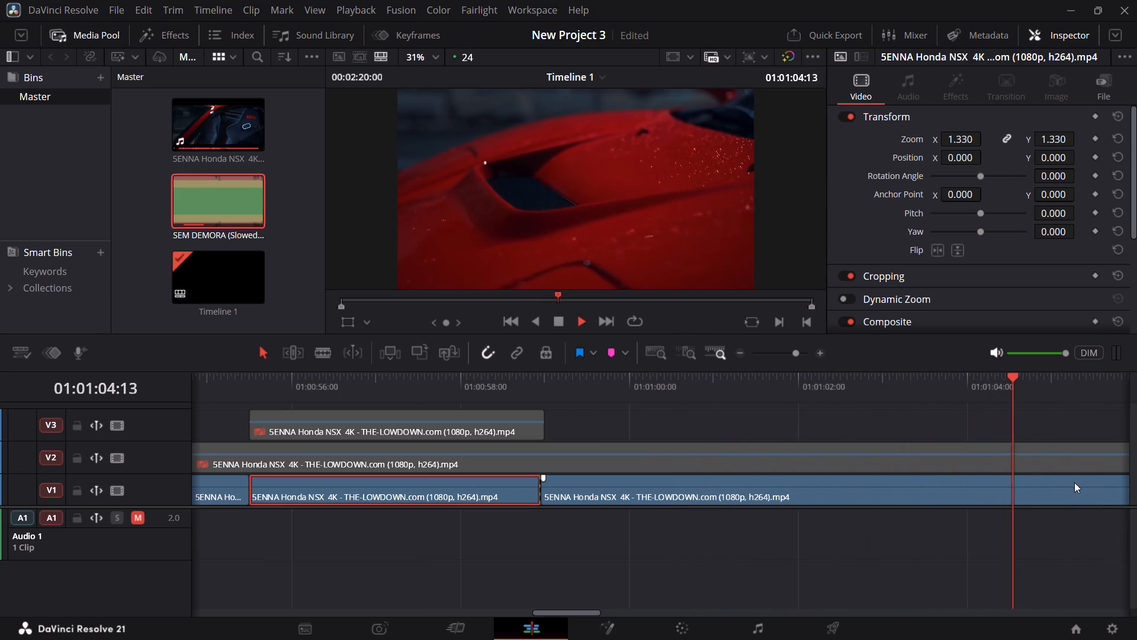
pyautogui.press('space')
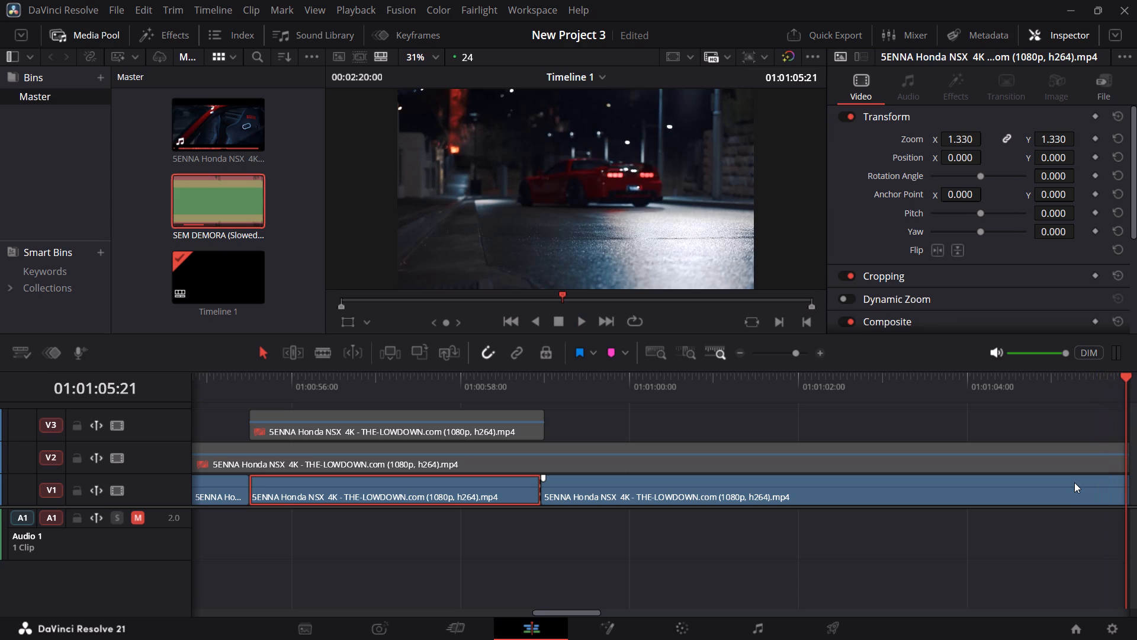
pyautogui.press('Left')
pyautogui.press('Left')
pyautogui.press('Left')
pyautogui.press('Left')
pyautogui.press('Left')
pyautogui.press('Left')
pyautogui.press('Left')
pyautogui.press('Left')
pyautogui.press('Left')
pyautogui.press('Left')
pyautogui.press('Left')
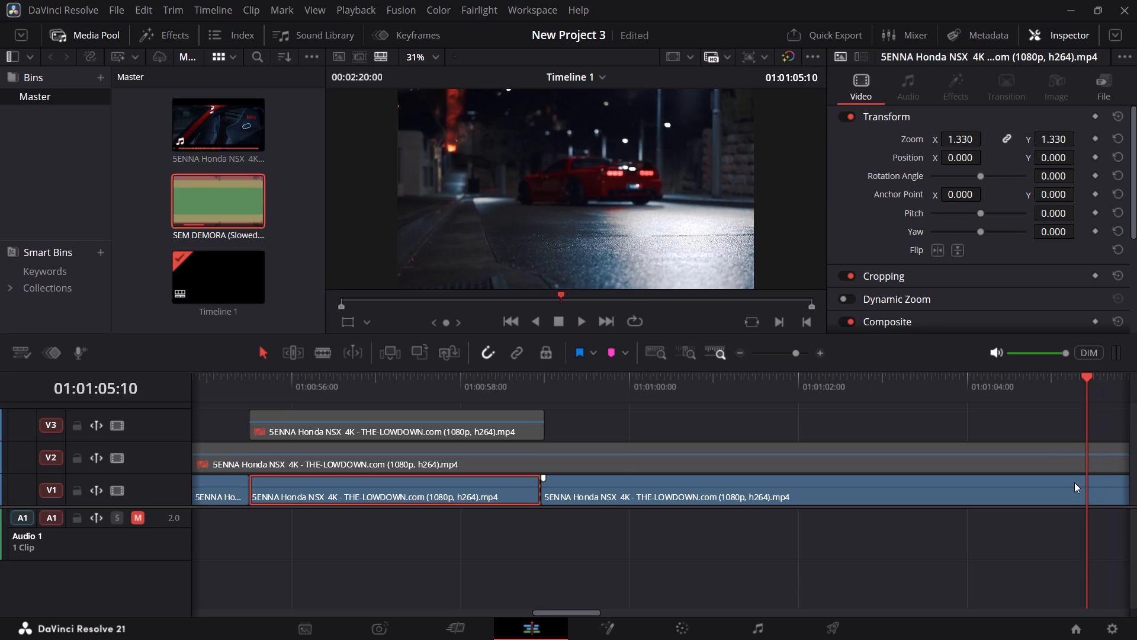
pyautogui.press('Left')
pyautogui.press('Left')
pyautogui.press('Left')
pyautogui.press('Left')
pyautogui.press('Left')
pyautogui.press('Left')
pyautogui.press('Left')
pyautogui.press('Left')
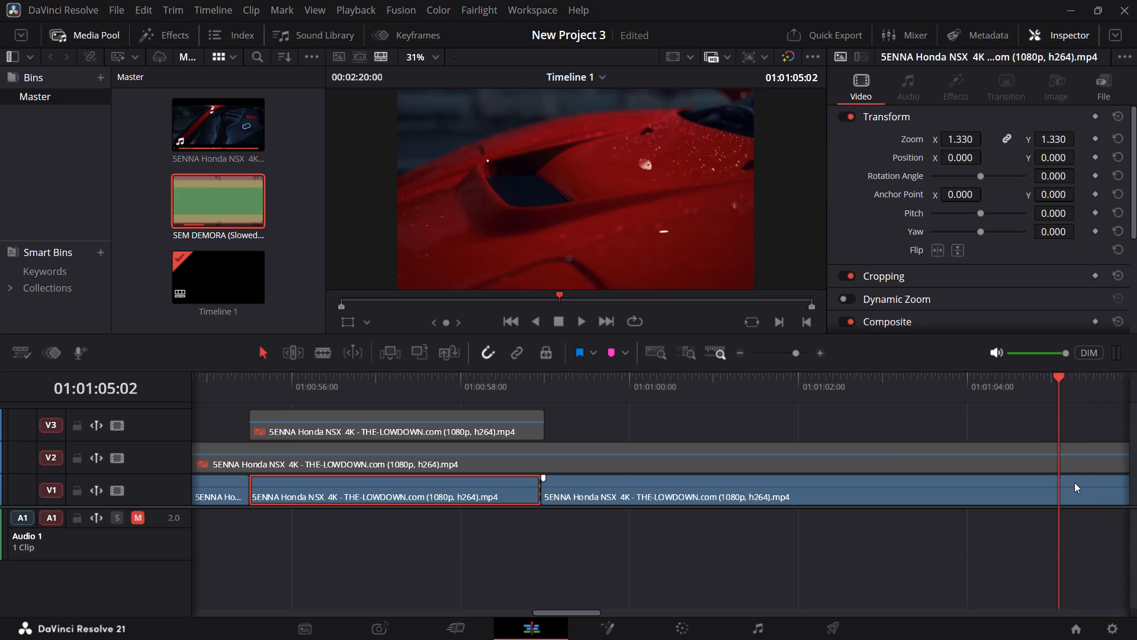
pyautogui.press('Right')
pyautogui.press('Right')
pyautogui.click(1074, 482)
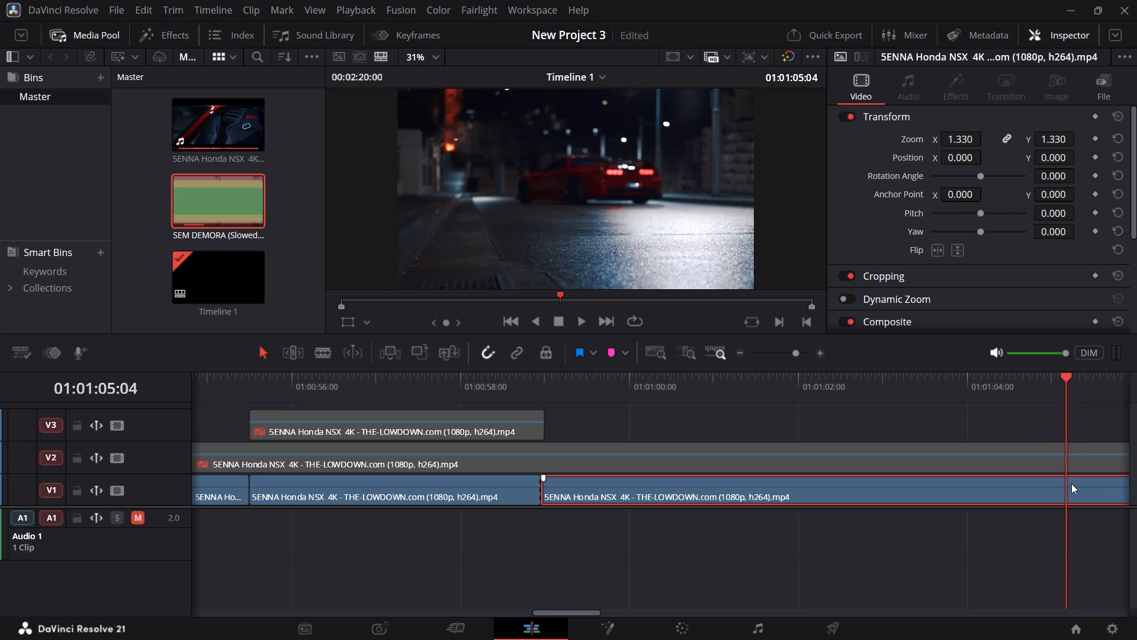
pyautogui.hotkey('ctrl', 'b')
# Disable the V1 segment between 01:00:58:23 and 01:01:05:04 and move it straight up onto V3.
pyautogui.click(906, 492)
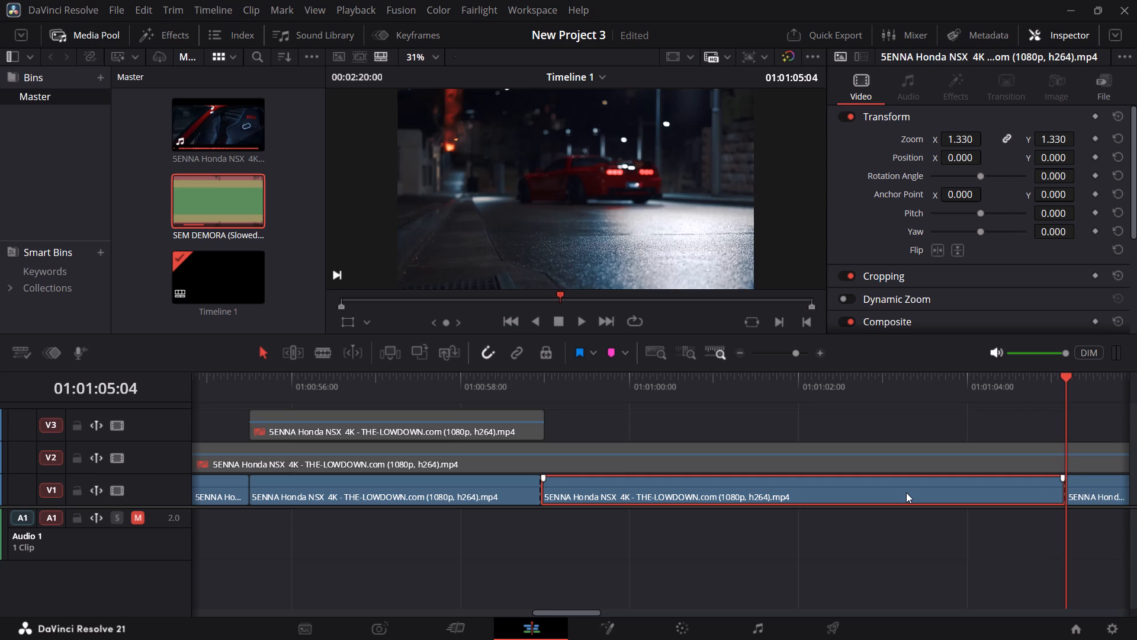
pyautogui.click(906, 492)
pyautogui.press('d')
pyautogui.moveTo(906, 492); pyautogui.dragTo(904, 479)
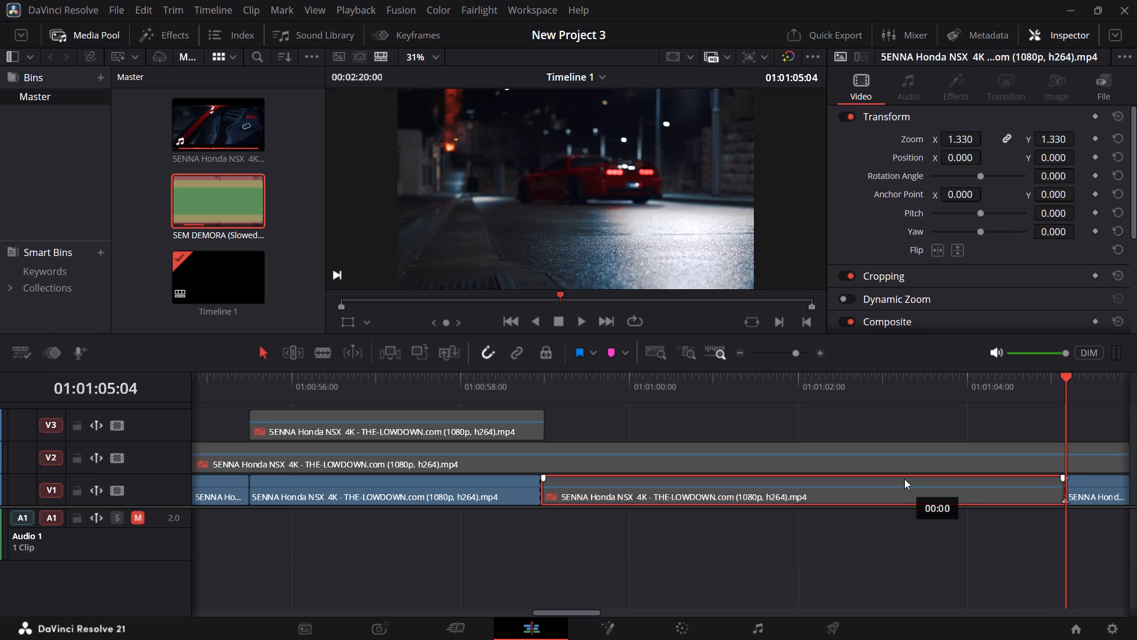
pyautogui.moveTo(904, 479); pyautogui.dragTo(904, 427)
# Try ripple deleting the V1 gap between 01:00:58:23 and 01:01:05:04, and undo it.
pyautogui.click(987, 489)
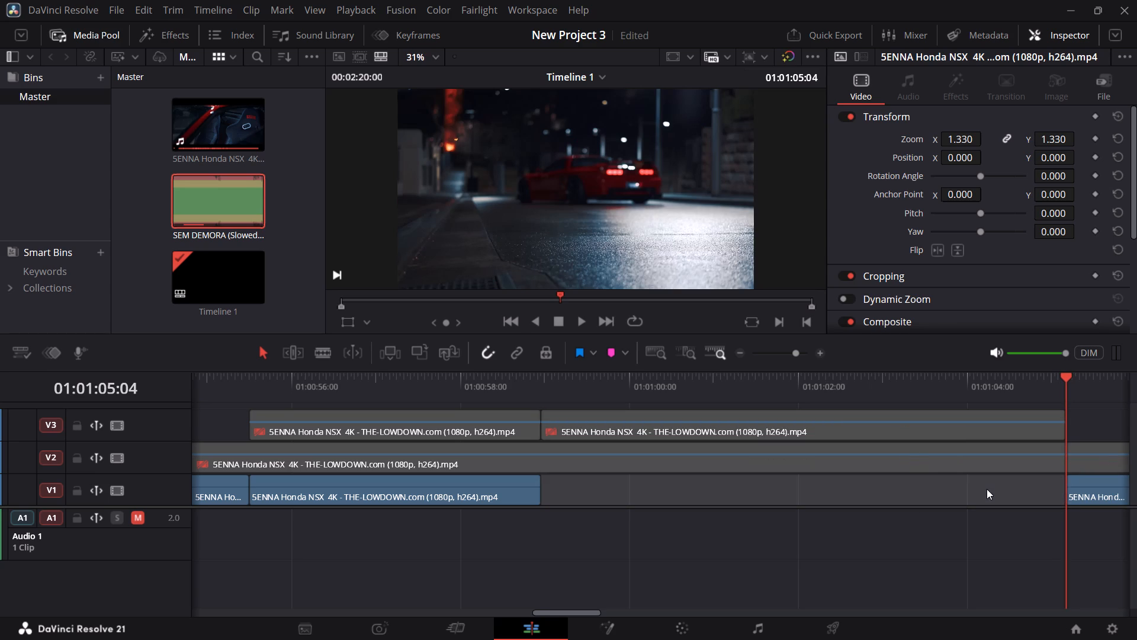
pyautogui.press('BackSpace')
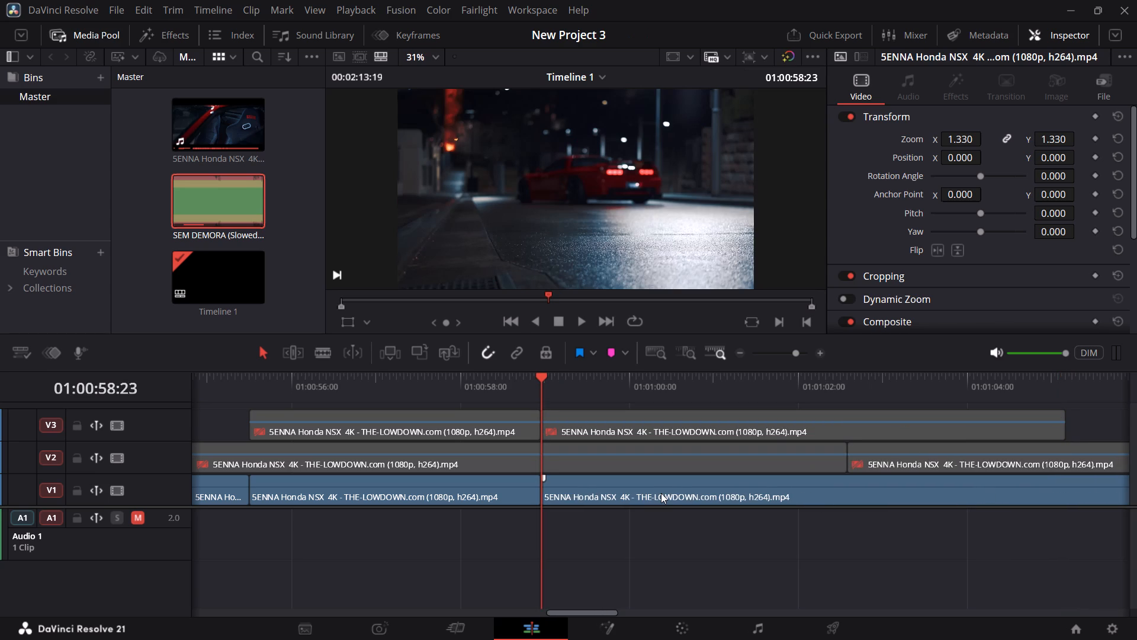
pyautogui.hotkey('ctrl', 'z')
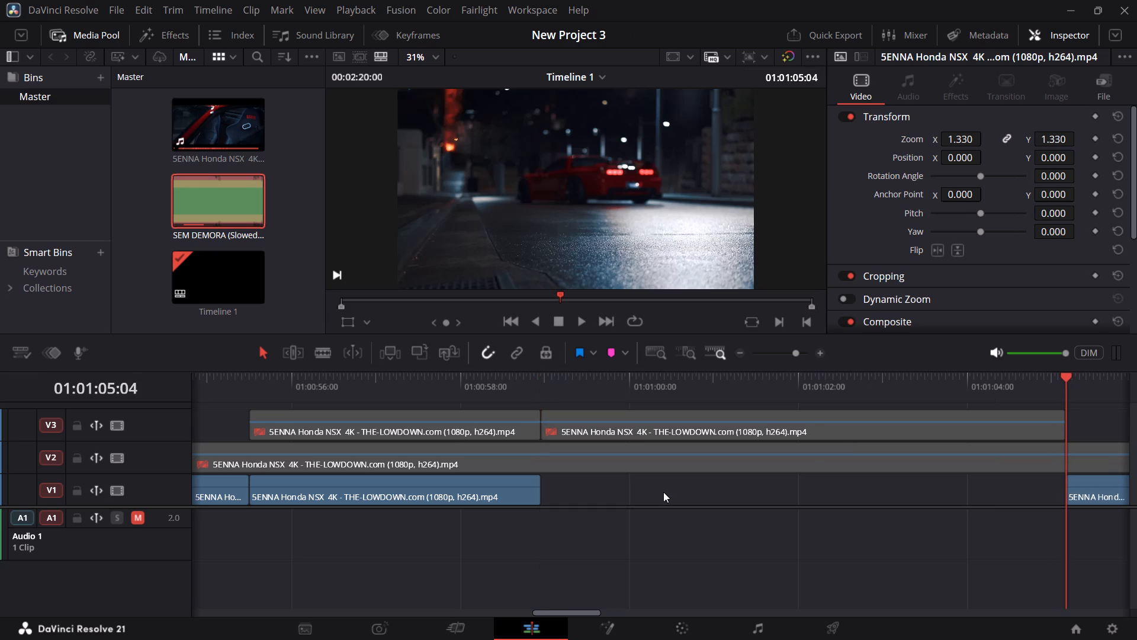
# Move the last disabled V2 clip onto V3 and shift it right so it starts at about 01:01:12.
pyautogui.scroll(-3, 582, 524)
pyautogui.keyDown('alt'); pyautogui.scroll(-5, 750, 524); pyautogui.keyUp('alt')
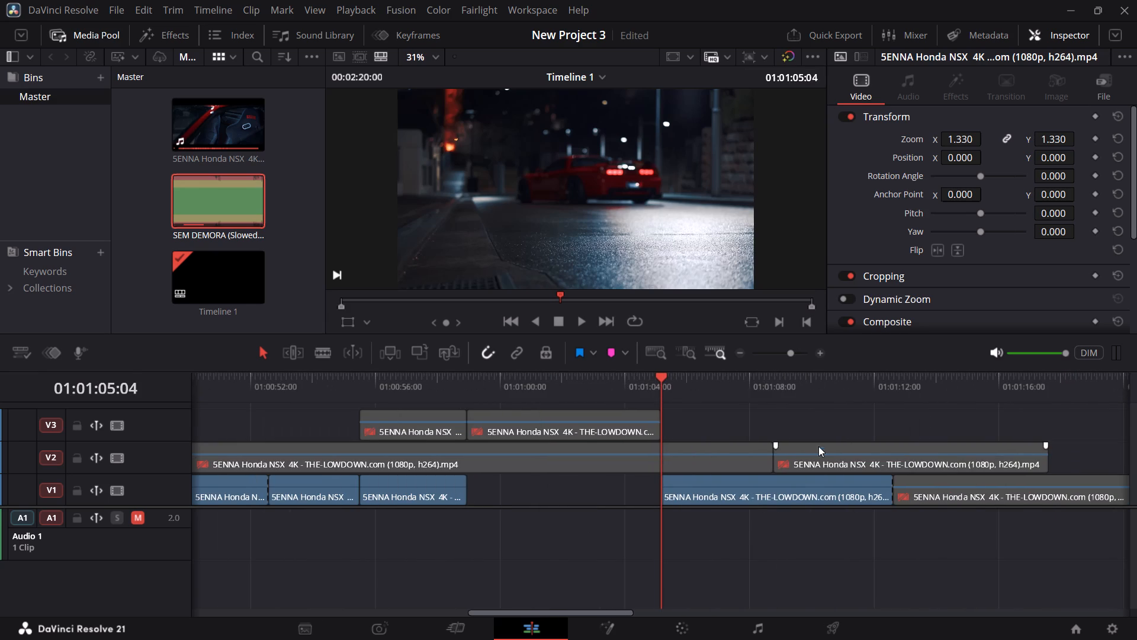
pyautogui.click(825, 424)
pyautogui.moveTo(821, 450); pyautogui.dragTo(924, 437)
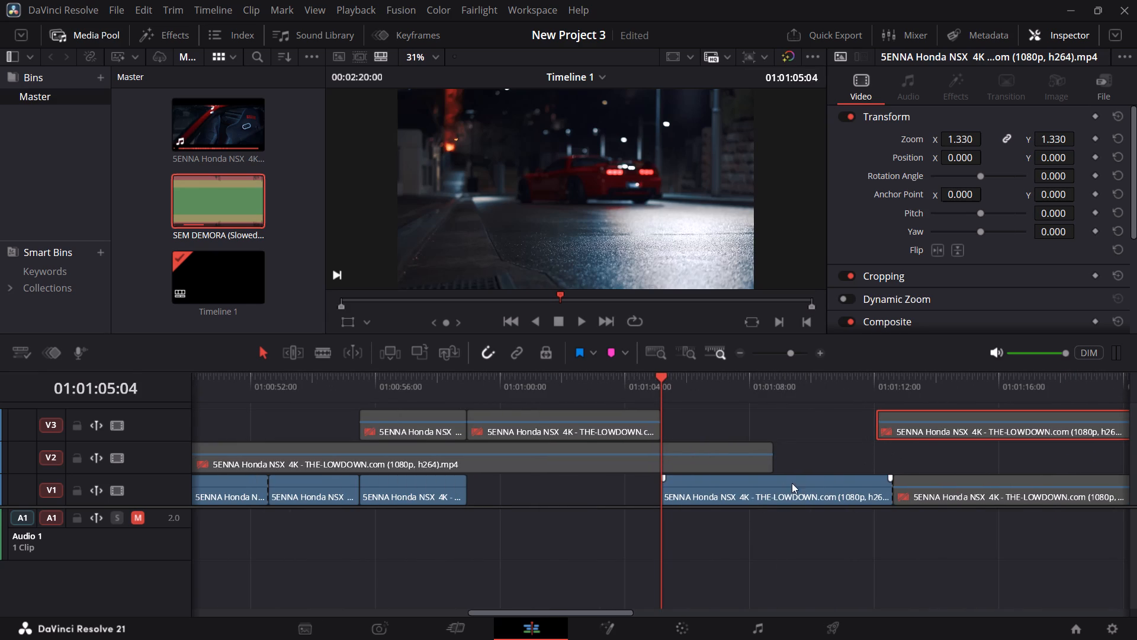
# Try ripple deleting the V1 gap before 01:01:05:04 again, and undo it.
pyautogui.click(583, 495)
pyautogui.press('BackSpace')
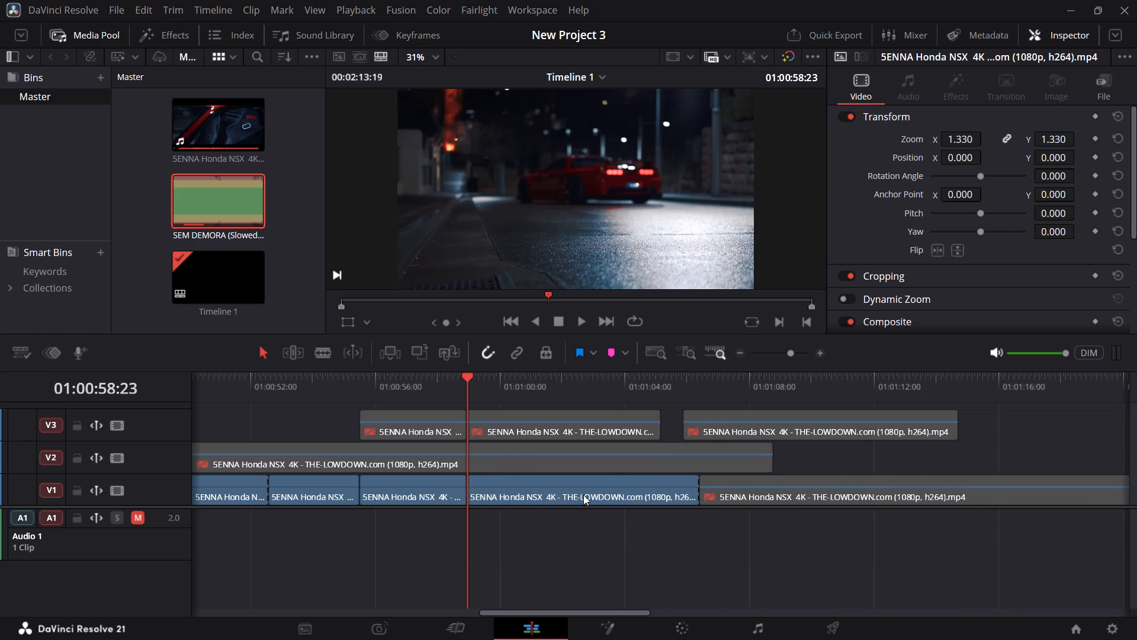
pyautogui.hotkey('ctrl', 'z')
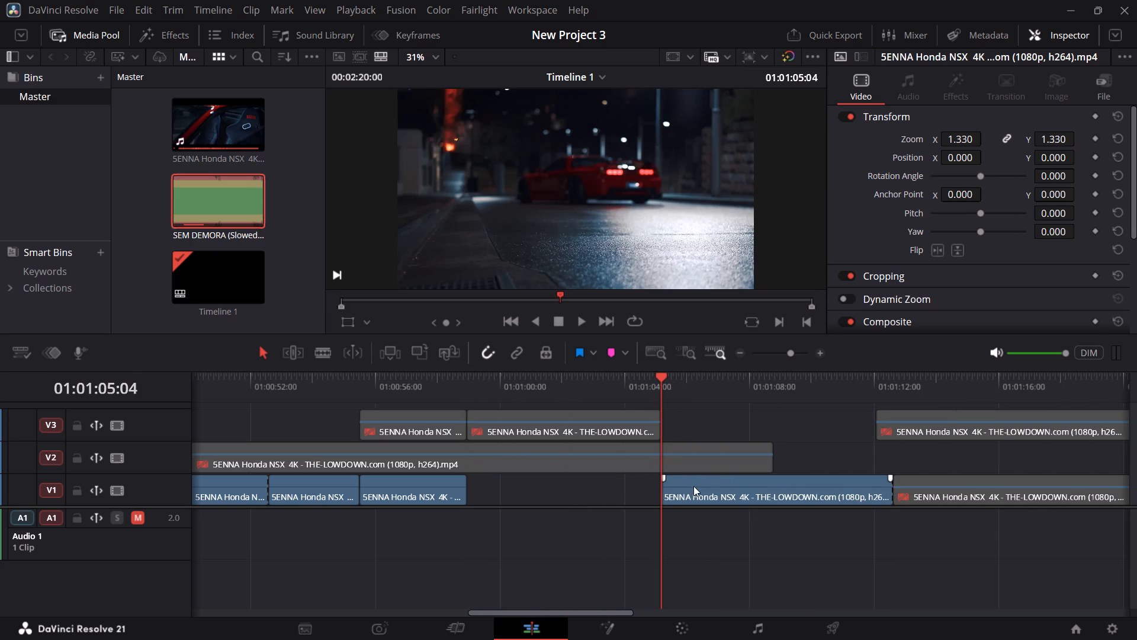
# Move the enabled V1 clip starting at 01:01:05:04 earlier by 06:05, against the end of the preceding V1 clip.
pyautogui.moveTo(715, 493); pyautogui.dragTo(527, 500)
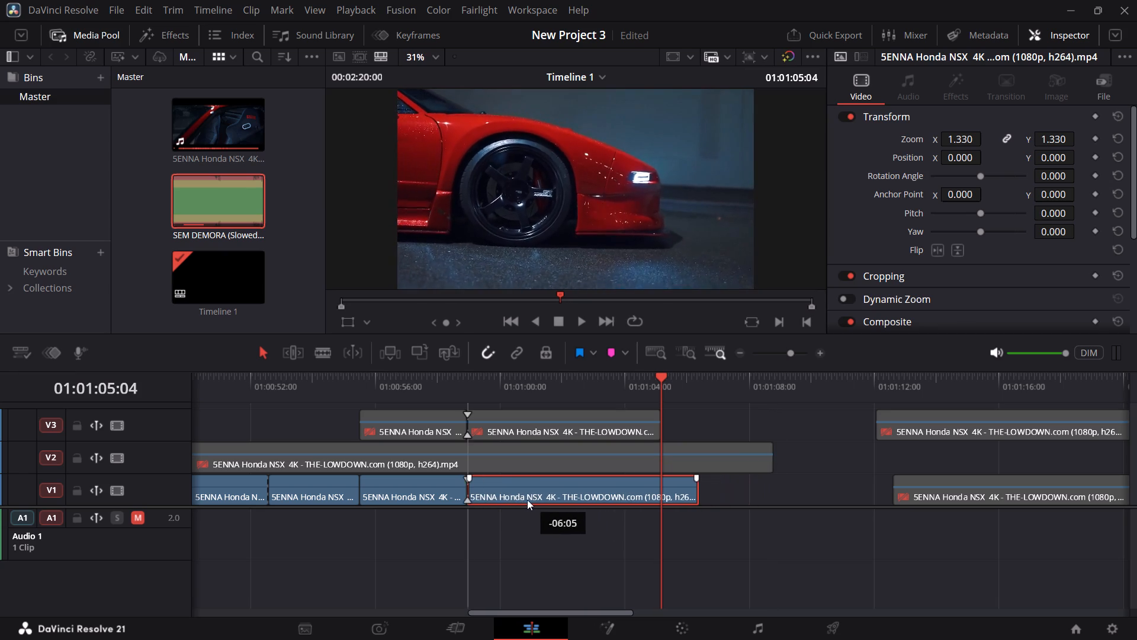
pyautogui.moveTo(527, 500); pyautogui.dragTo(523, 500)
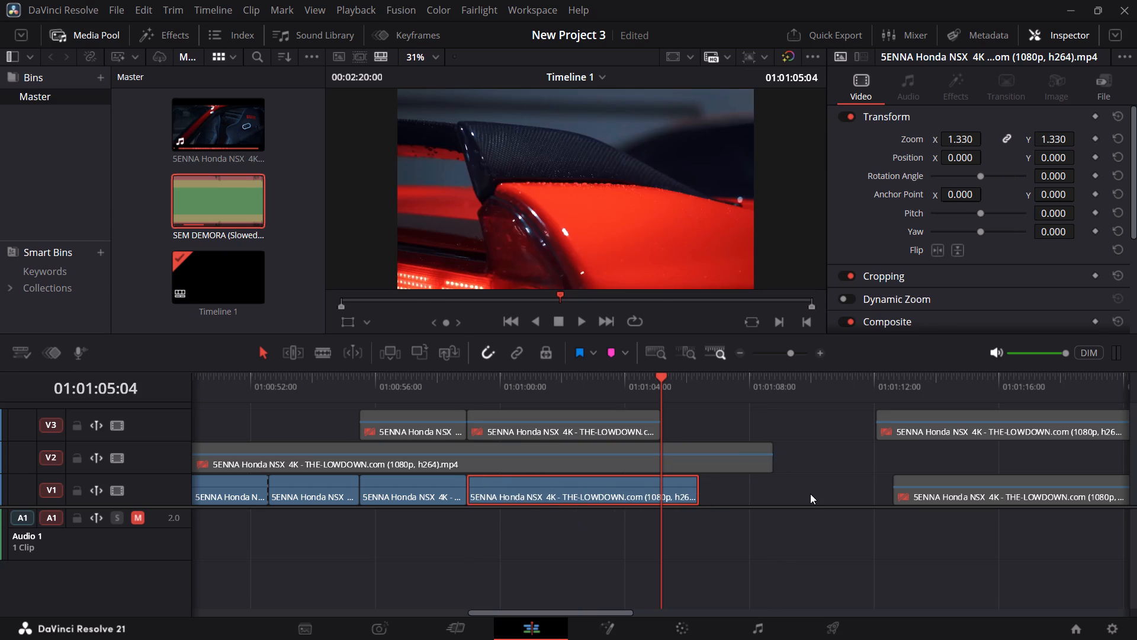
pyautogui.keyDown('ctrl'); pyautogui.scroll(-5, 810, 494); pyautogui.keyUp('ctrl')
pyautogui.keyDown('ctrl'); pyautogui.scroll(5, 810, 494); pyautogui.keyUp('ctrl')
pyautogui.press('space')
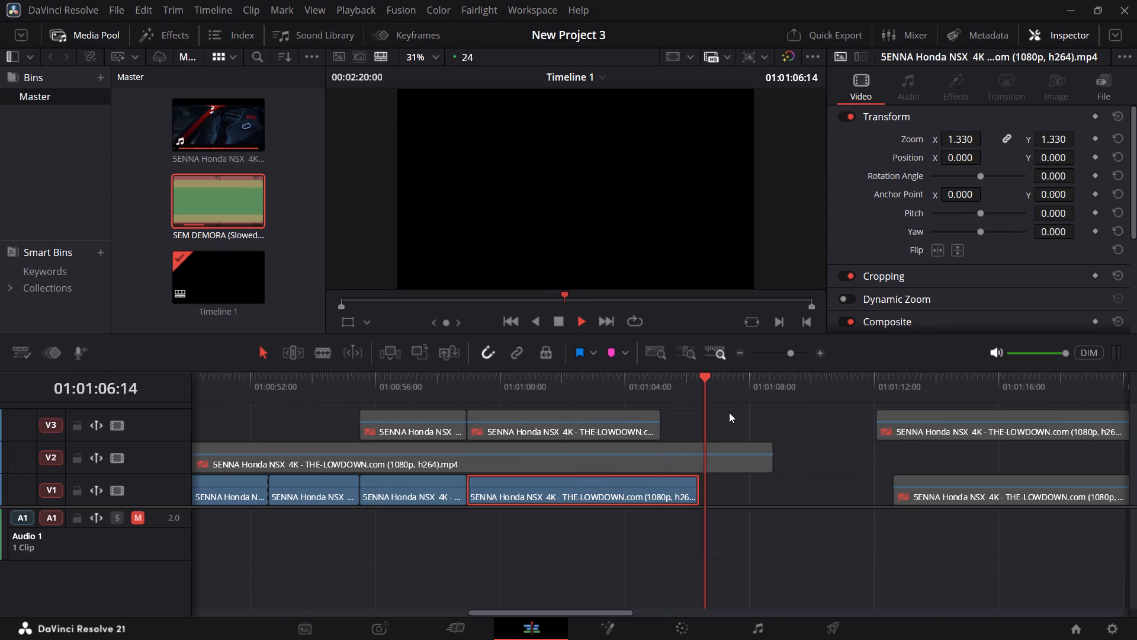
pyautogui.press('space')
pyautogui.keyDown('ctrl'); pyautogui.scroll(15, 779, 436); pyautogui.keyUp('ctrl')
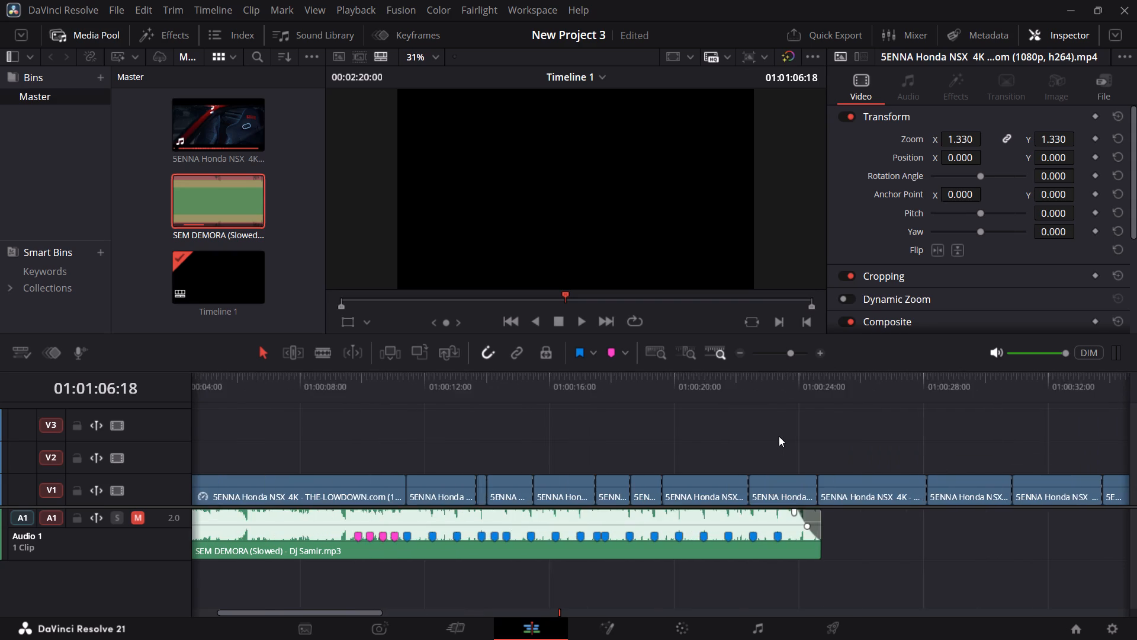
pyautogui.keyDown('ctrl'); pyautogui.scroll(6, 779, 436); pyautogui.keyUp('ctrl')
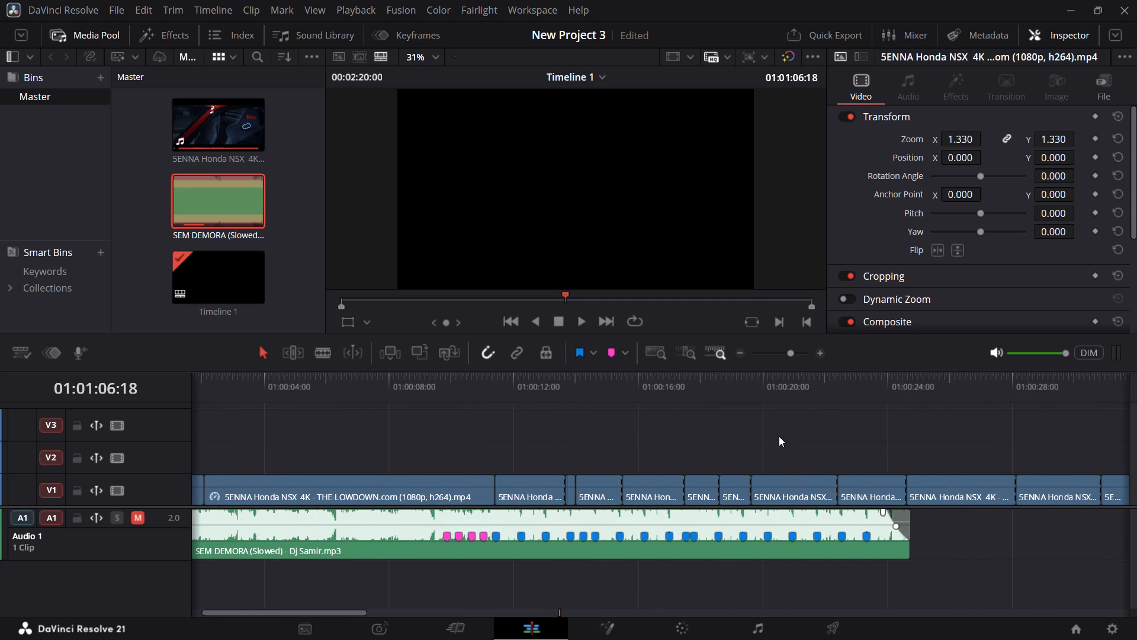
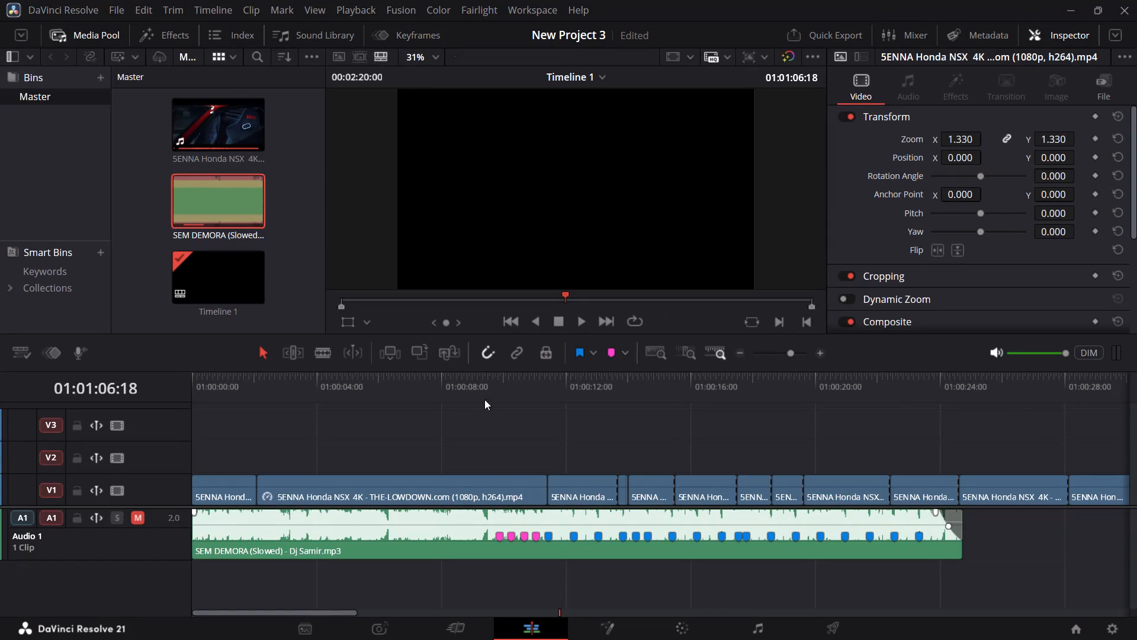
# Return the playhead to the very start of the timeline at 01:00:00:00.
pyautogui.click(443, 396)
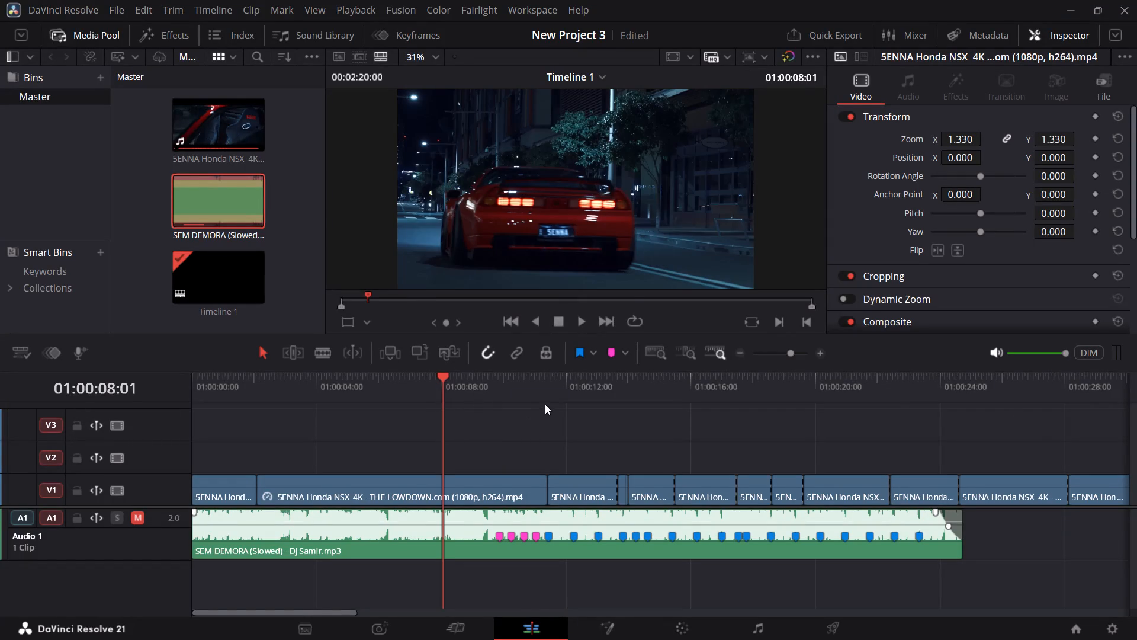
pyautogui.moveTo(263, 379); pyautogui.dragTo(39, 399)
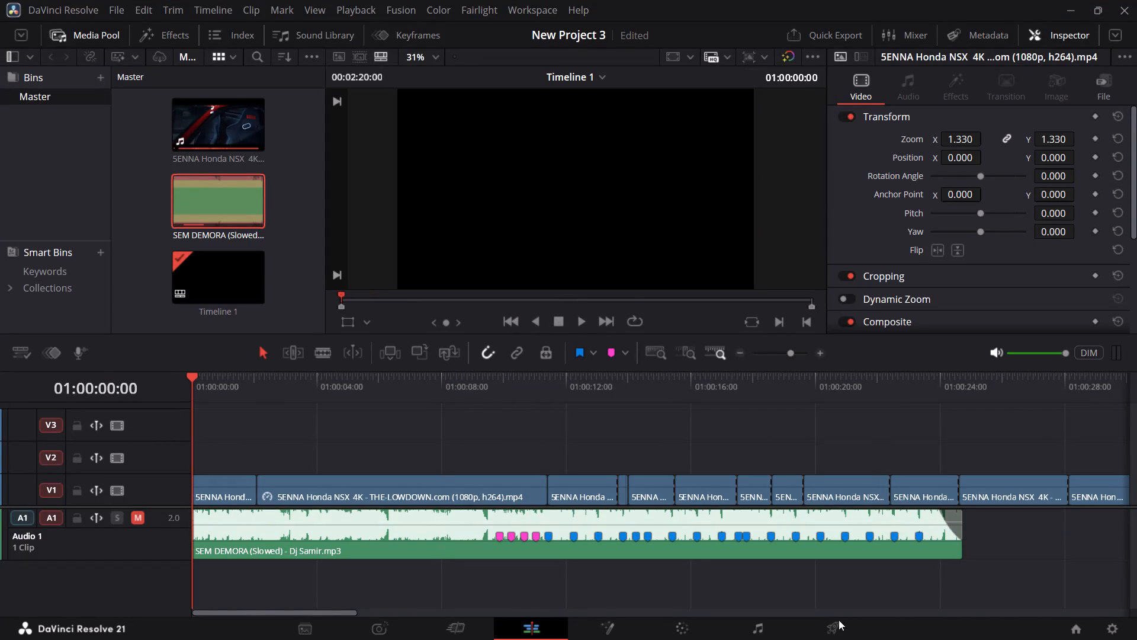
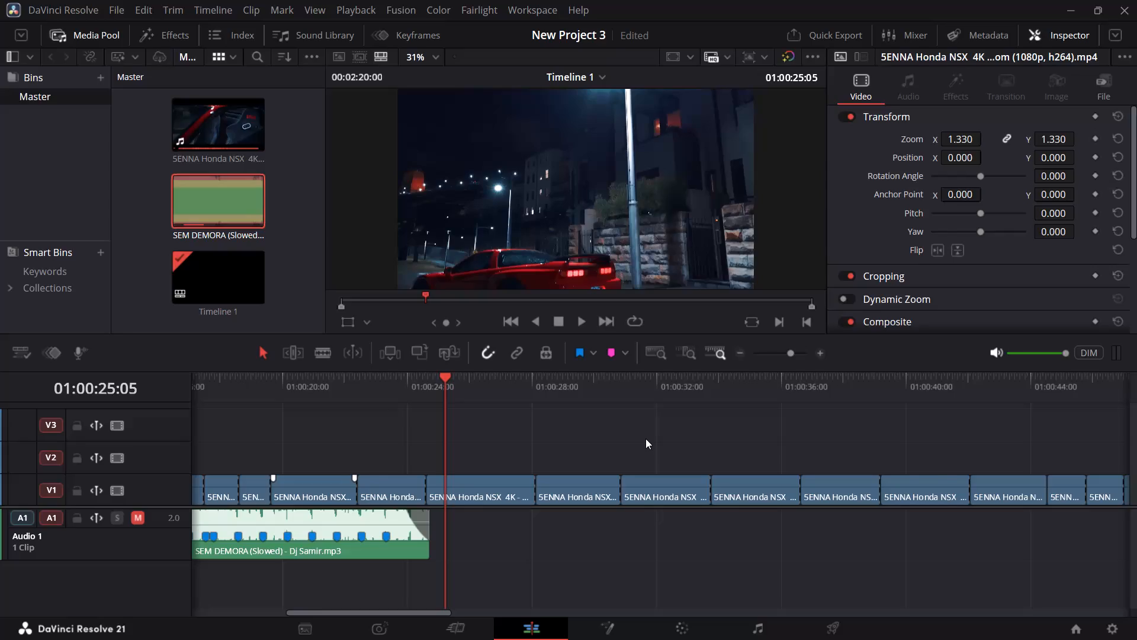
# Look over the clips along the timeline and play the section from about 01:00:07 to 01:00:12.
pyautogui.scroll(-3, 645, 437)
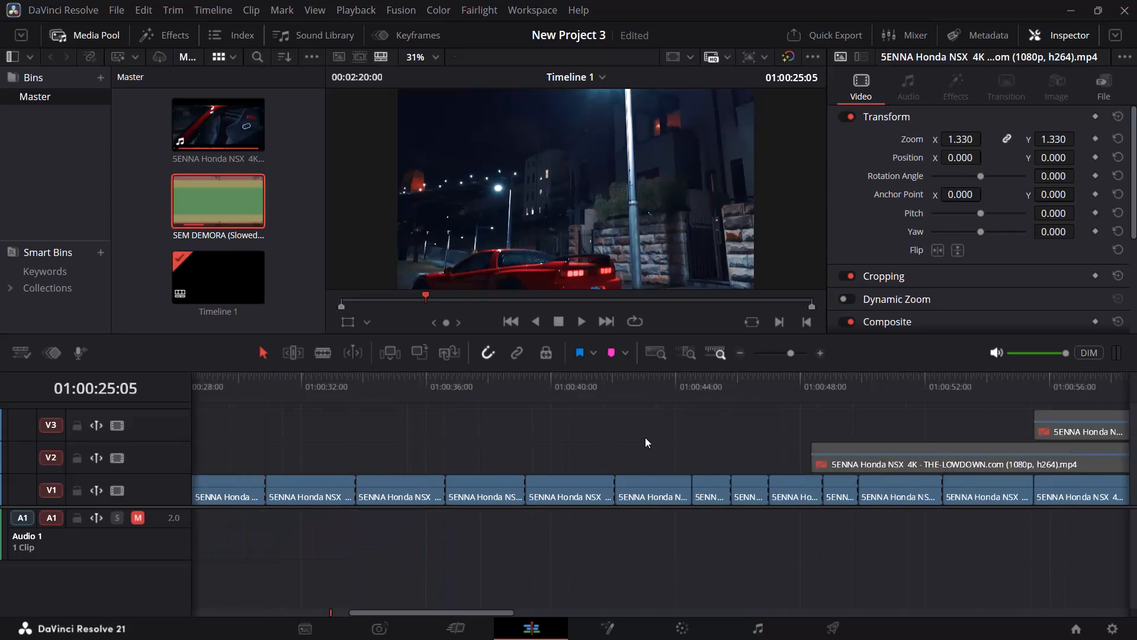
pyautogui.scroll(-11, 645, 437)
pyautogui.scroll(11, 643, 429)
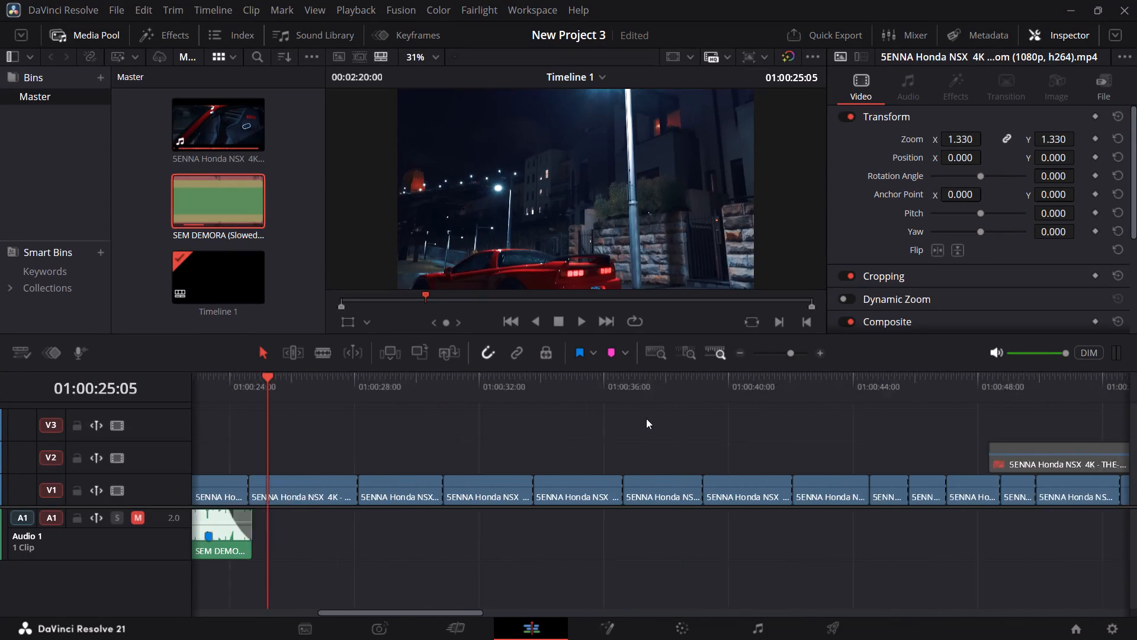
pyautogui.scroll(14, 646, 418)
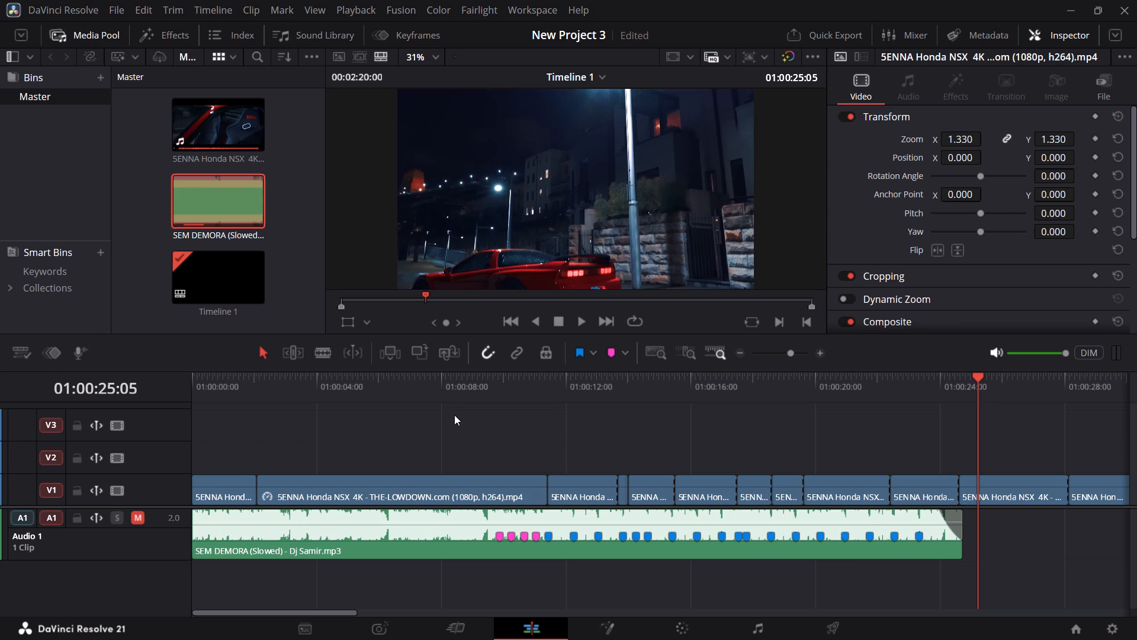
pyautogui.click(433, 392)
pyautogui.press('space')
pyautogui.press('space')
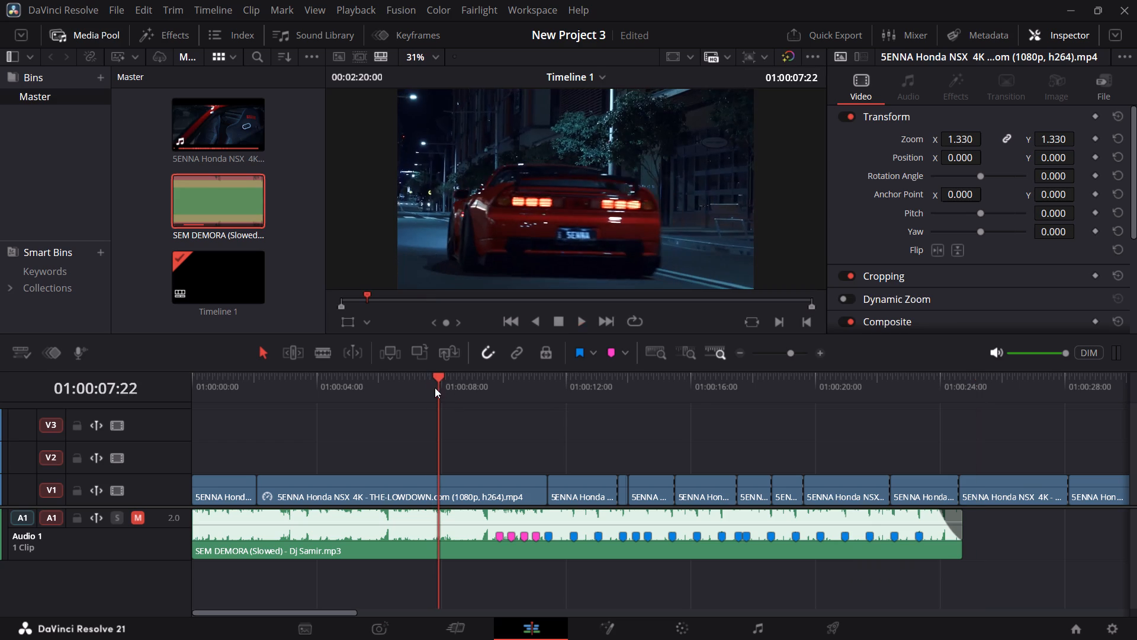
pyautogui.press('space')
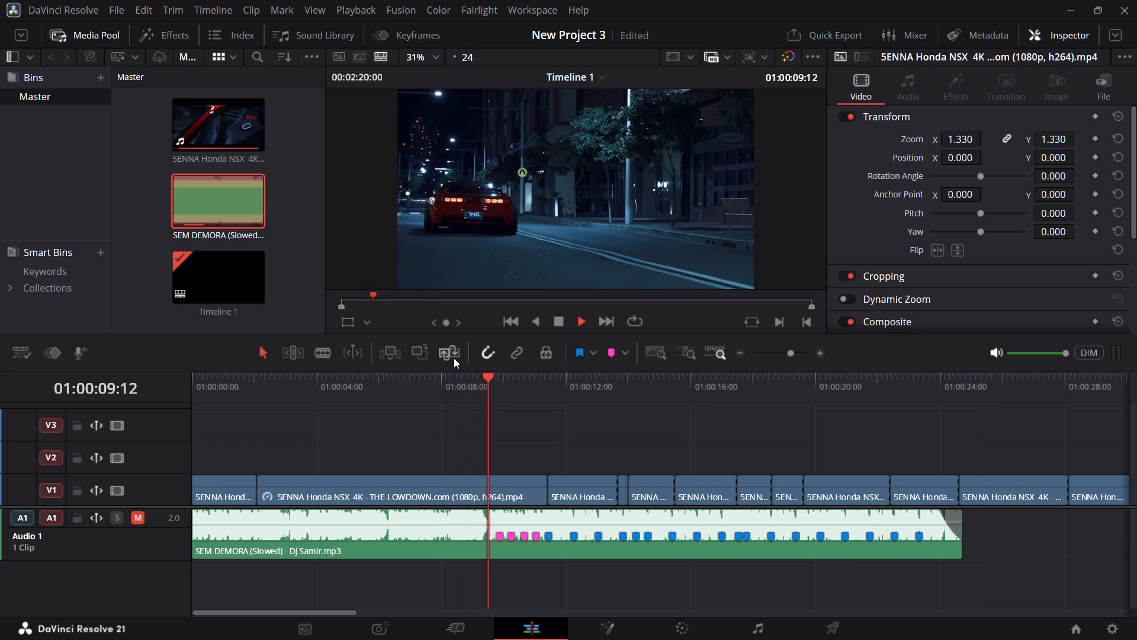
pyautogui.press('space')
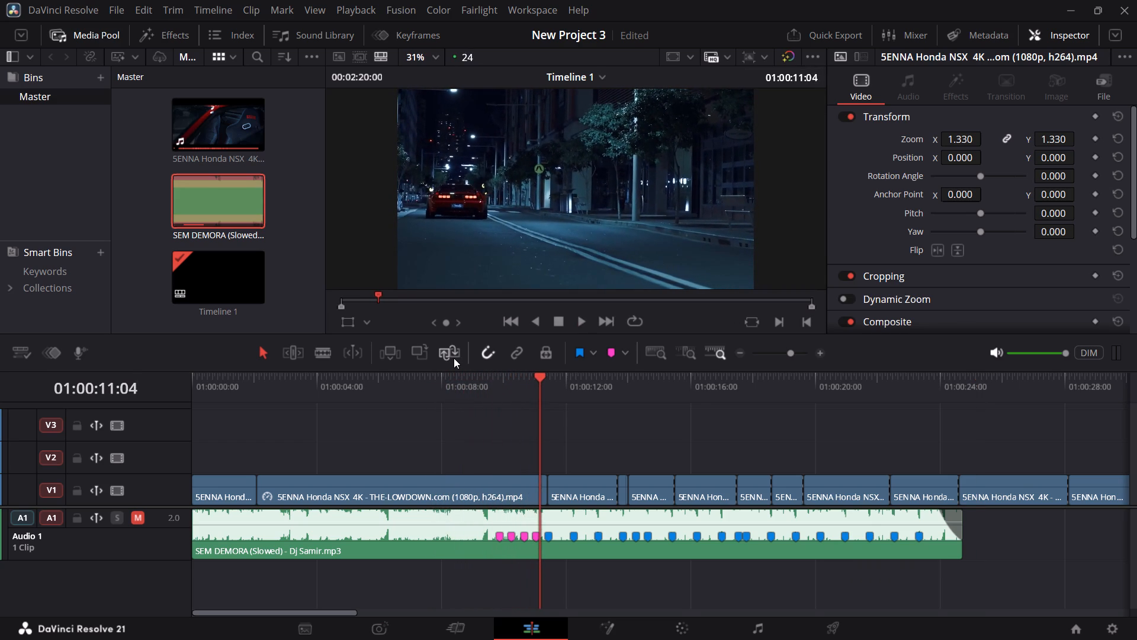
pyautogui.press('space')
pyautogui.press('space')
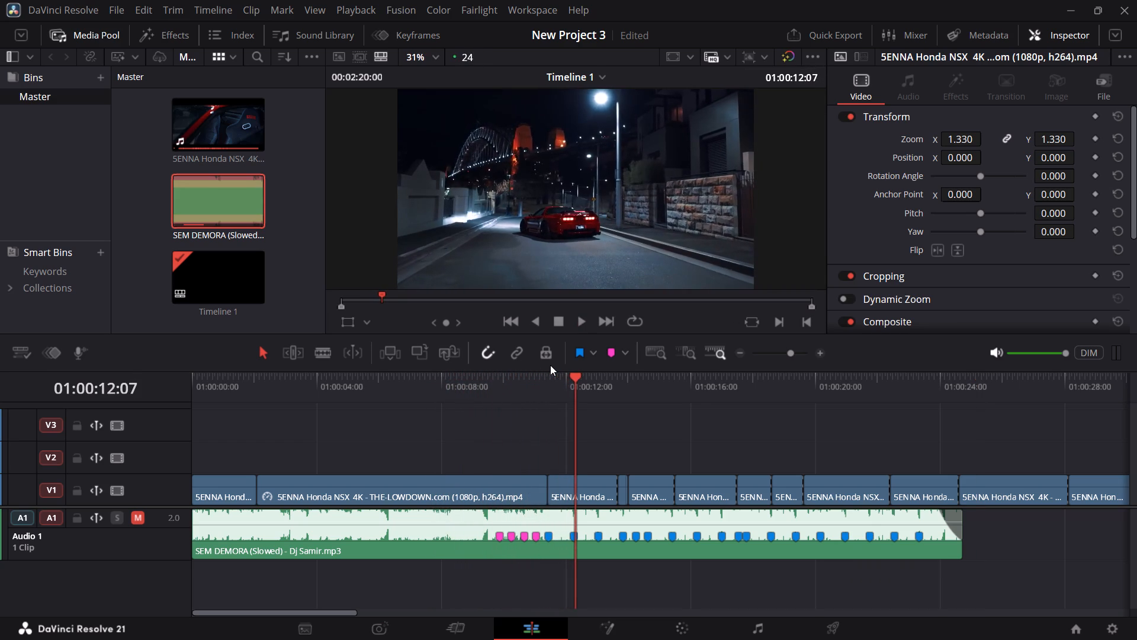
# Unmute the Audio 1 track.
pyautogui.click(141, 519)
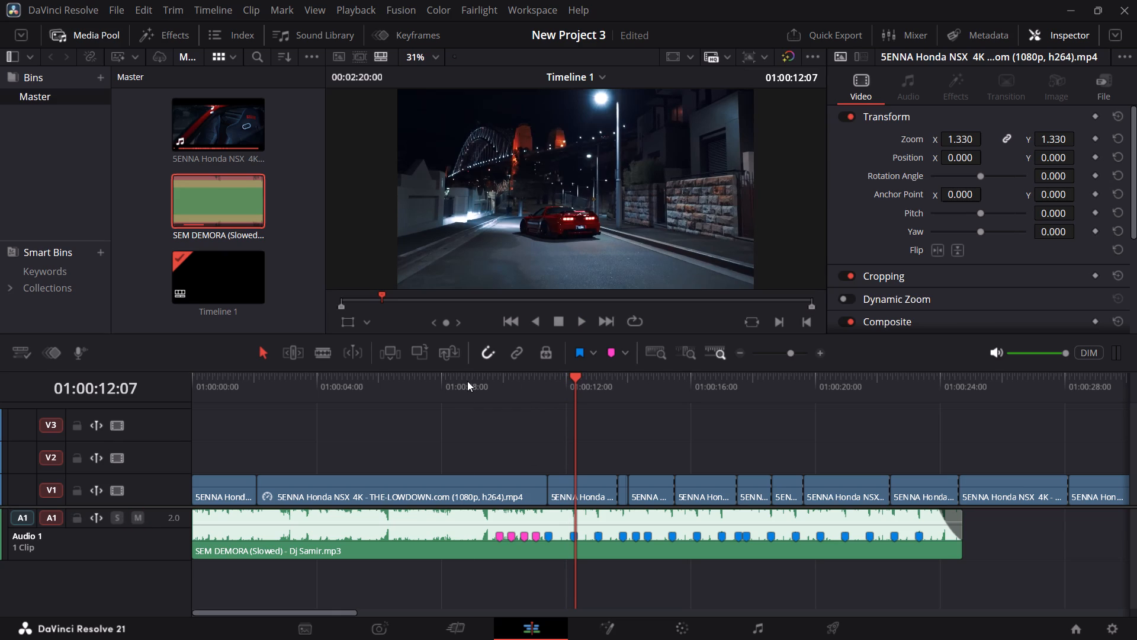
# Play the edit with sound between about 01:00:05 and 01:00:14 to check the cuts against the beat markers.
pyautogui.click(467, 381)
pyautogui.press('space')
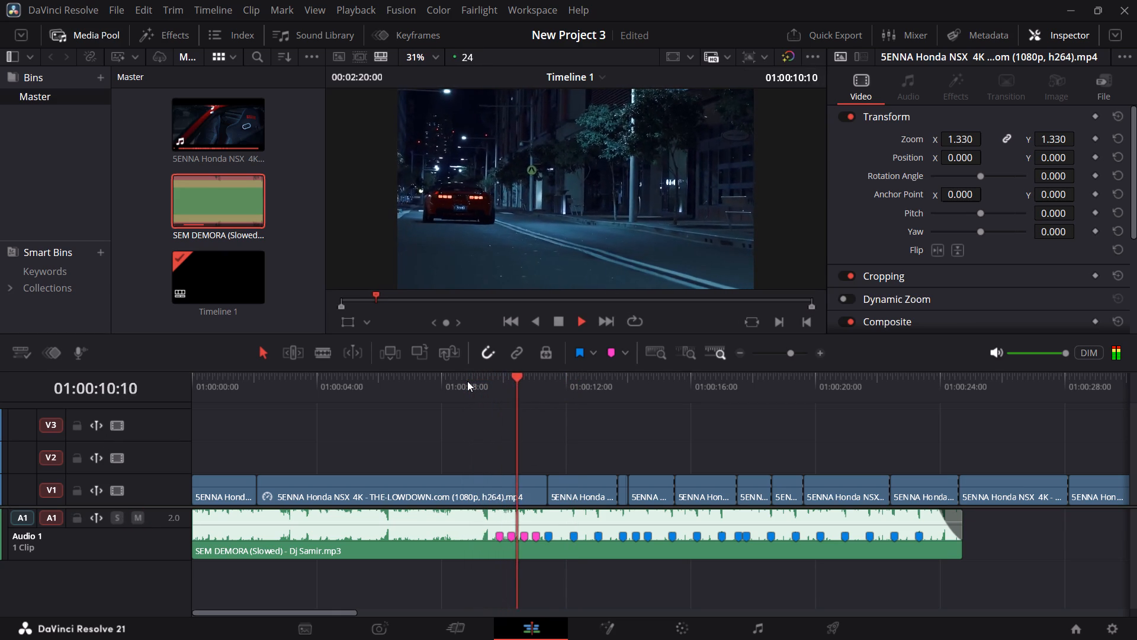
pyautogui.press('space')
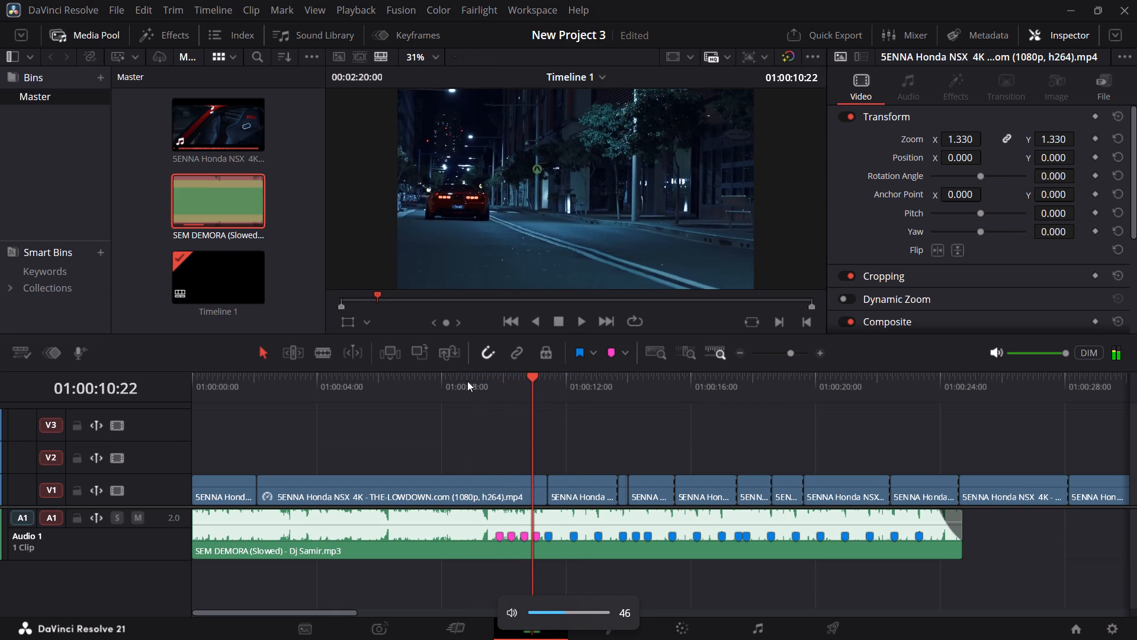
pyautogui.press('space')
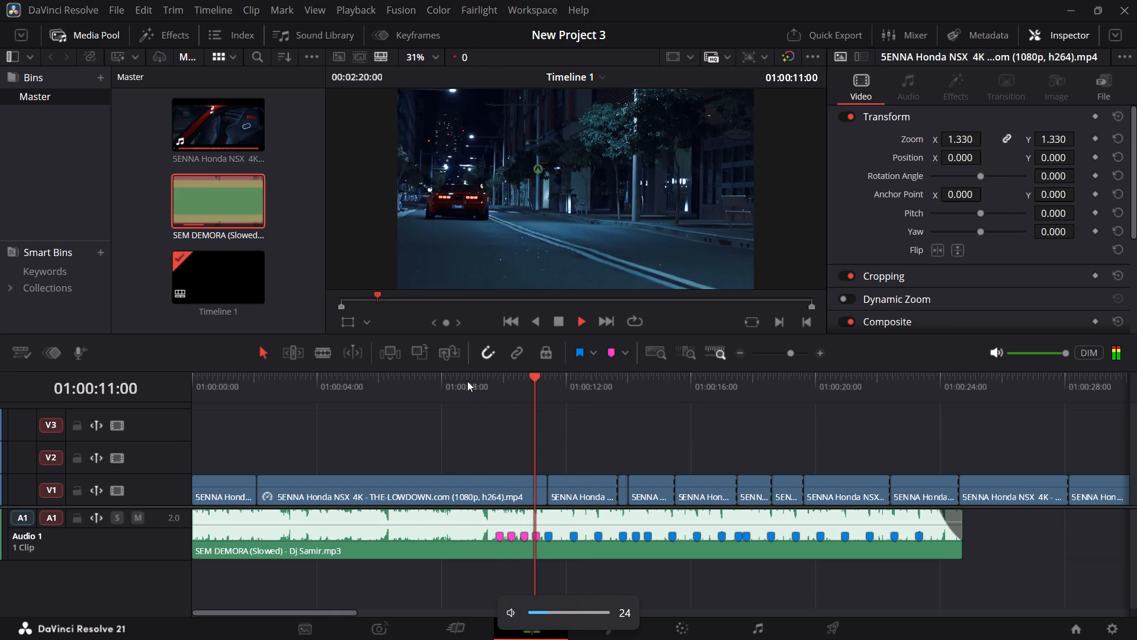
pyautogui.press('space')
pyautogui.click(350, 382)
pyautogui.press('space')
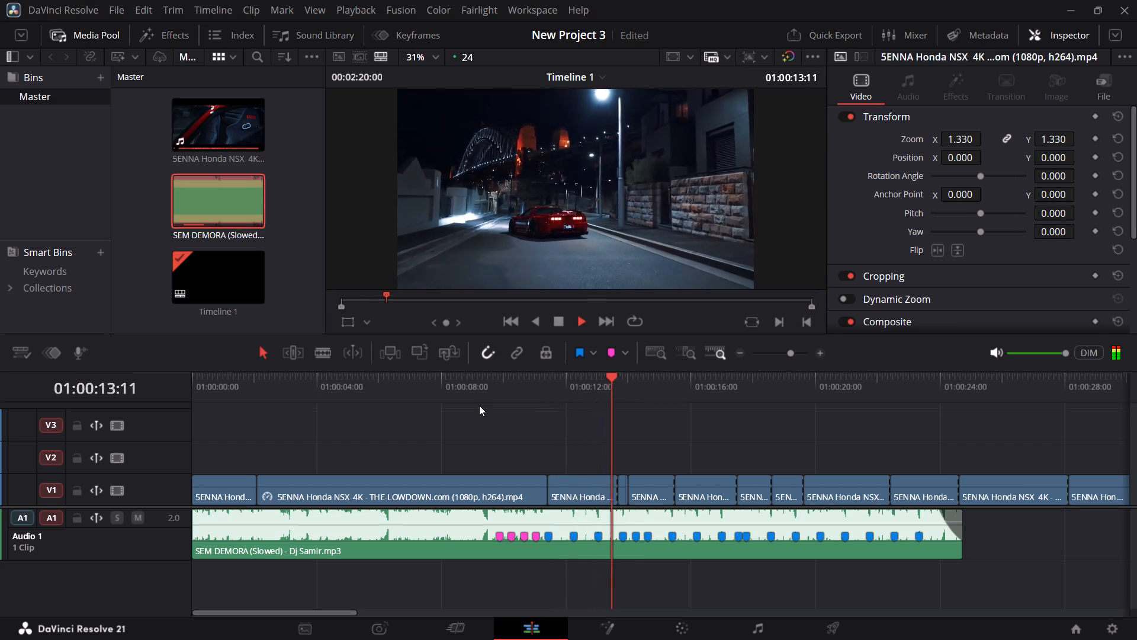
pyautogui.press('space')
pyautogui.click(461, 381)
pyautogui.press('space')
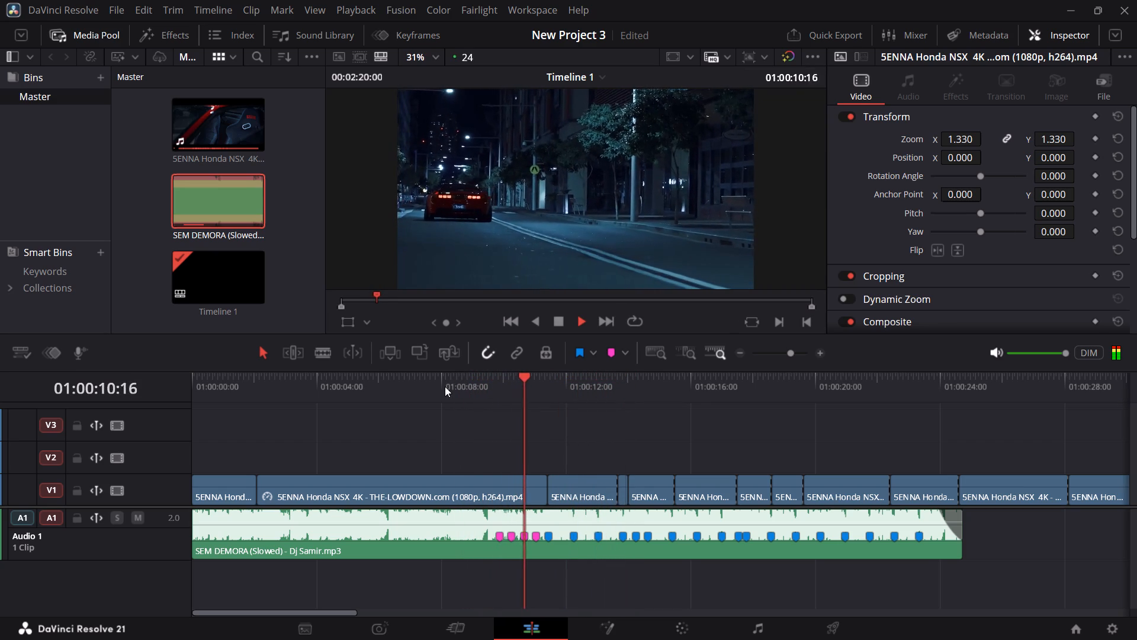
pyautogui.press('space')
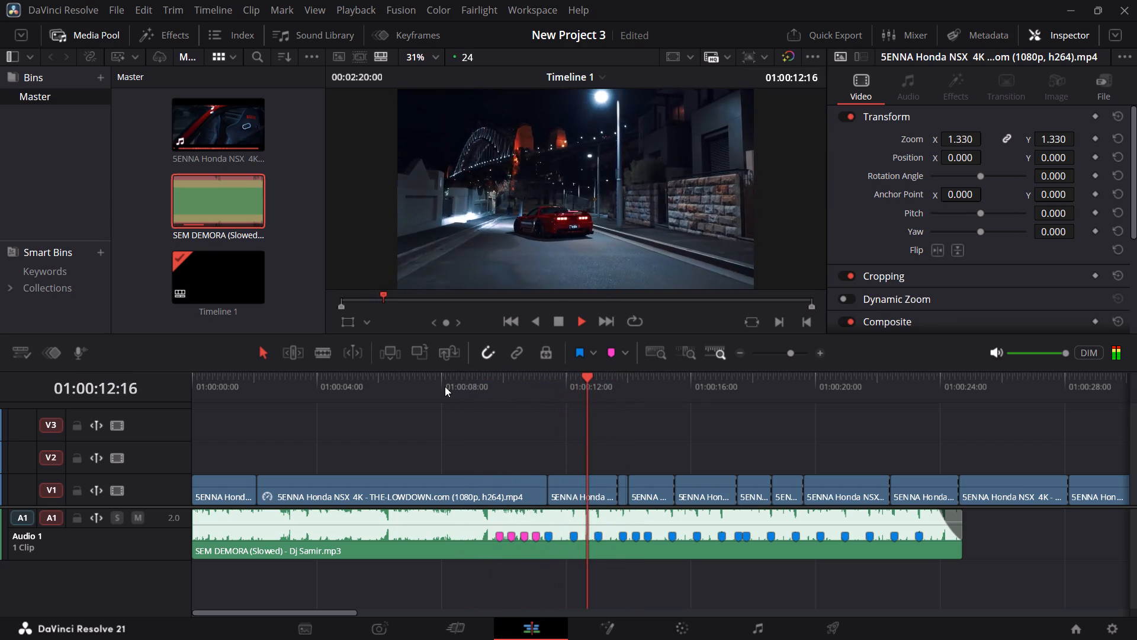
pyautogui.click(473, 383)
pyautogui.press('space')
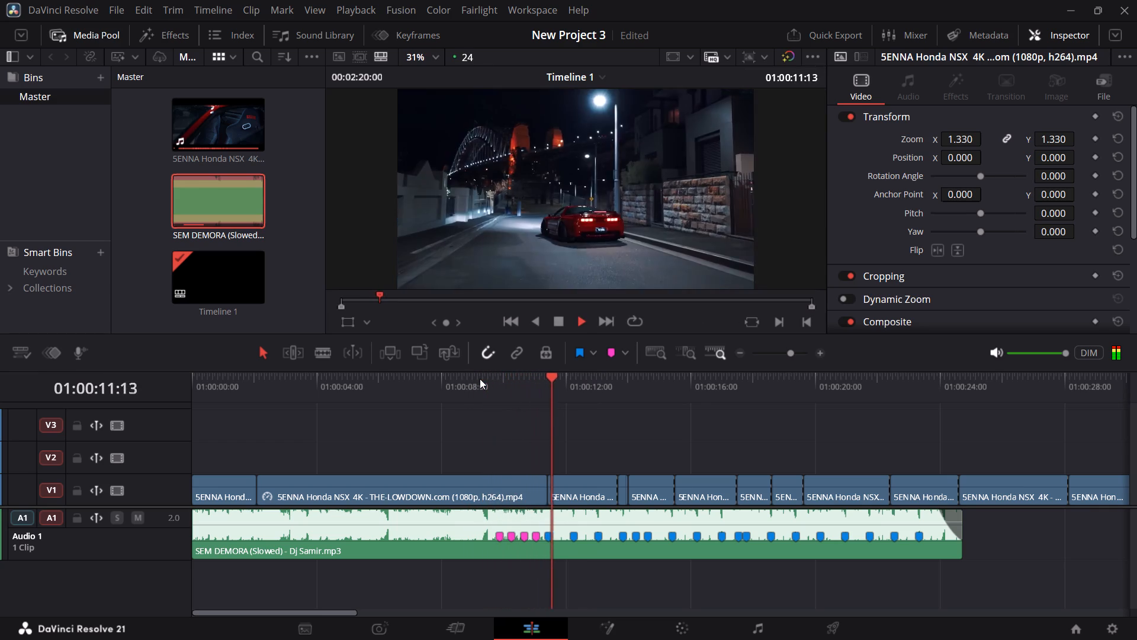
pyautogui.press('space')
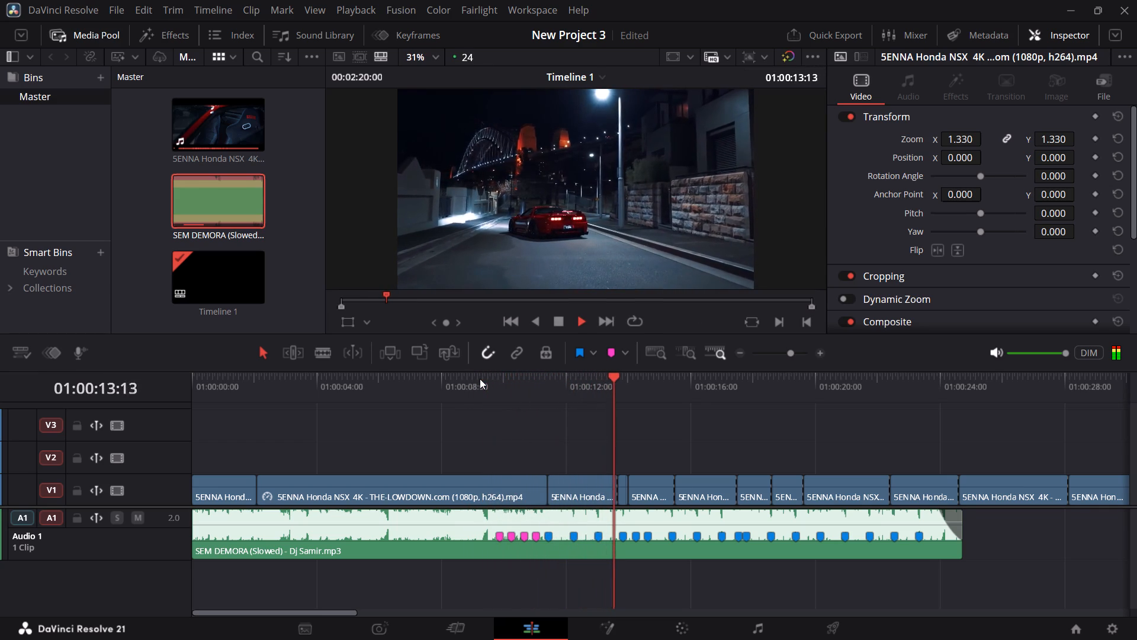
pyautogui.click(555, 376)
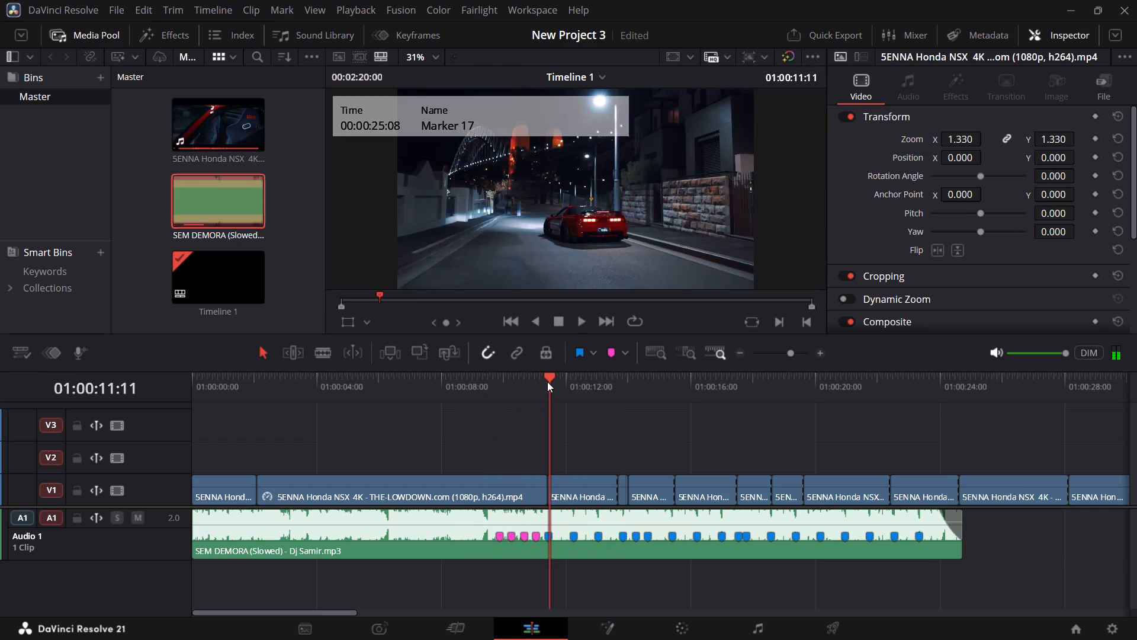
pyautogui.click(547, 382)
pyautogui.press('space')
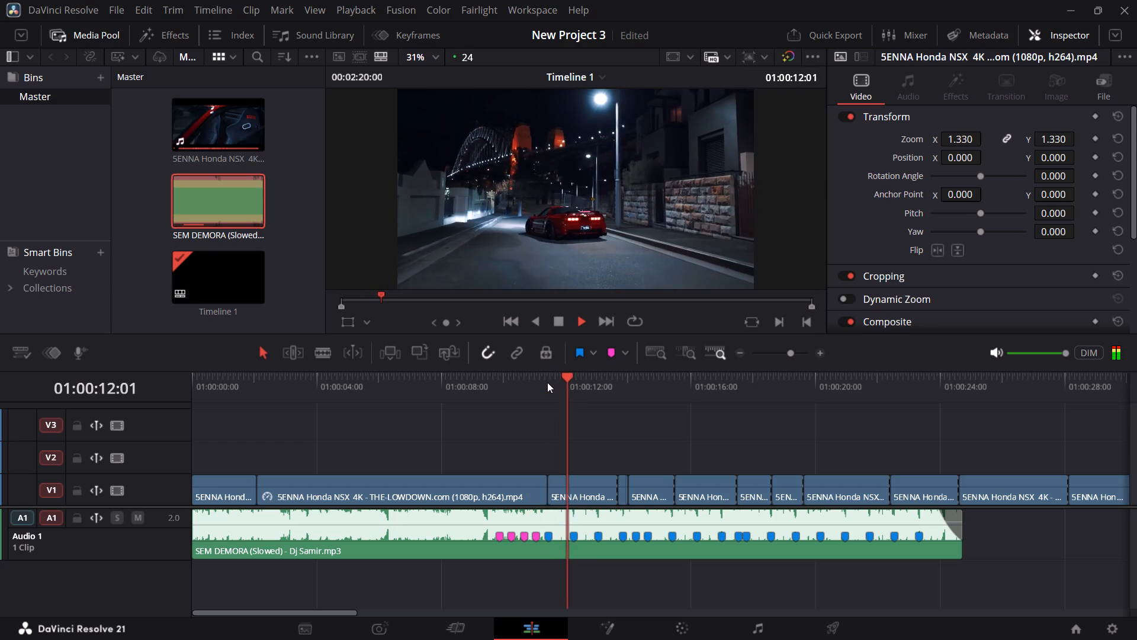
pyautogui.press('space')
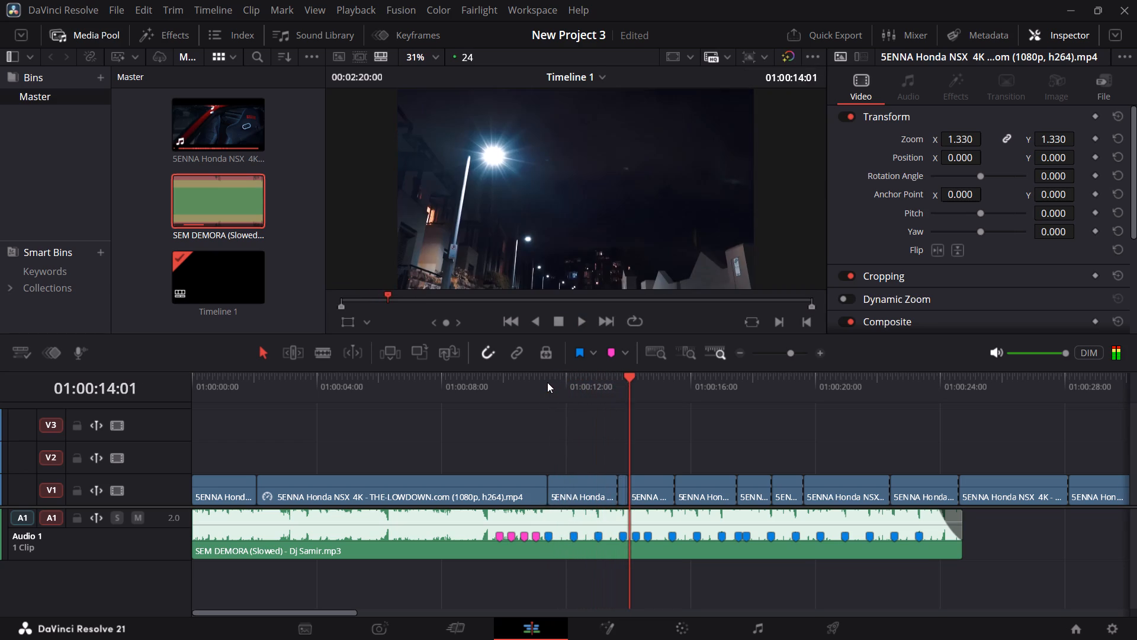
# Replay and scrub the shot starting at the first blue marker, near 01:00:11:10, to check its motion against the beats.
pyautogui.keyDown('alt'); pyautogui.scroll(7, 587, 462); pyautogui.keyUp('alt')
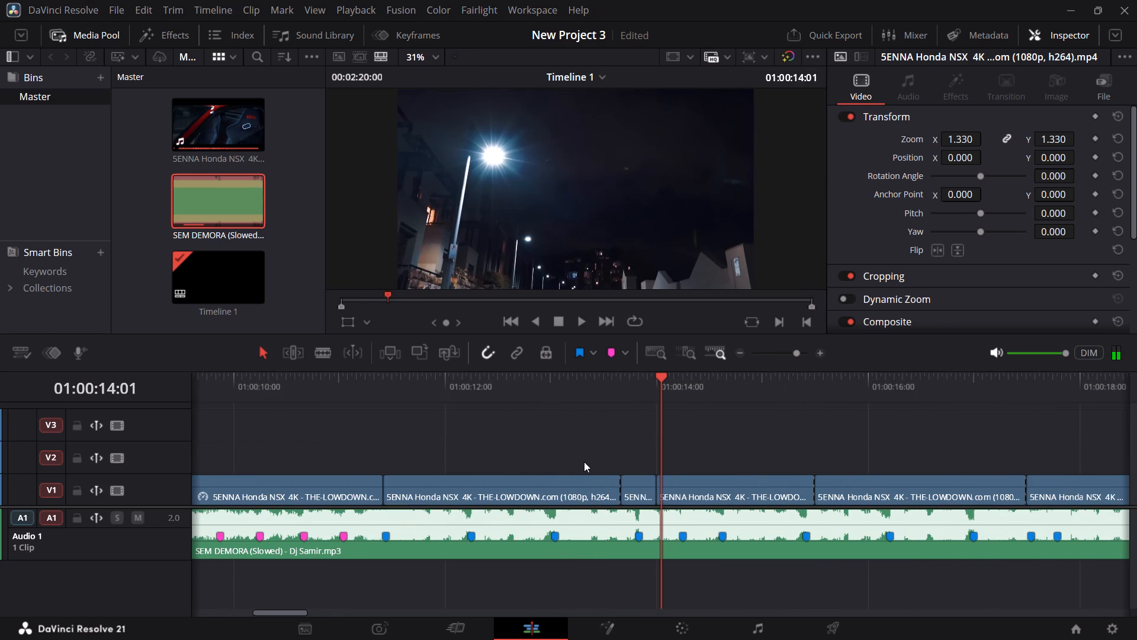
pyautogui.click(233, 385)
pyautogui.press('space')
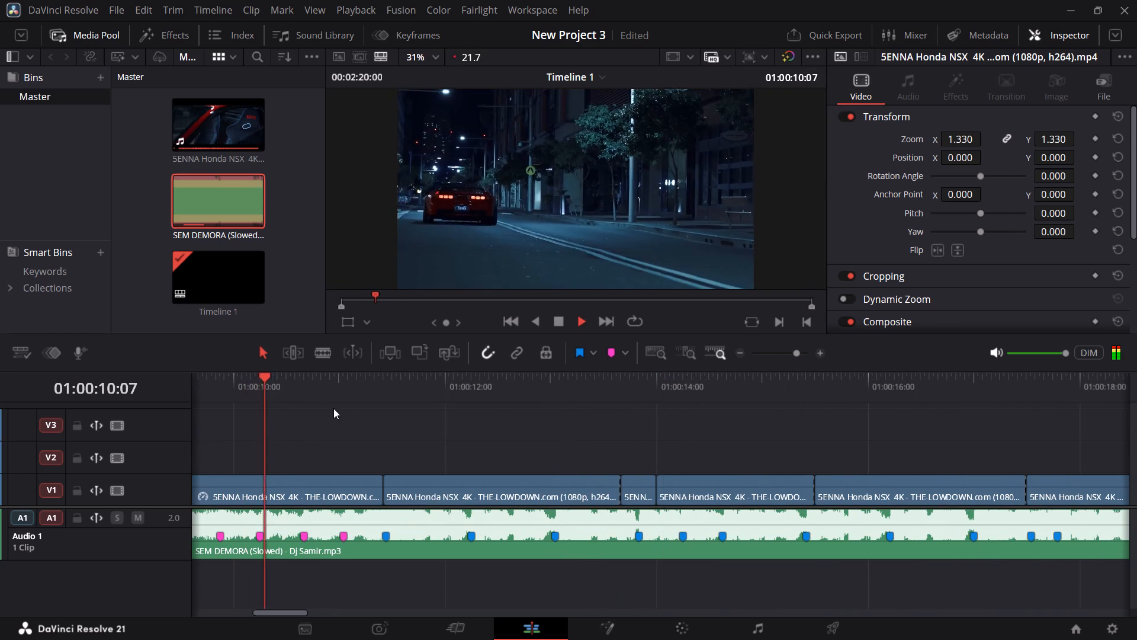
pyautogui.press('space')
pyautogui.click(374, 386)
pyautogui.press('space')
pyautogui.press('space')
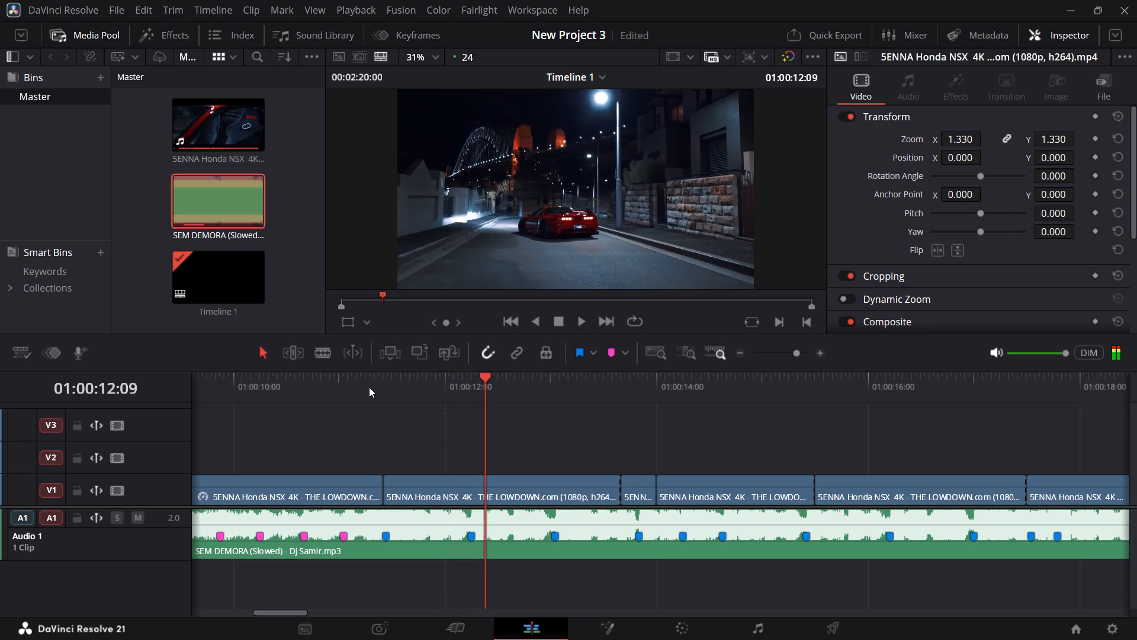
pyautogui.click(369, 387)
pyautogui.press('space')
pyautogui.press('space')
pyautogui.click(375, 382)
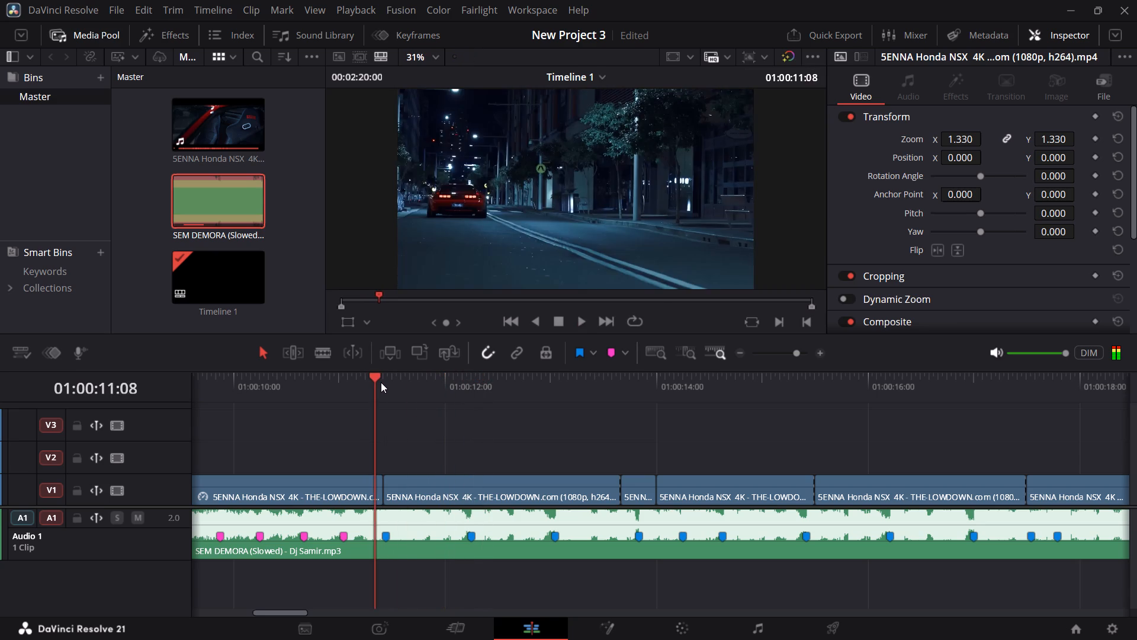
pyautogui.press('space')
pyautogui.press('space')
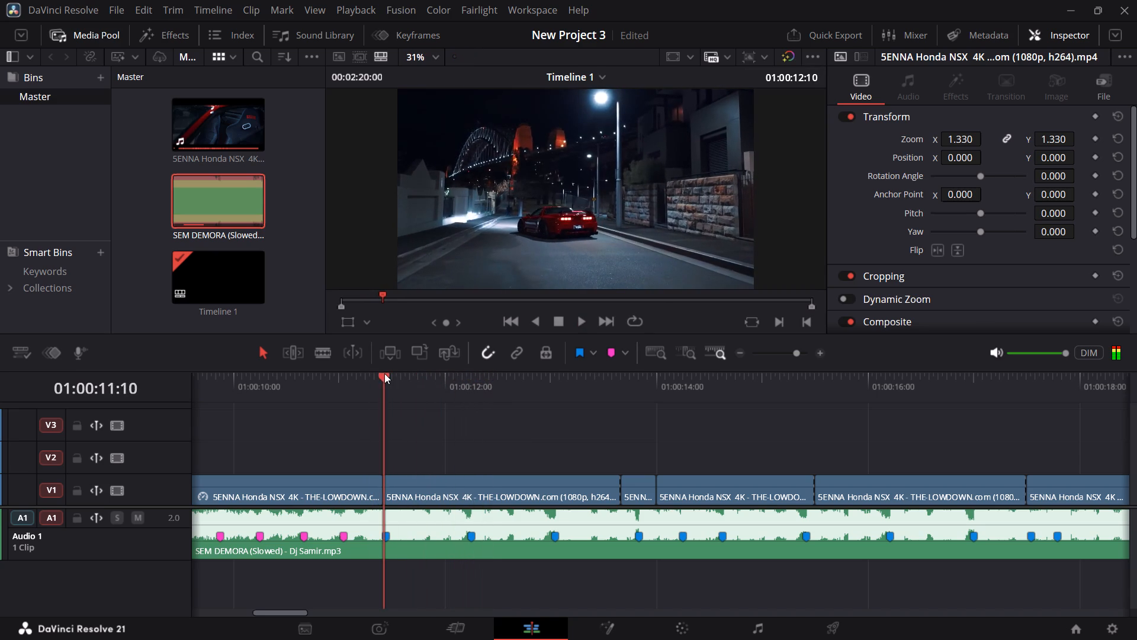
pyautogui.click(384, 373)
pyautogui.click(458, 394)
pyautogui.click(514, 388)
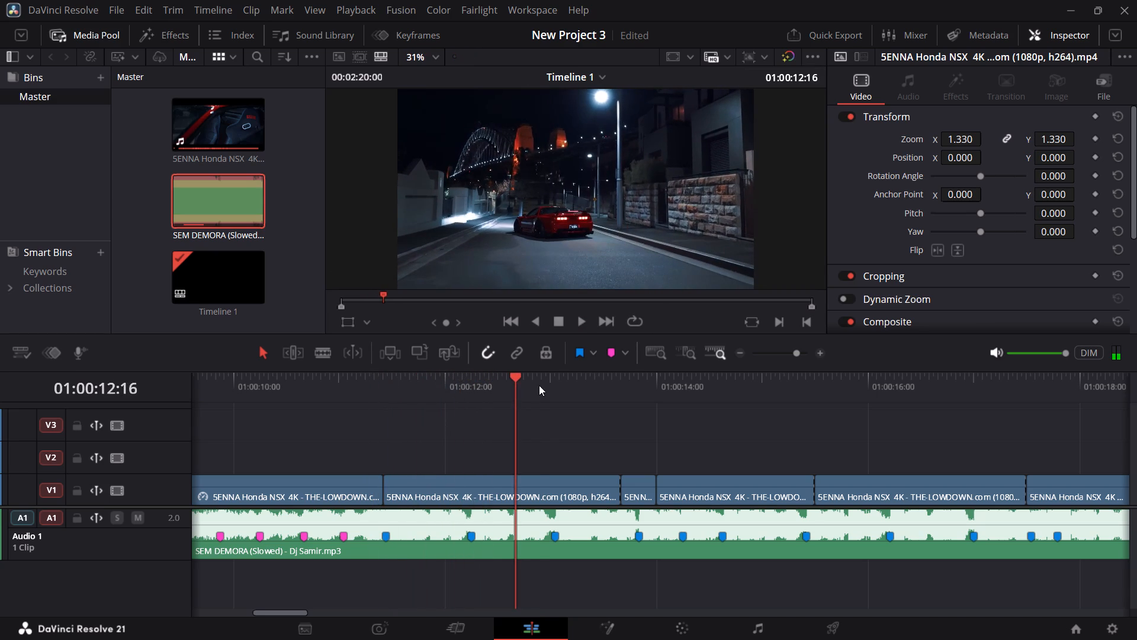
pyautogui.click(539, 385)
pyautogui.moveTo(560, 383); pyautogui.dragTo(410, 392)
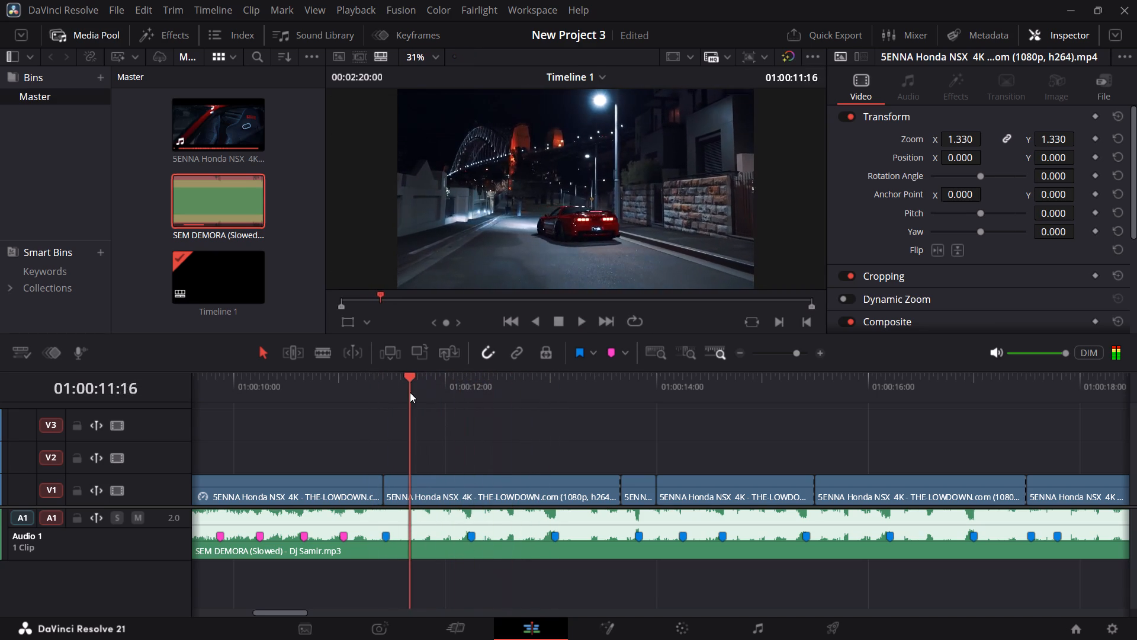
pyautogui.moveTo(410, 392); pyautogui.dragTo(483, 385)
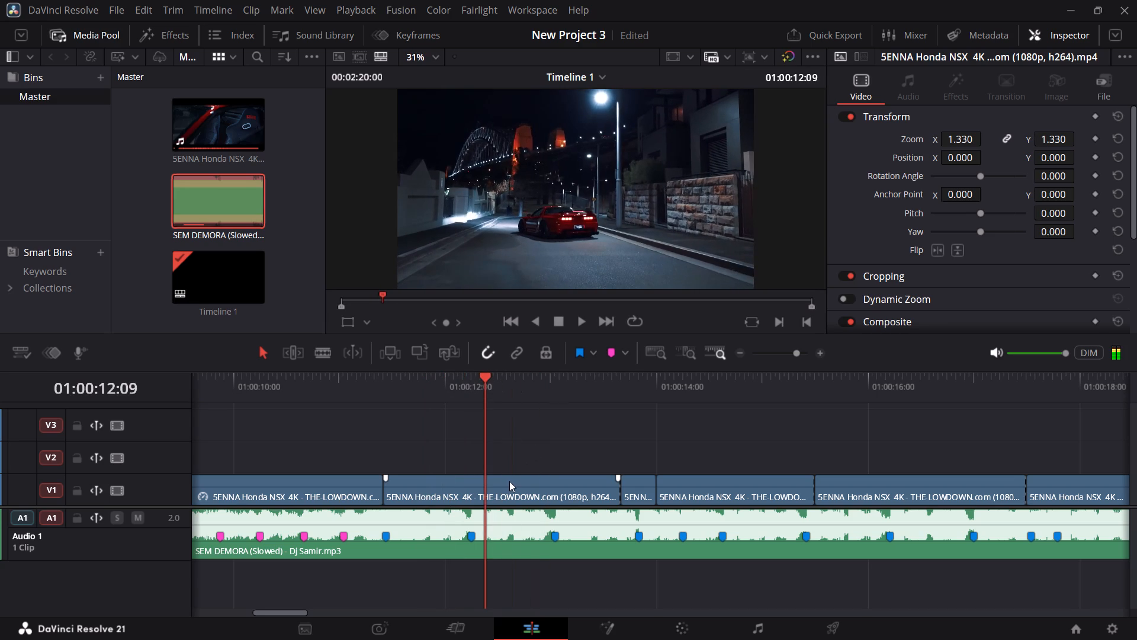
# Move the clip starting at the first blue marker from Video 1 straight up to Video 2.
pyautogui.moveTo(499, 482); pyautogui.dragTo(495, 466)
# Show retime controls on the Video 2 clip and reverse its speed to -100%, keeping Maintain Timing.
pyautogui.click(506, 379)
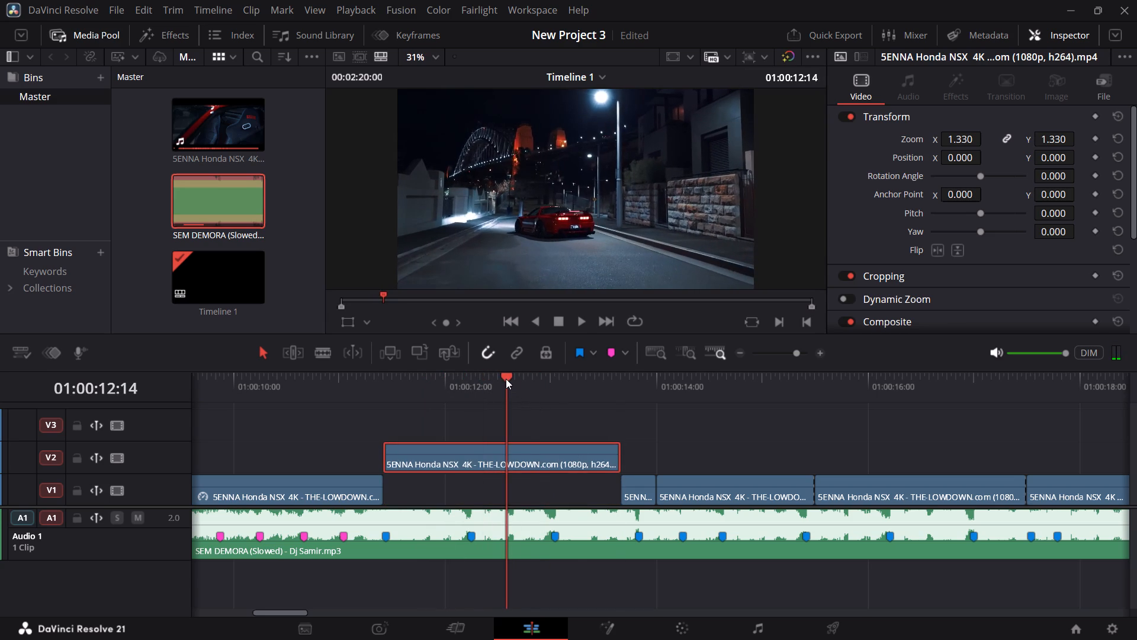
pyautogui.click(529, 379)
pyautogui.click(576, 379)
pyautogui.click(599, 376)
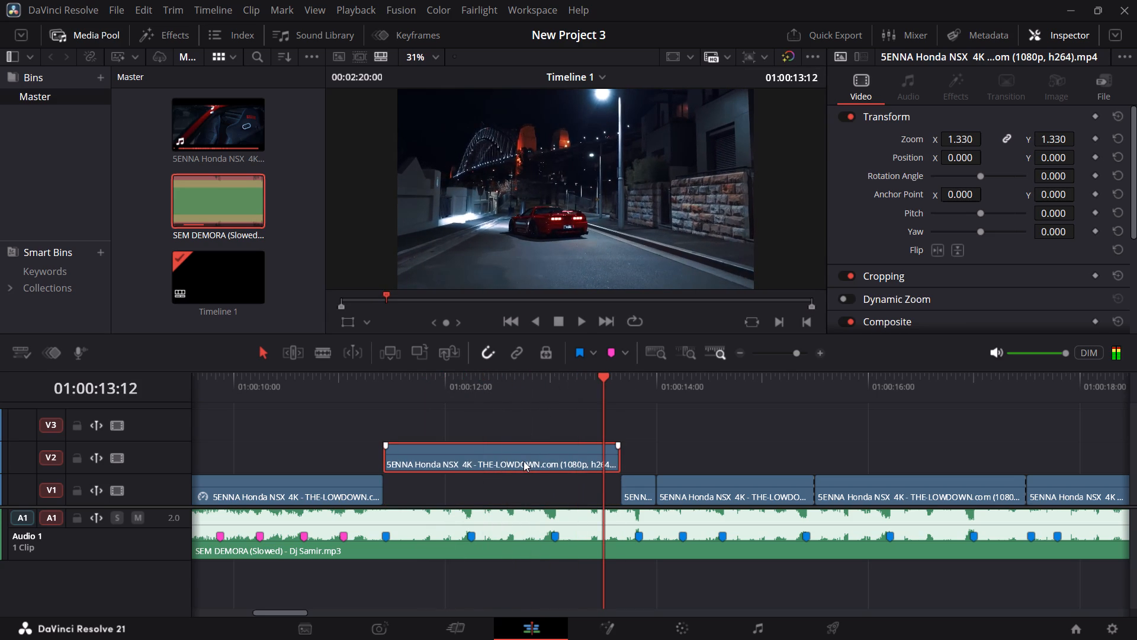
pyautogui.rightClick(511, 460)
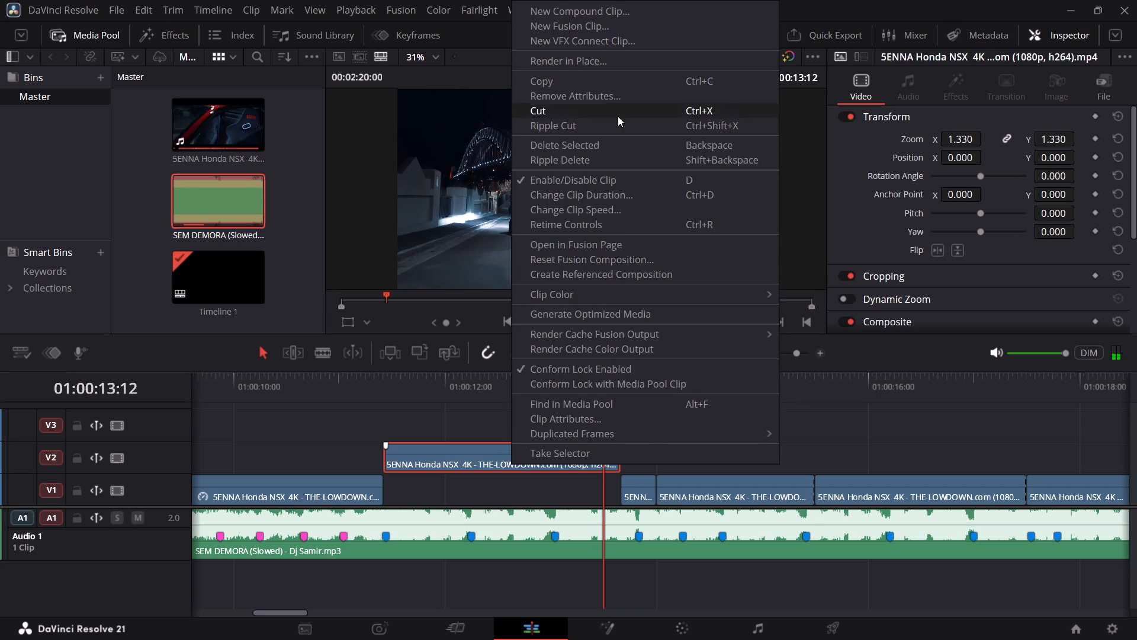
pyautogui.click(593, 222)
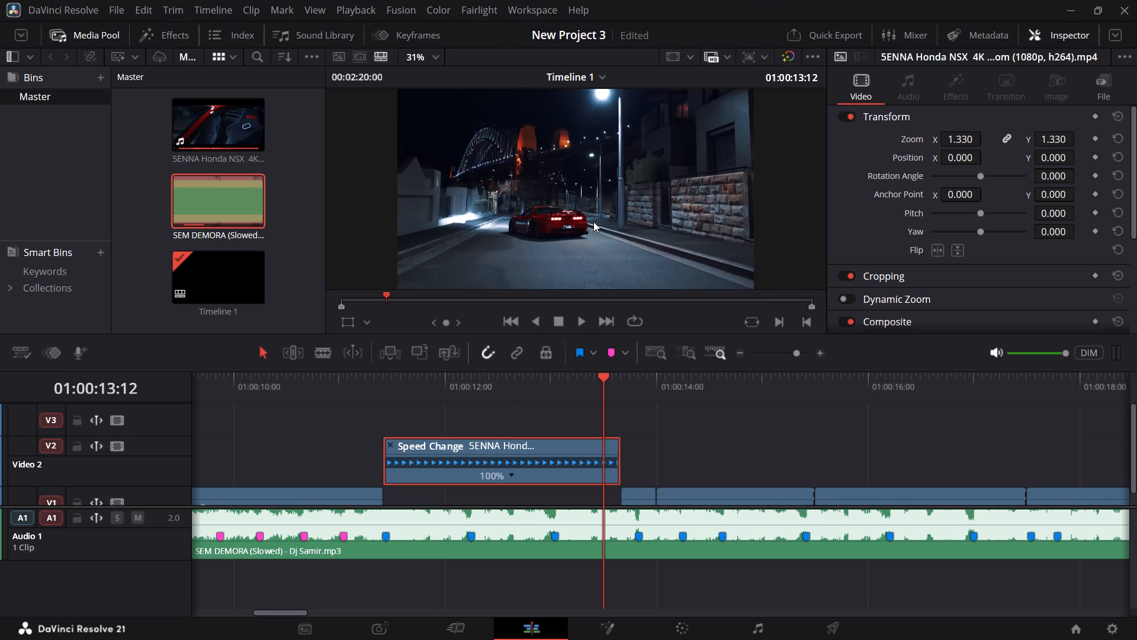
pyautogui.rightClick(468, 448)
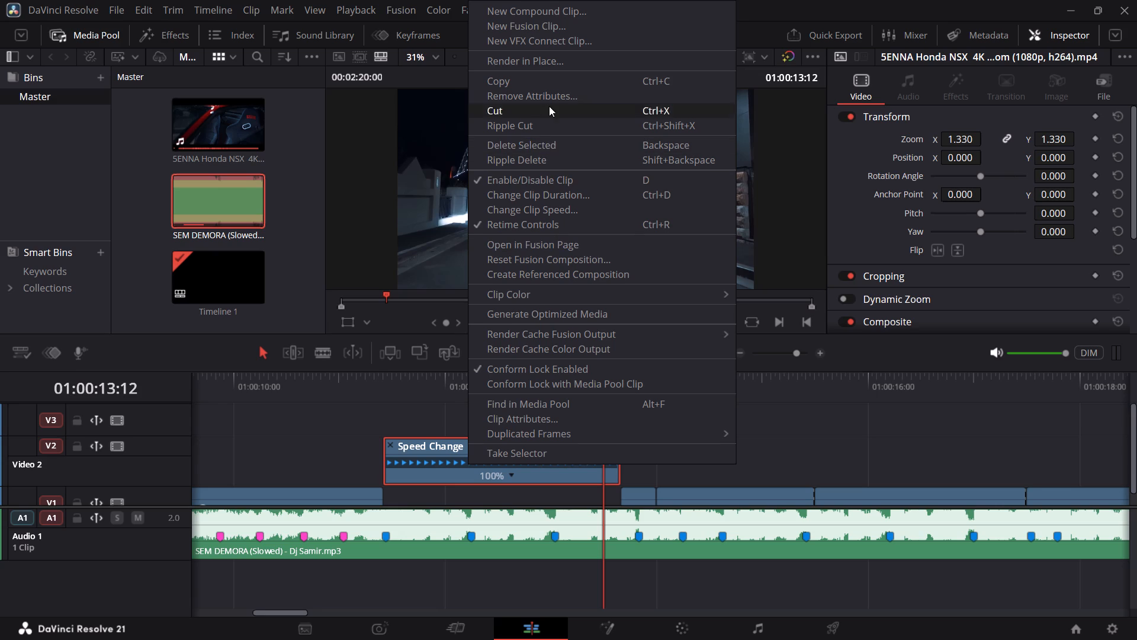
pyautogui.click(560, 209)
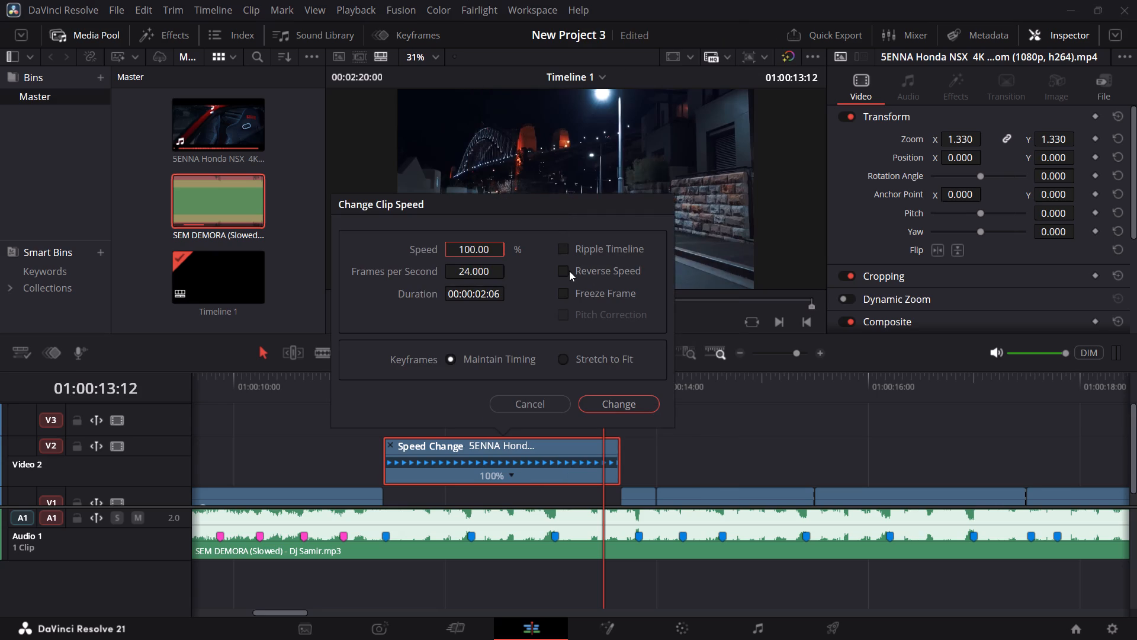
pyautogui.click(563, 271)
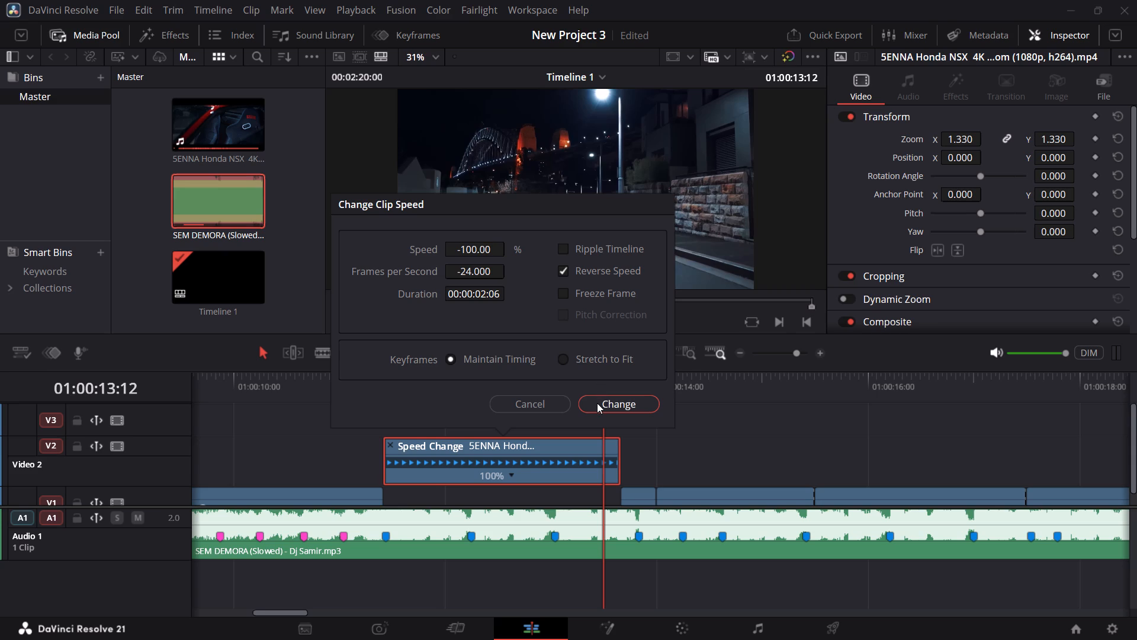
pyautogui.click(597, 403)
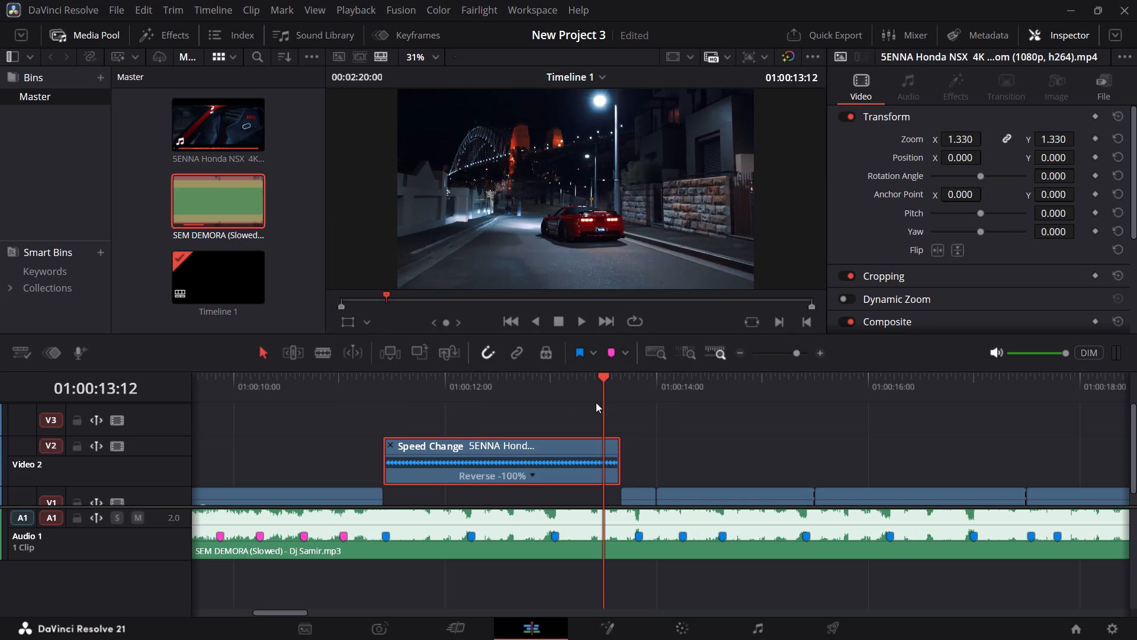
# Play the reversed Video 2 clip repeatedly from the first blue marker to check its motion against the beats.
pyautogui.click(370, 377)
pyautogui.click(389, 379)
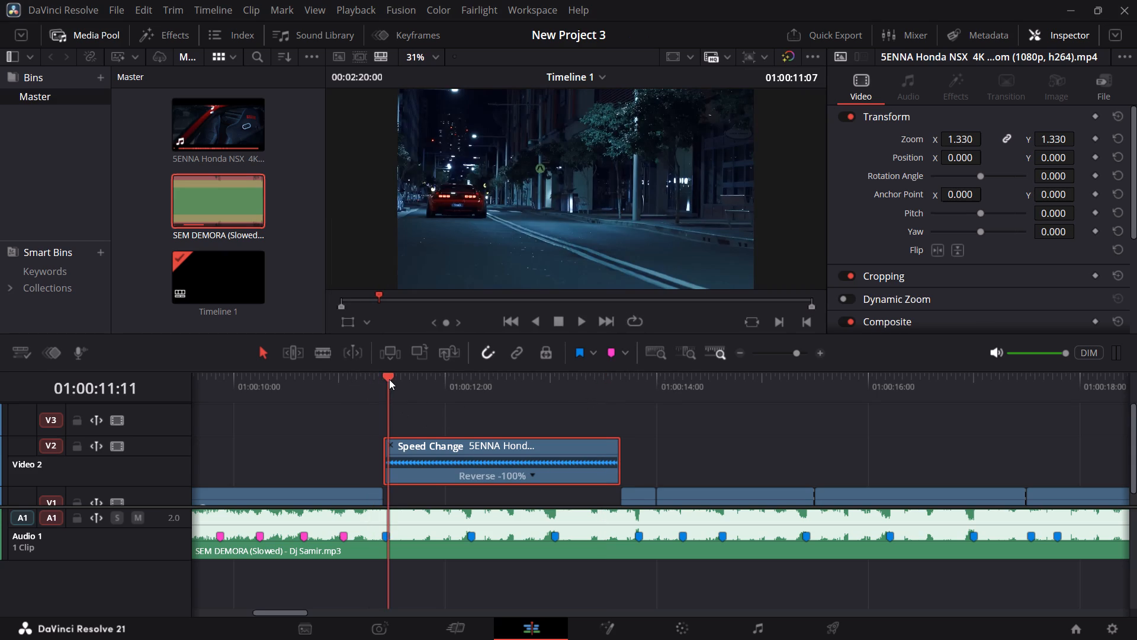
pyautogui.click(365, 381)
pyautogui.press('space')
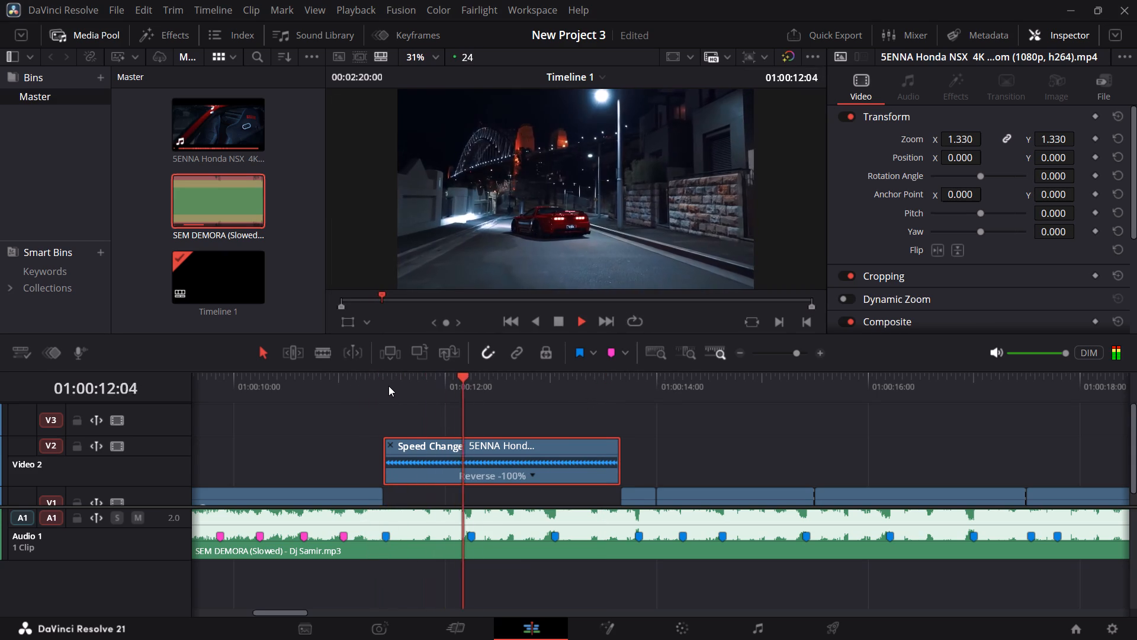
pyautogui.press('space')
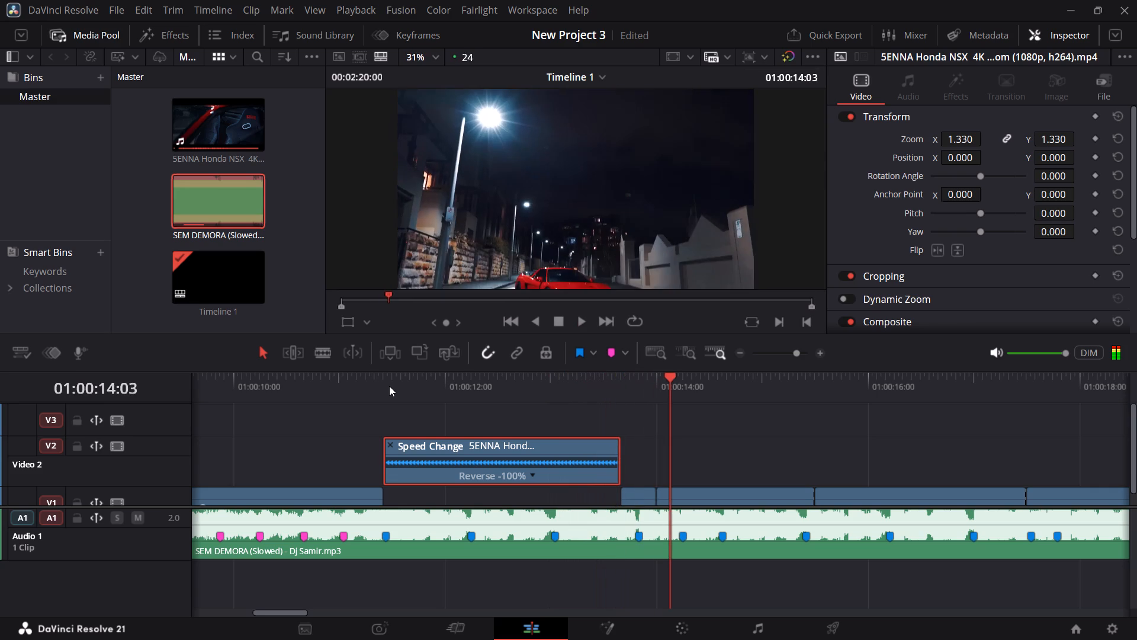
pyautogui.click(383, 387)
pyautogui.press('space')
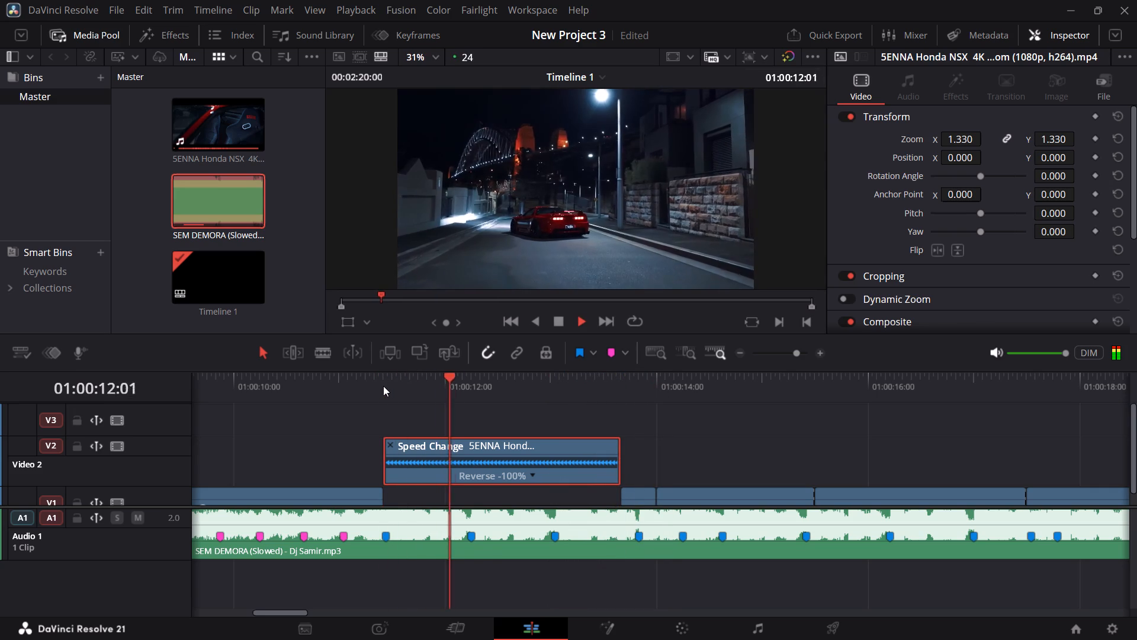
pyautogui.press('space')
pyautogui.click(375, 378)
pyautogui.click(386, 379)
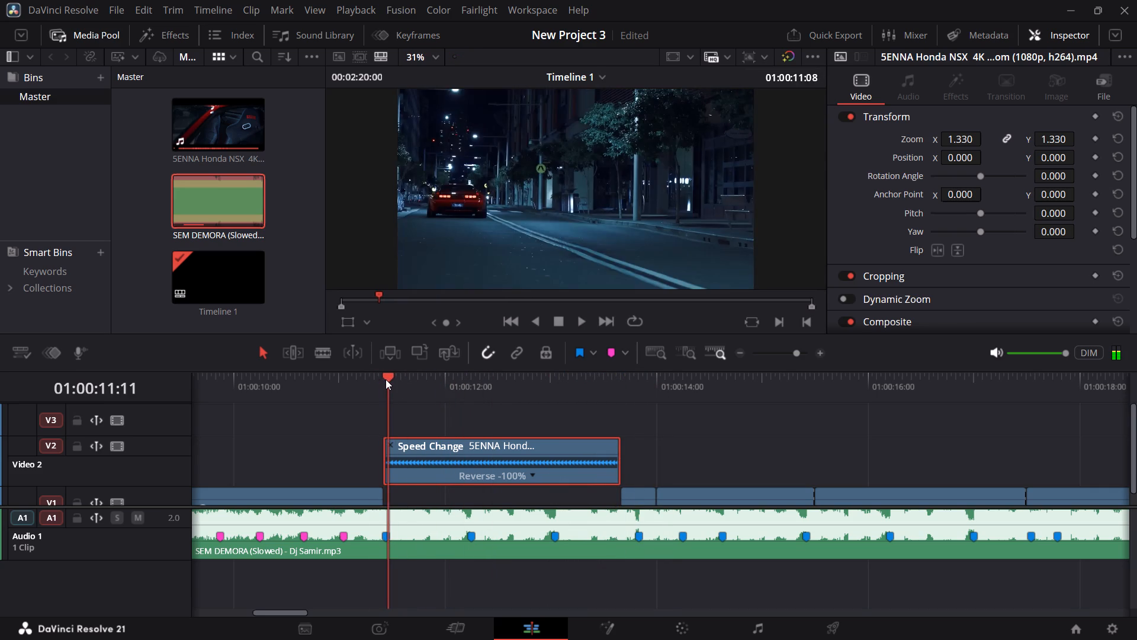
pyautogui.press('space')
pyautogui.press('space')
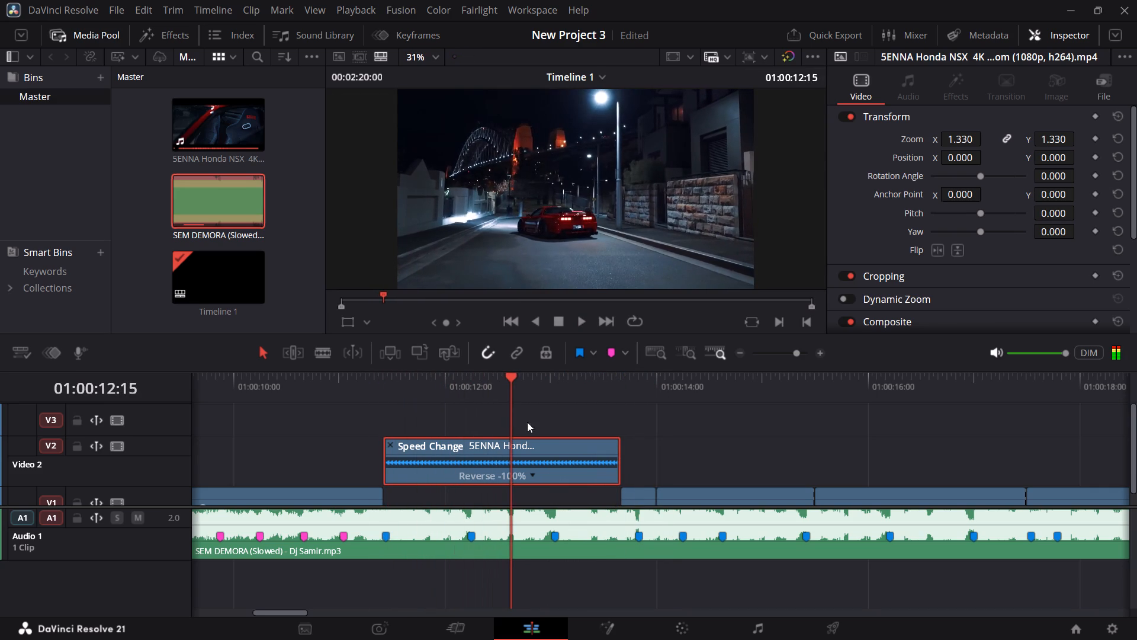
# Retime the reversed Video 2 clip to -270% by shortening it to end at the second blue marker.
pyautogui.moveTo(616, 442); pyautogui.dragTo(473, 455)
# Play the edit from about 01:00:10 through the retimed clip and the gap after it, checking its timing against the beats.
pyautogui.click(398, 385)
pyautogui.click(374, 386)
pyautogui.press('space')
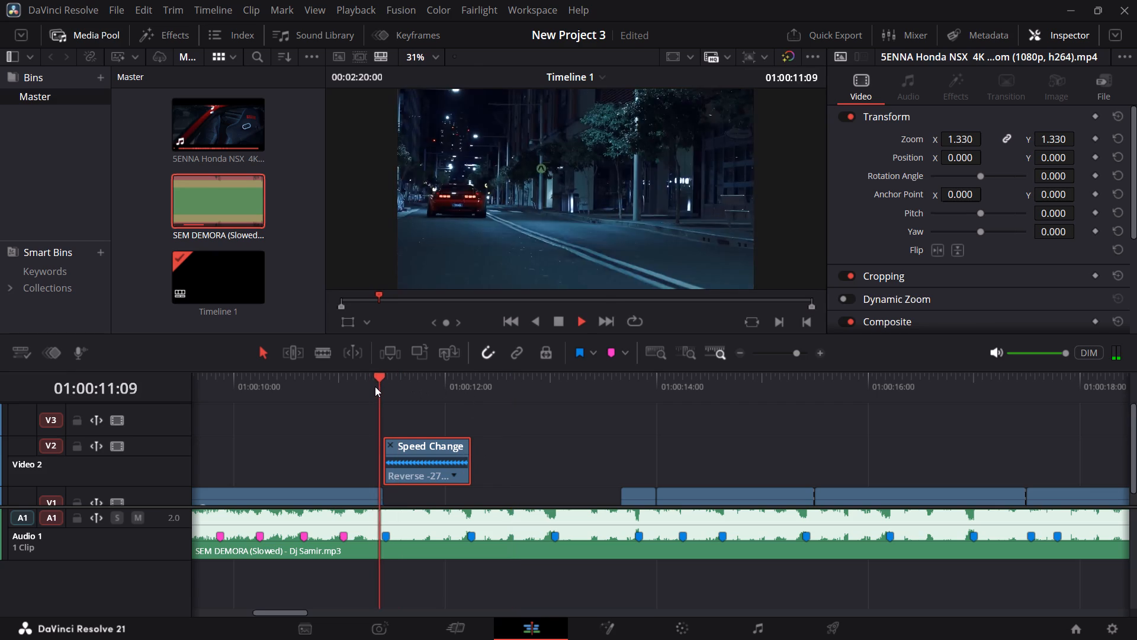
pyautogui.press('space')
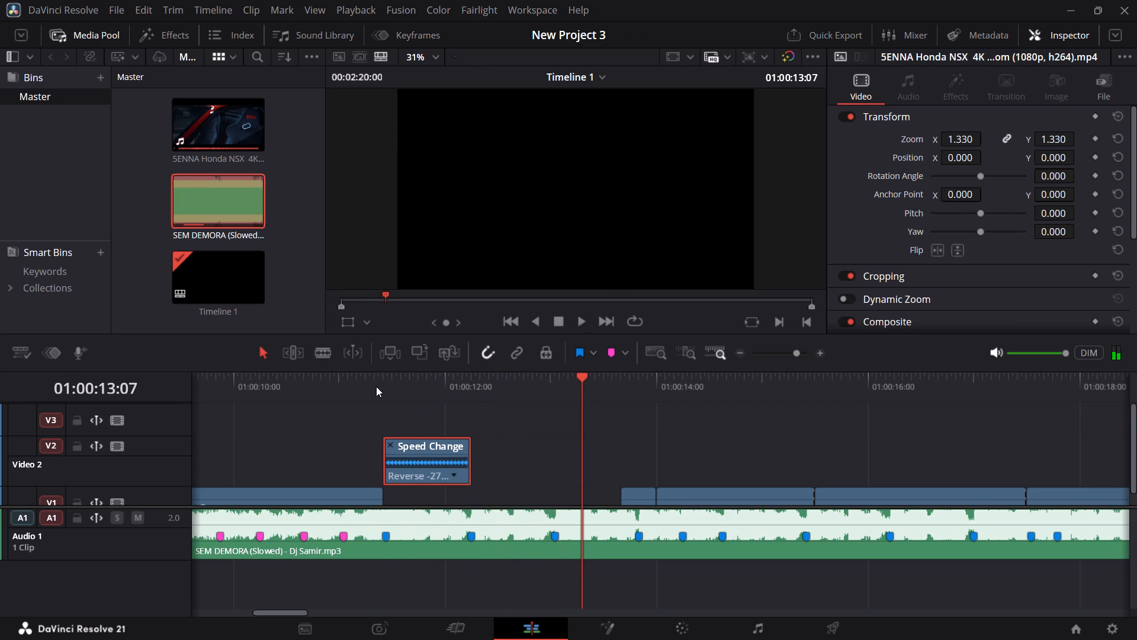
pyautogui.click(254, 381)
pyautogui.press('space')
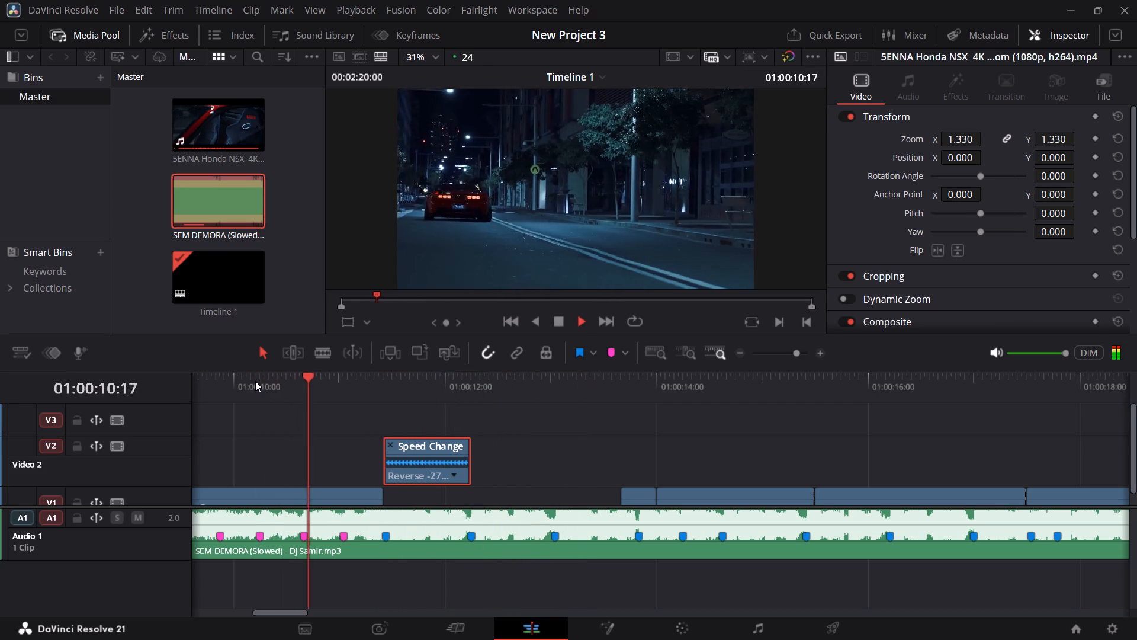
pyautogui.press('space')
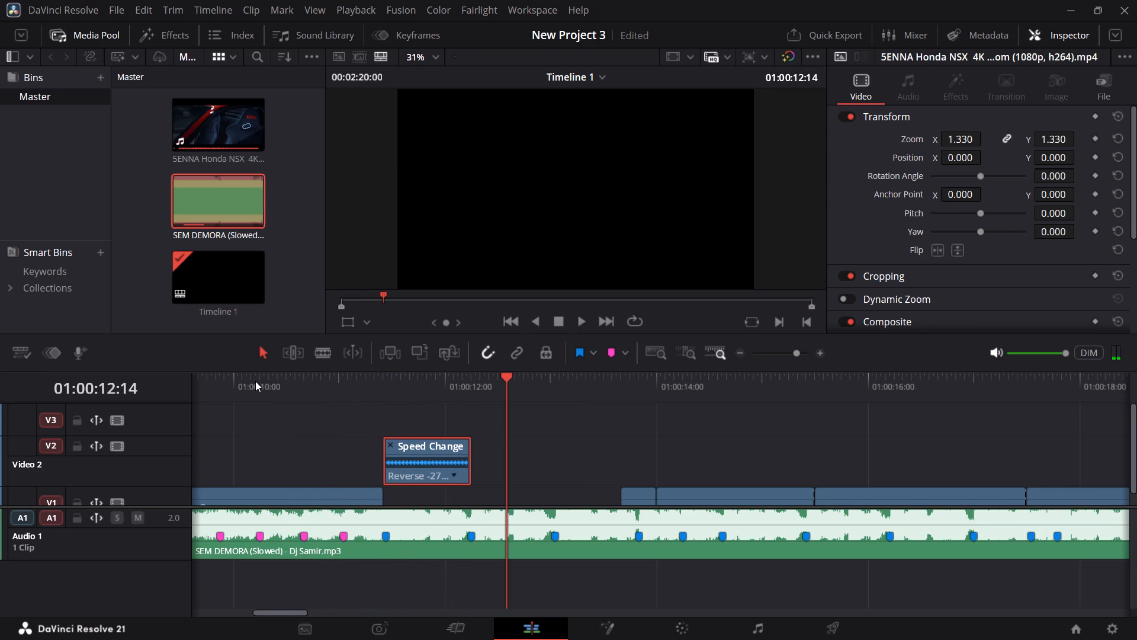
pyautogui.click(294, 393)
pyautogui.press('space')
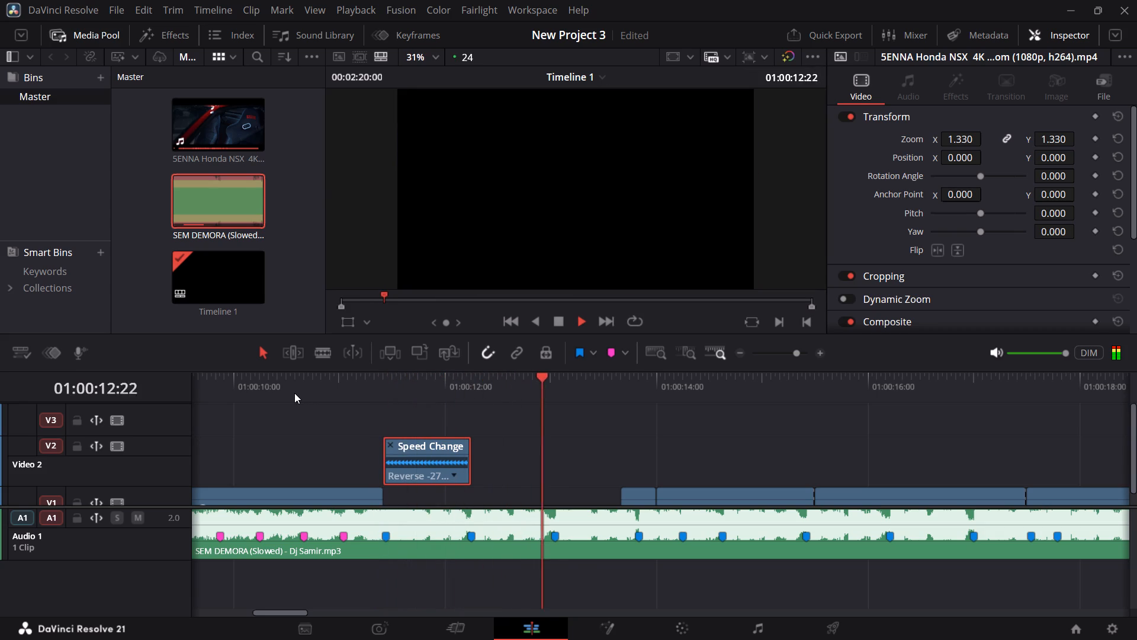
pyautogui.press('space')
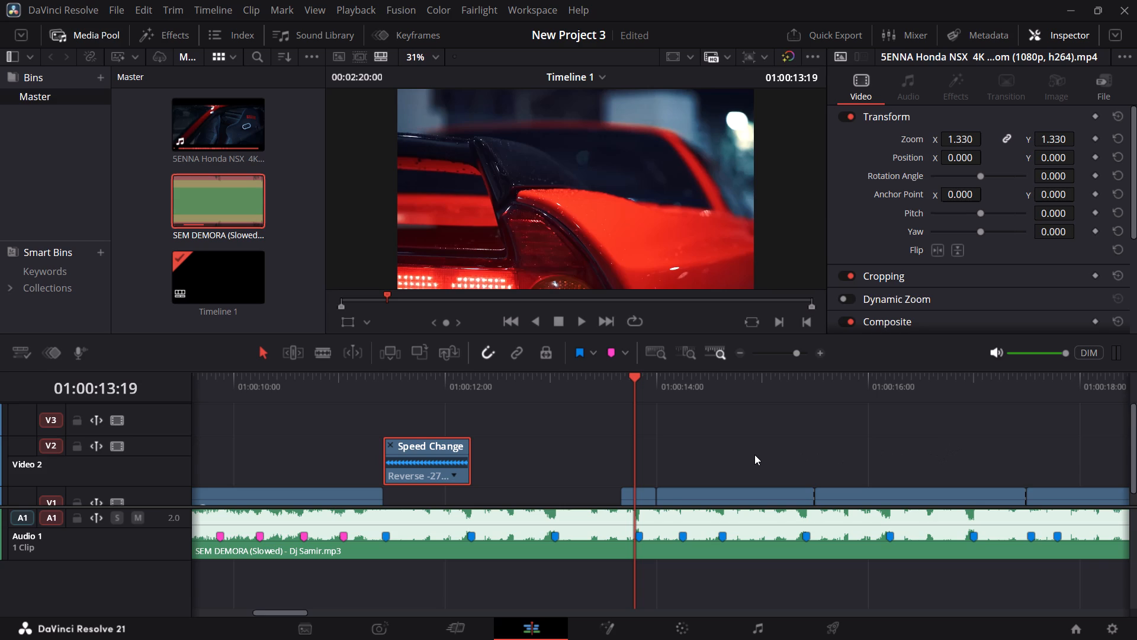
# Play the gap and the Video 1 shots following it, between about 01:00:13 and 01:00:14, to review the upcoming footage.
pyautogui.scroll(-2, 718, 446)
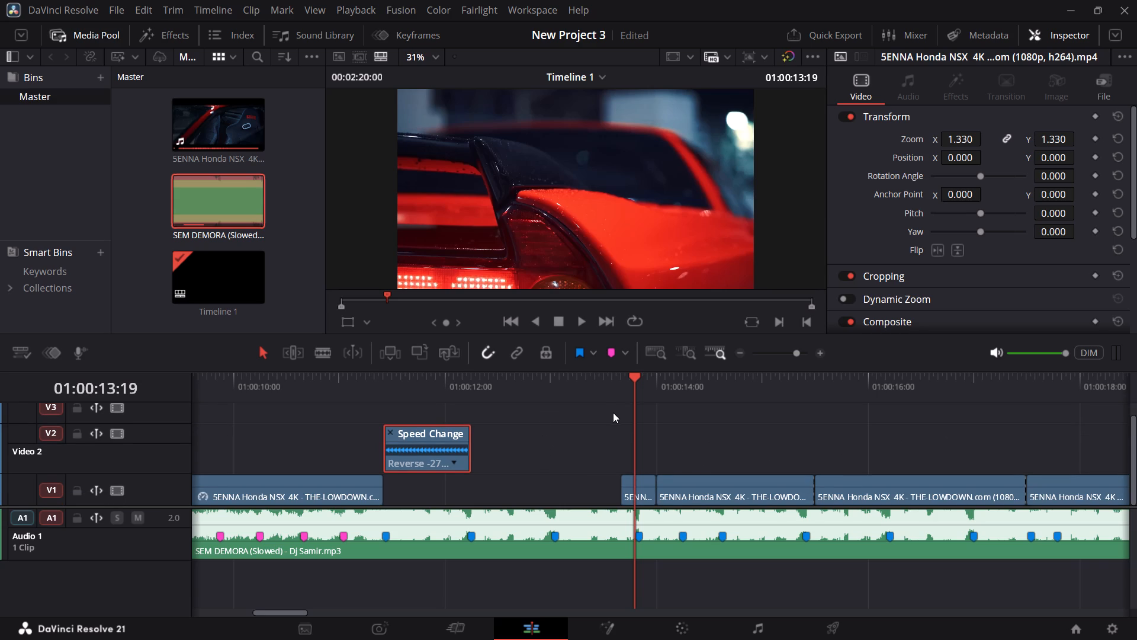
pyautogui.click(416, 393)
pyautogui.press('space')
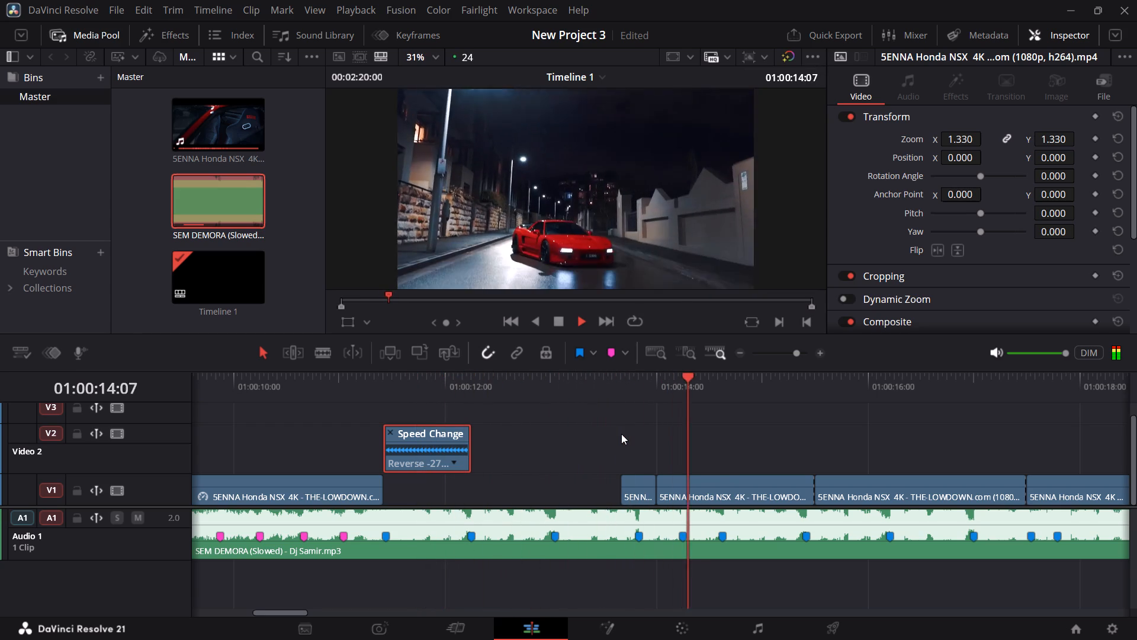
pyautogui.press('space')
pyautogui.click(561, 391)
pyautogui.press('space')
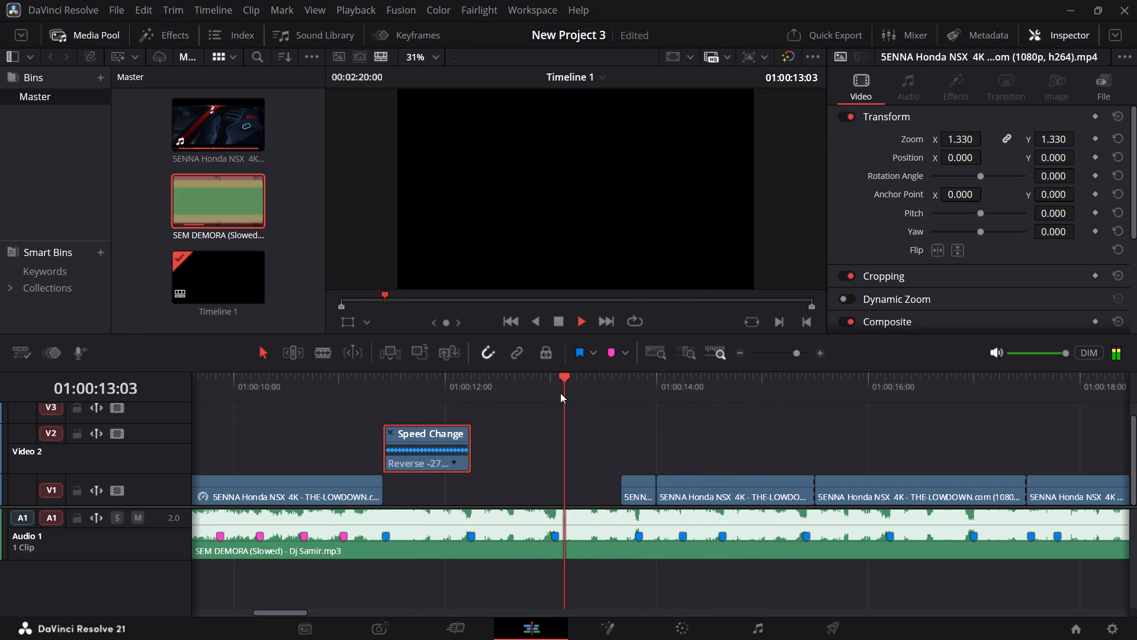
pyautogui.press('space')
# Trim one frame off the start of the short Video 1 clip after the gap, so it starts at 01:00:13:17.
pyautogui.click(625, 393)
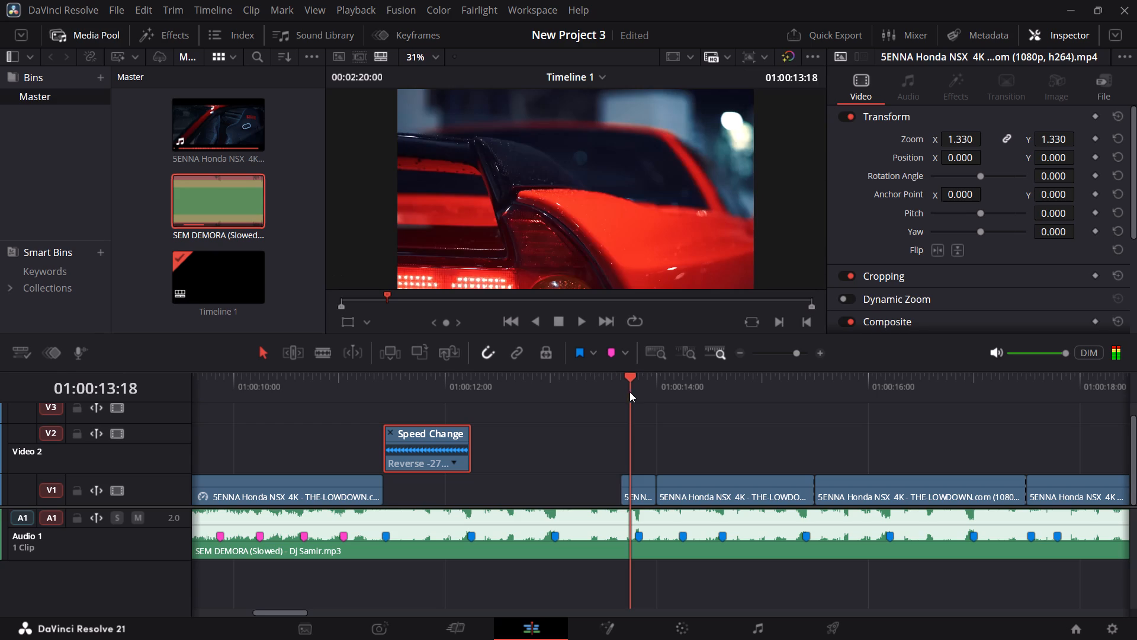
pyautogui.scroll(4, 619, 418)
pyautogui.scroll(-5, 619, 418)
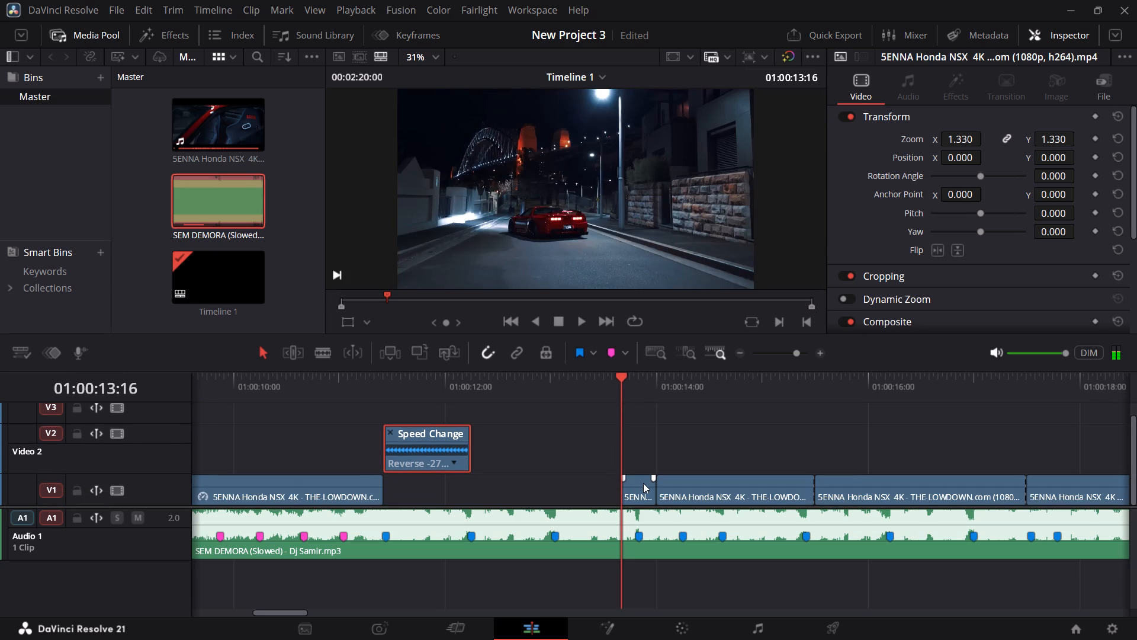
pyautogui.keyDown('alt'); pyautogui.scroll(14, 638, 491); pyautogui.keyUp('alt')
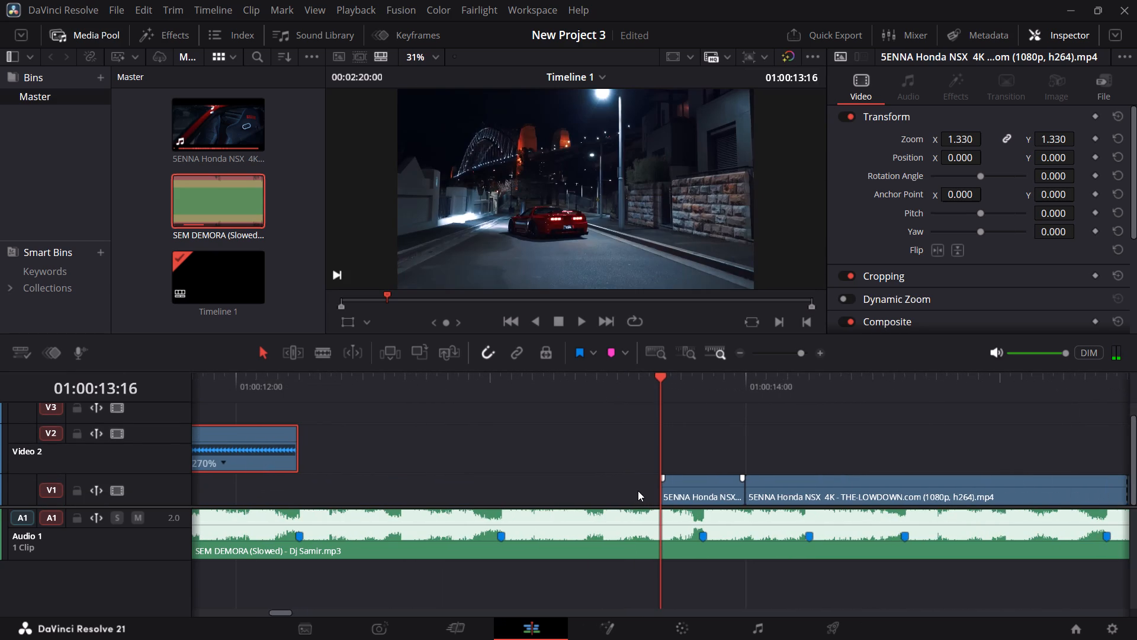
pyautogui.press('Right')
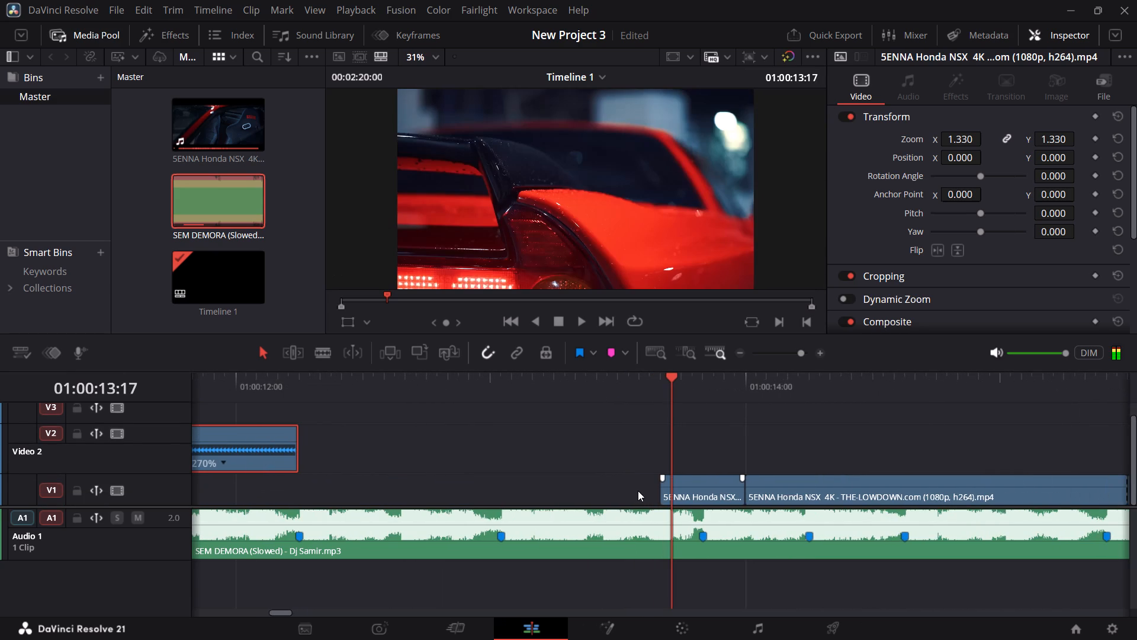
pyautogui.keyDown('alt'); pyautogui.scroll(5, 697, 479); pyautogui.keyUp('alt')
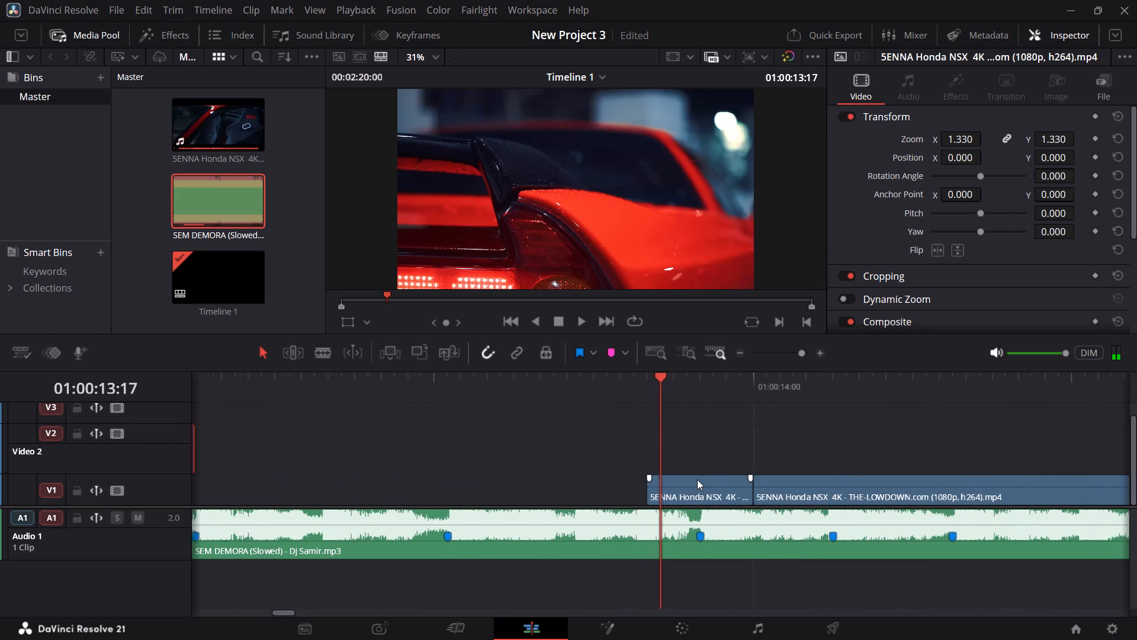
pyautogui.keyDown('alt'); pyautogui.scroll(2, 697, 479); pyautogui.keyUp('alt')
pyautogui.press('Left')
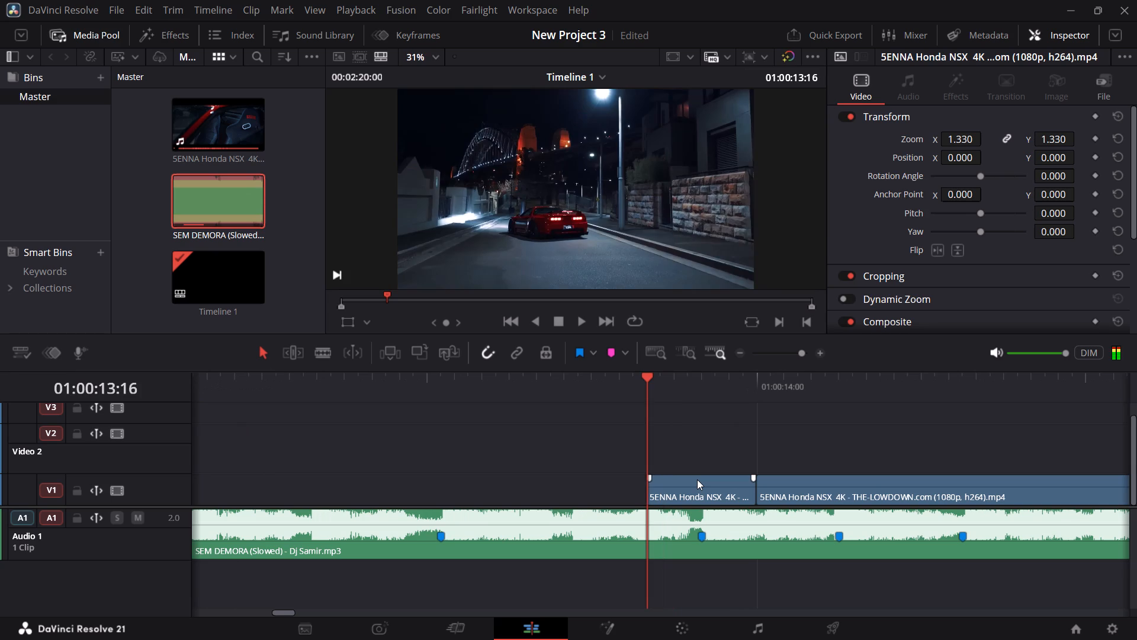
pyautogui.press('Right')
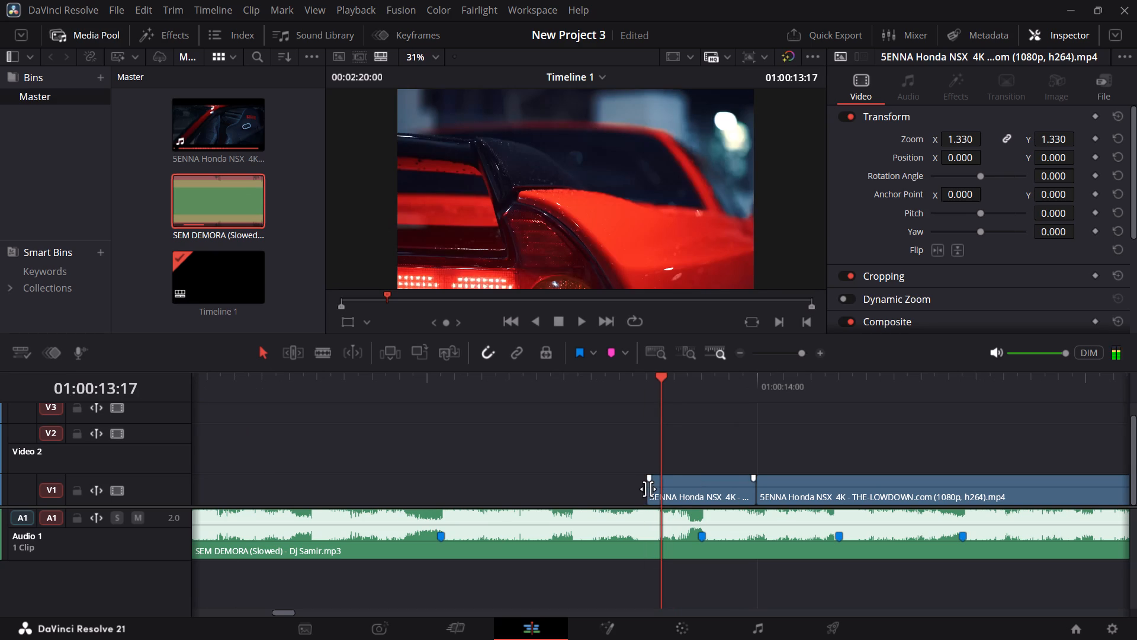
pyautogui.moveTo(652, 489); pyautogui.dragTo(667, 489)
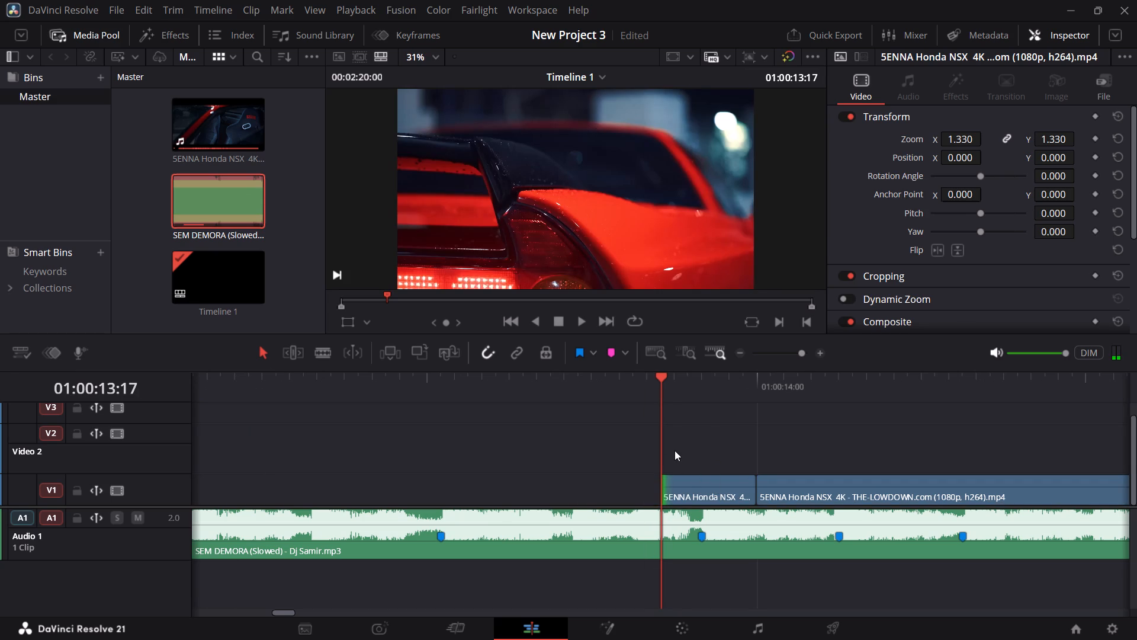
# Move the Video 1 clip starting at 01:00:14:00 to Video 2, directly after the reversed clip, and close the reversed clip's retime controls.
pyautogui.keyDown('alt'); pyautogui.scroll(-13, 682, 469); pyautogui.keyUp('alt')
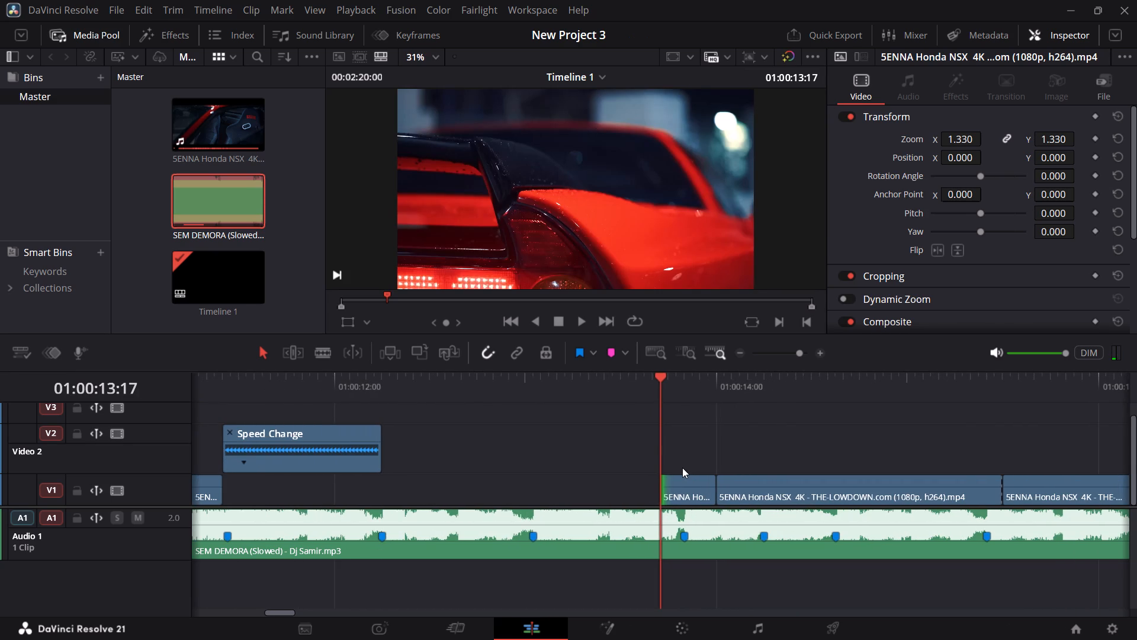
pyautogui.press('space')
pyautogui.press('space')
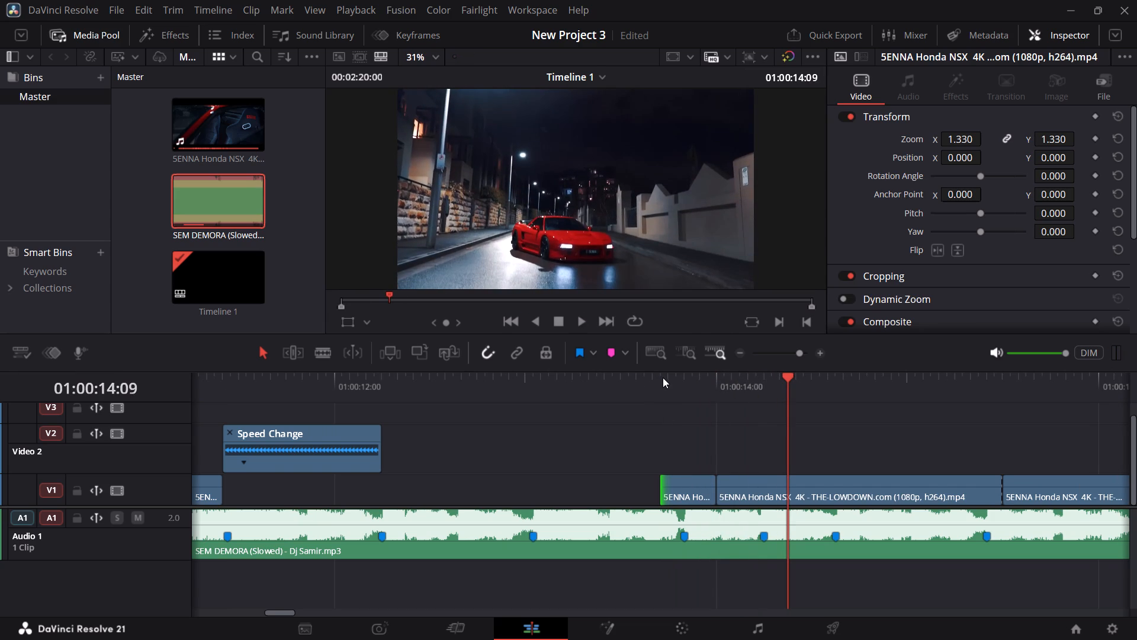
pyautogui.moveTo(770, 492); pyautogui.dragTo(388, 433)
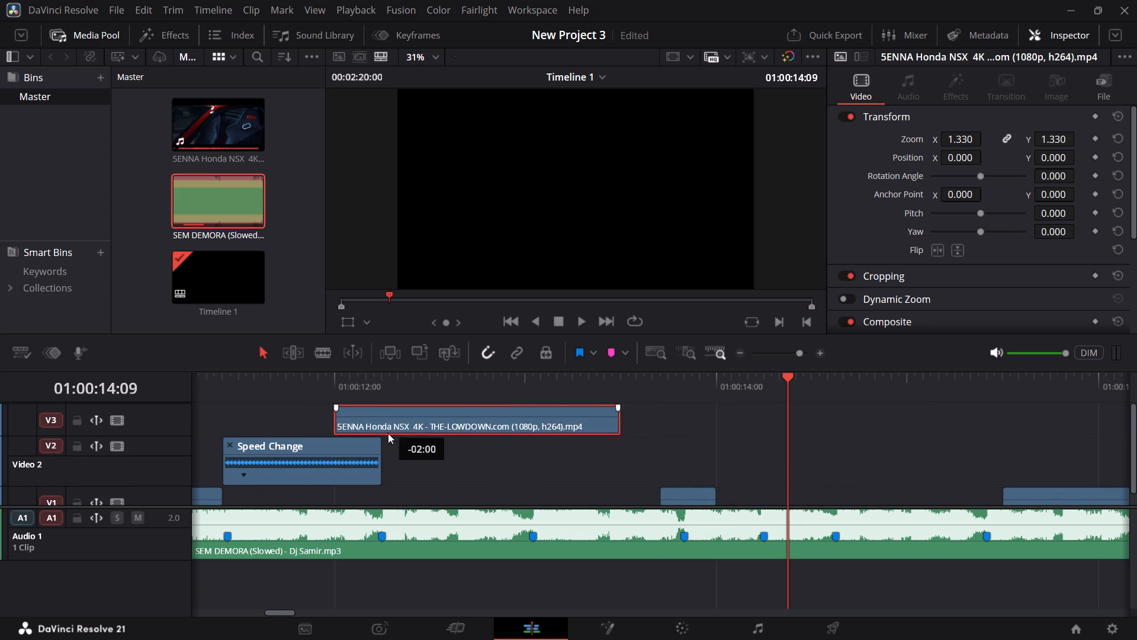
pyautogui.moveTo(388, 433); pyautogui.dragTo(431, 458)
pyautogui.click(228, 444)
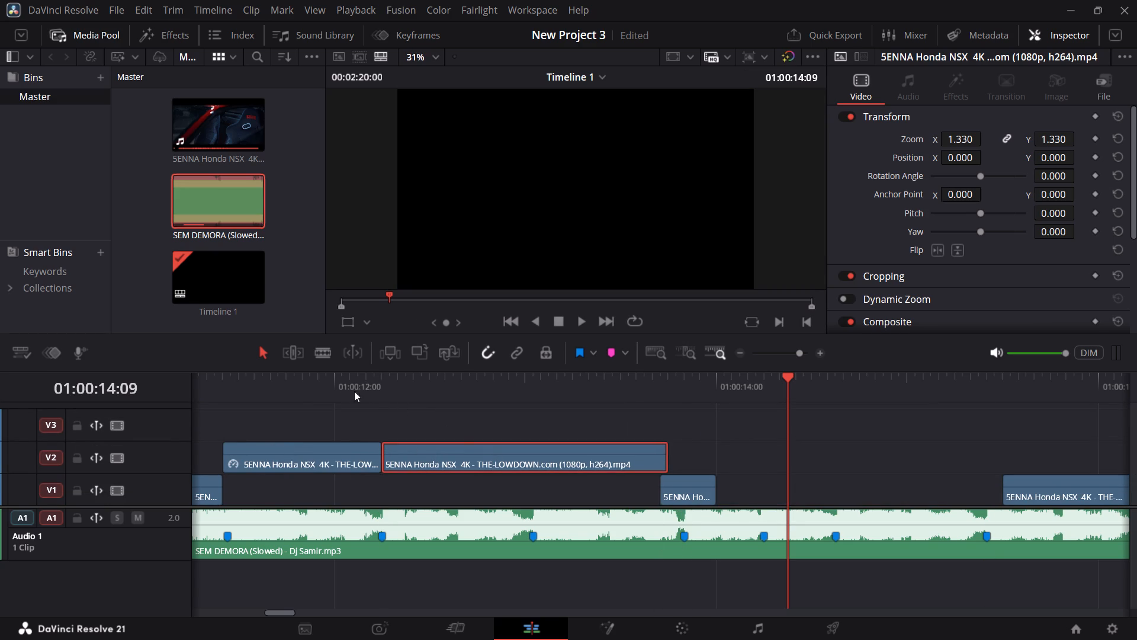
# Play the moved Video 2 clip against the beats and trim its end to the third blue marker at 01:00:13:01.
pyautogui.click(349, 389)
pyautogui.press('space')
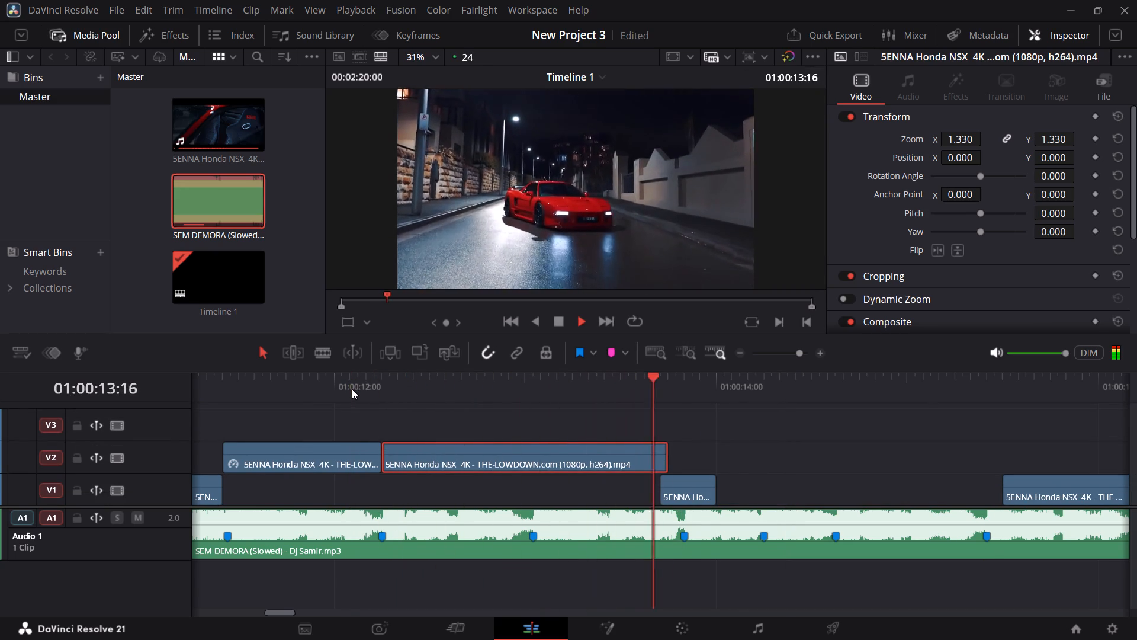
pyautogui.press('space')
pyautogui.keyDown('ctrl'); pyautogui.scroll(3, 433, 398); pyautogui.keyUp('ctrl')
pyautogui.click(465, 383)
pyautogui.press('space')
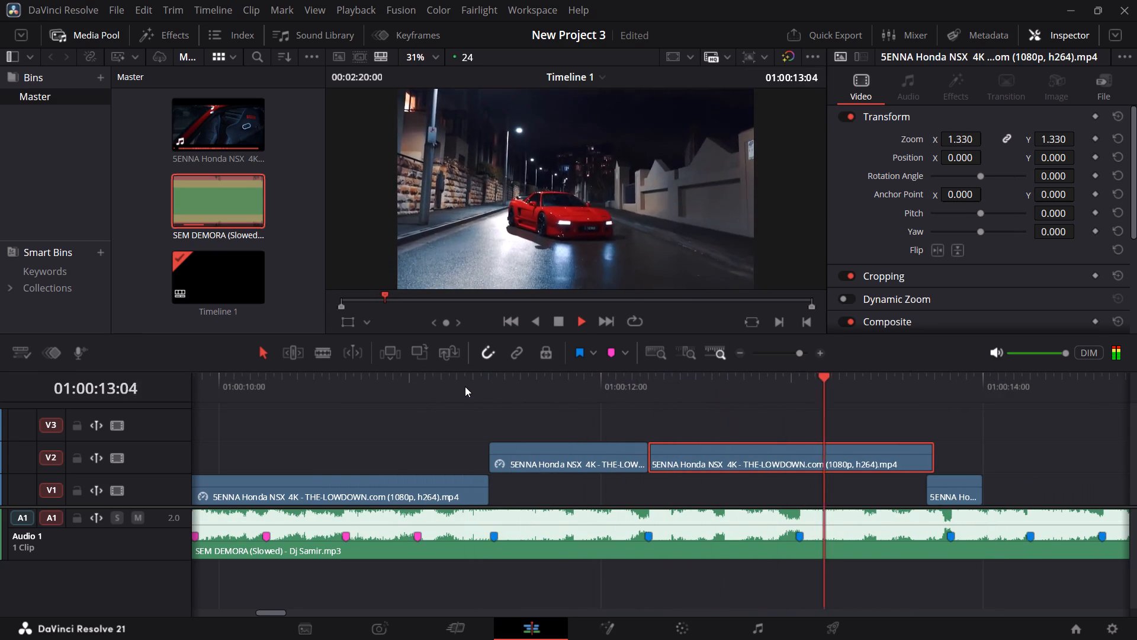
pyautogui.press('space')
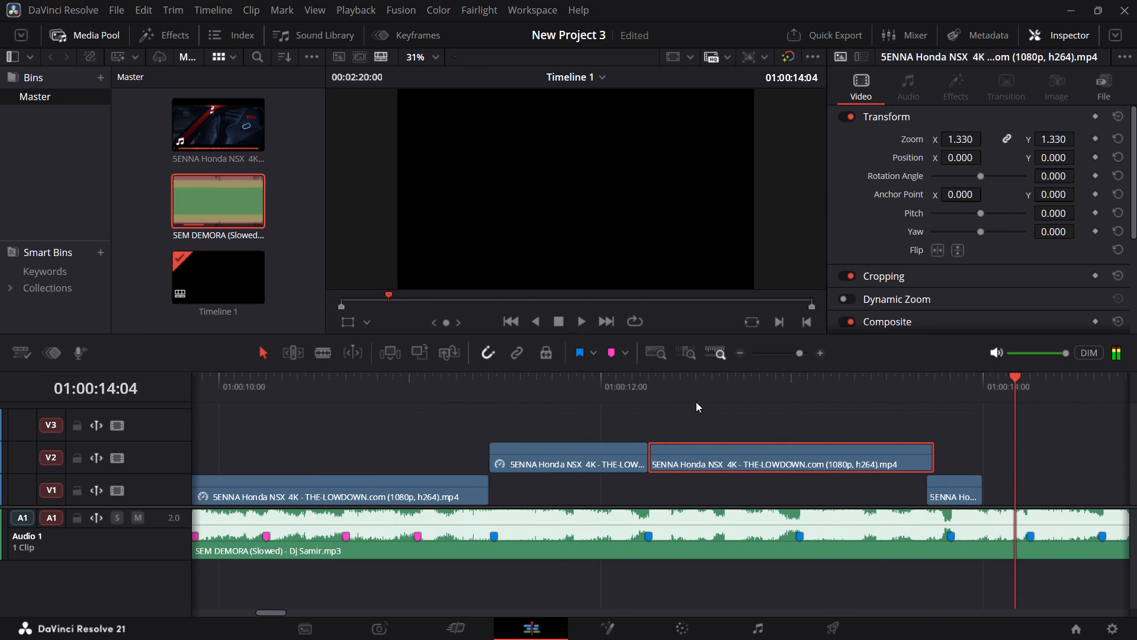
pyautogui.moveTo(764, 389); pyautogui.dragTo(785, 395)
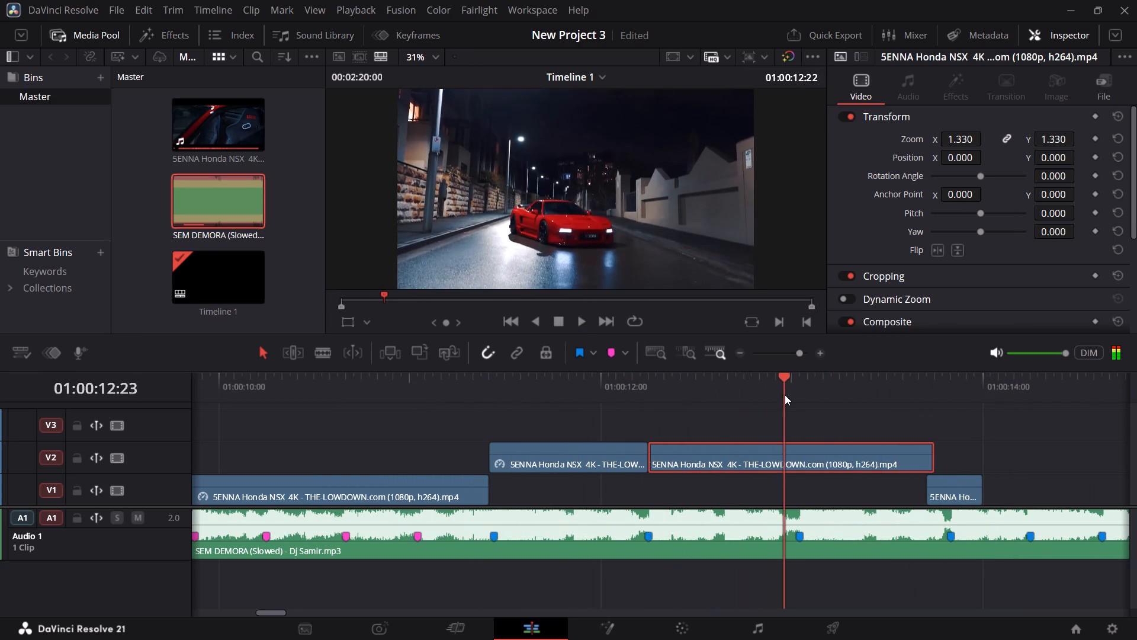
pyautogui.moveTo(785, 395); pyautogui.dragTo(793, 395)
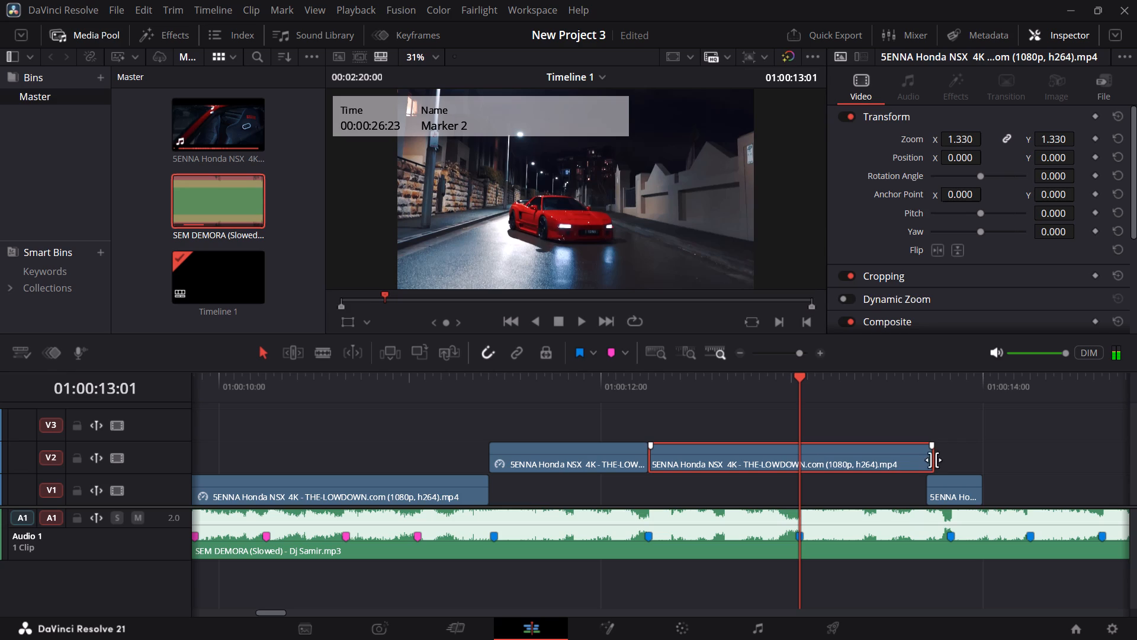
pyautogui.moveTo(927, 460); pyautogui.dragTo(791, 463)
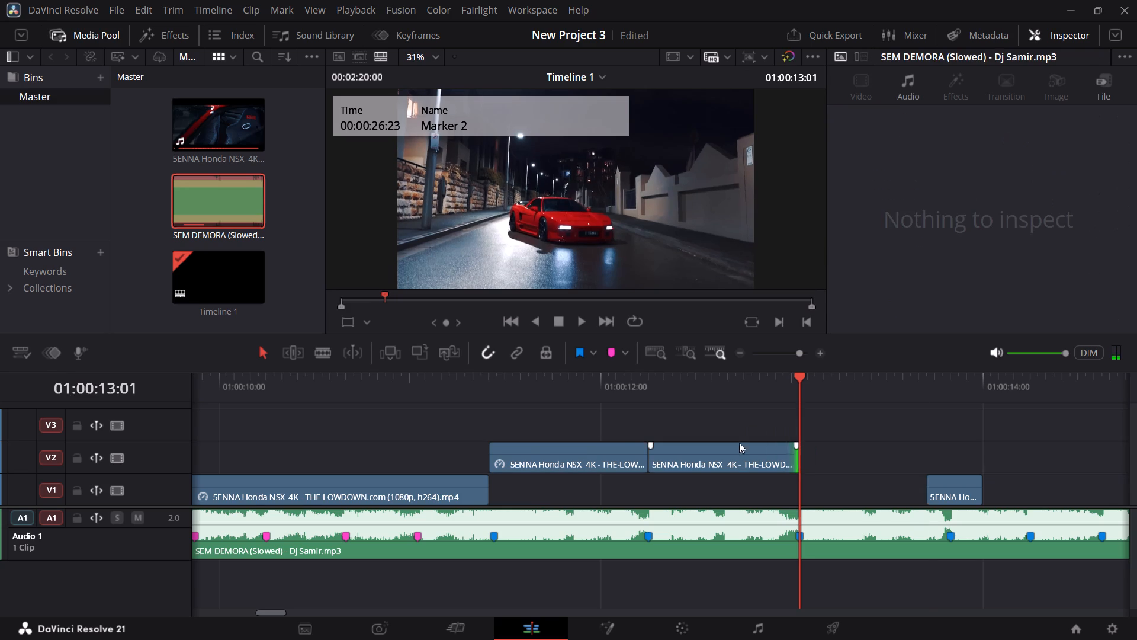
# Play from just before the second blue marker through the trimmed Video 2 clip to check its cut against the beat.
pyautogui.click(625, 379)
pyautogui.press('space')
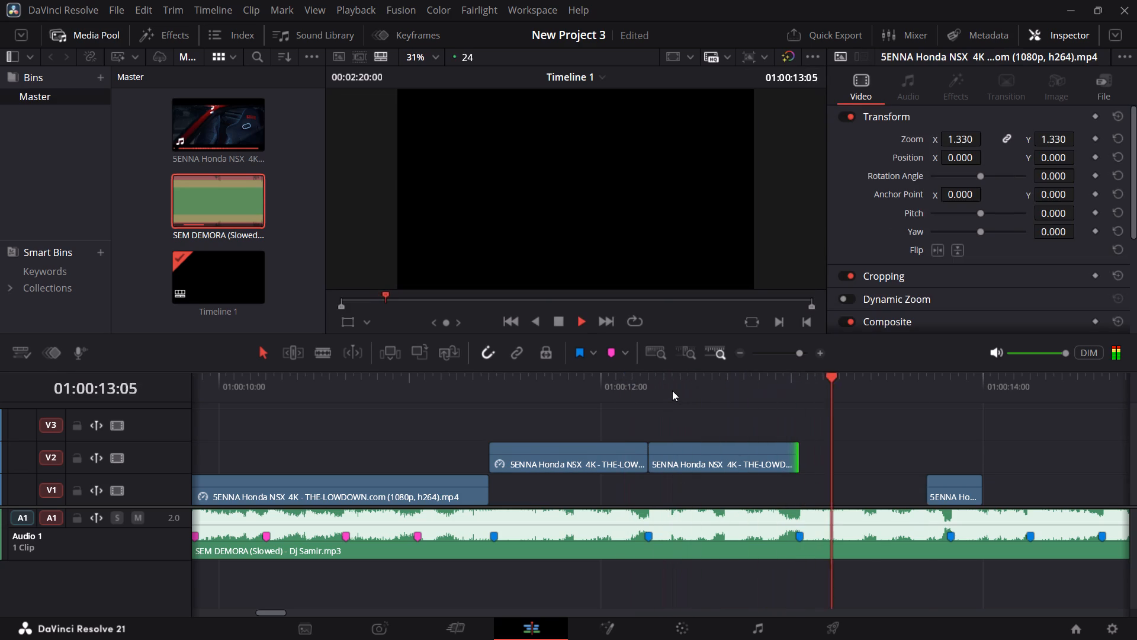
pyautogui.press('space')
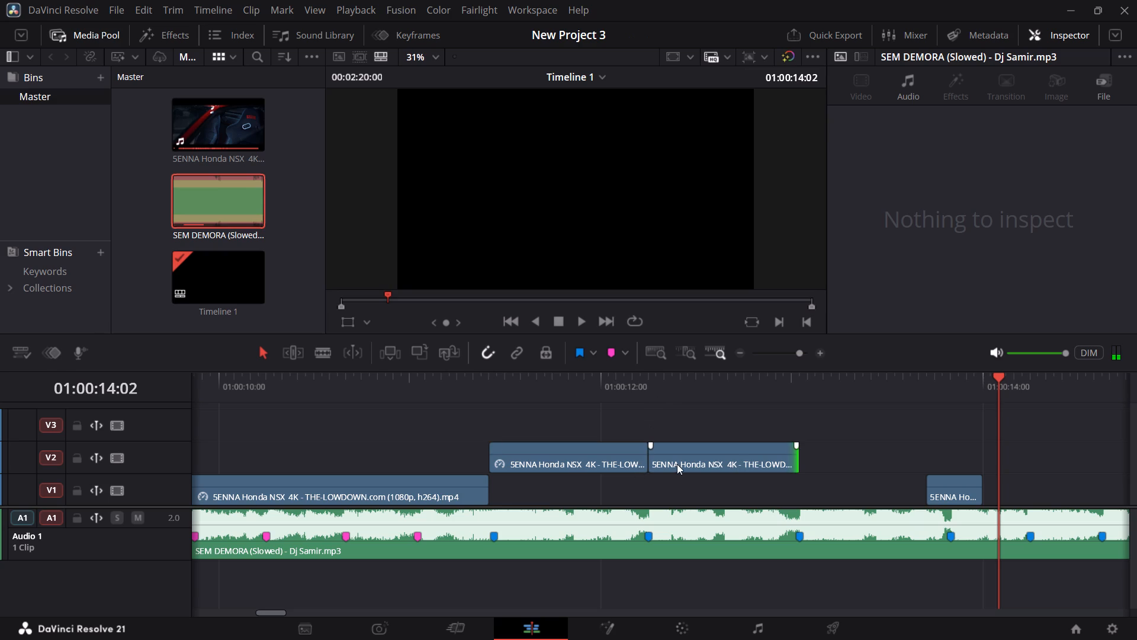
# Move the short Video 1 clip just before 01:00:14:00 up to a new Video 4 track and enlarge the video track area.
pyautogui.keyDown('ctrl'); pyautogui.scroll(-4, 994, 411); pyautogui.keyUp('ctrl')
pyautogui.scroll(-1, 715, 468)
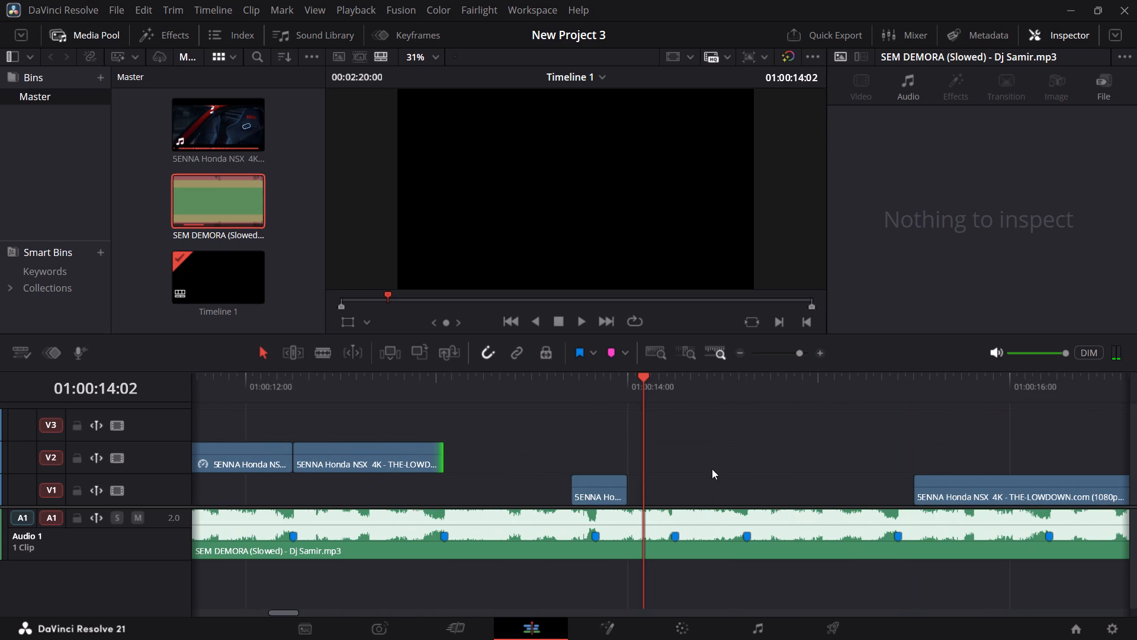
pyautogui.scroll(-1, 712, 469)
pyautogui.moveTo(599, 494); pyautogui.dragTo(583, 413)
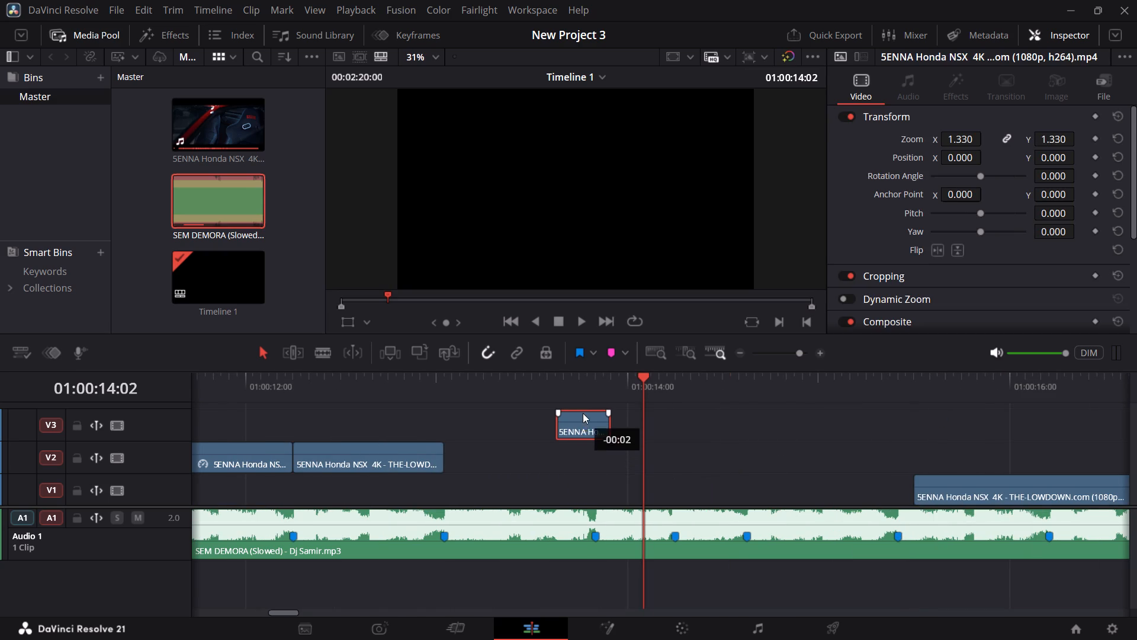
pyautogui.moveTo(583, 413); pyautogui.dragTo(584, 402)
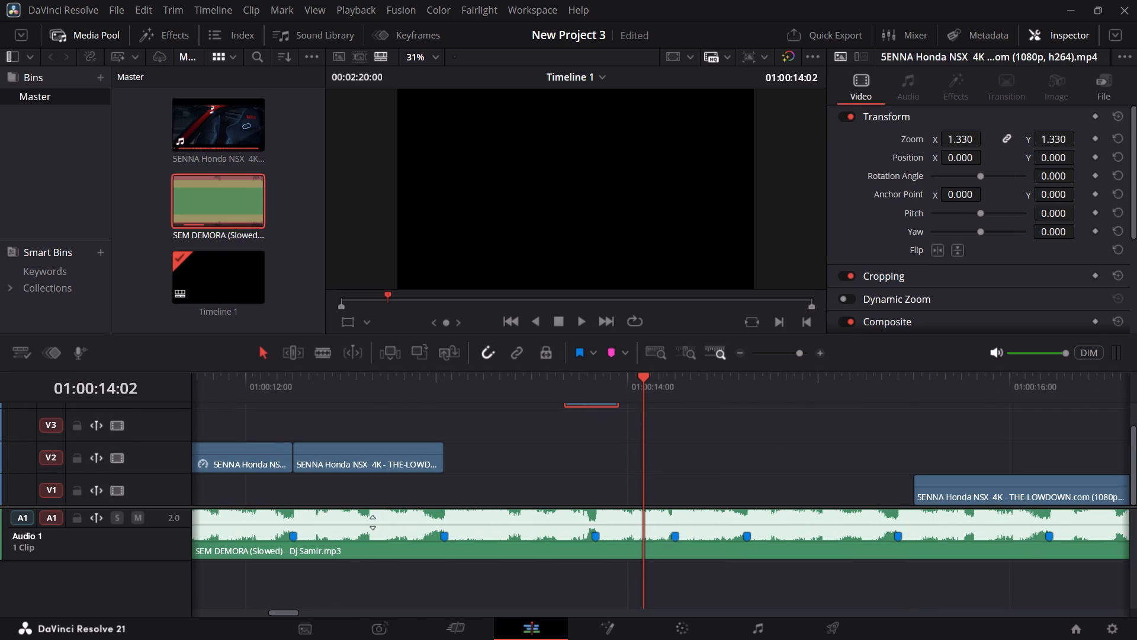
pyautogui.moveTo(412, 505); pyautogui.dragTo(415, 558)
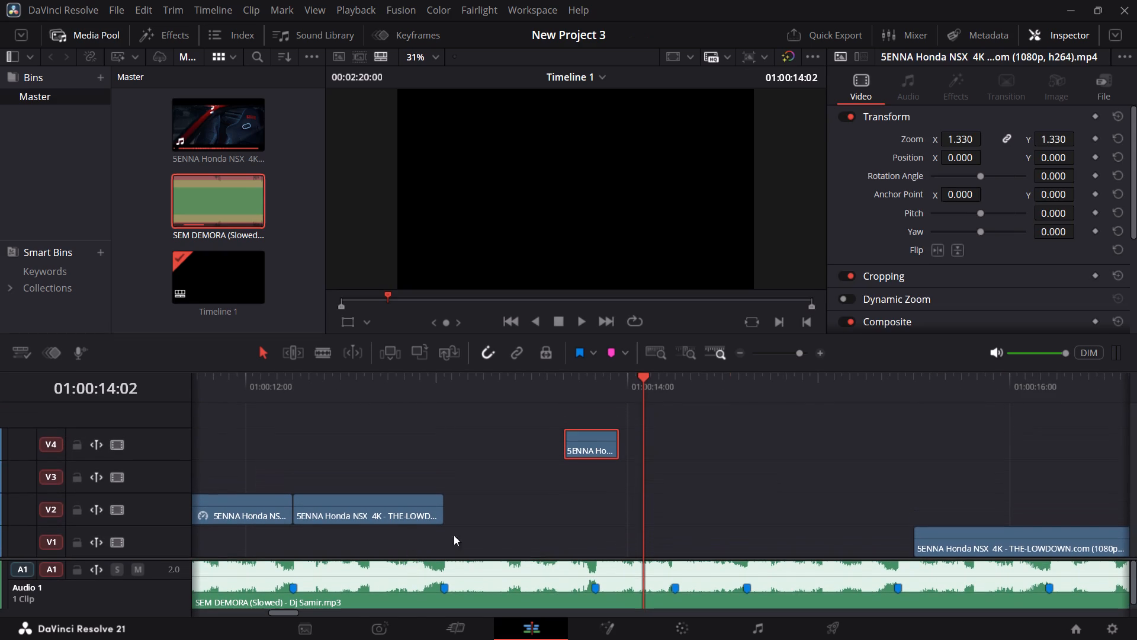
# Shift all enabled Video 1 clips after the gap earlier together, so the first starts at the third blue marker, 01:00:13:01.
pyautogui.scroll(-5, 554, 508)
pyautogui.scroll(3, 554, 508)
pyautogui.scroll(-1, 555, 505)
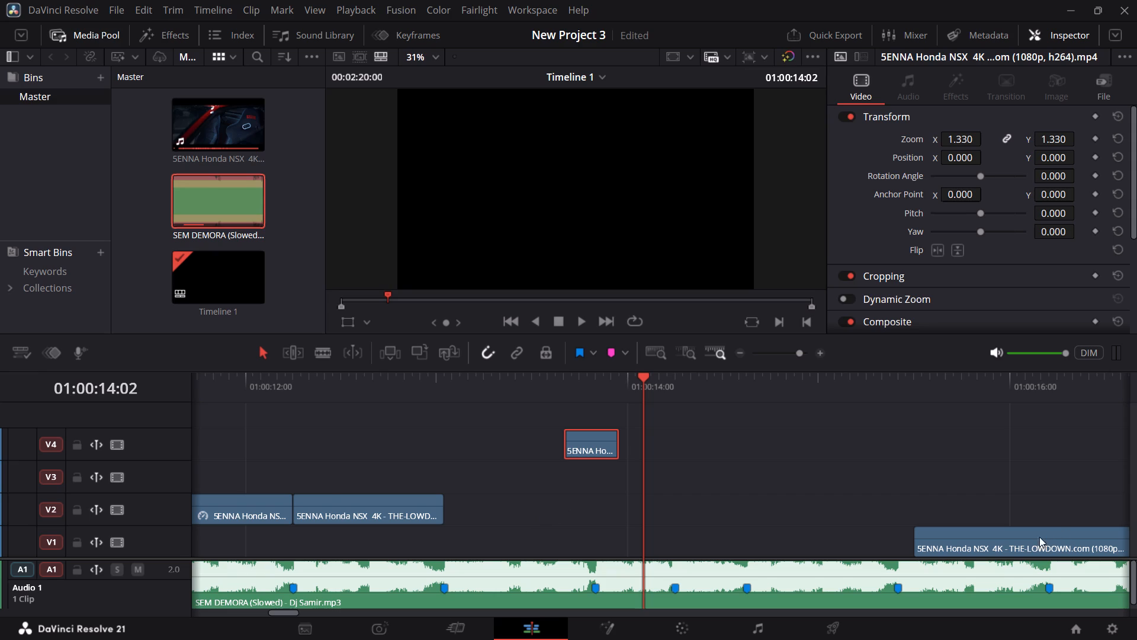
pyautogui.keyDown('alt'); pyautogui.scroll(-17, 840, 537); pyautogui.keyUp('alt')
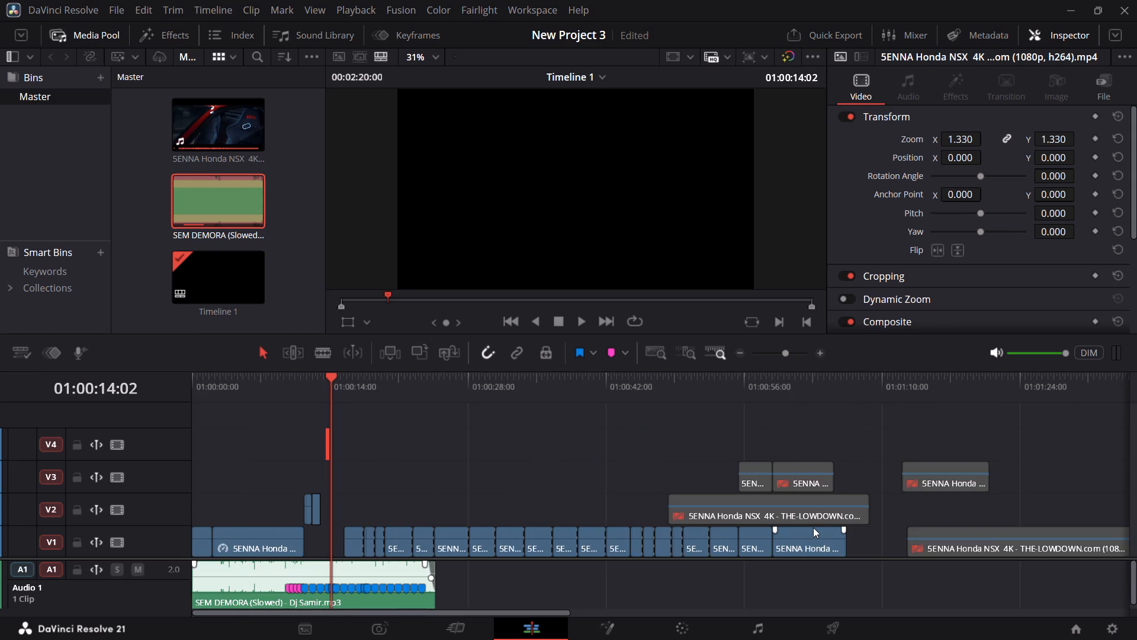
pyautogui.moveTo(867, 545); pyautogui.dragTo(326, 551)
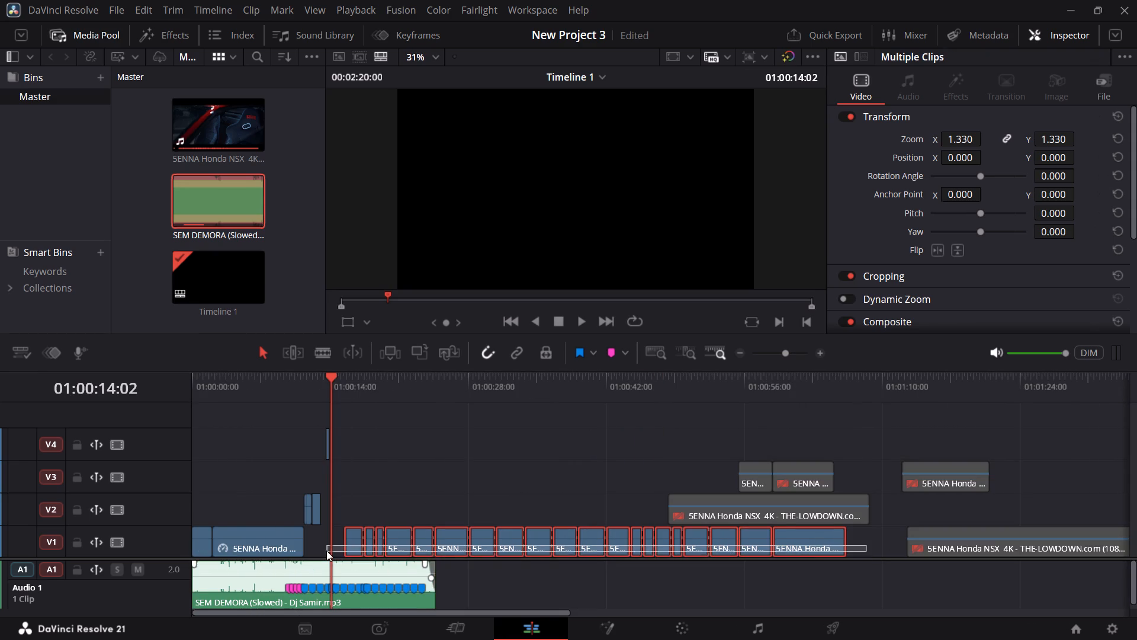
pyautogui.moveTo(326, 551); pyautogui.dragTo(338, 546)
pyautogui.moveTo(350, 539); pyautogui.dragTo(333, 539)
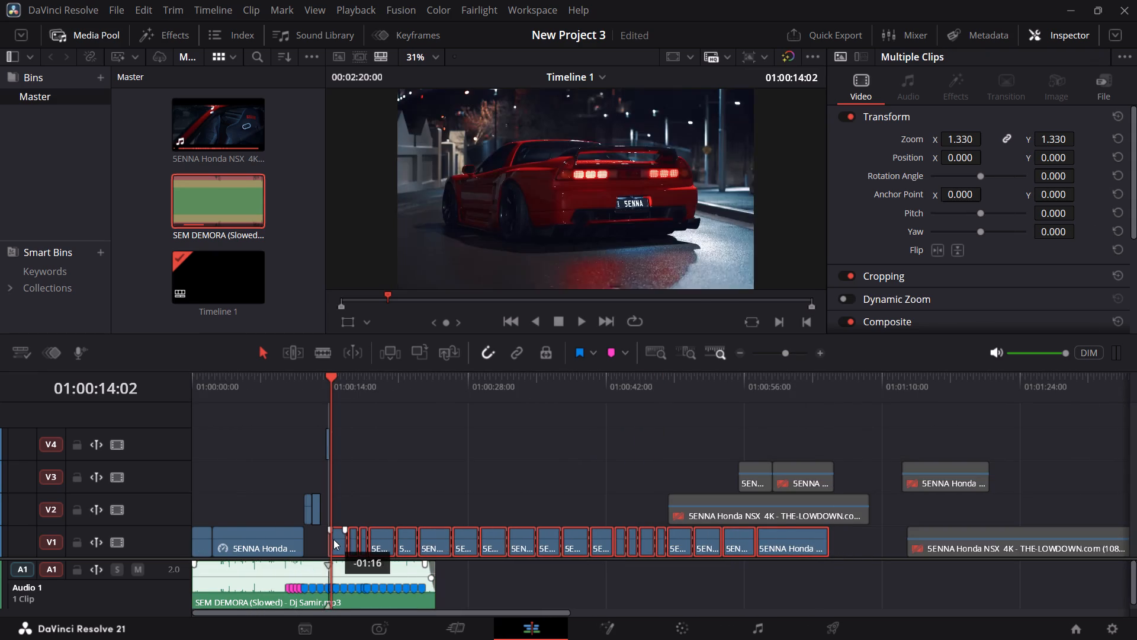
pyautogui.moveTo(333, 539); pyautogui.dragTo(327, 541)
pyautogui.click(400, 508)
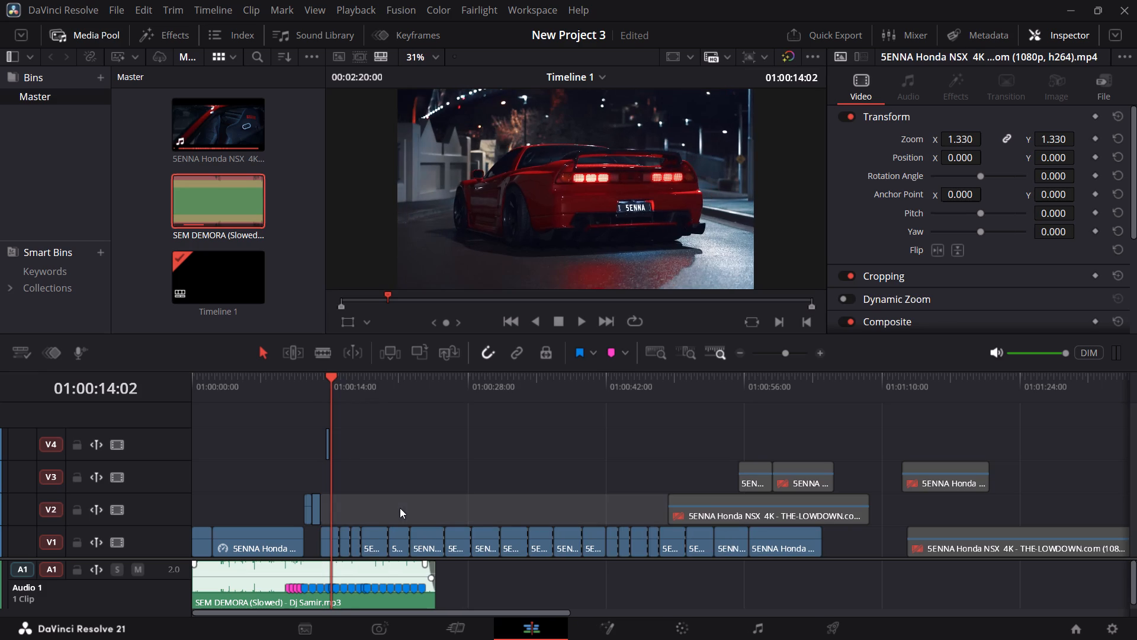
pyautogui.keyDown('ctrl'); pyautogui.scroll(5, 525, 513); pyautogui.keyUp('ctrl')
pyautogui.click(542, 453)
# Play across the cut at the third blue marker and disable the short clip on Video 4.
pyautogui.keyDown('alt'); pyautogui.scroll(10, 473, 535); pyautogui.keyUp('alt')
pyautogui.keyDown('alt'); pyautogui.scroll(4, 573, 526); pyautogui.keyUp('alt')
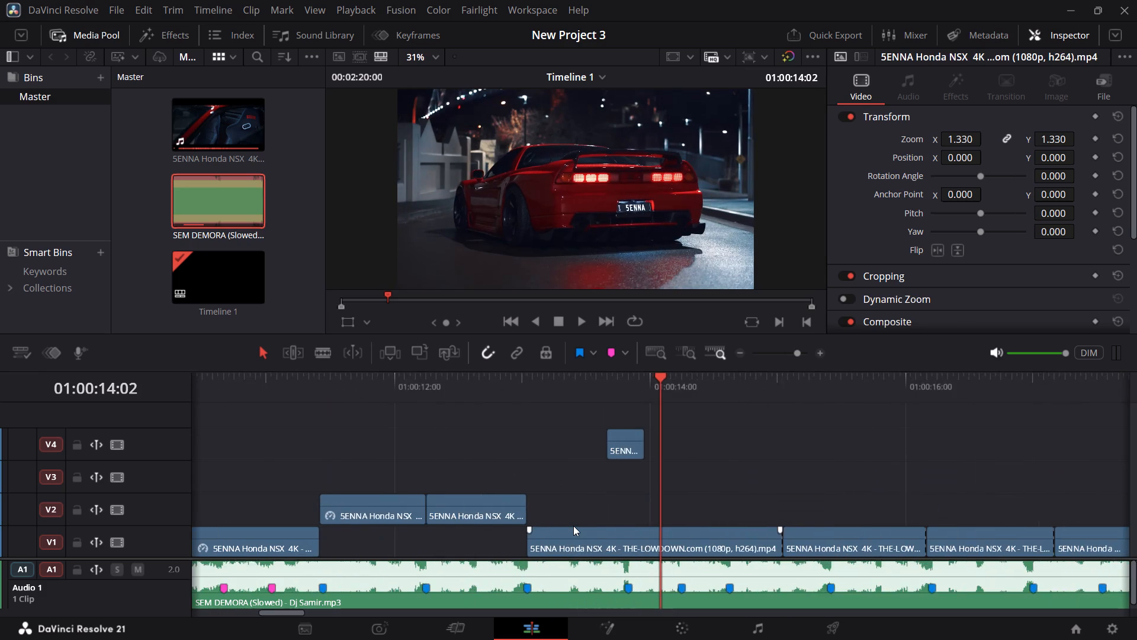
pyautogui.keyDown('alt'); pyautogui.scroll(4, 573, 526); pyautogui.keyUp('alt')
pyautogui.click(472, 378)
pyautogui.click(391, 385)
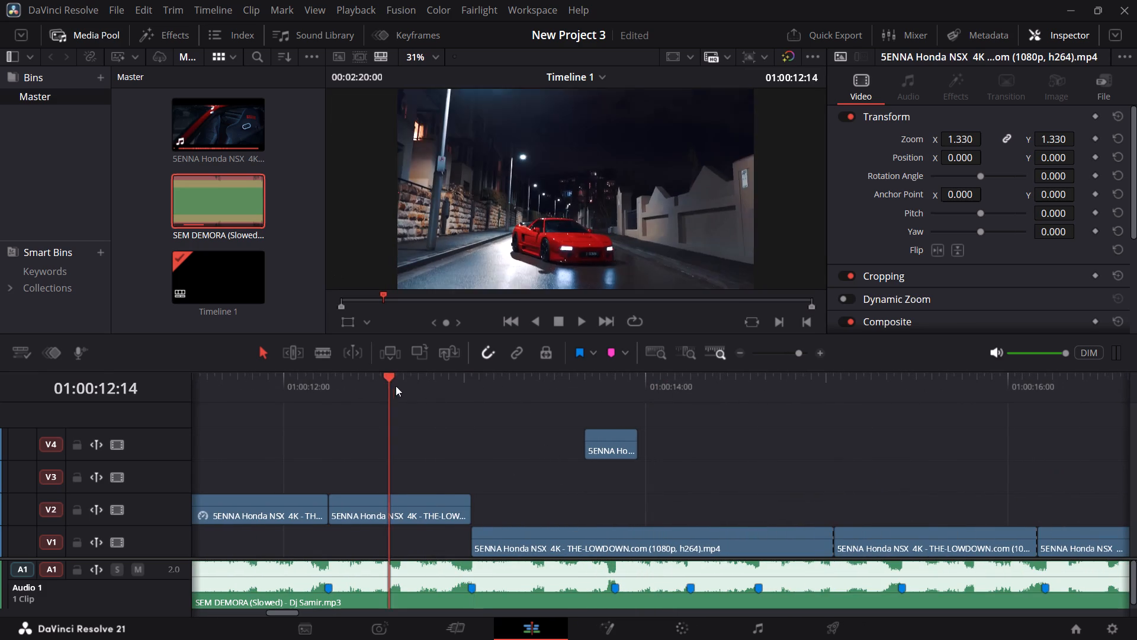
pyautogui.press('space')
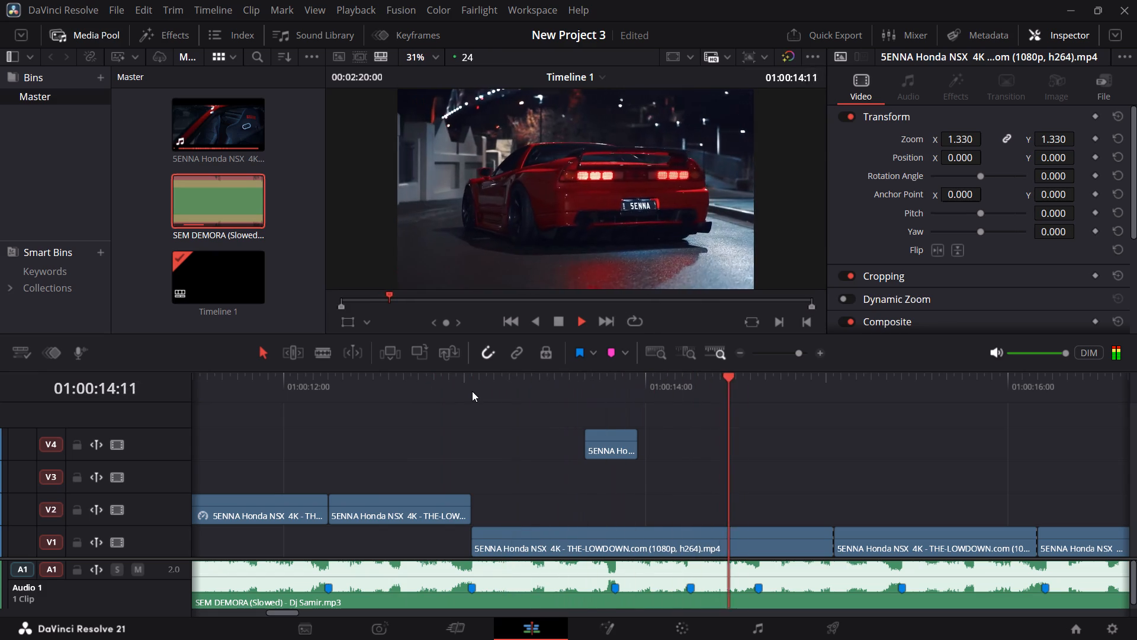
pyautogui.press('space')
pyautogui.click(609, 438)
pyautogui.press('d')
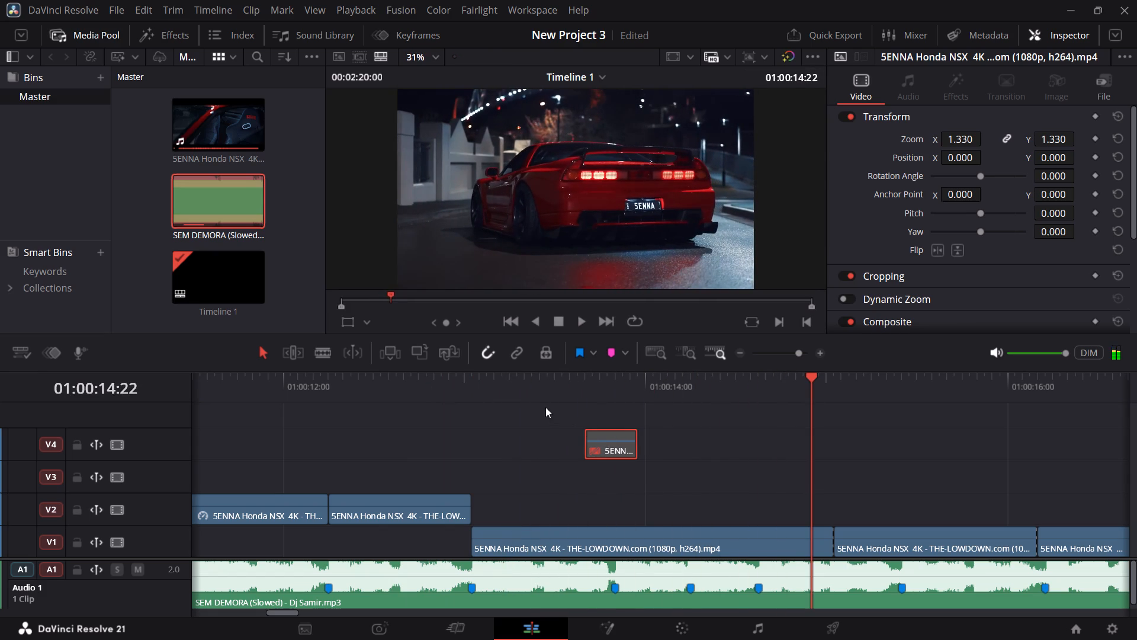
# Replay the cut into the rear-view NSX shot and examine its timing against the third and fourth blue markers.
pyautogui.click(449, 386)
pyautogui.press('space')
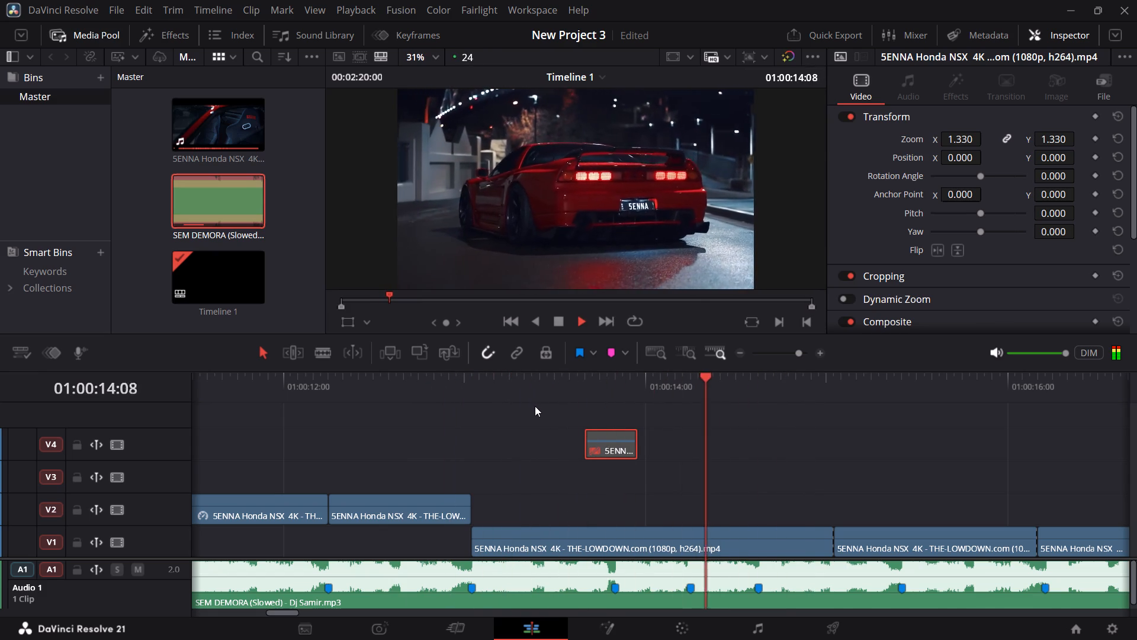
pyautogui.press('space')
pyautogui.click(602, 385)
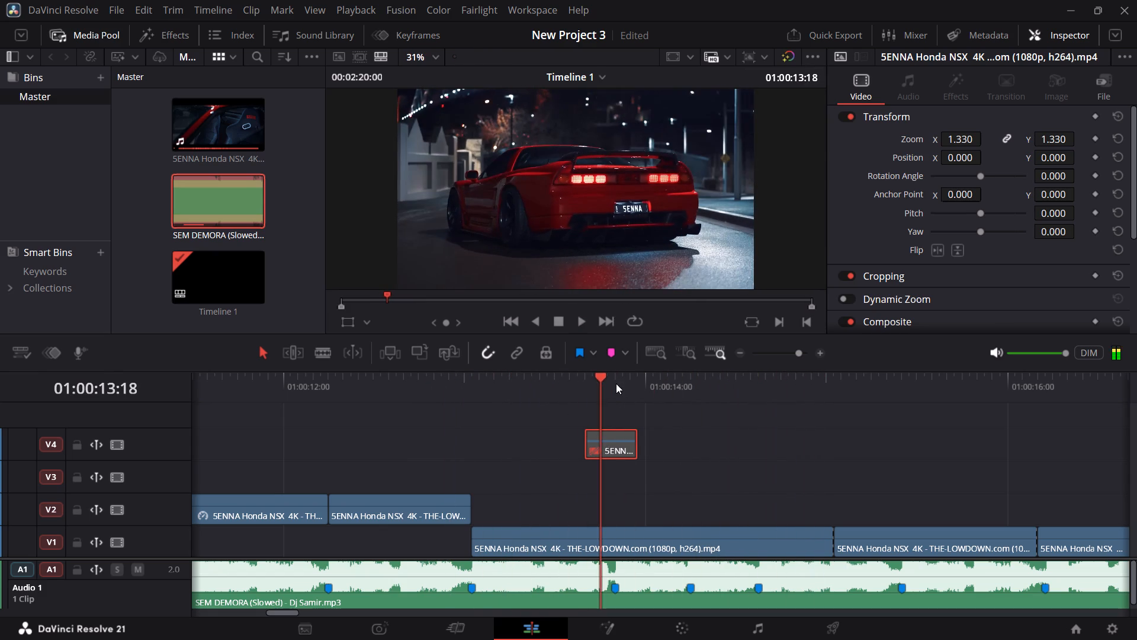
pyautogui.click(624, 379)
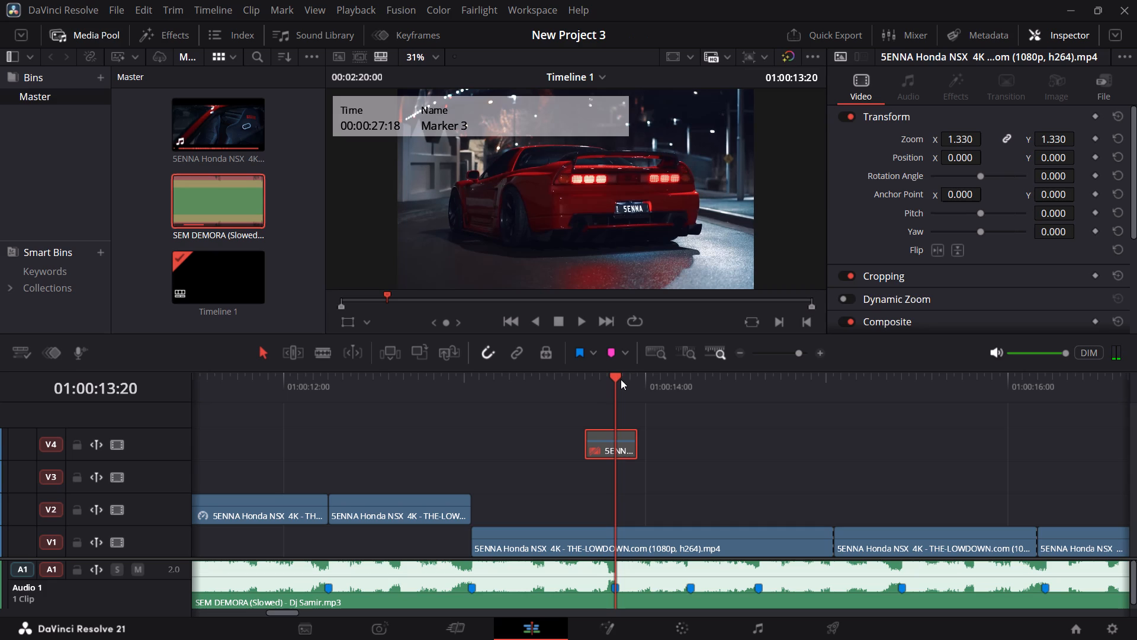
pyautogui.moveTo(465, 377); pyautogui.dragTo(575, 386)
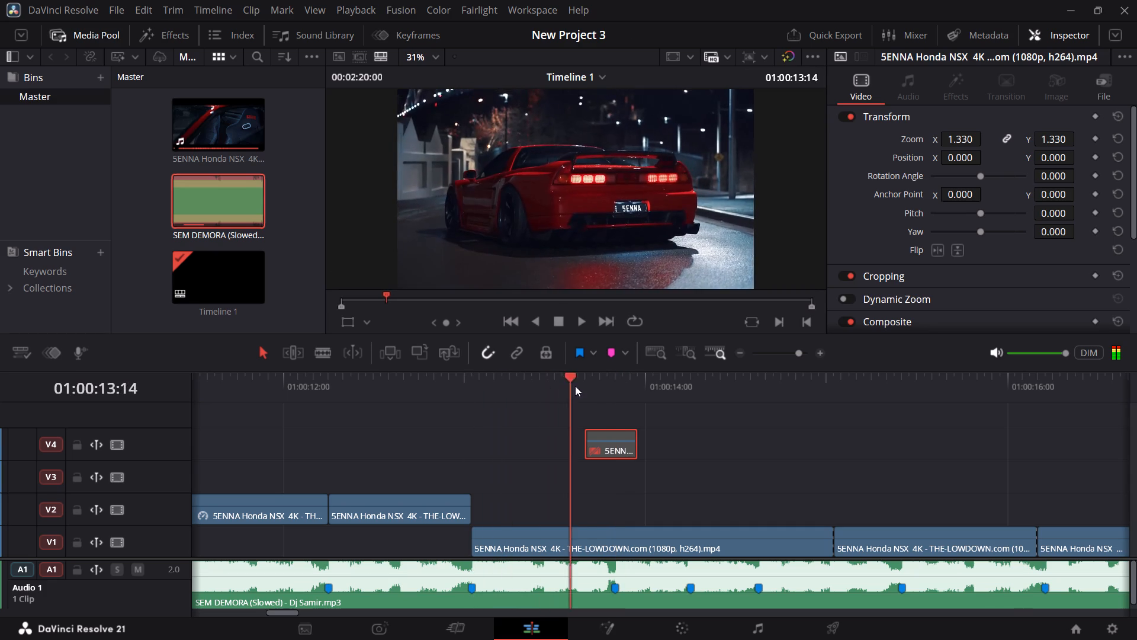
pyautogui.moveTo(575, 386); pyautogui.dragTo(478, 396)
pyautogui.press('space')
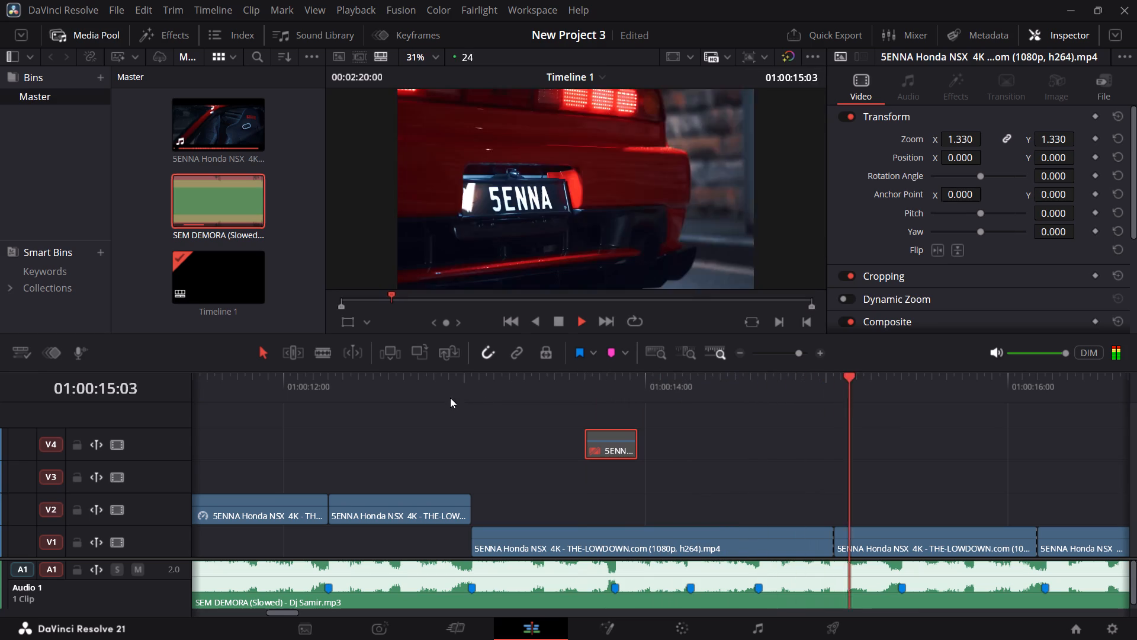
pyautogui.click(424, 370)
pyautogui.click(372, 380)
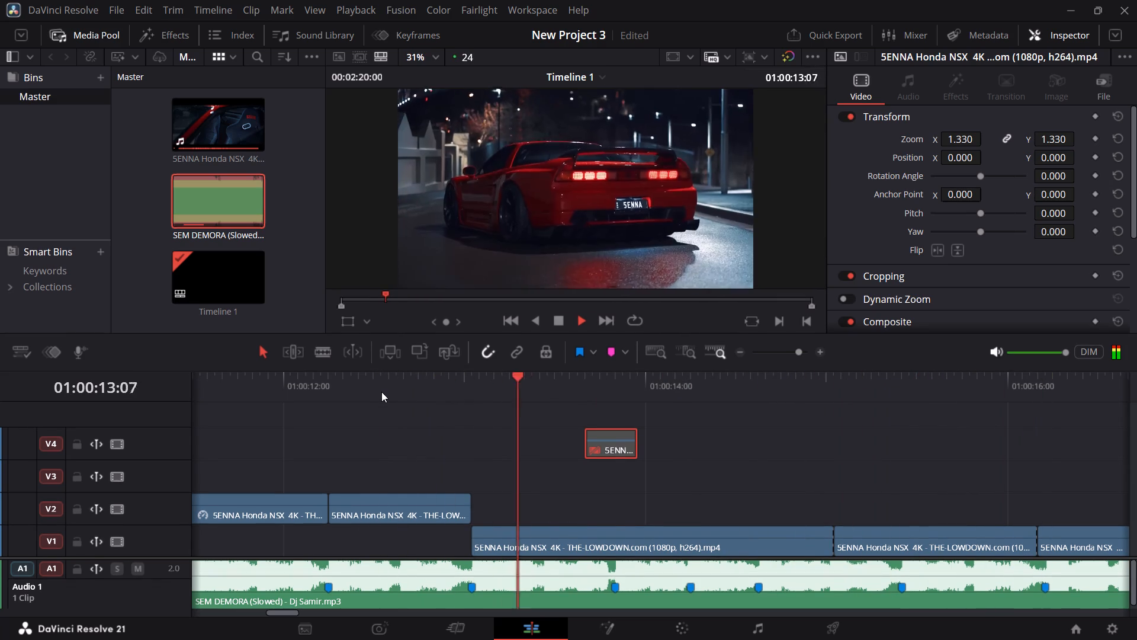
pyautogui.press('space')
pyautogui.click(304, 392)
pyautogui.press('space')
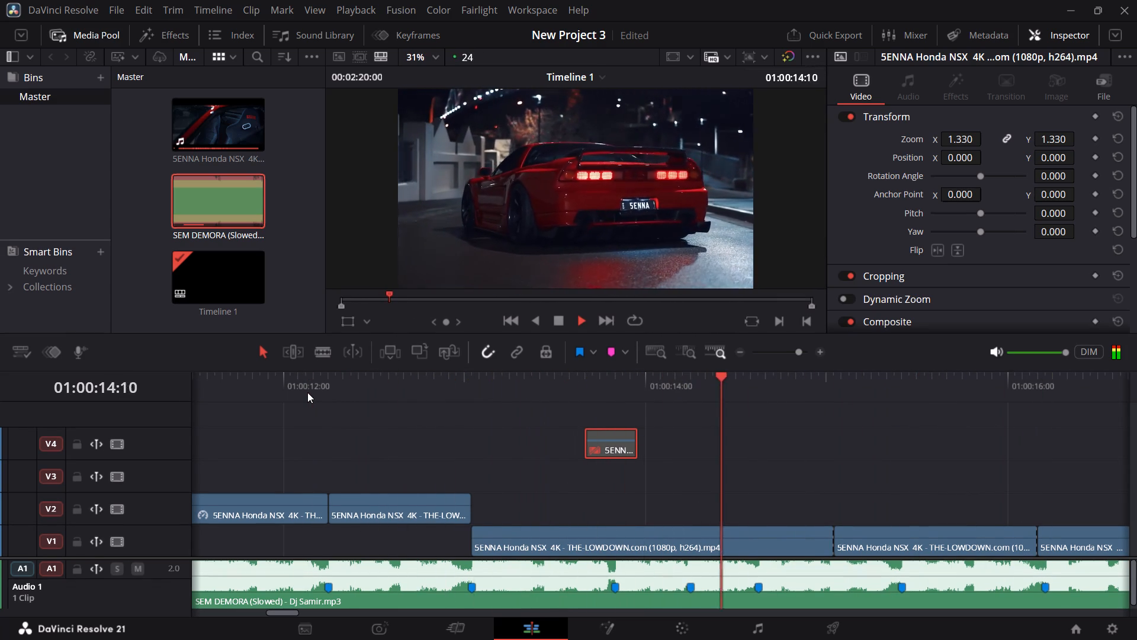
pyautogui.press('space')
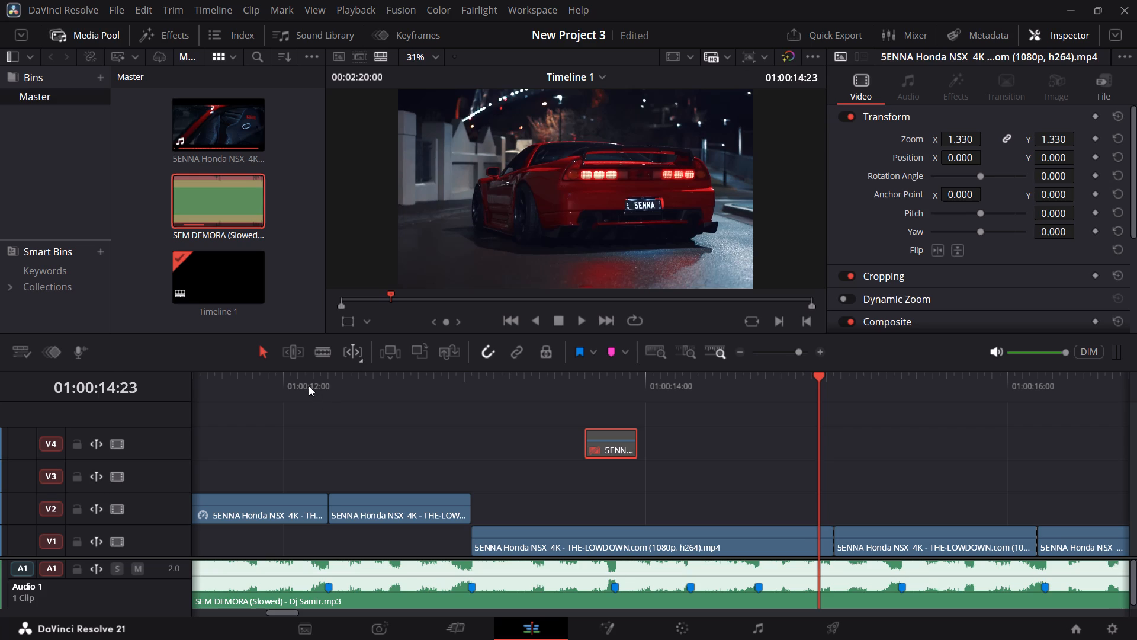
# Play the sequence from the Video 2 clips into the rear-view shot repeatedly to judge the cuts against the beats.
pyautogui.click(309, 386)
pyautogui.press('space')
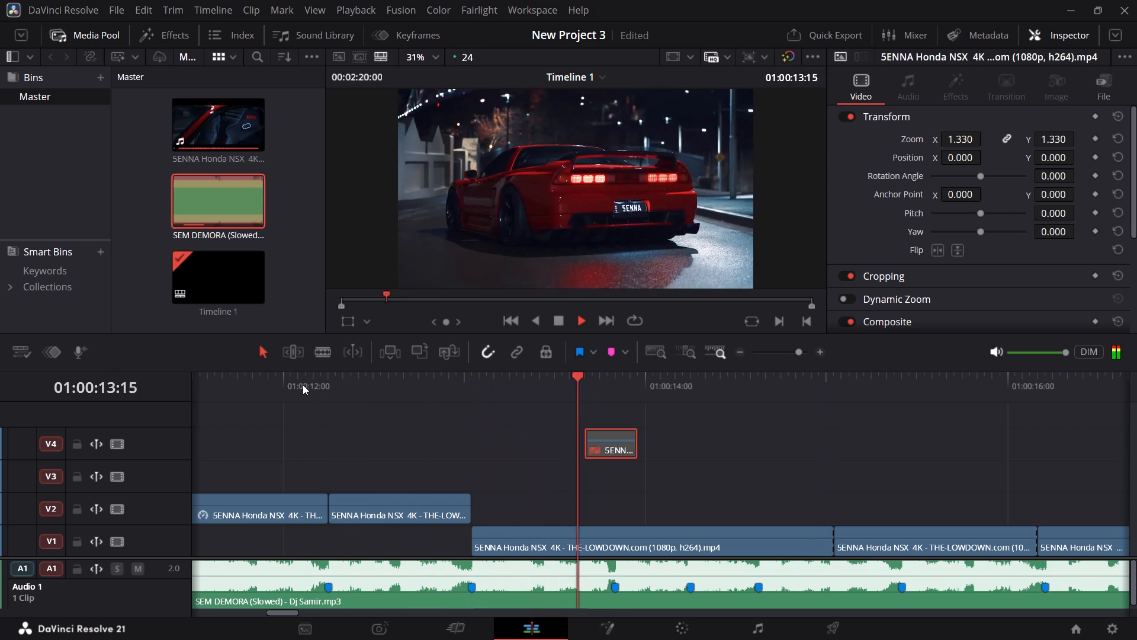
pyautogui.click(233, 380)
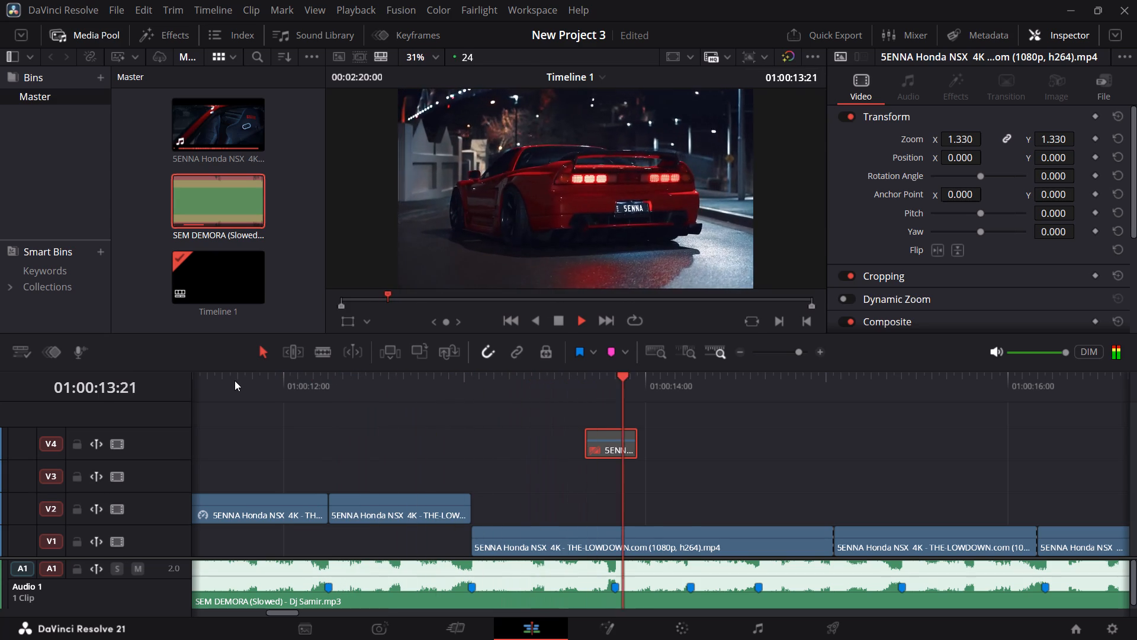
pyautogui.click(187, 382)
pyautogui.click(208, 381)
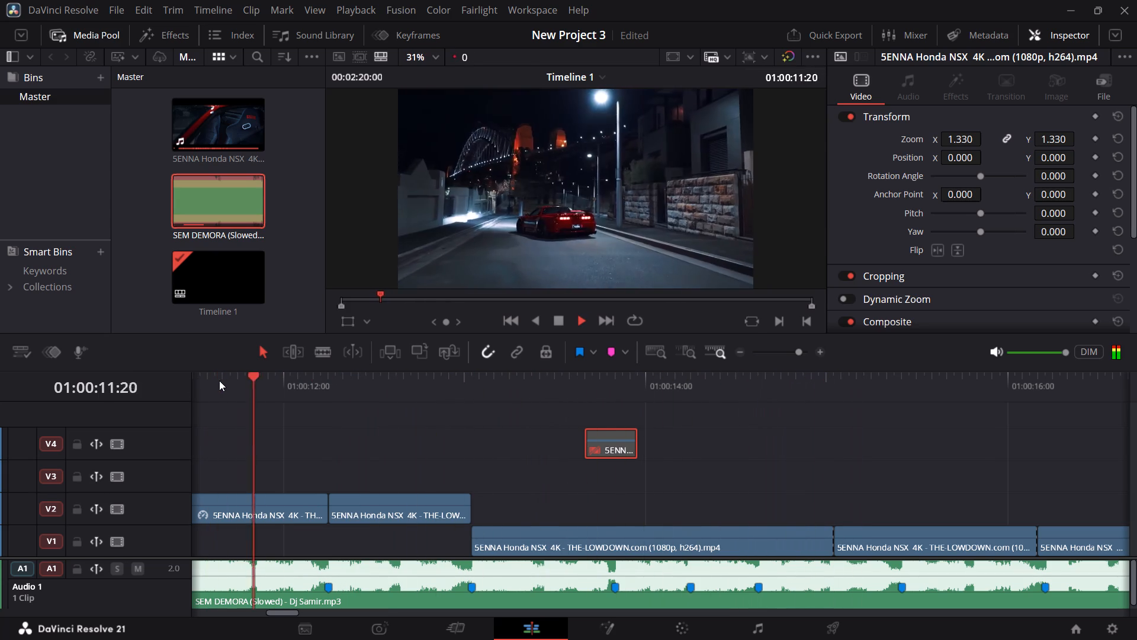
pyautogui.press('space')
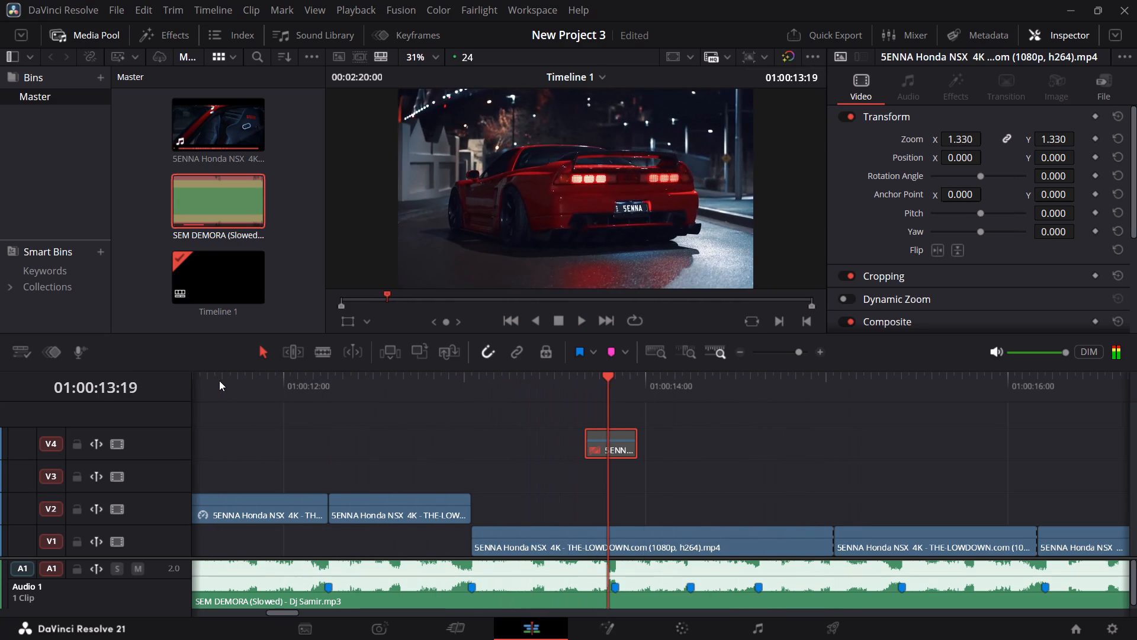
pyautogui.click(219, 380)
pyautogui.press('space')
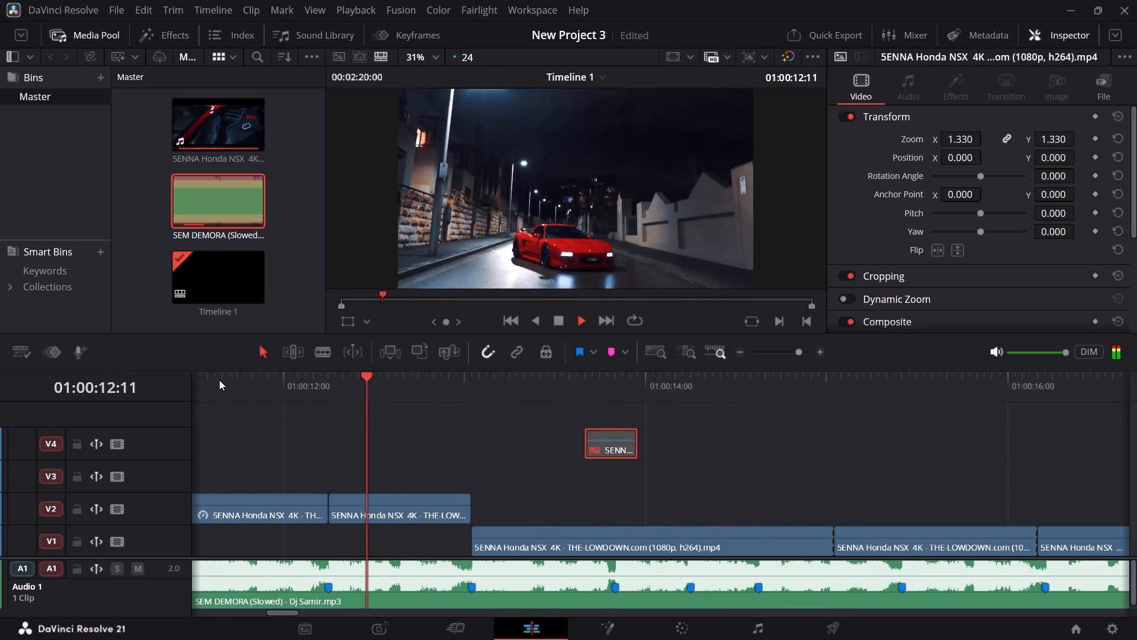
pyautogui.press('space')
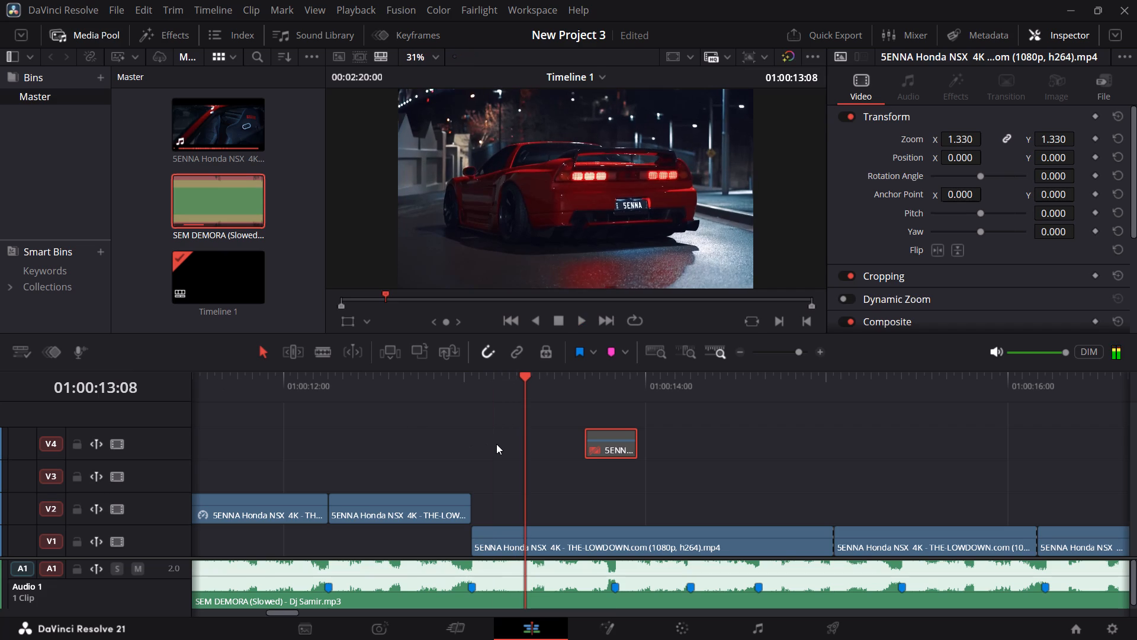
pyautogui.keyDown('ctrl'); pyautogui.scroll(2, 497, 444); pyautogui.keyUp('ctrl')
pyautogui.click(277, 386)
pyautogui.press('space')
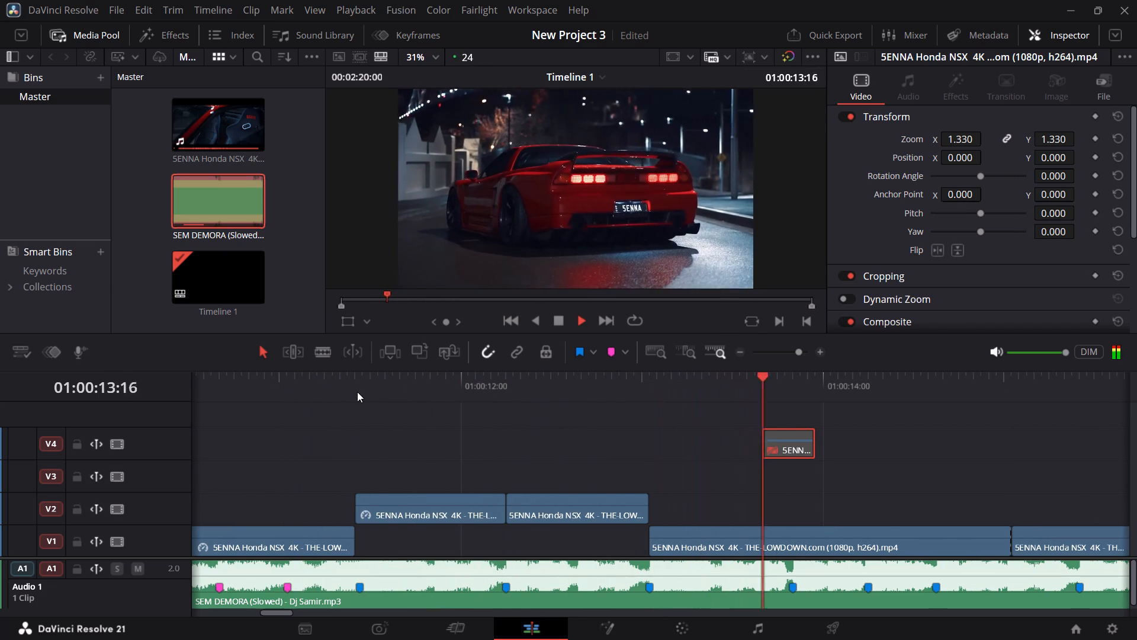
pyautogui.press('space')
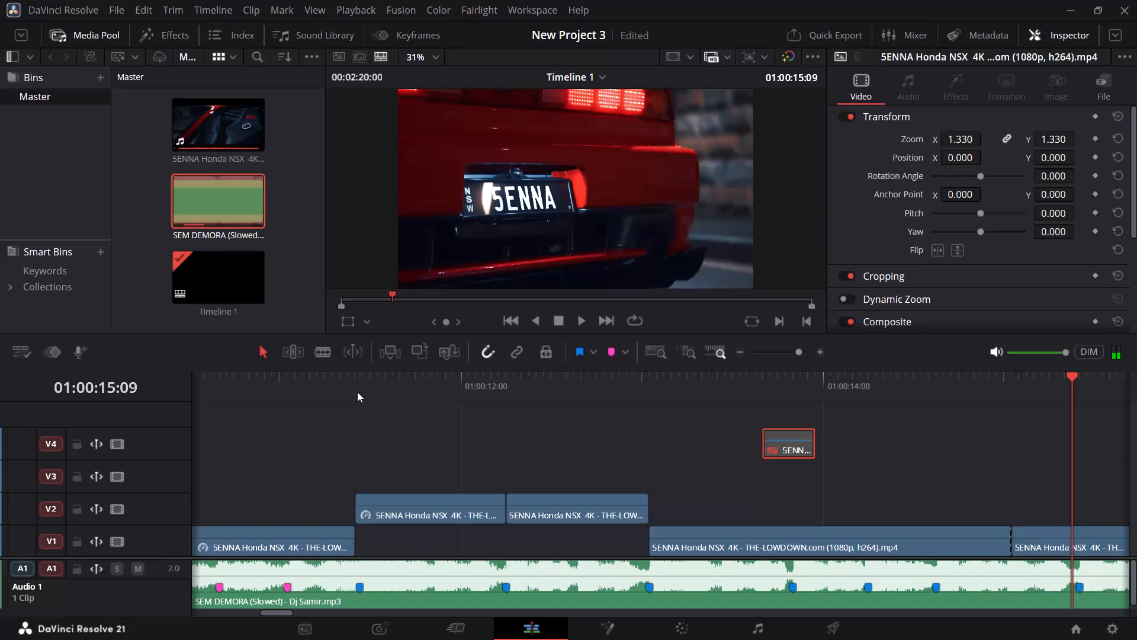
# Play the rear-view shot from several points to check the beats at the fourth, fifth and sixth blue markers.
pyautogui.click(683, 390)
pyautogui.press('space')
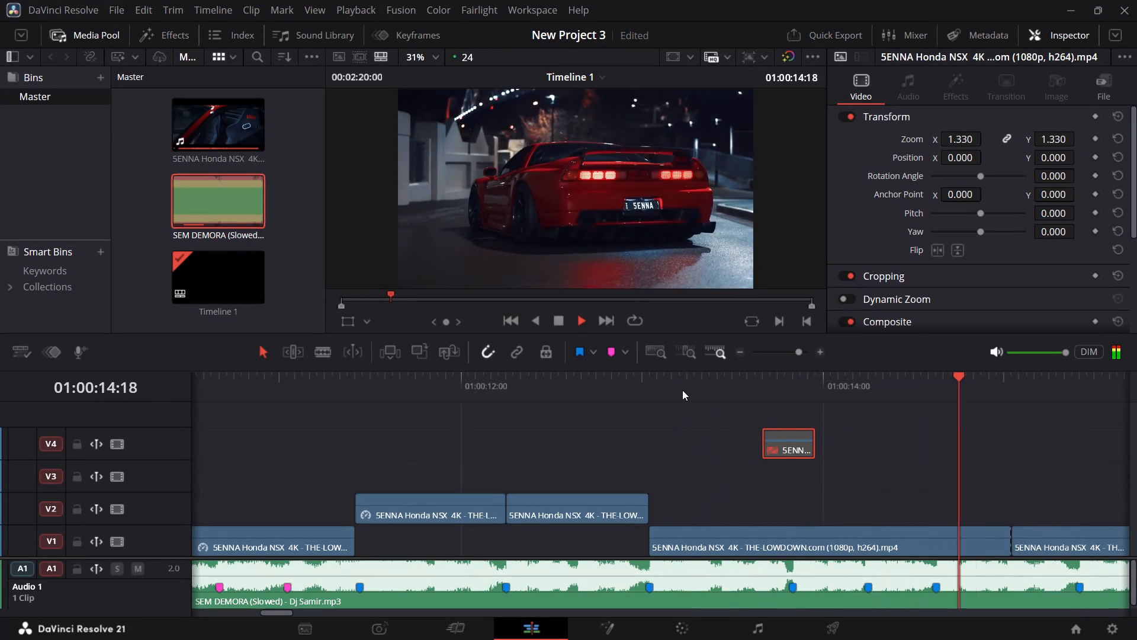
pyautogui.press('space')
pyautogui.click(819, 382)
pyautogui.press('space')
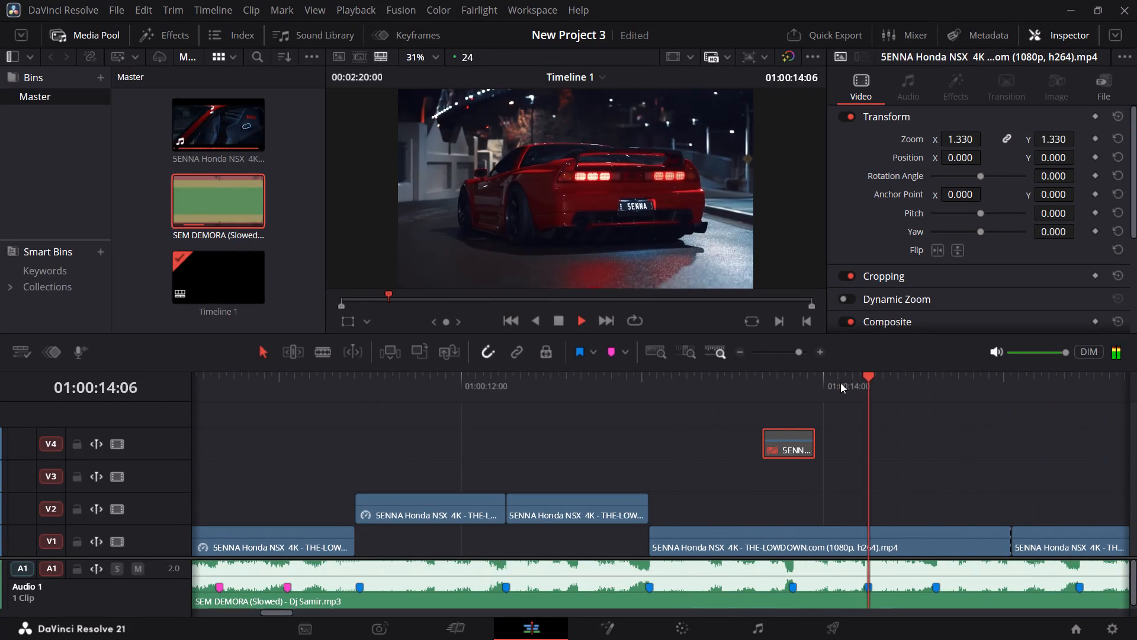
pyautogui.press('space')
pyautogui.click(784, 383)
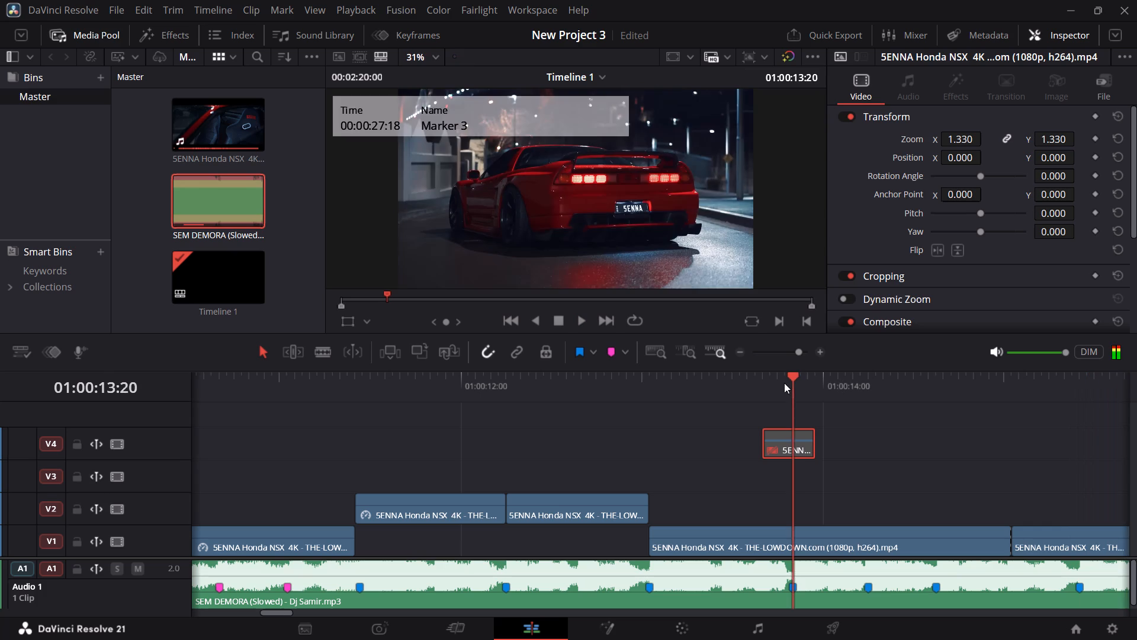
pyautogui.click(731, 385)
pyautogui.press('space')
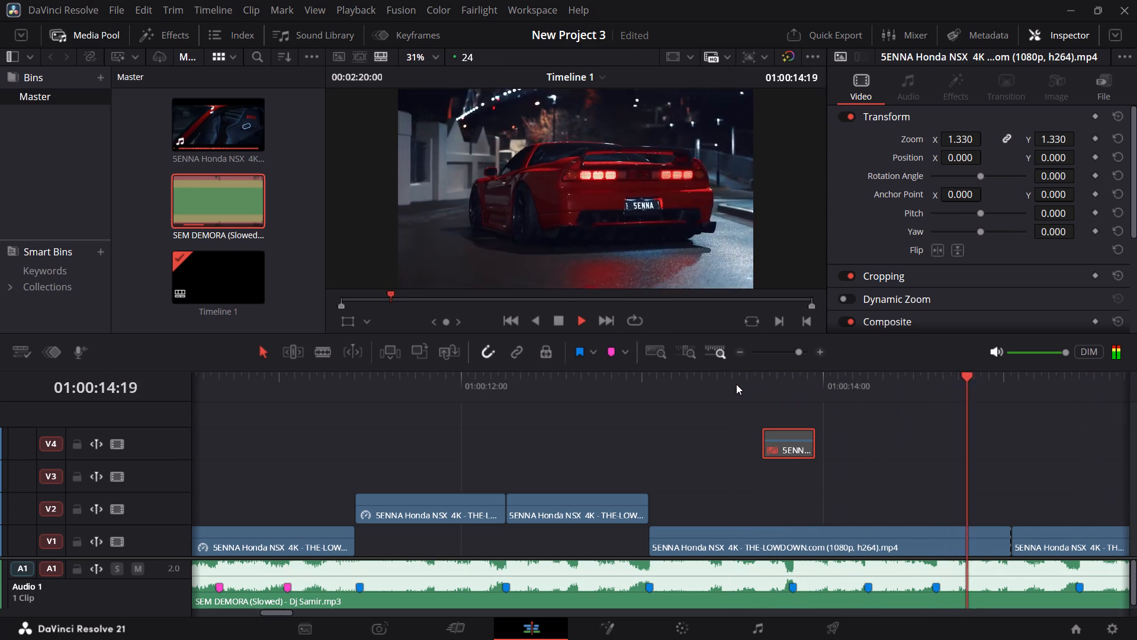
pyautogui.press('space')
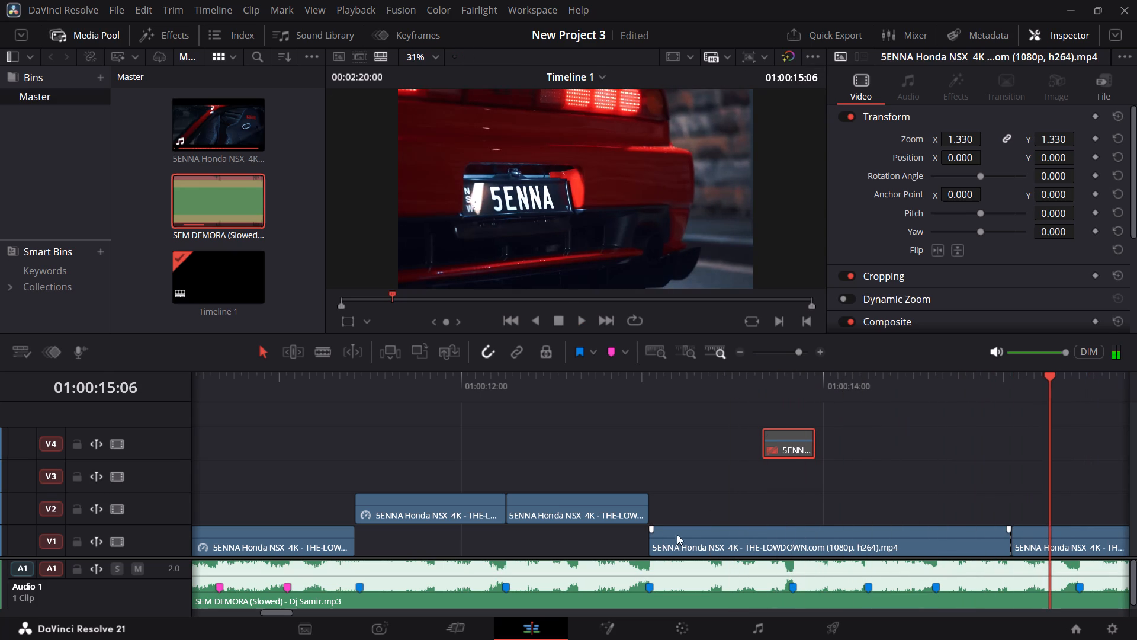
# Trim the end of the rear-view NSX shot on Video 1 back to the fourth blue marker.
pyautogui.keyDown('ctrl'); pyautogui.scroll(-4, 823, 503); pyautogui.keyUp('ctrl')
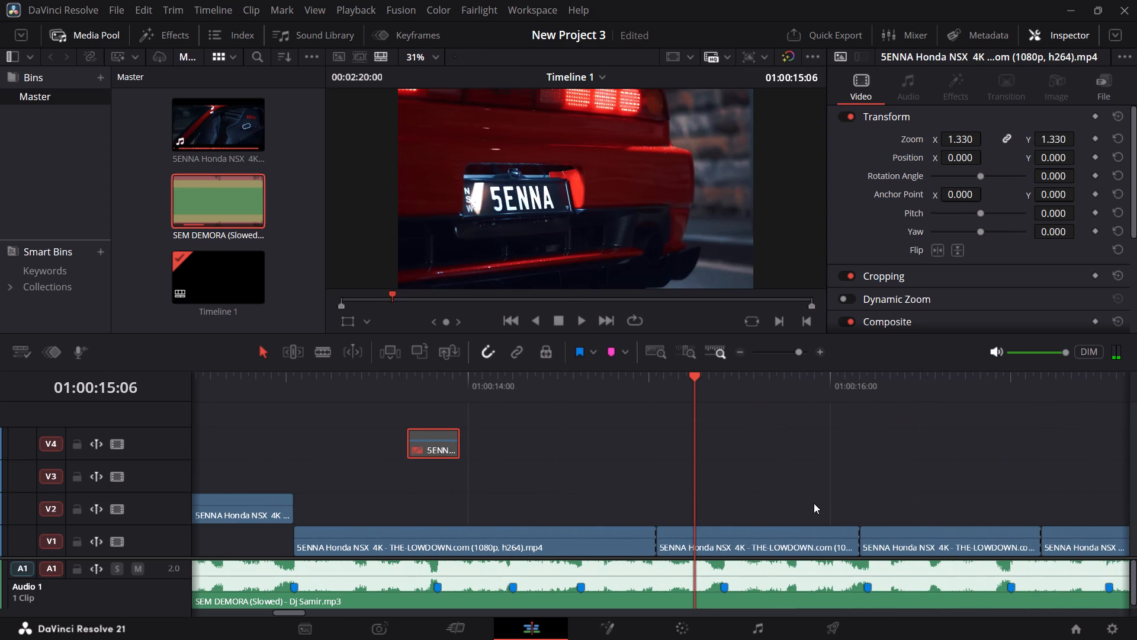
pyautogui.moveTo(532, 392); pyautogui.dragTo(578, 388)
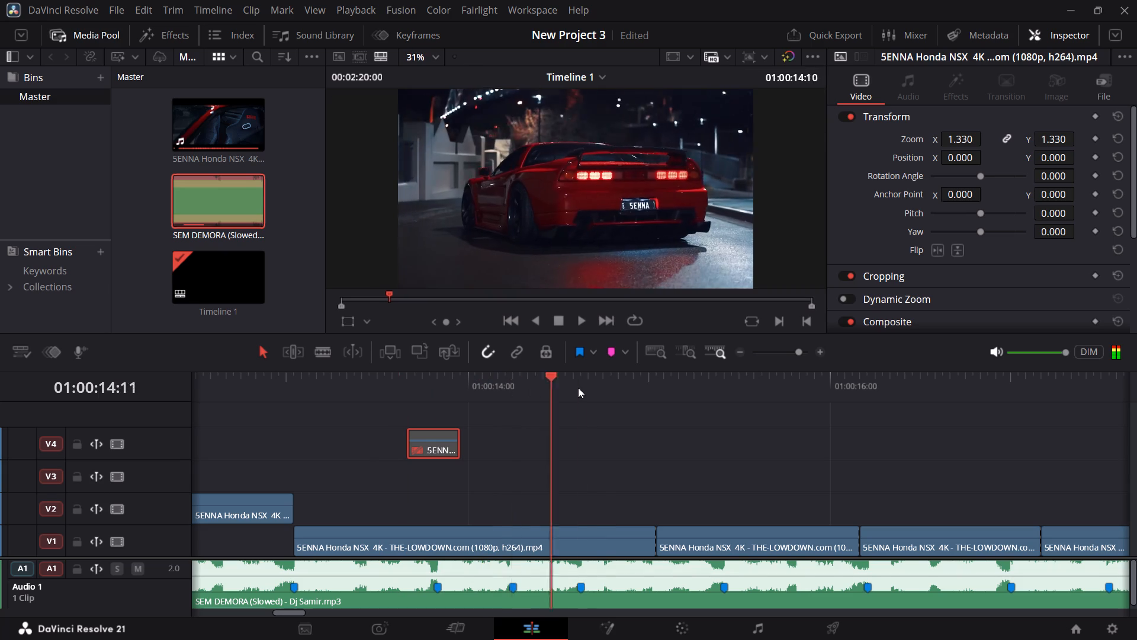
pyautogui.moveTo(578, 388); pyautogui.dragTo(709, 403)
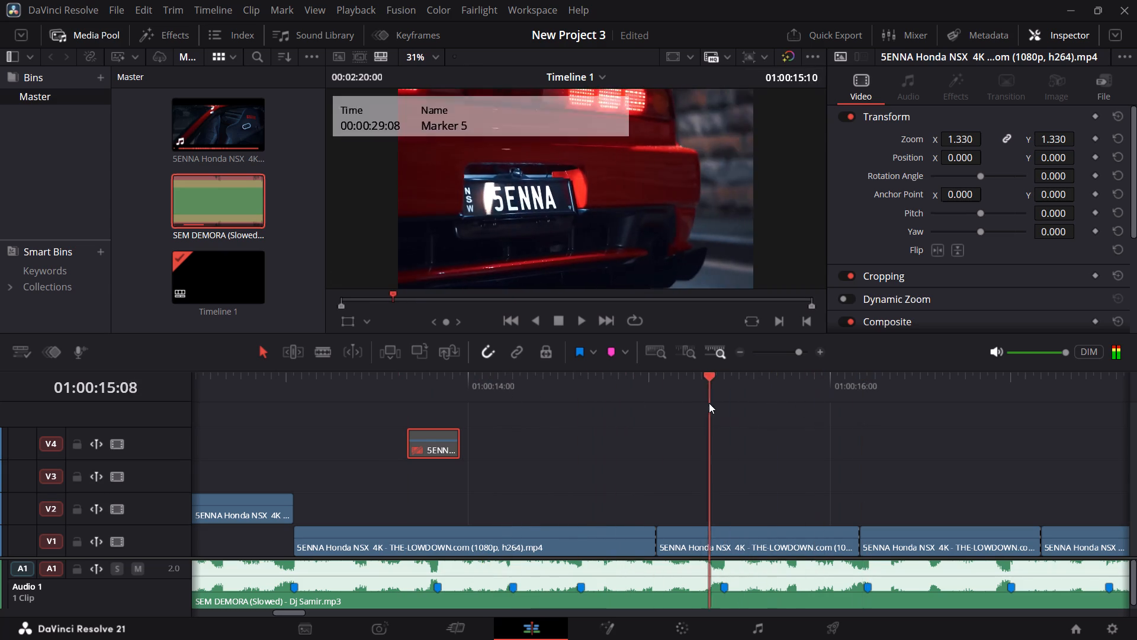
pyautogui.moveTo(709, 403); pyautogui.dragTo(726, 410)
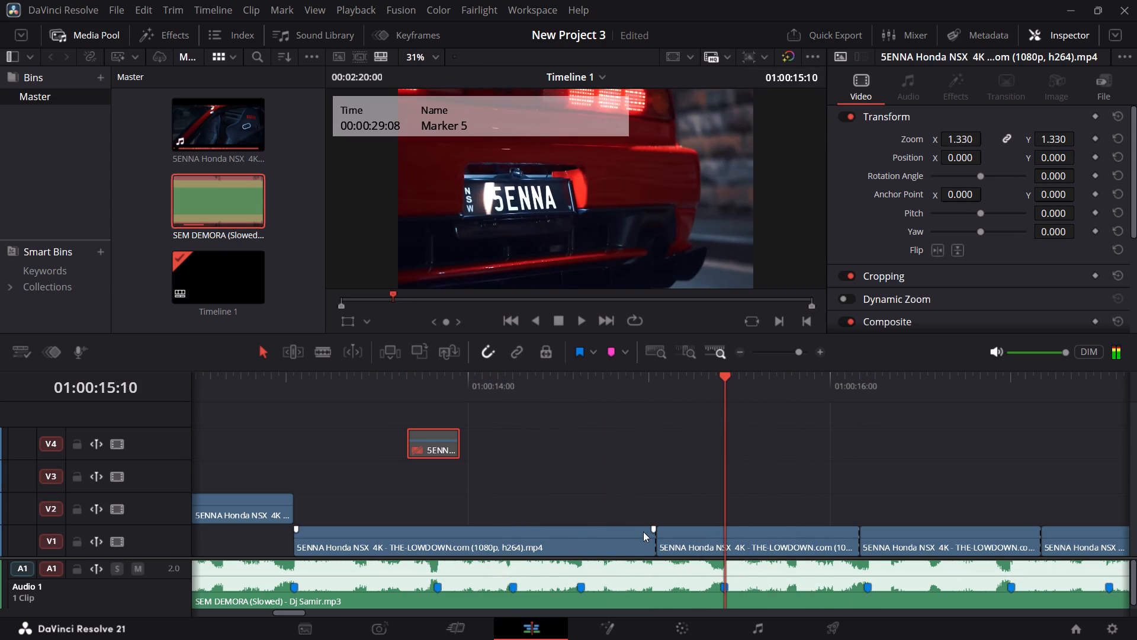
pyautogui.moveTo(653, 537); pyautogui.dragTo(439, 559)
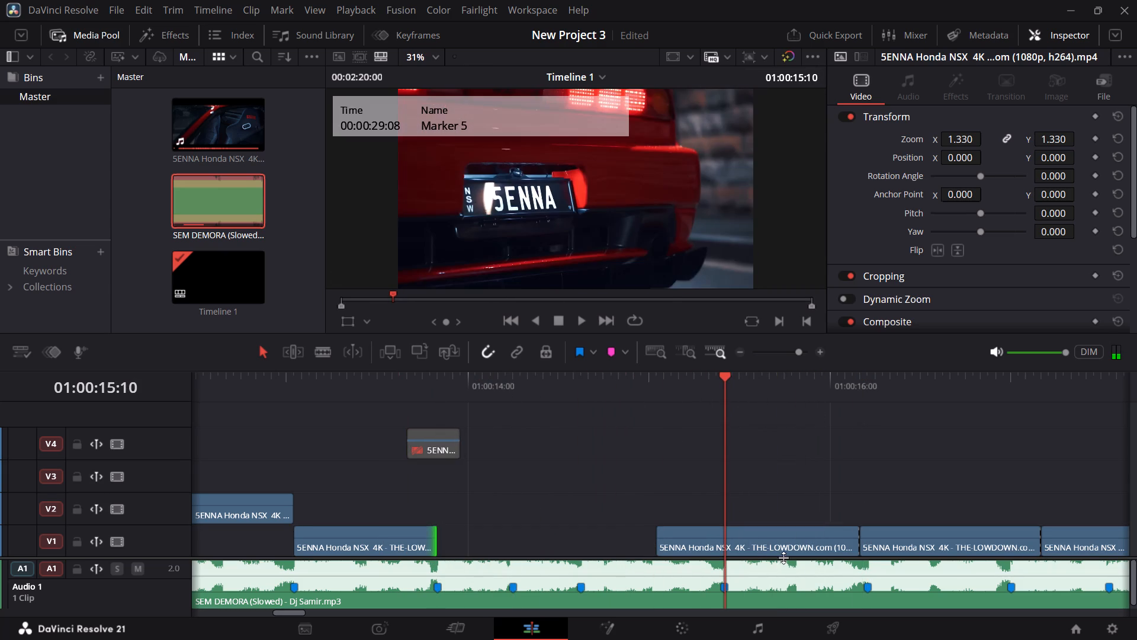
pyautogui.moveTo(776, 541); pyautogui.dragTo(560, 542)
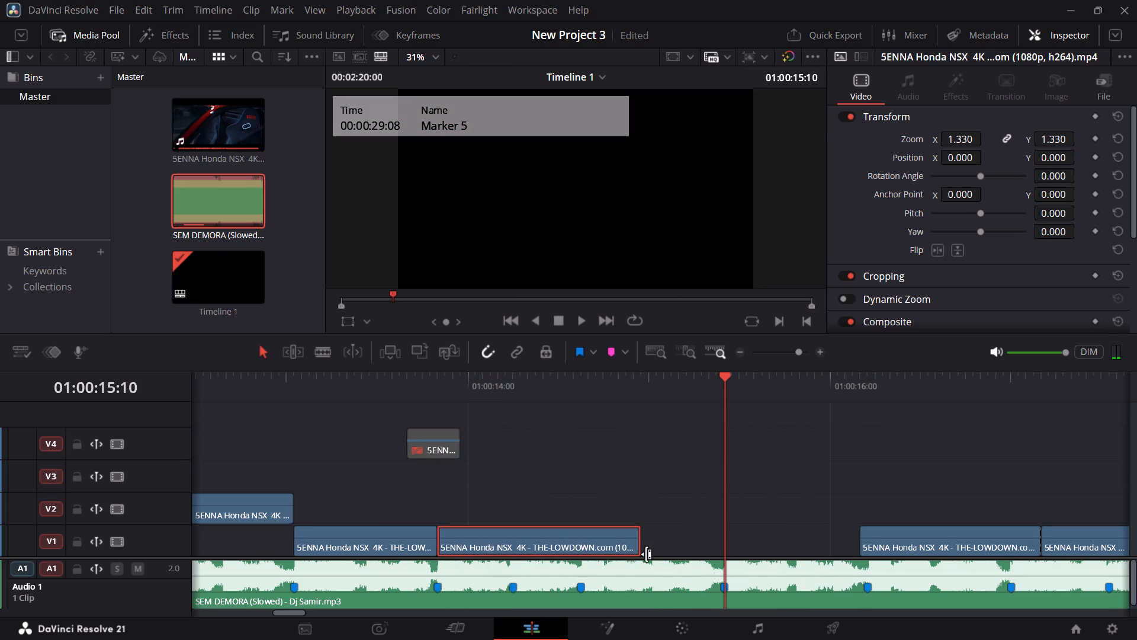
pyautogui.moveTo(637, 547); pyautogui.dragTo(579, 551)
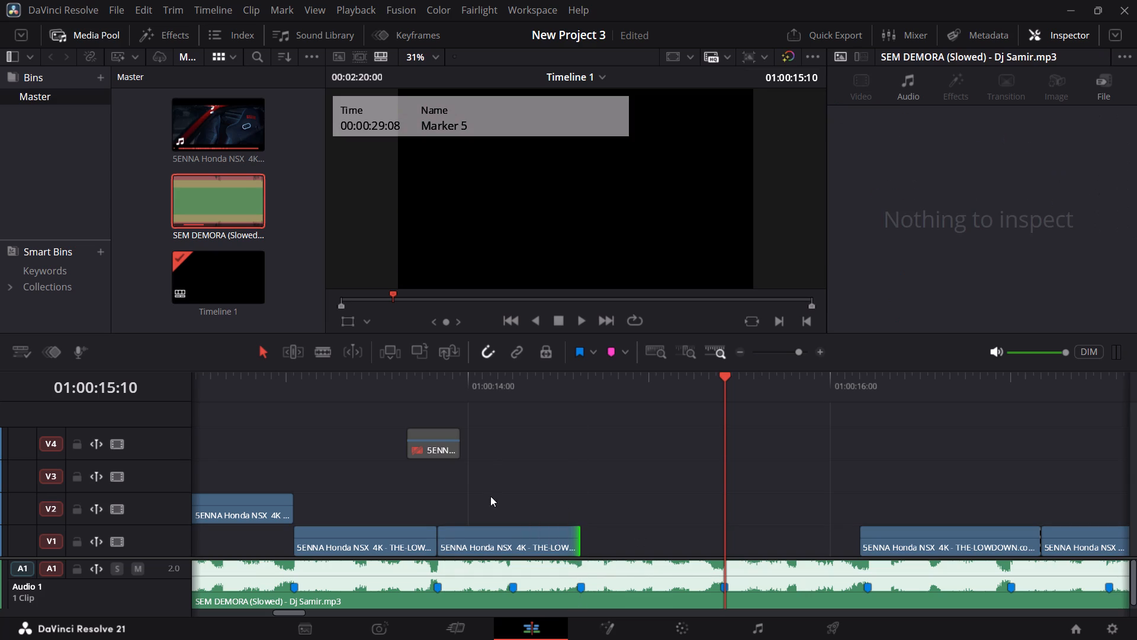
# Place the playhead on the fifth blue marker at 01:00:14:06, select the number-plate close-up and show its metadata.
pyautogui.click(493, 380)
pyautogui.click(510, 384)
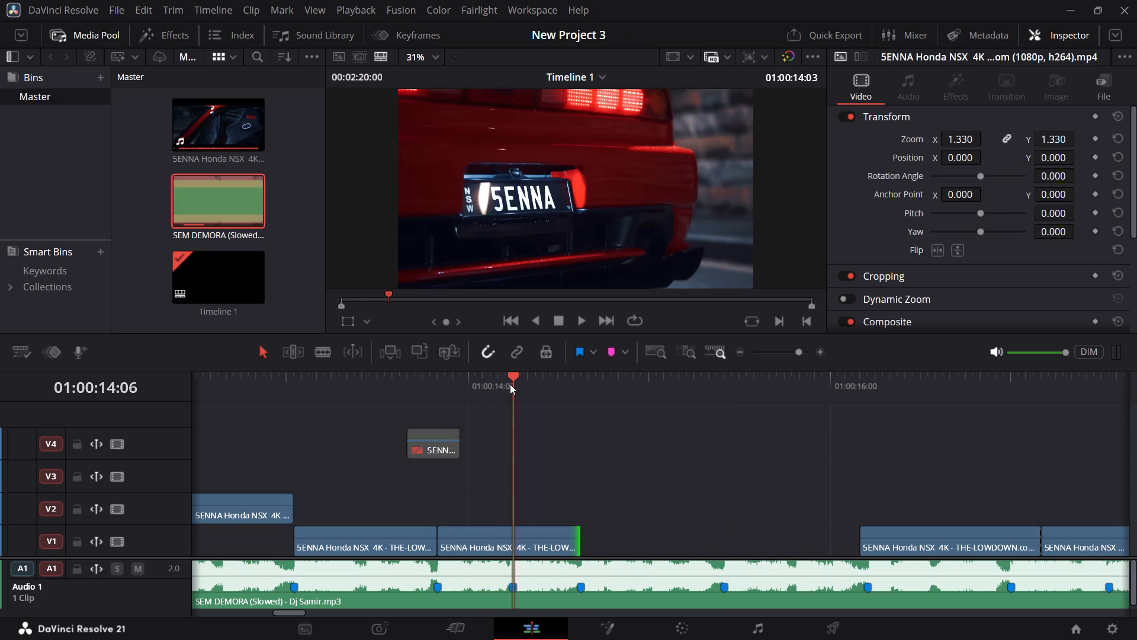
pyautogui.rightClick(521, 533)
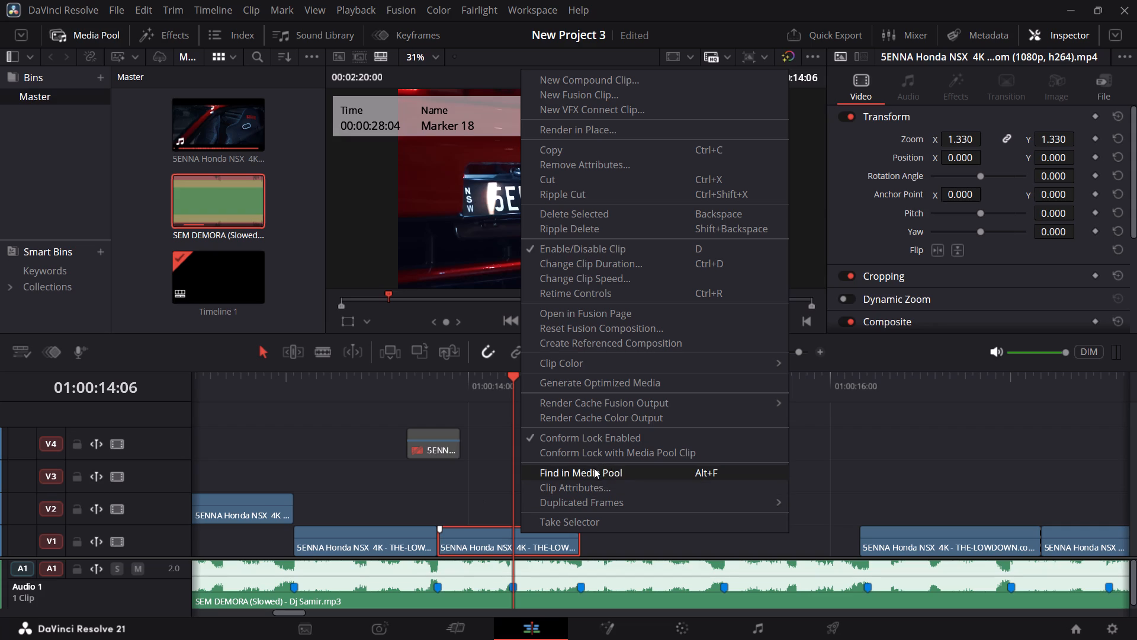
pyautogui.click(455, 495)
pyautogui.click(512, 533)
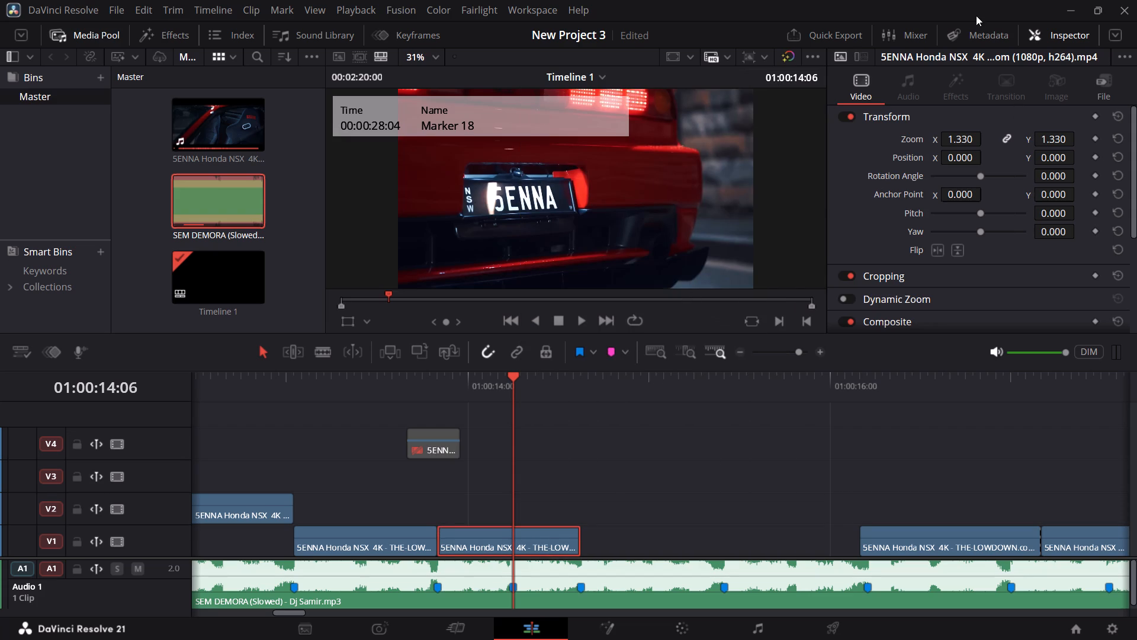
pyautogui.click(981, 40)
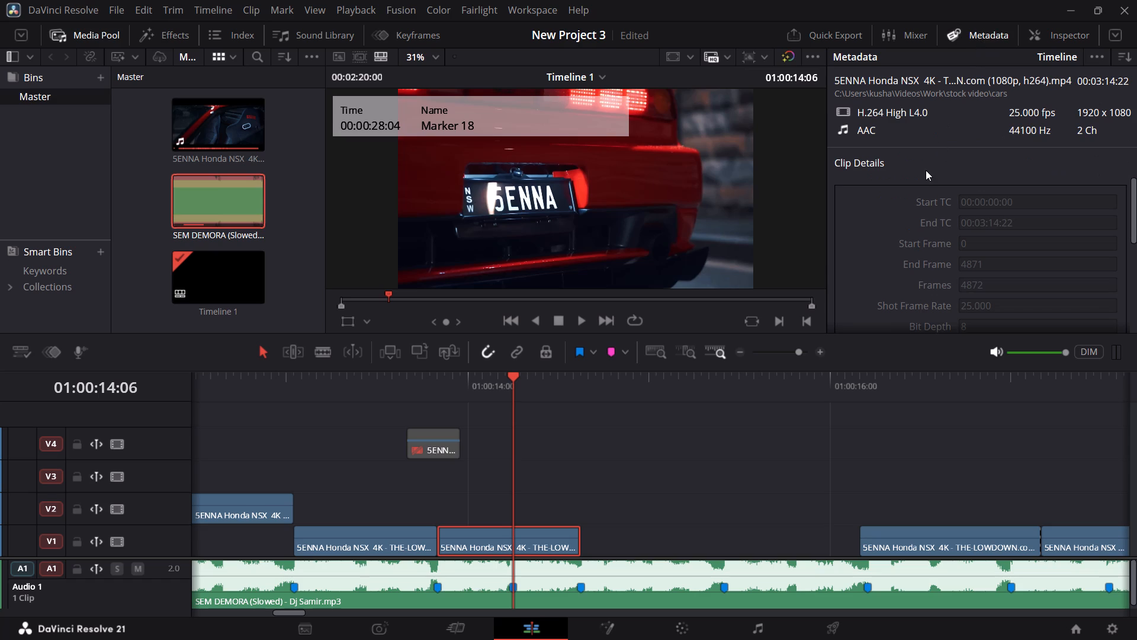
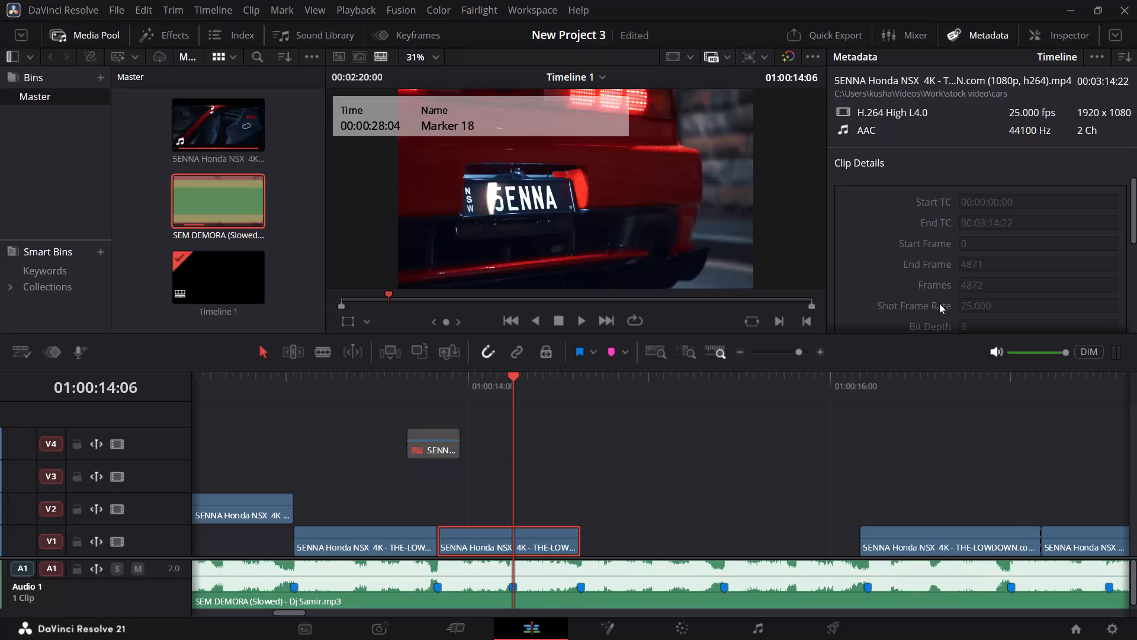
# Play the edit onward from Marker 18 and look over the earlier clips against their beat markers.
pyautogui.press('6')
pyautogui.press('space')
pyautogui.press('space')
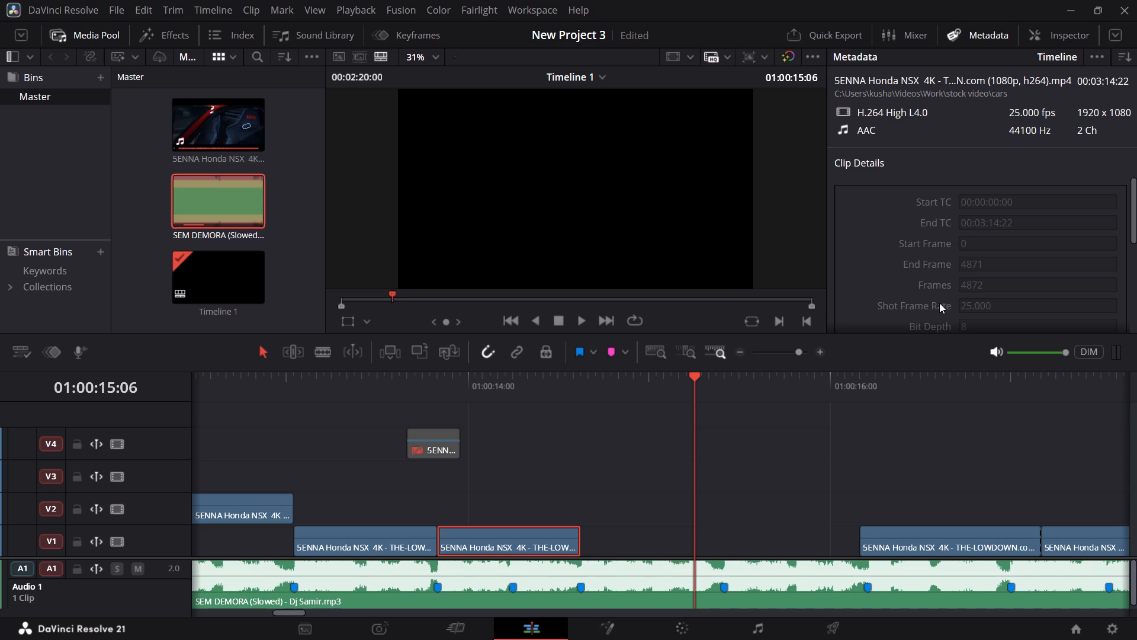
pyautogui.scroll(3, 619, 467)
pyautogui.keyDown('ctrl'); pyautogui.scroll(13, 680, 479); pyautogui.keyUp('ctrl')
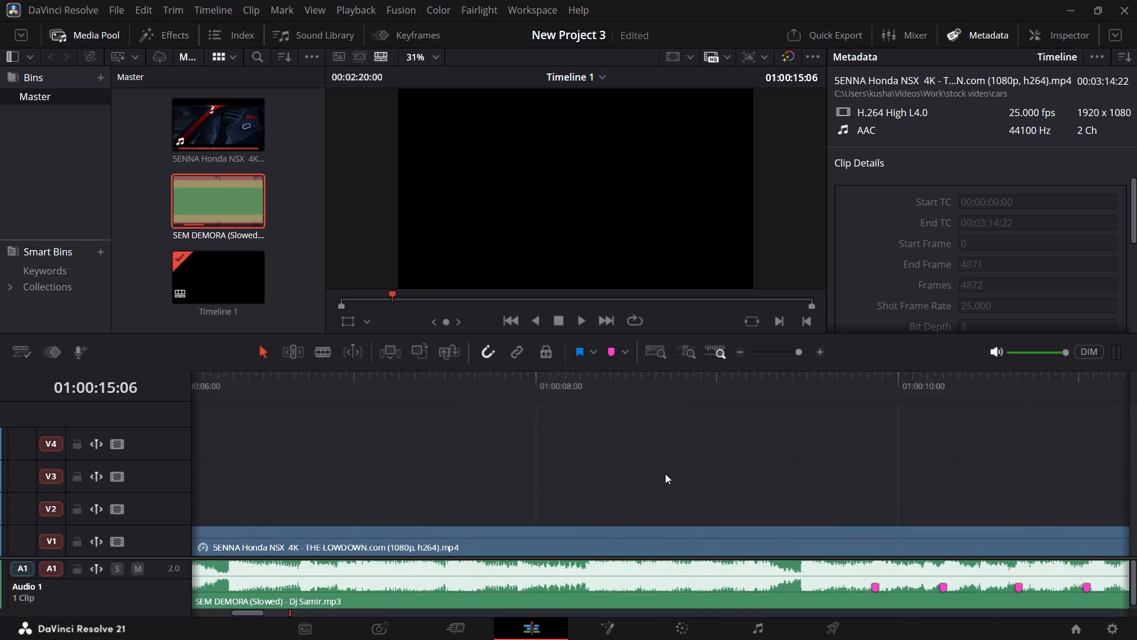
pyautogui.keyDown('alt'); pyautogui.scroll(-6, 665, 473); pyautogui.keyUp('alt')
pyautogui.keyDown('ctrl'); pyautogui.scroll(5, 614, 467); pyautogui.keyUp('ctrl')
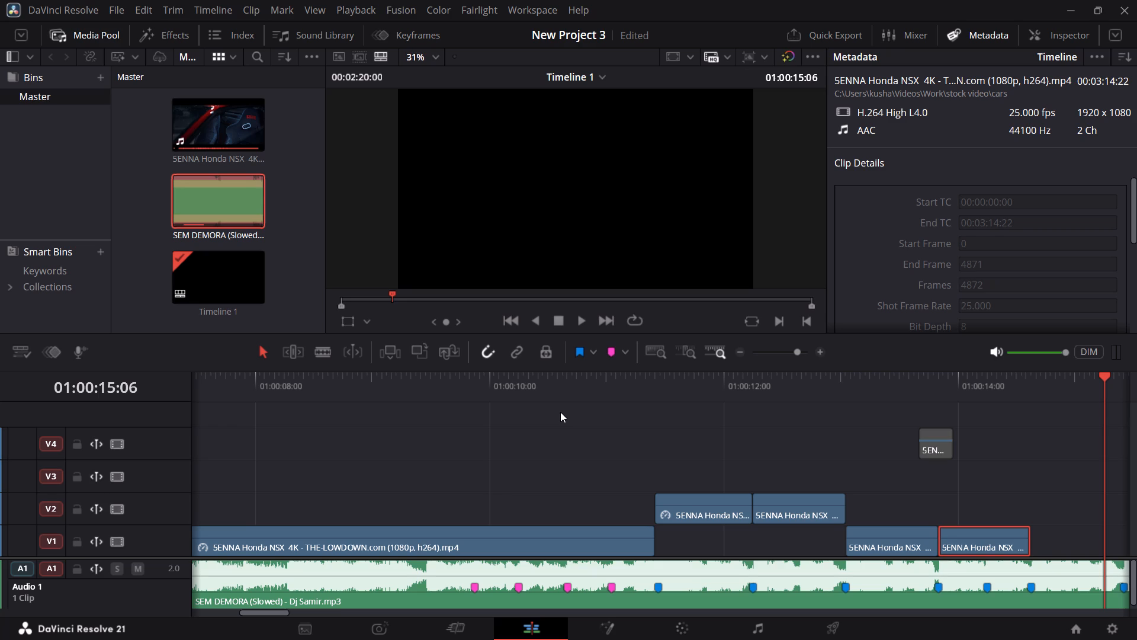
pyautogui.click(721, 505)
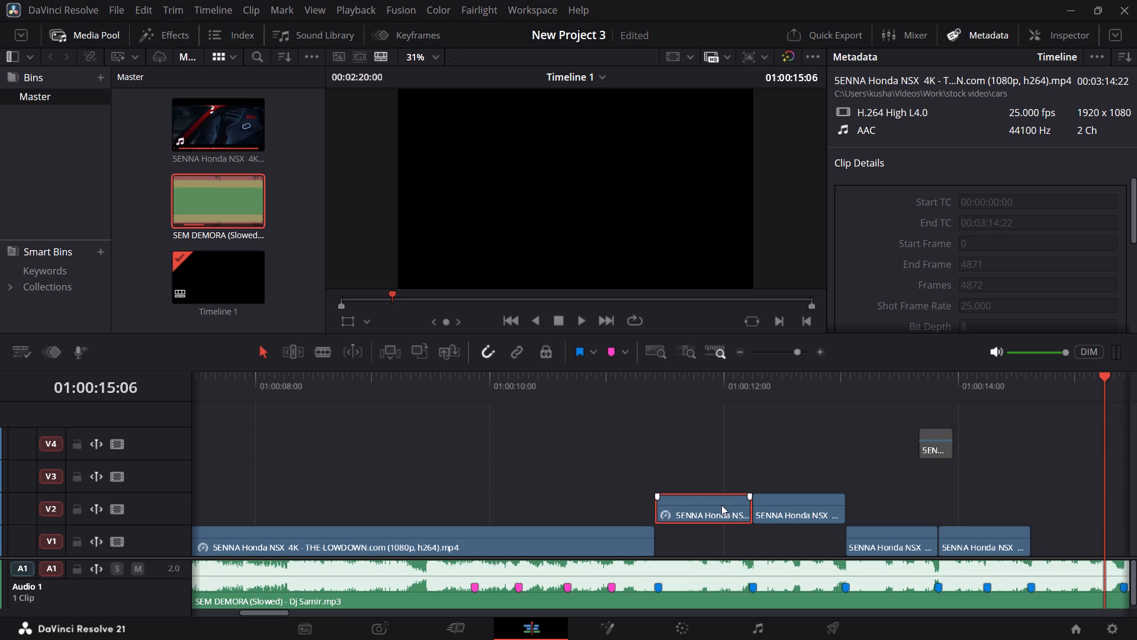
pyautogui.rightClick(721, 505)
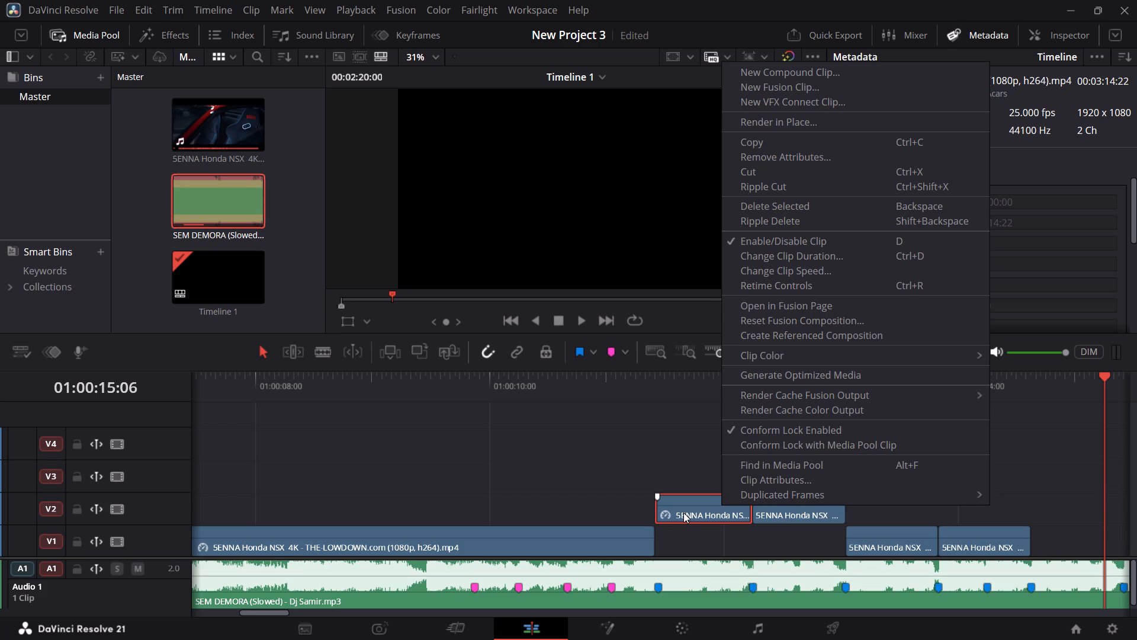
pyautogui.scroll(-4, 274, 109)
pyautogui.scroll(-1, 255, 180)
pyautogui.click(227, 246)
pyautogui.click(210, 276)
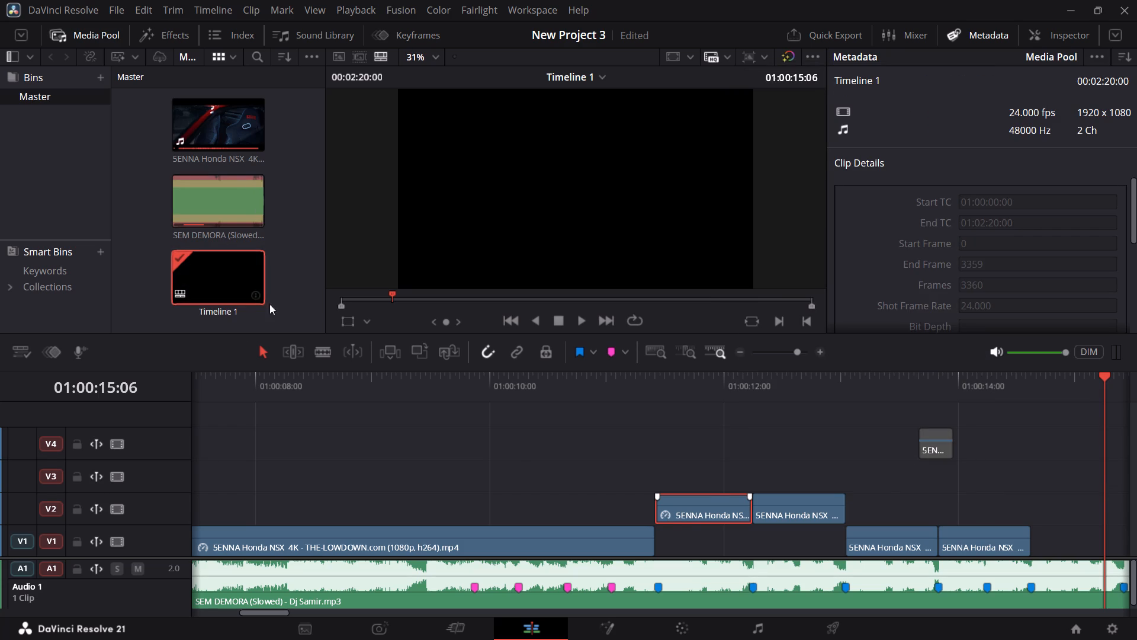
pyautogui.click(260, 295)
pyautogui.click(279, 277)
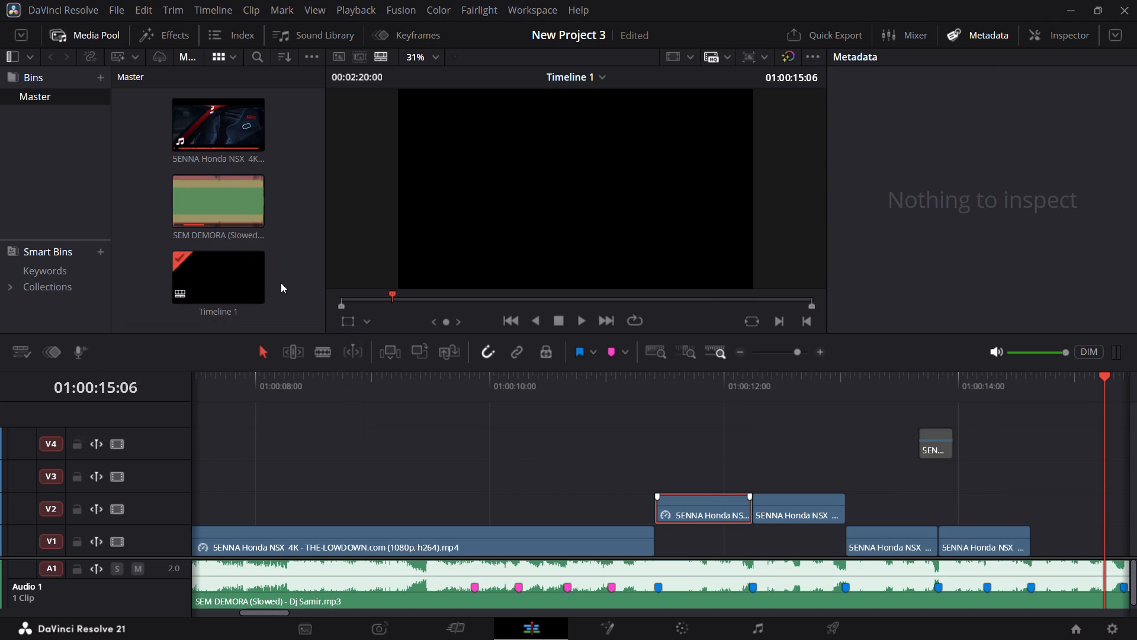
# Bring up the clip options for the first retimed Honda NSX clip on track V2.
pyautogui.rightClick(672, 503)
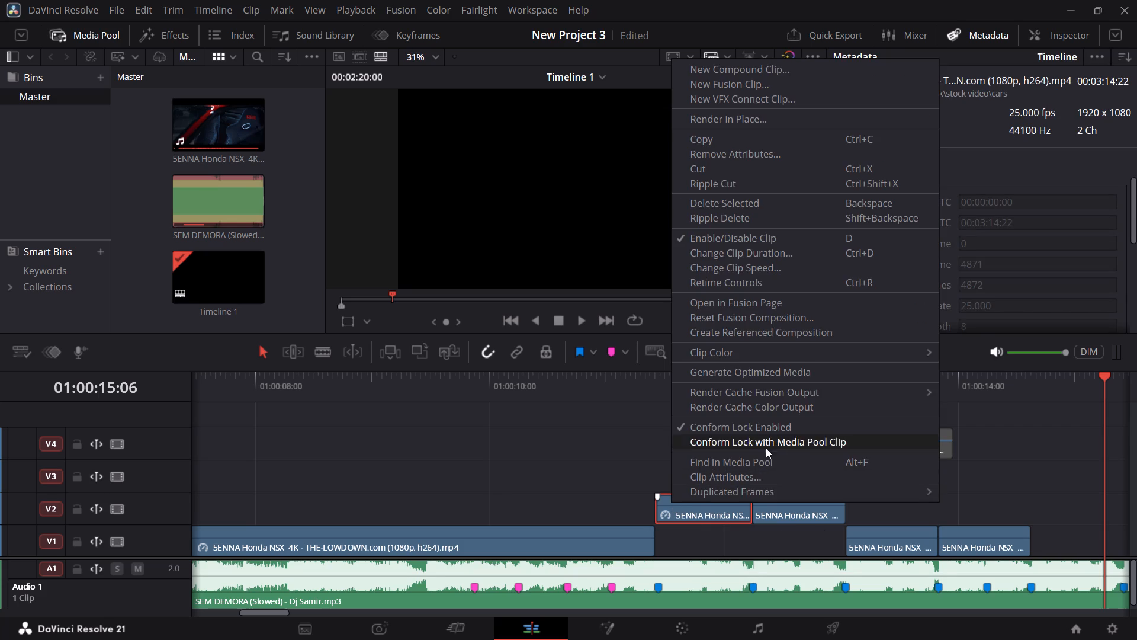
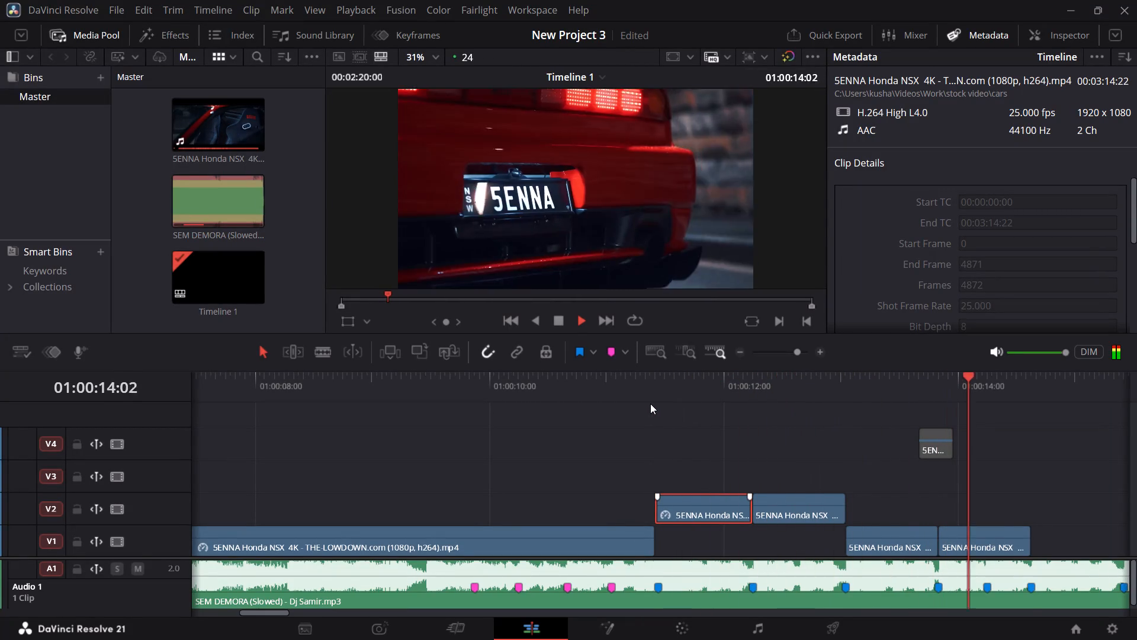
pyautogui.press('space')
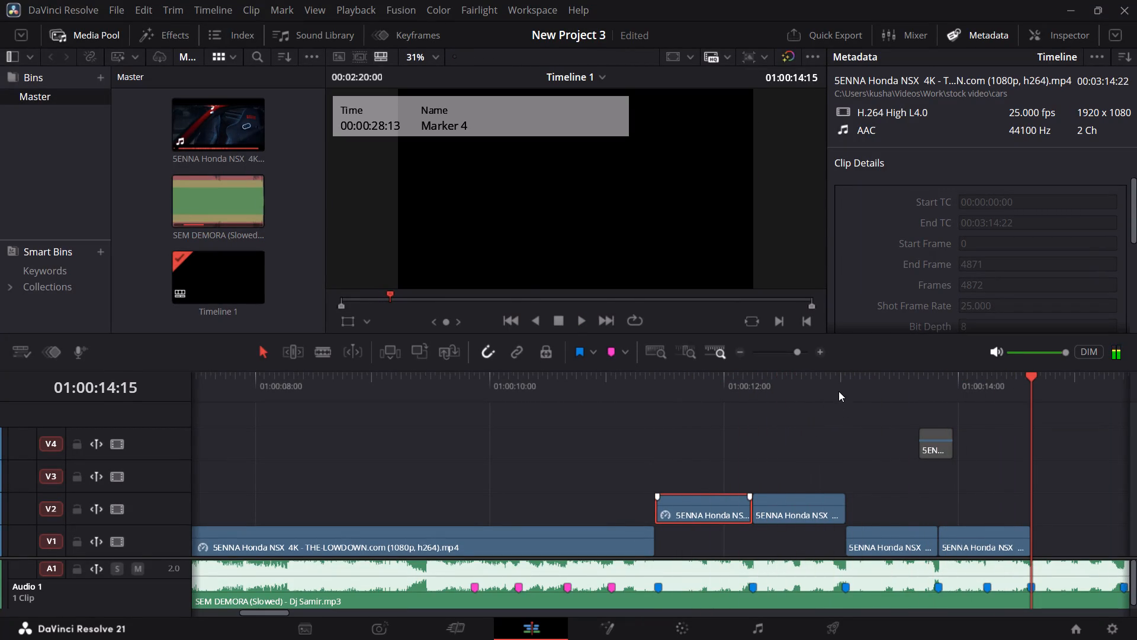
pyautogui.click(811, 384)
pyautogui.press('space')
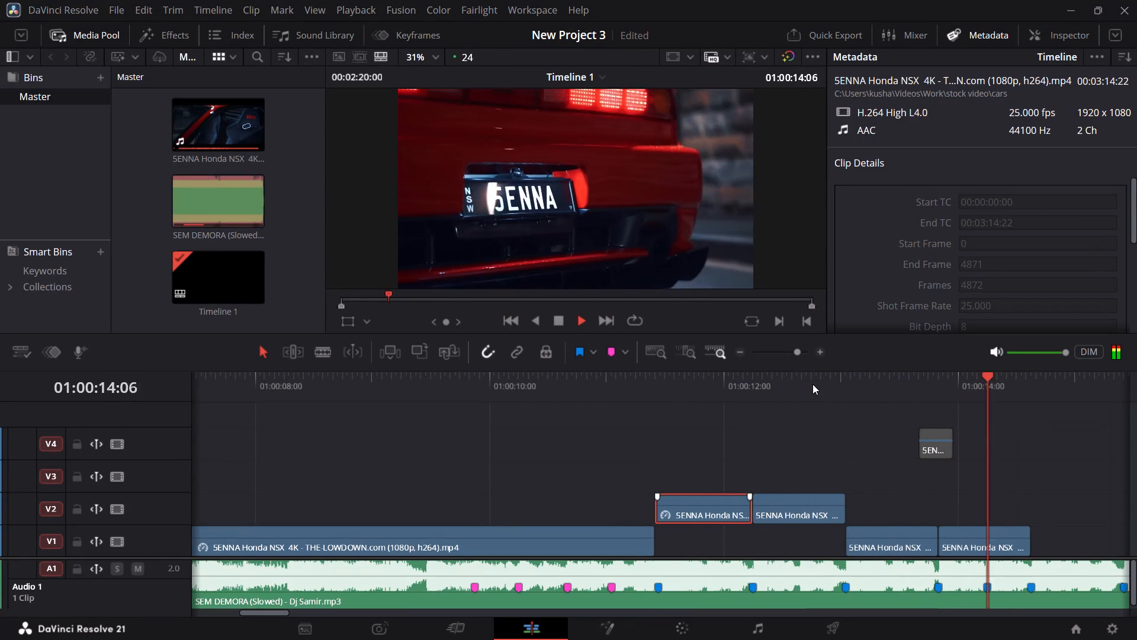
pyautogui.press('space')
pyautogui.click(991, 384)
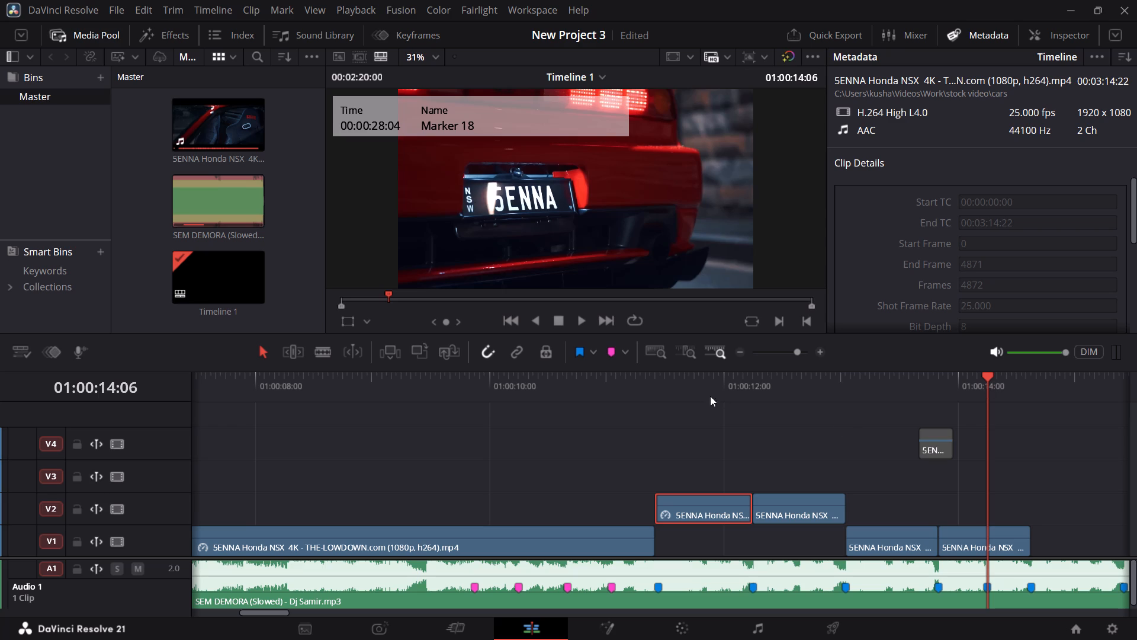
pyautogui.click(633, 392)
pyautogui.press('space')
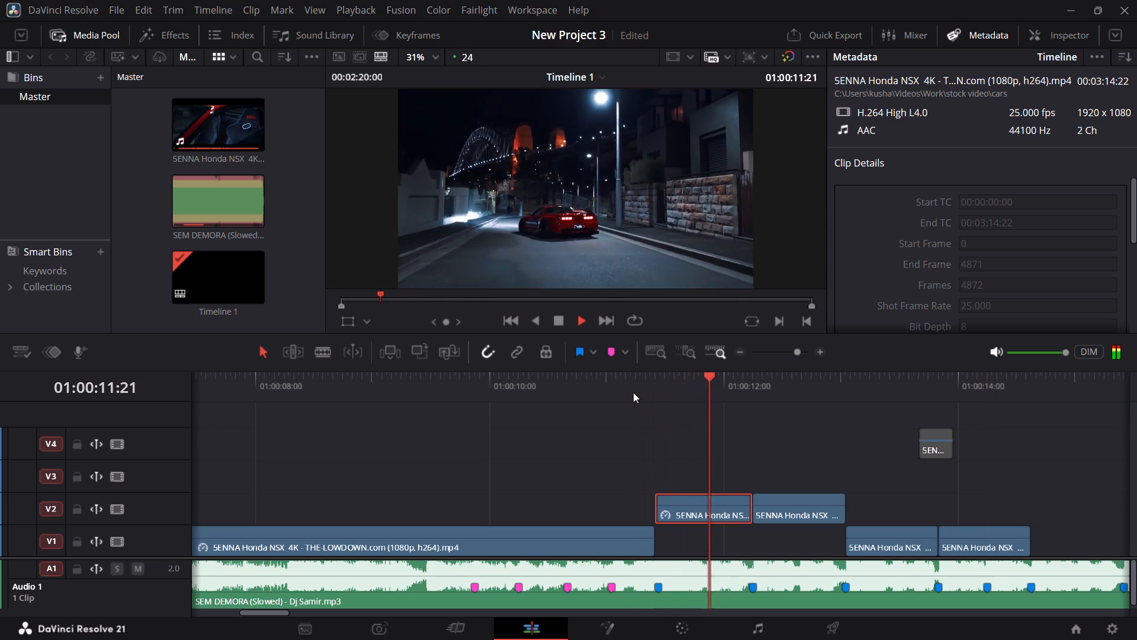
pyautogui.press('space')
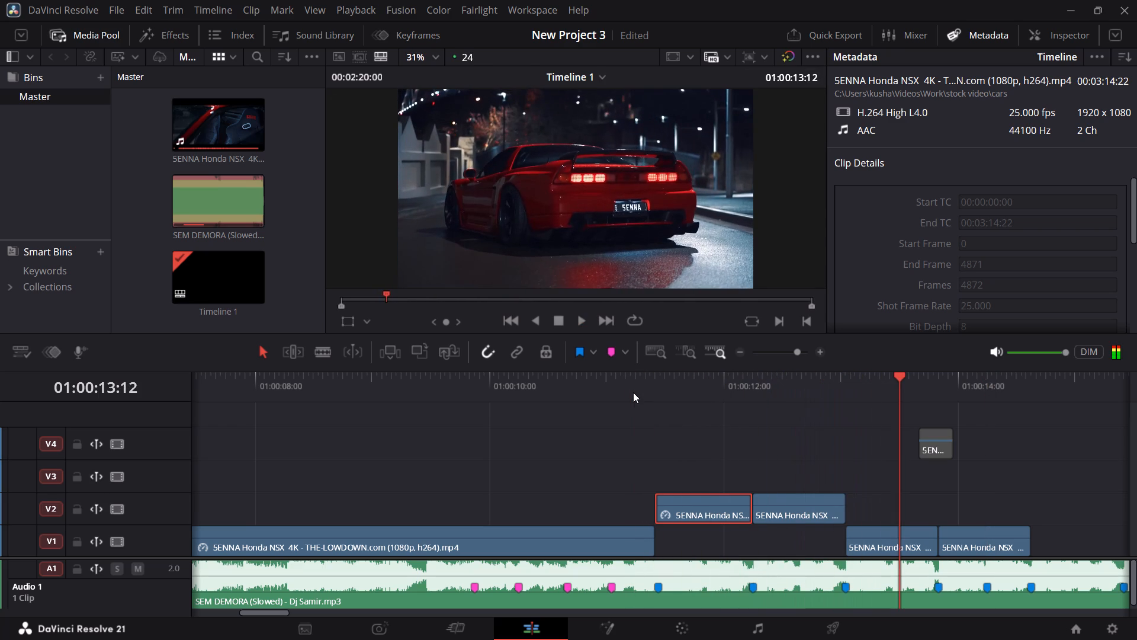
pyautogui.click(749, 386)
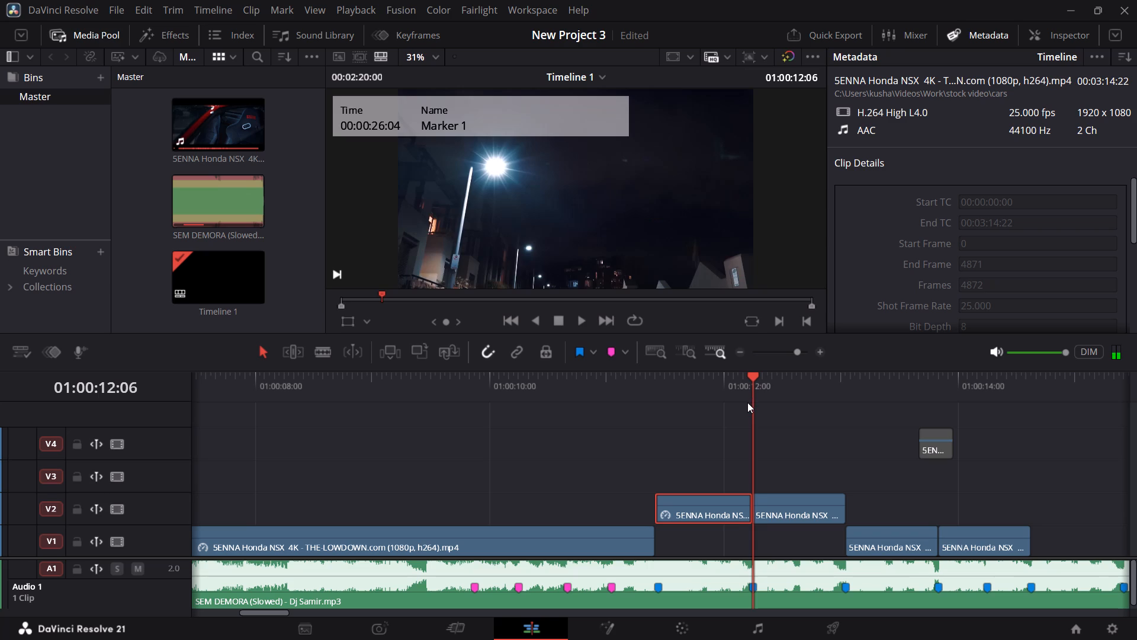
pyautogui.press('space')
pyautogui.press('space')
pyautogui.click(619, 401)
pyautogui.press('space')
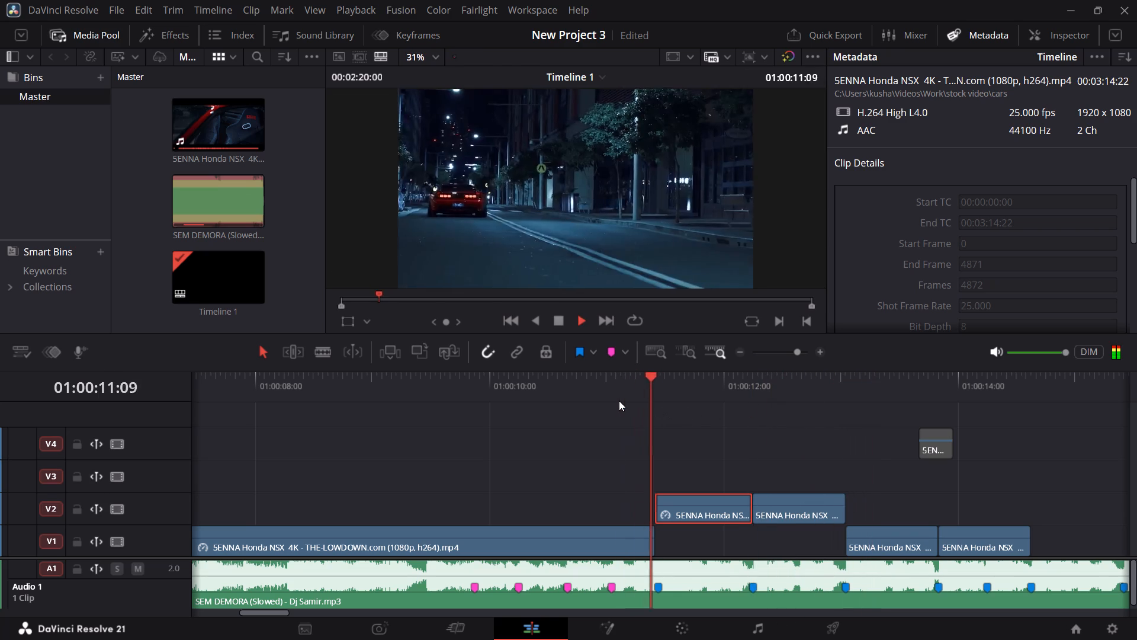
pyautogui.press('space')
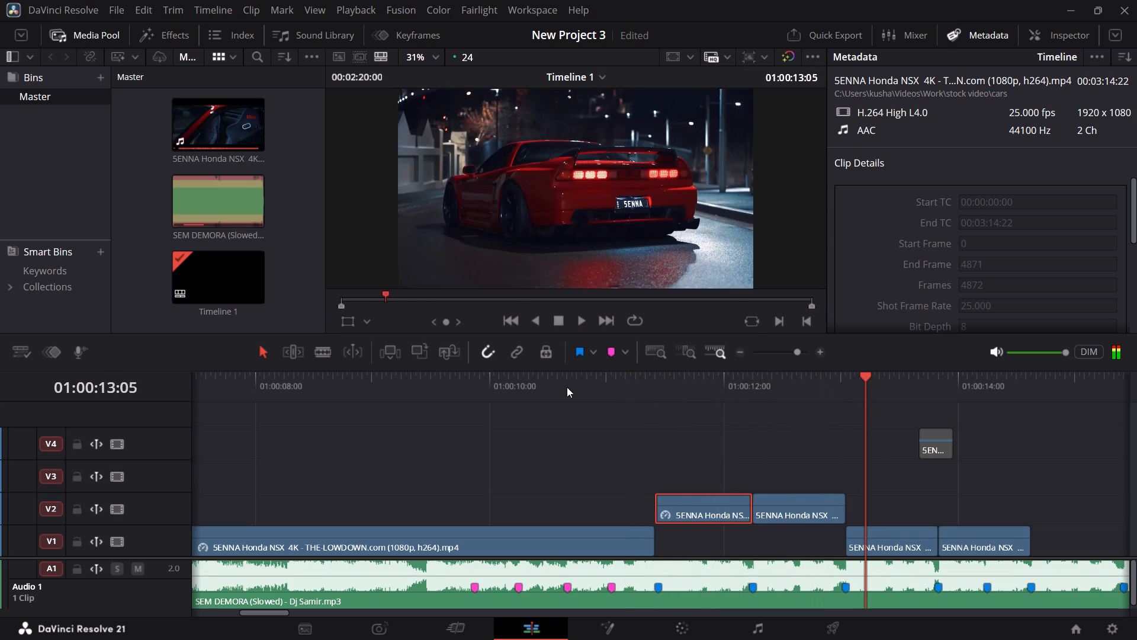
pyautogui.click(548, 385)
pyautogui.press('space')
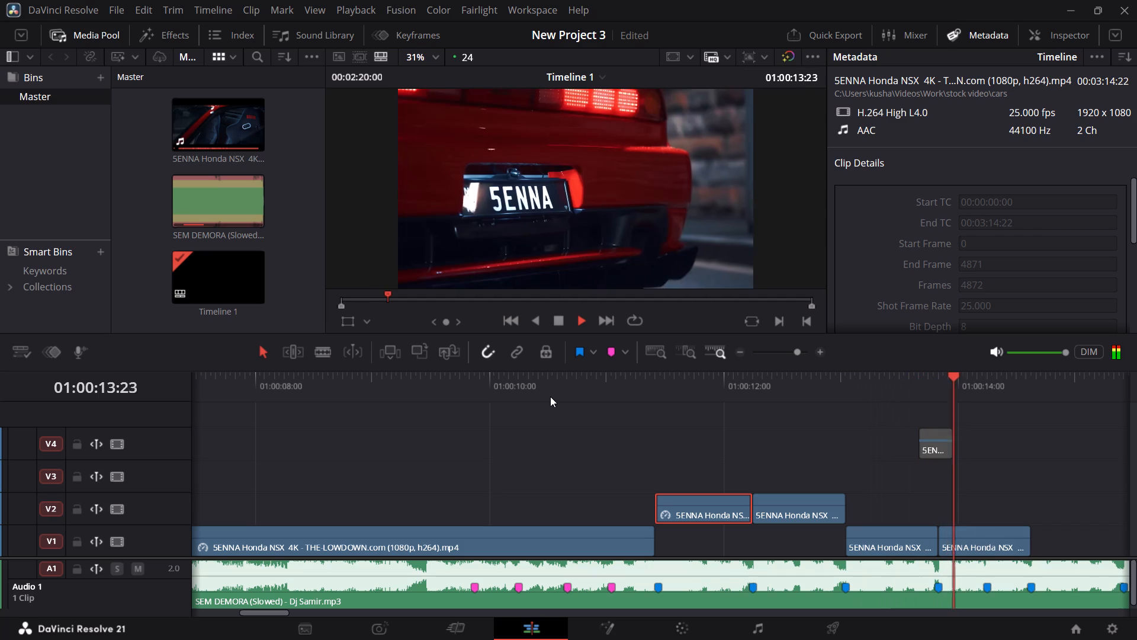
pyautogui.press('space')
# Replay the two adjacent V2 clips from about 01:00:11:11 and 01:00:11:22 to check the cut between them.
pyautogui.click(661, 389)
pyautogui.press('space')
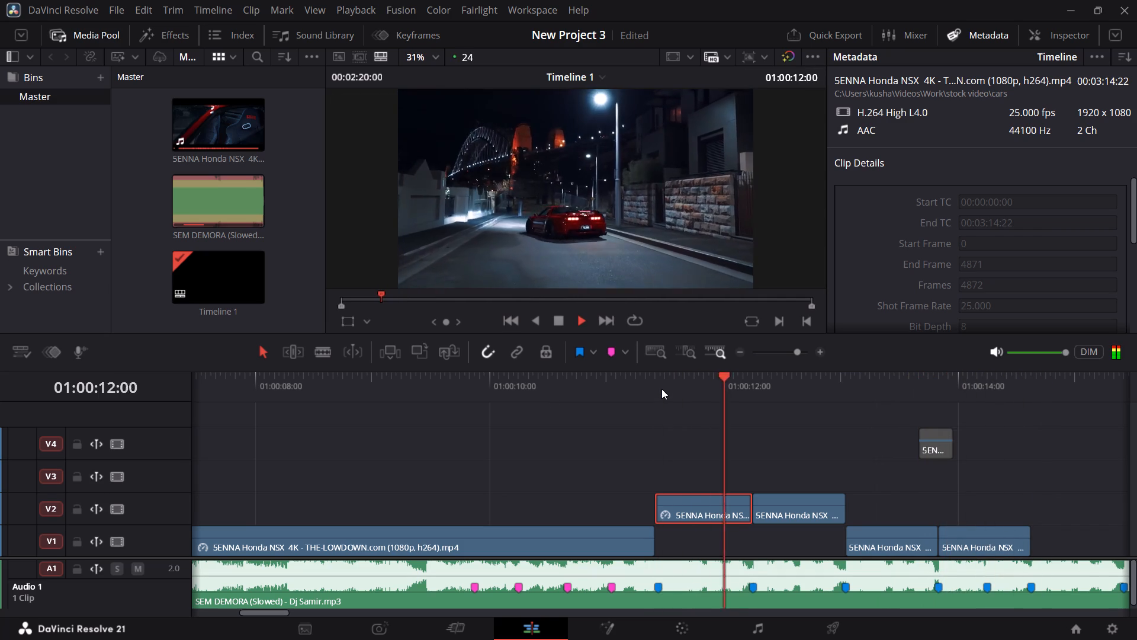
pyautogui.press('space')
pyautogui.click(661, 389)
pyautogui.click(710, 391)
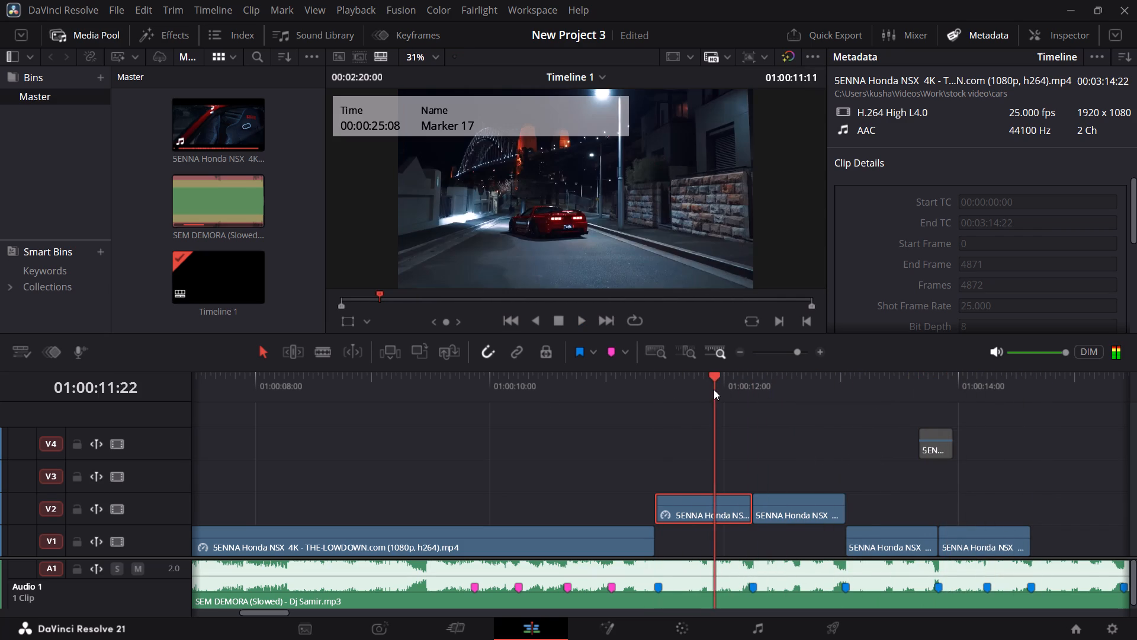
pyautogui.press('space')
pyautogui.press('space')
pyautogui.click(712, 389)
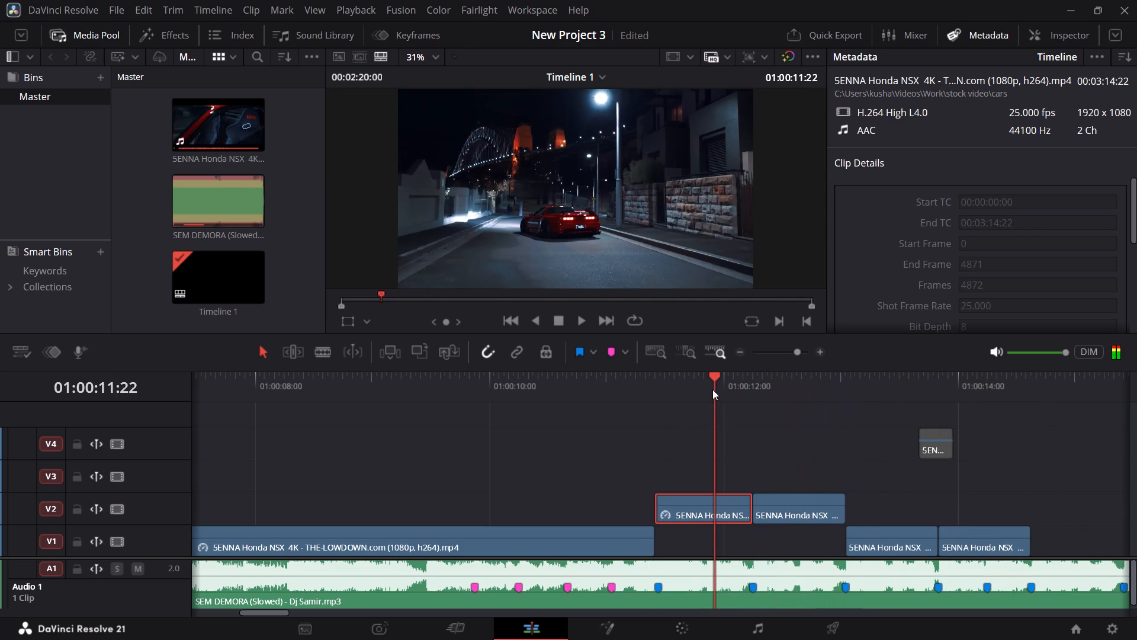
pyautogui.press('space')
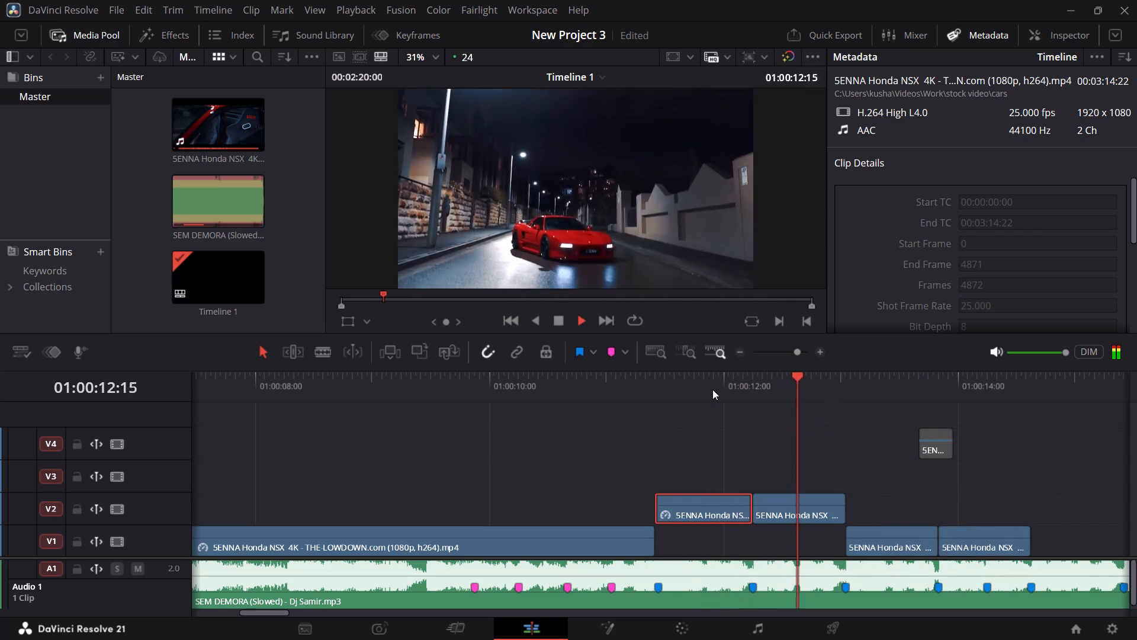
pyautogui.press('space')
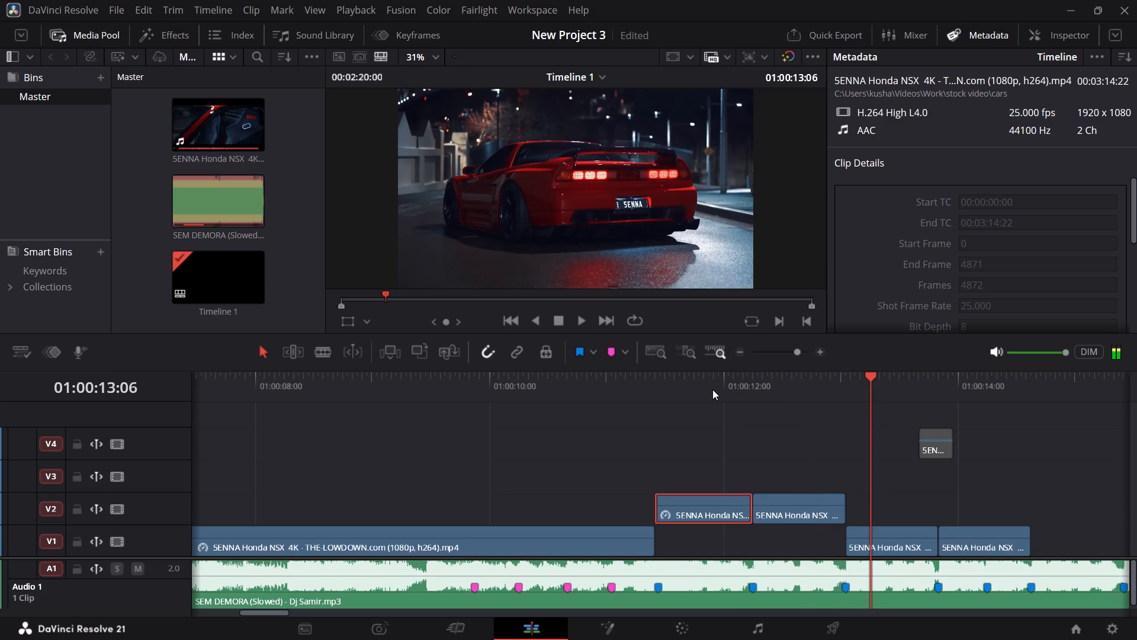
# Scrub back and forth across the cut between the two V2 clips, around 01:00:12:06, to compare their frames.
pyautogui.click(712, 389)
pyautogui.moveTo(745, 380); pyautogui.dragTo(748, 380)
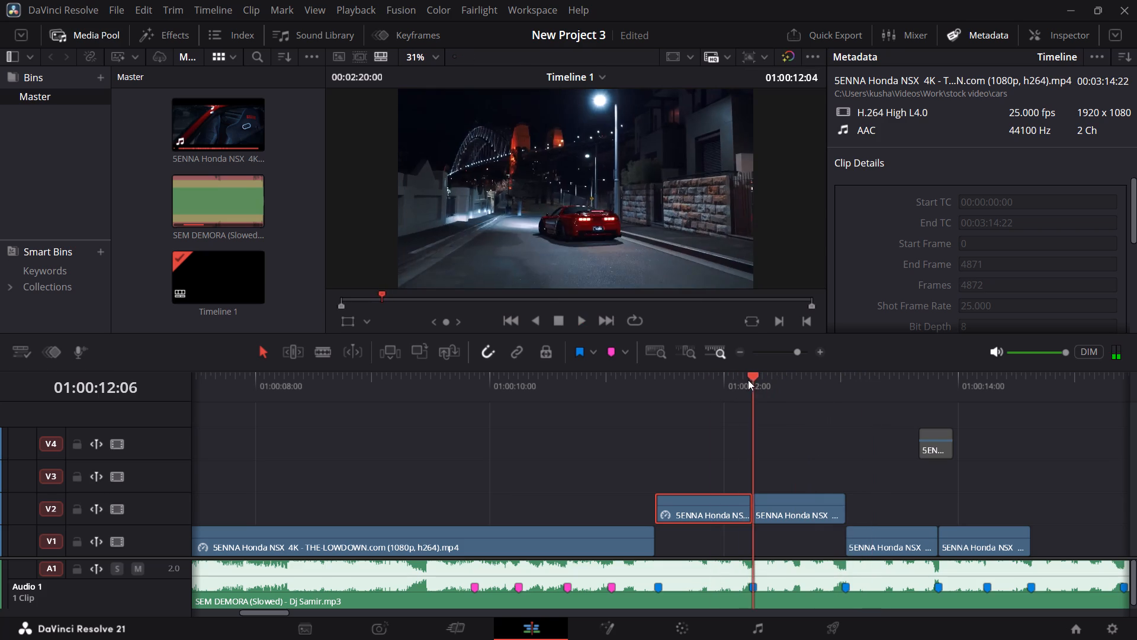
pyautogui.moveTo(748, 380); pyautogui.dragTo(761, 382)
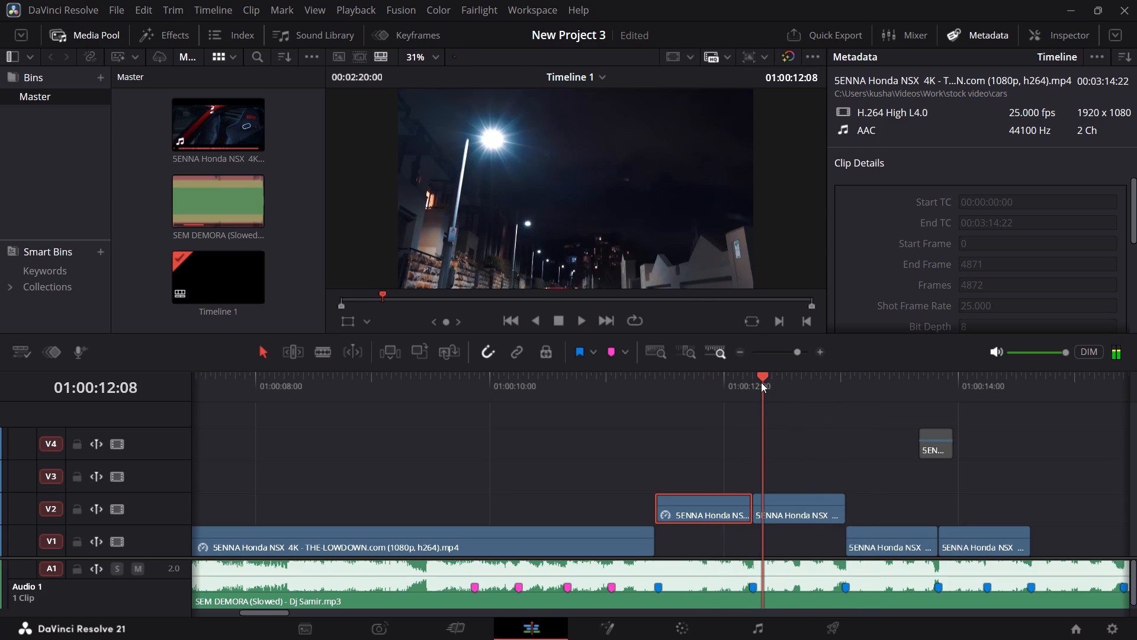
pyautogui.moveTo(761, 382); pyautogui.dragTo(778, 385)
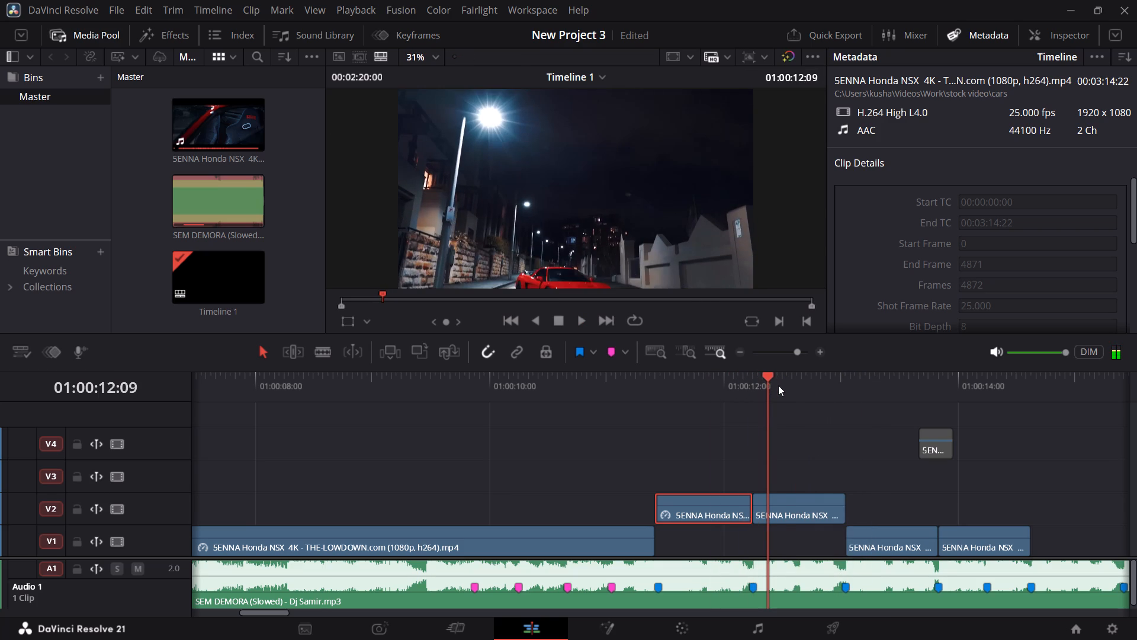
pyautogui.moveTo(778, 385); pyautogui.dragTo(739, 382)
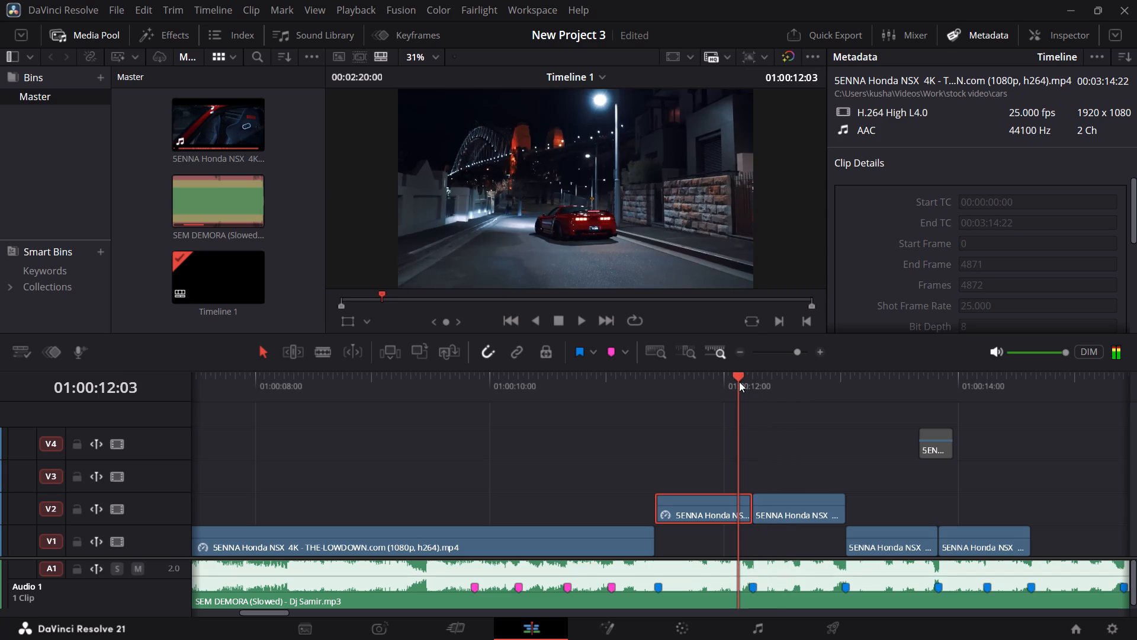
pyautogui.moveTo(739, 382); pyautogui.dragTo(775, 388)
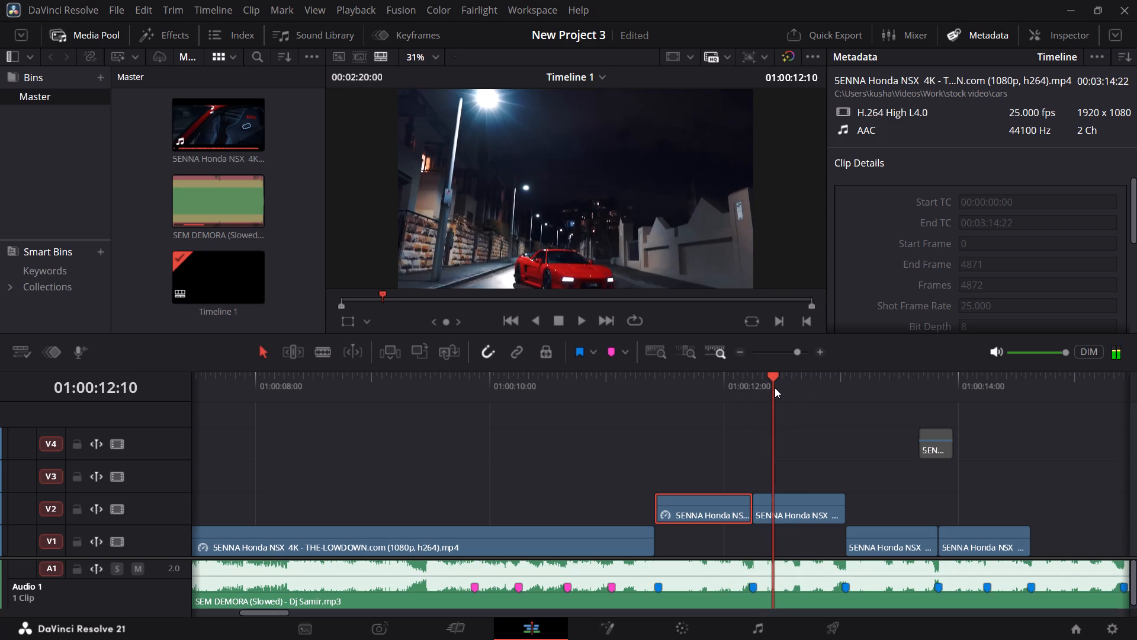
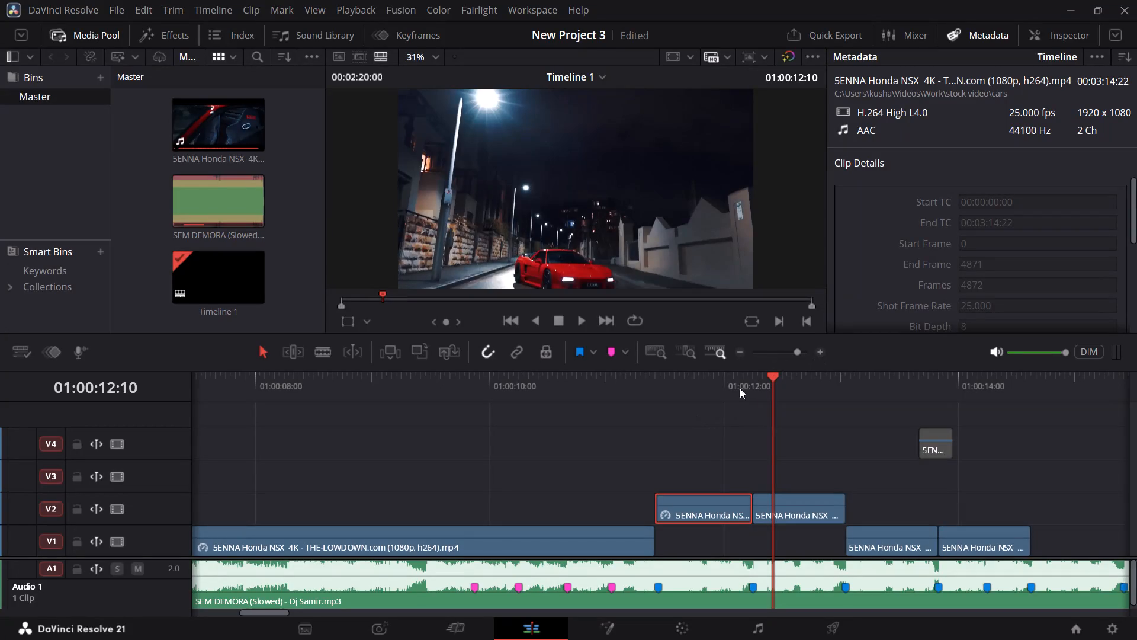
# Replay the cut from the second V2 clip to the following V1 clip, around 01:00:13, to check it against the beat.
pyautogui.click(839, 385)
pyautogui.click(805, 388)
pyautogui.press('space')
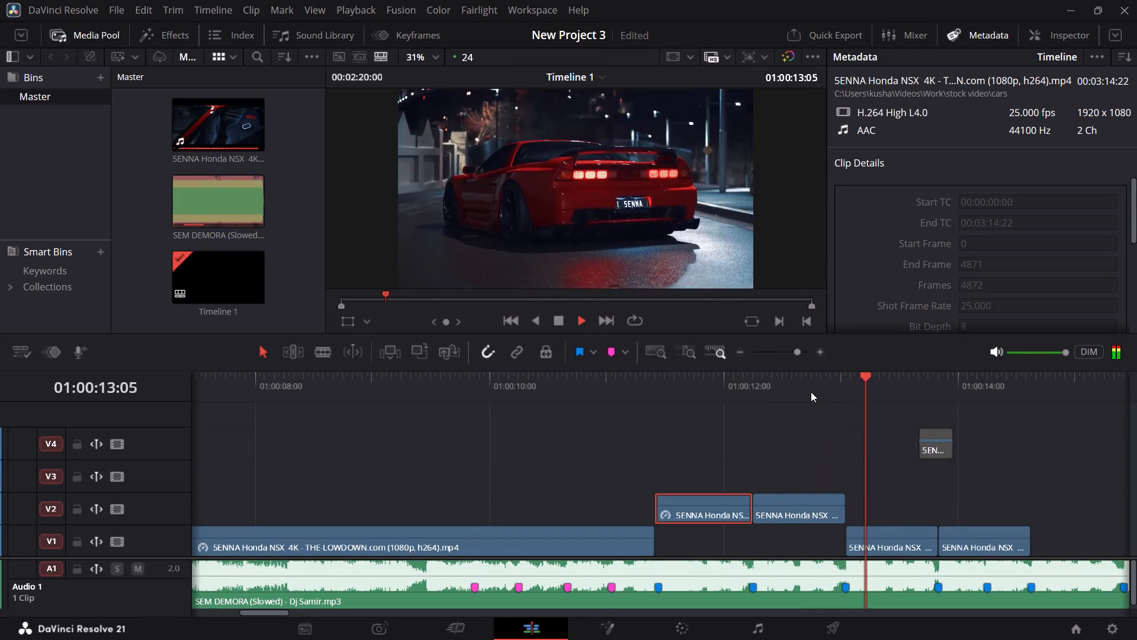
pyautogui.press('space')
pyautogui.click(834, 386)
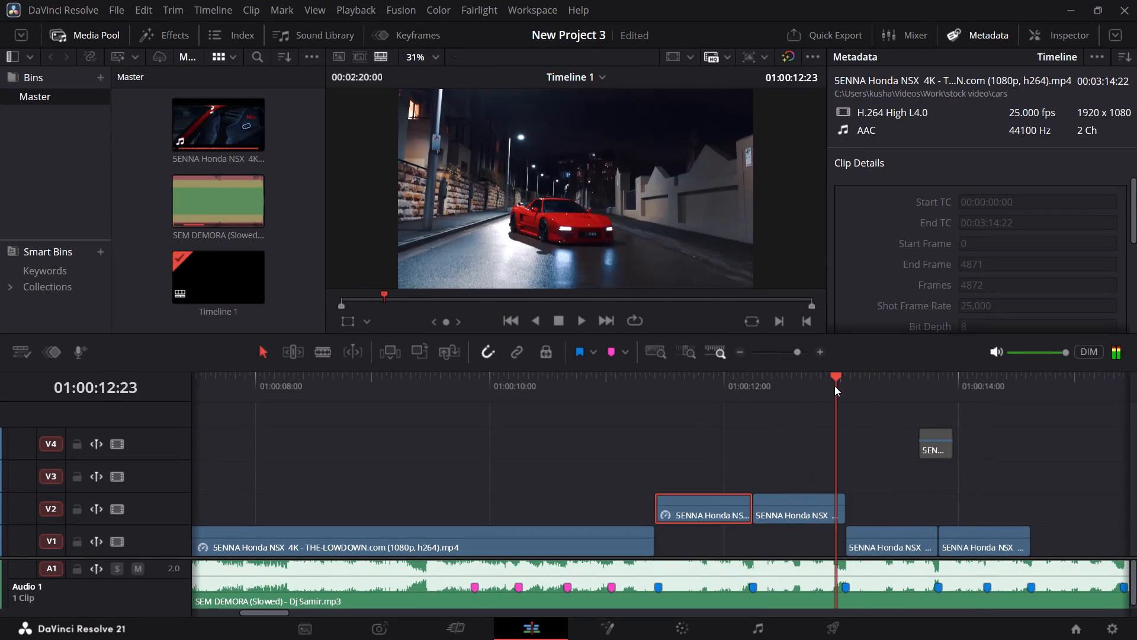
pyautogui.press('space')
pyautogui.press('space')
pyautogui.click(834, 386)
pyautogui.press('space')
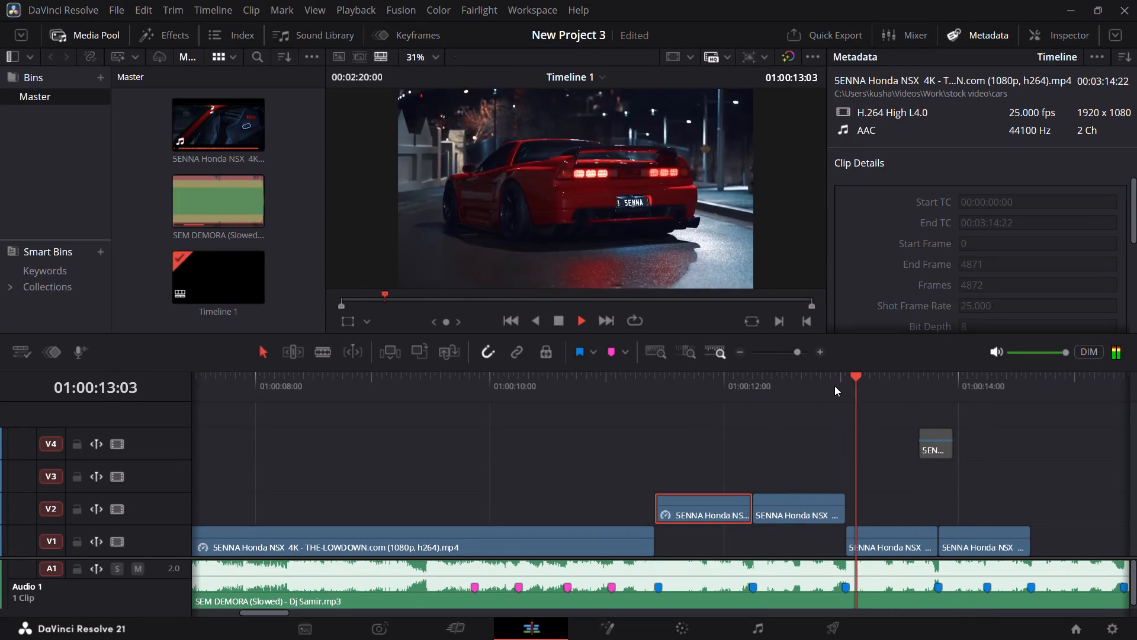
pyautogui.press('space')
pyautogui.click(834, 386)
pyautogui.press('space')
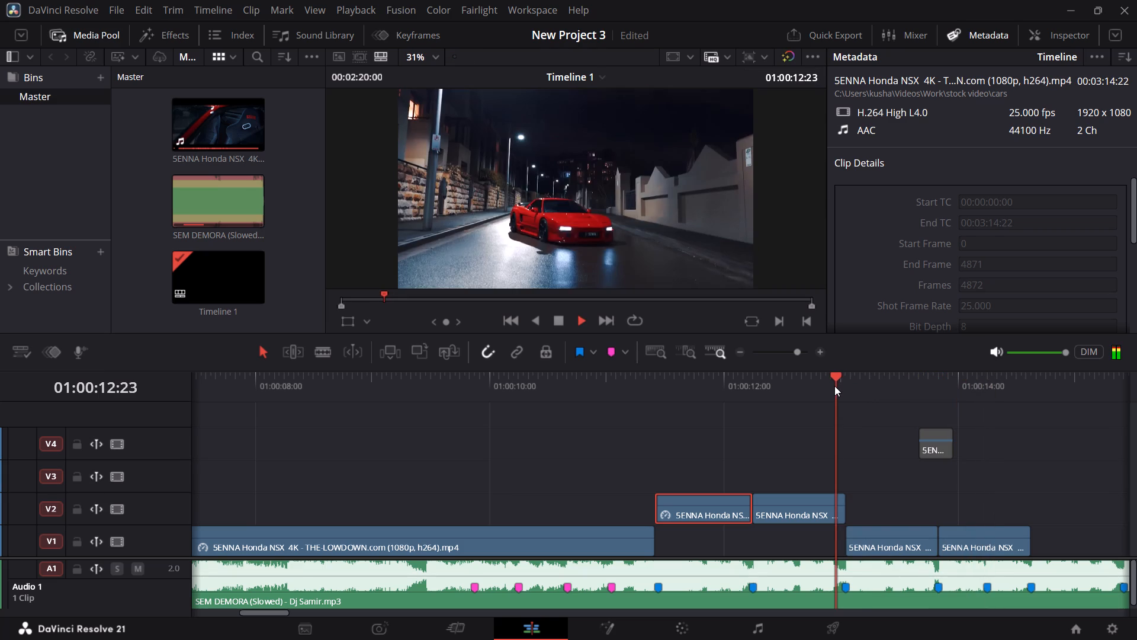
pyautogui.press('space')
pyautogui.click(834, 386)
# Select the whole run of V1 clips after the gap and move it earlier to butt against the clip ending near 01:00:14:15.
pyautogui.keyDown('ctrl'); pyautogui.scroll(-3, 945, 518); pyautogui.keyUp('ctrl')
pyautogui.keyDown('ctrl'); pyautogui.scroll(-1, 769, 514); pyautogui.keyUp('ctrl')
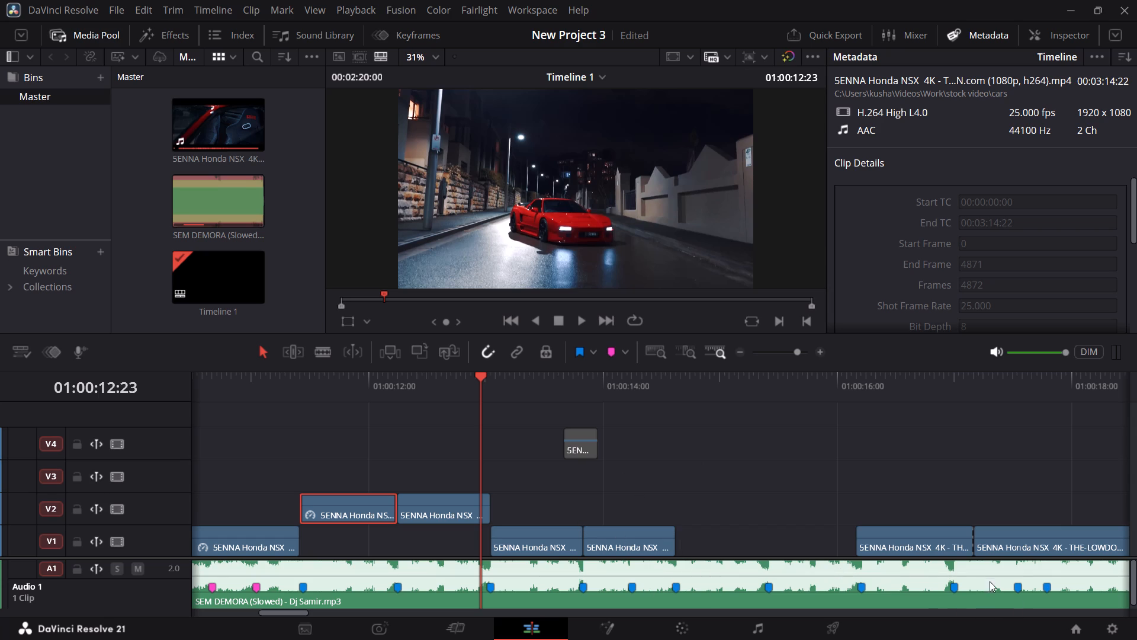
pyautogui.keyDown('ctrl'); pyautogui.scroll(-3, 991, 579); pyautogui.keyUp('ctrl')
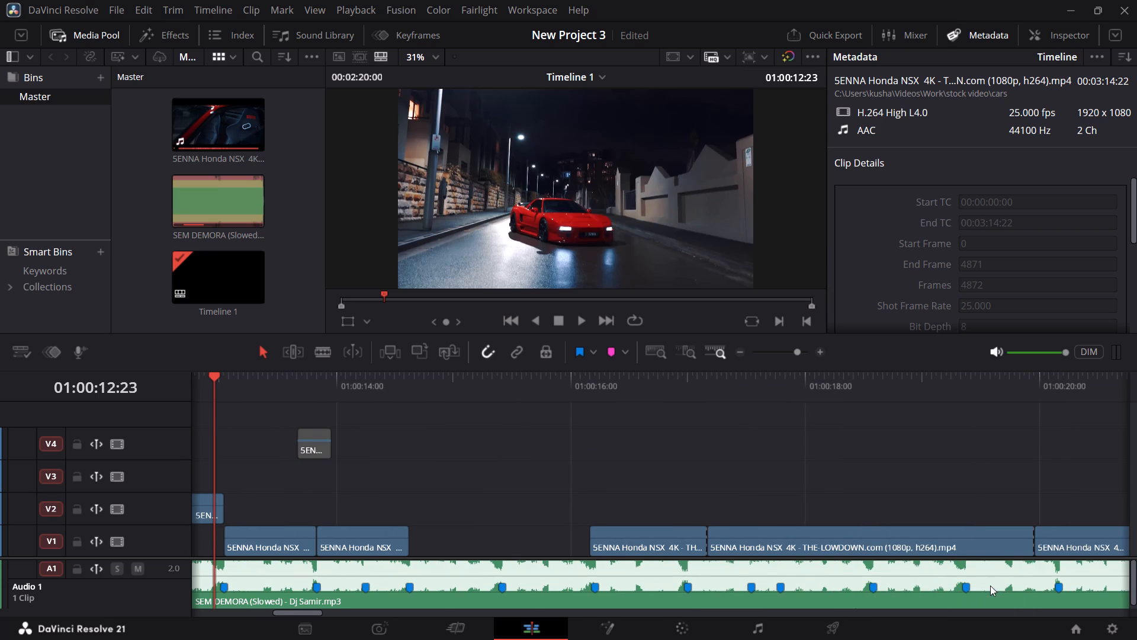
pyautogui.keyDown('ctrl'); pyautogui.scroll(-3, 990, 584); pyautogui.keyUp('ctrl')
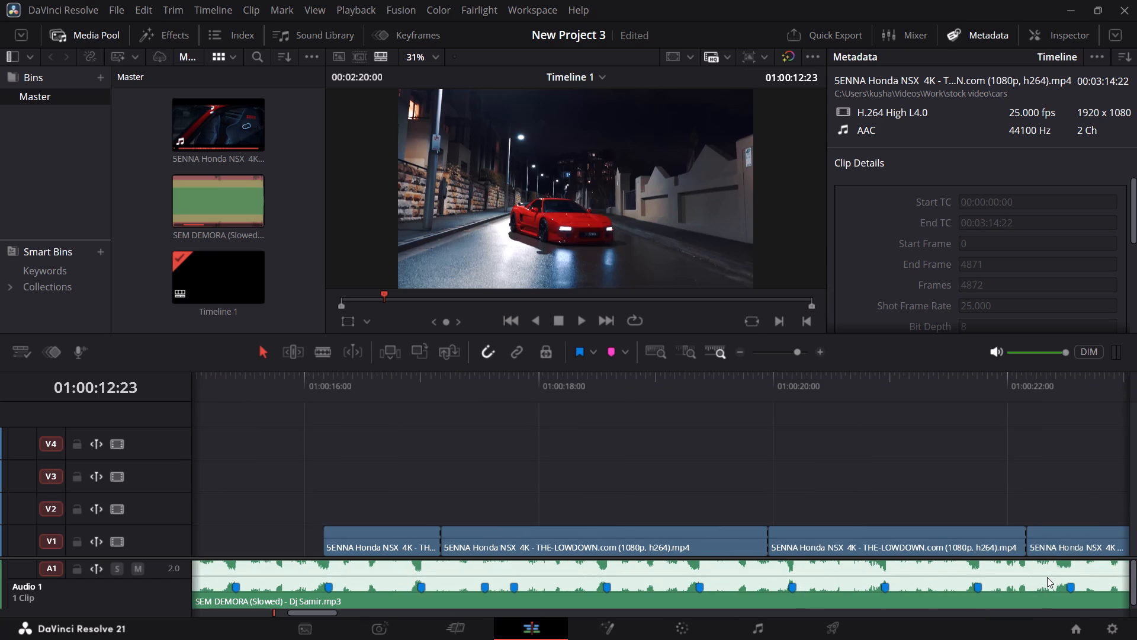
pyautogui.keyDown('ctrl'); pyautogui.scroll(-3, 1078, 580); pyautogui.keyUp('ctrl')
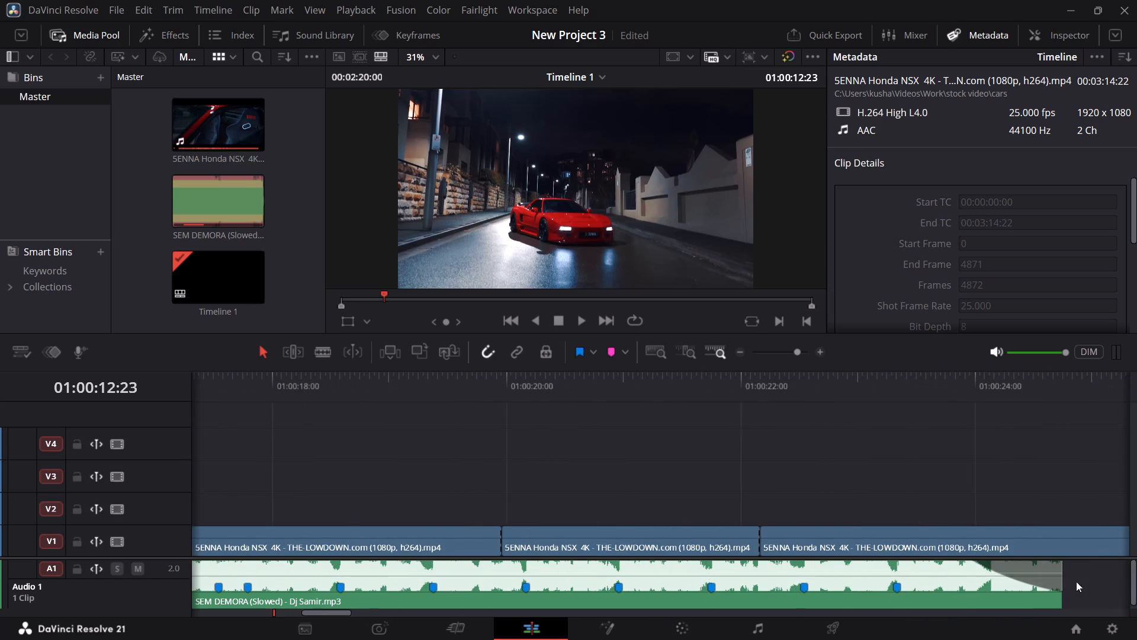
pyautogui.keyDown('ctrl'); pyautogui.scroll(6, 867, 539); pyautogui.keyUp('ctrl')
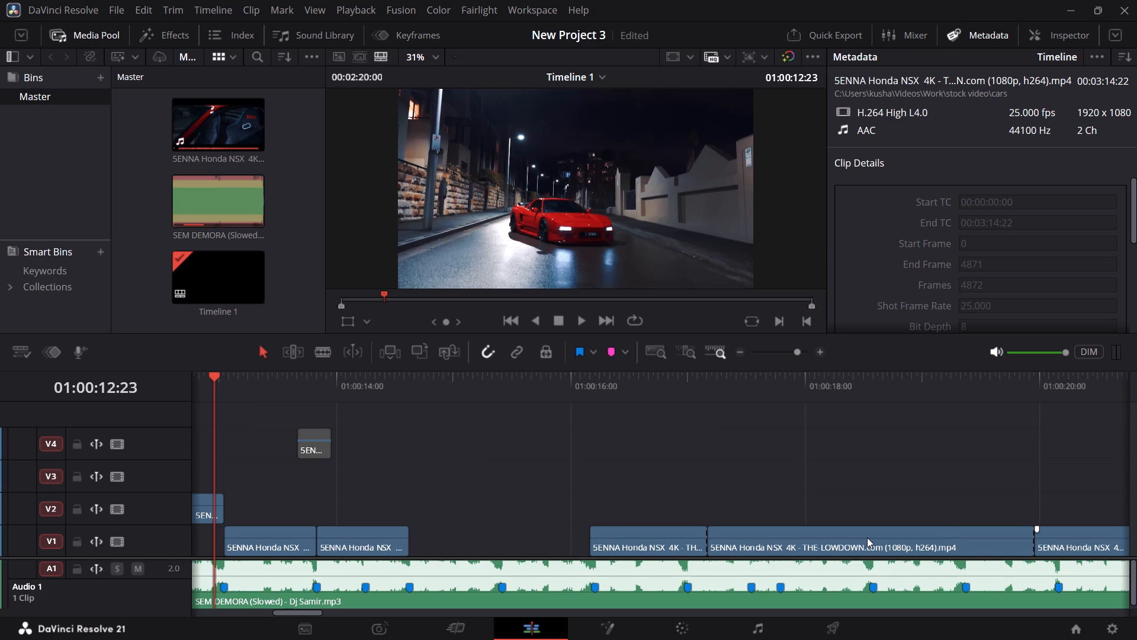
pyautogui.keyDown('ctrl'); pyautogui.scroll(5, 867, 537); pyautogui.keyUp('ctrl')
pyautogui.keyDown('ctrl'); pyautogui.scroll(-2, 867, 537); pyautogui.keyUp('ctrl')
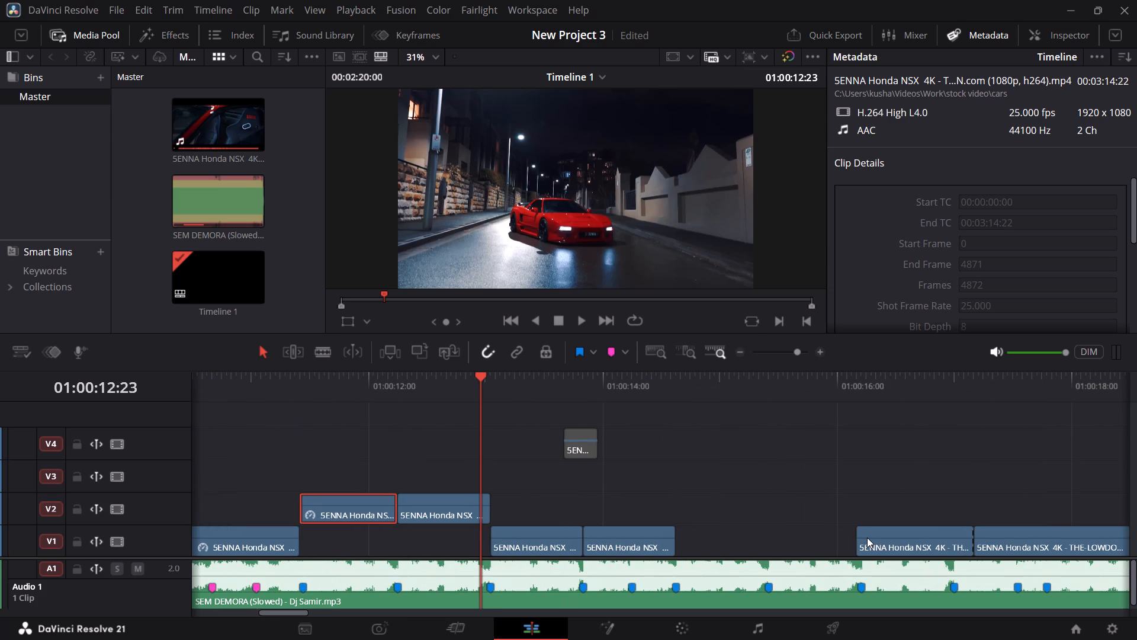
pyautogui.scroll(-2, 756, 484)
pyautogui.keyDown('alt'); pyautogui.scroll(-10, 962, 533); pyautogui.keyUp('alt')
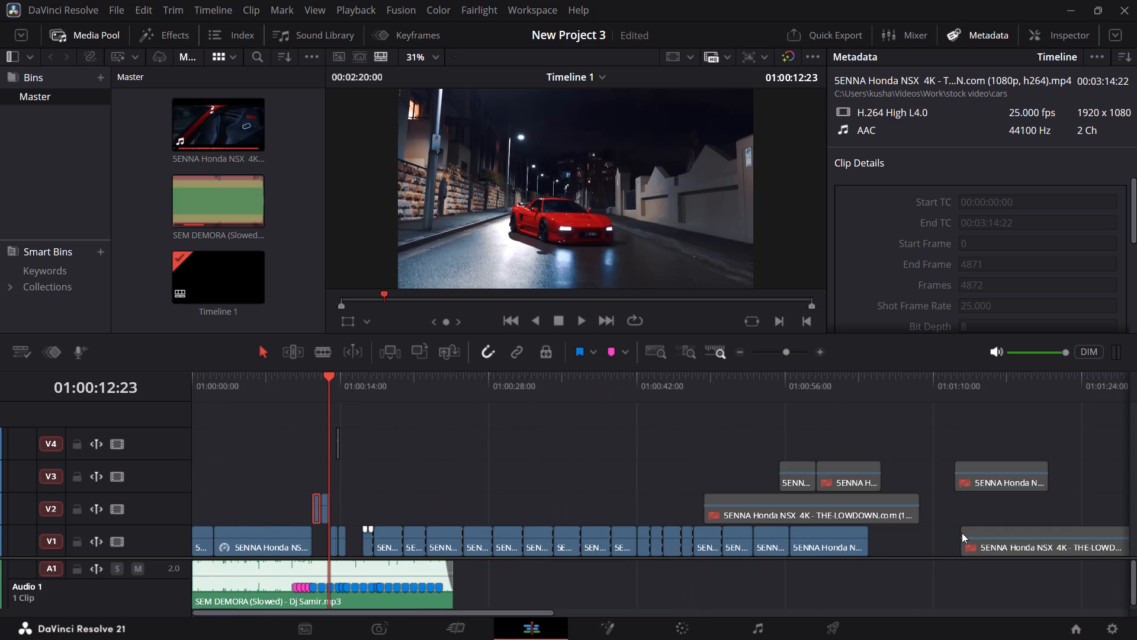
pyautogui.moveTo(896, 540); pyautogui.dragTo(359, 539)
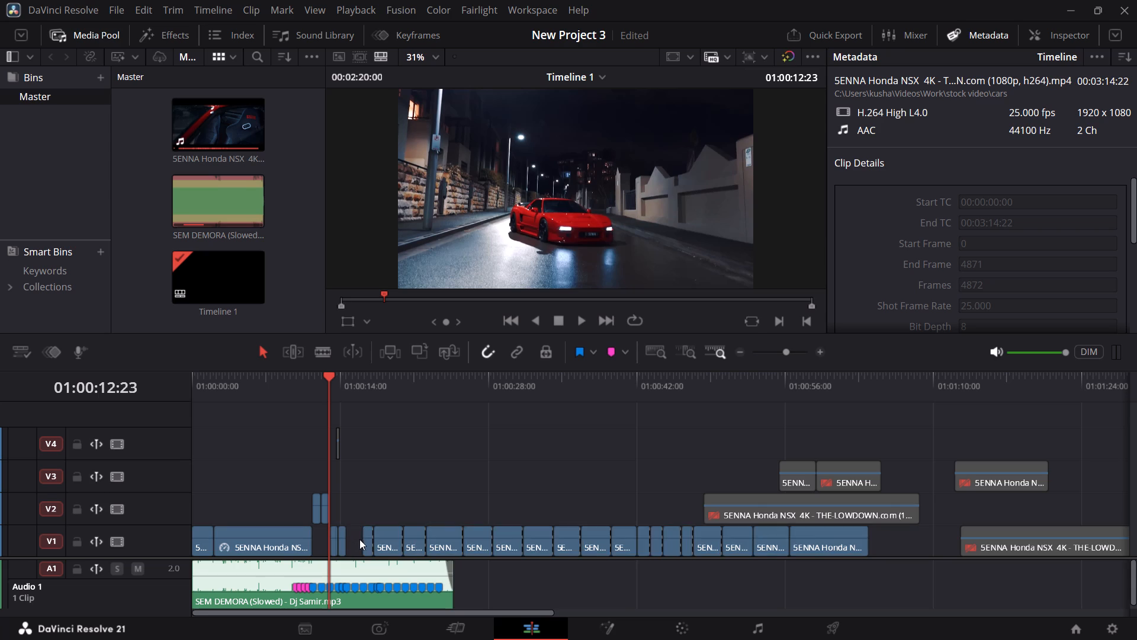
pyautogui.moveTo(359, 539); pyautogui.dragTo(362, 542)
pyautogui.moveTo(365, 537); pyautogui.dragTo(351, 540)
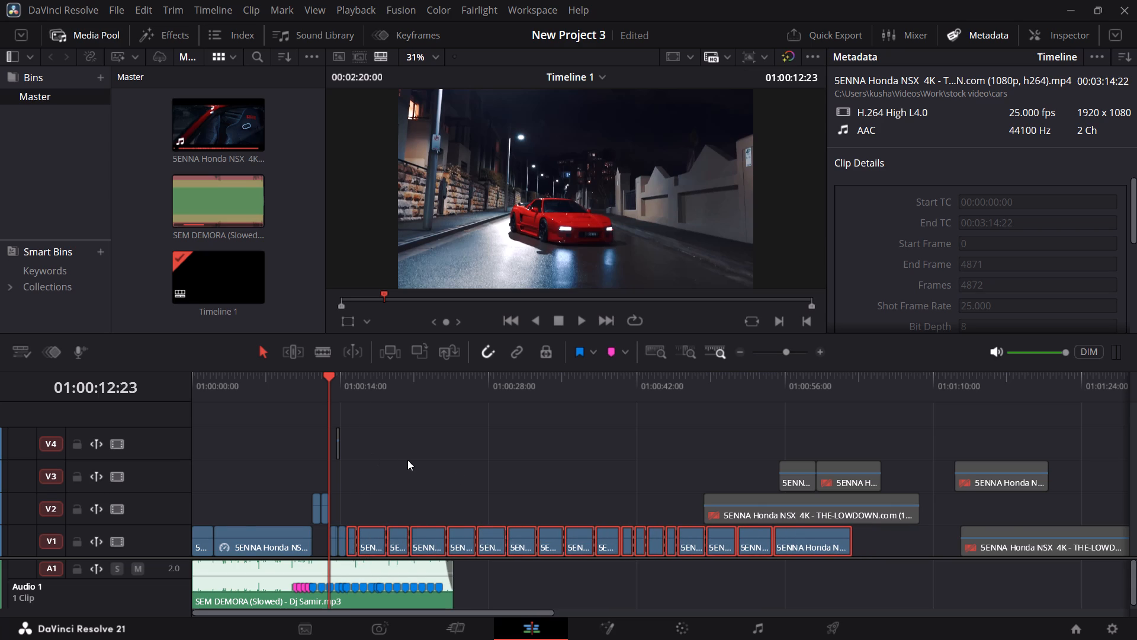
pyautogui.scroll(6, 407, 460)
pyautogui.click(781, 452)
# Play back the V1 clips from about 01:00:14:13 to 01:00:18:23 to review the closed-up cuts against the music.
pyautogui.keyDown('alt'); pyautogui.scroll(2, 744, 487); pyautogui.keyUp('alt')
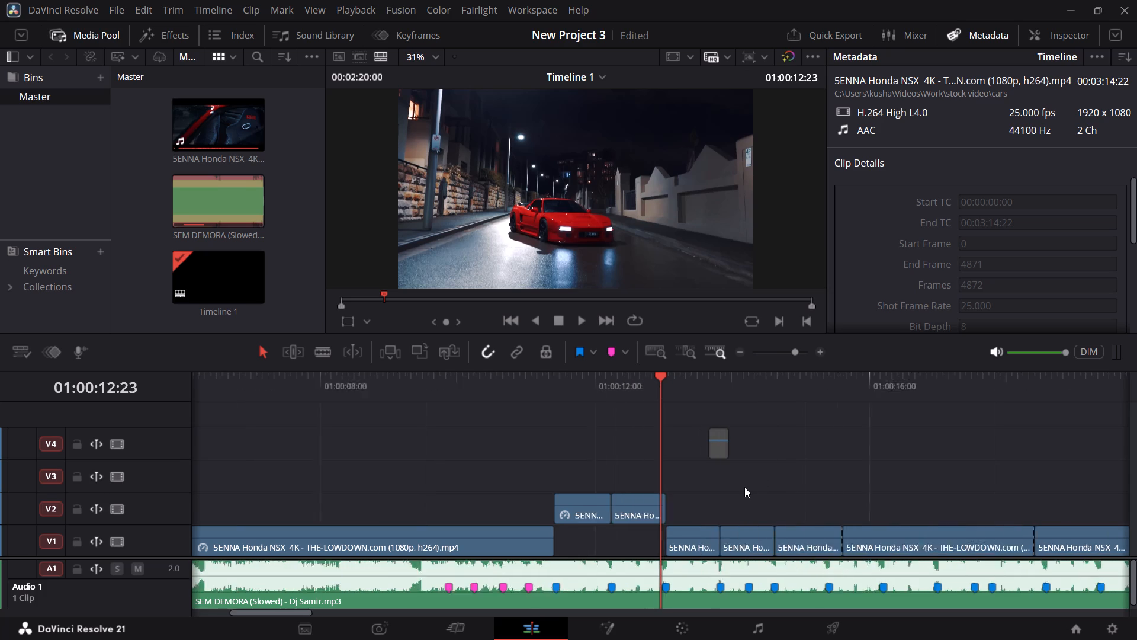
pyautogui.keyDown('alt'); pyautogui.scroll(4, 744, 487); pyautogui.keyUp('alt')
pyautogui.keyDown('ctrl'); pyautogui.scroll(-3, 807, 440); pyautogui.keyUp('ctrl')
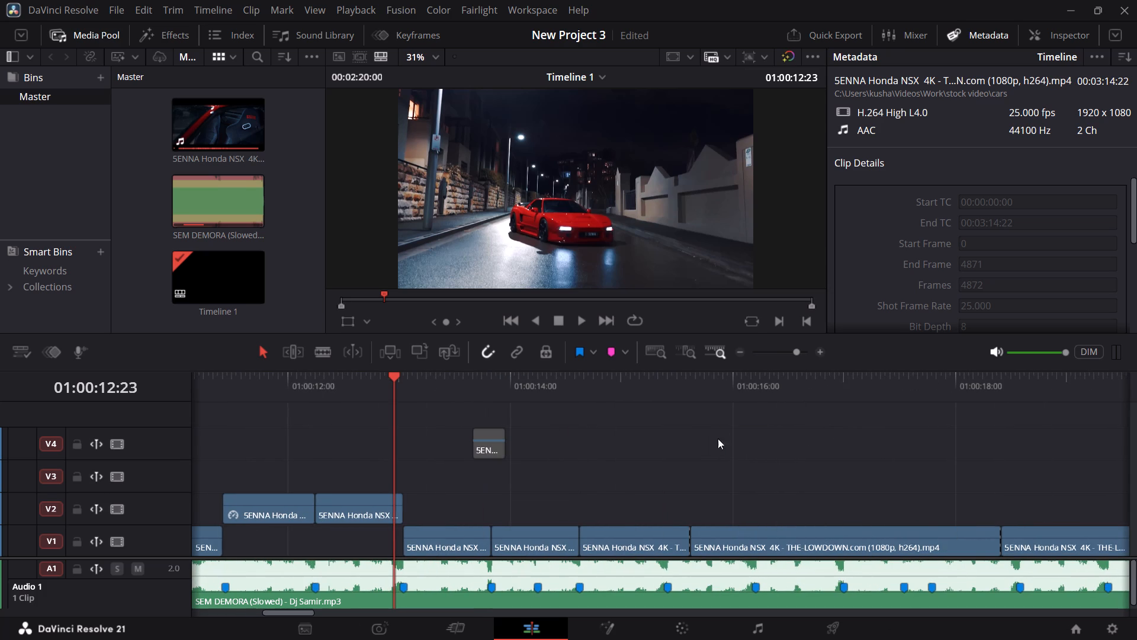
pyautogui.click(570, 386)
pyautogui.press('space')
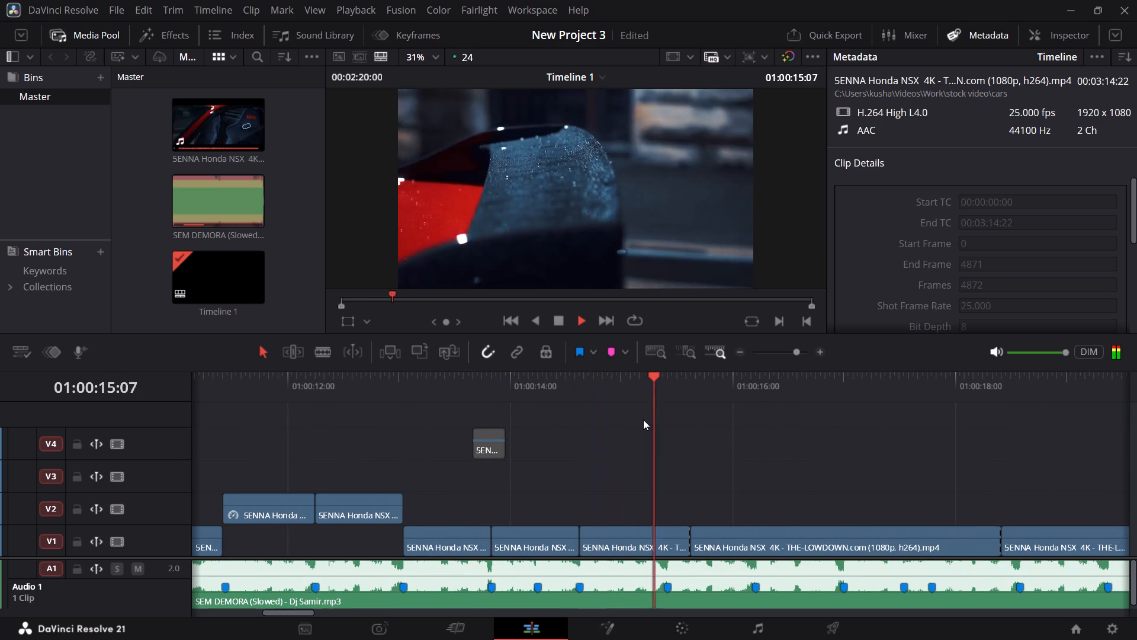
pyautogui.press('space')
pyautogui.moveTo(652, 385); pyautogui.dragTo(656, 396)
pyautogui.click(583, 400)
pyautogui.press('space')
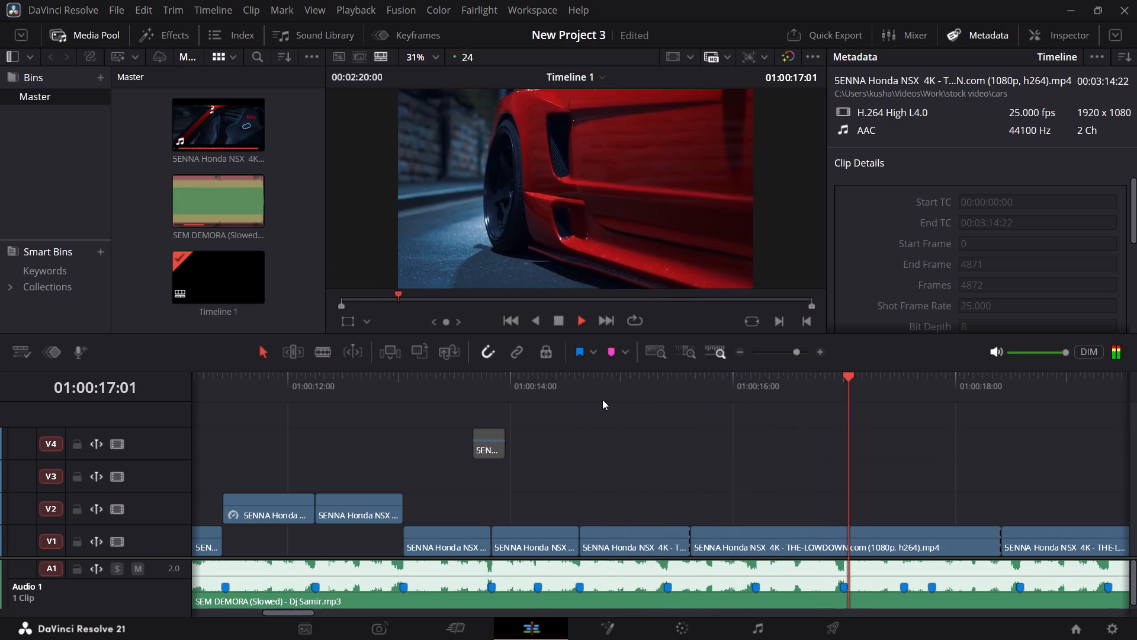
pyautogui.press('space')
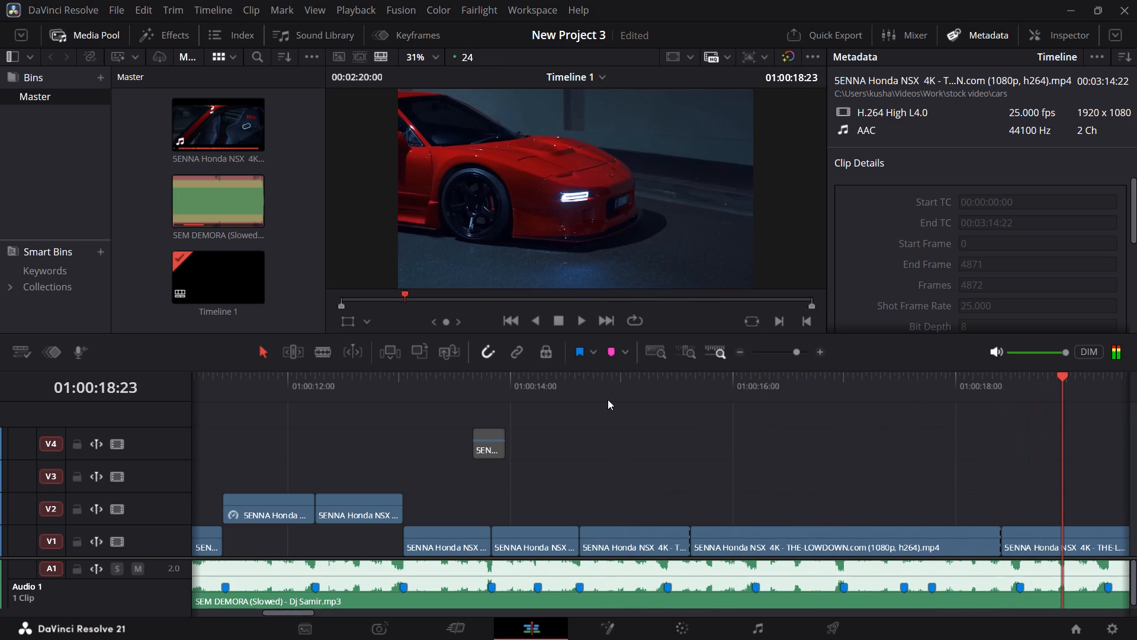
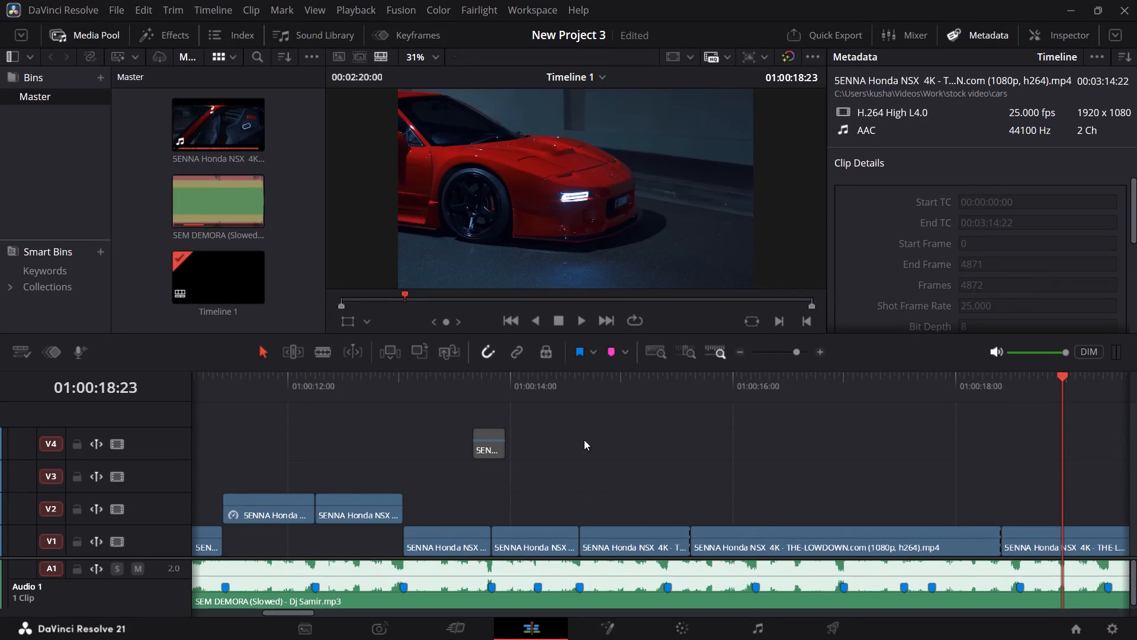
# Move the two V1 clips between about 01:00:13 and 01:00:14:15 up to track V2, keeping their timing.
pyautogui.click(569, 387)
pyautogui.moveTo(449, 542); pyautogui.dragTo(449, 541)
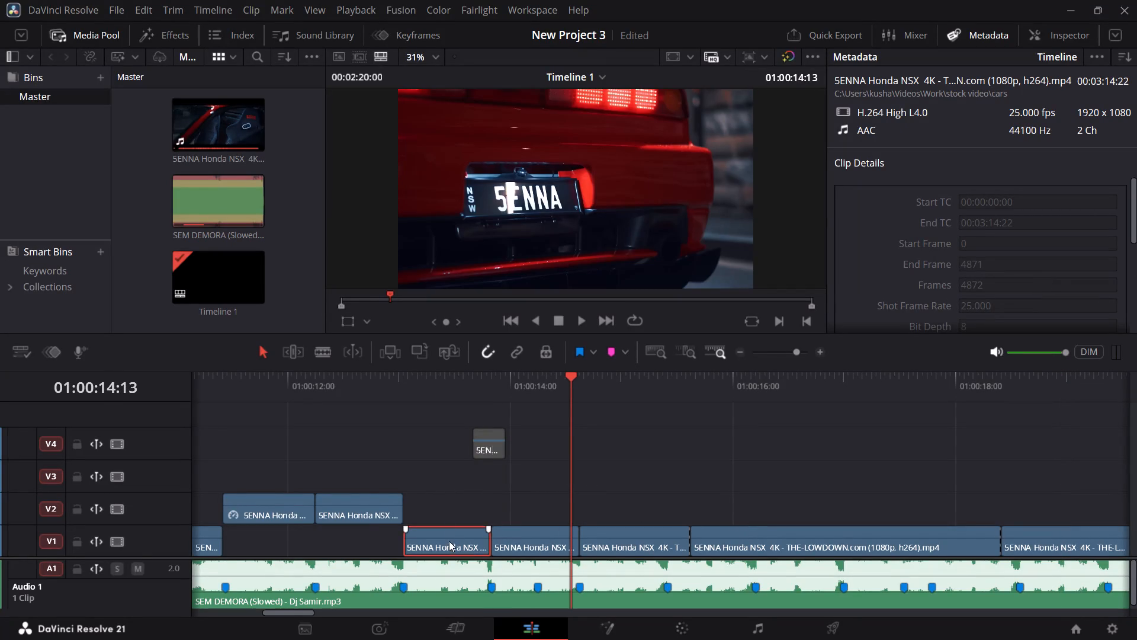
pyautogui.moveTo(449, 541); pyautogui.dragTo(451, 516)
pyautogui.moveTo(521, 542); pyautogui.dragTo(522, 512)
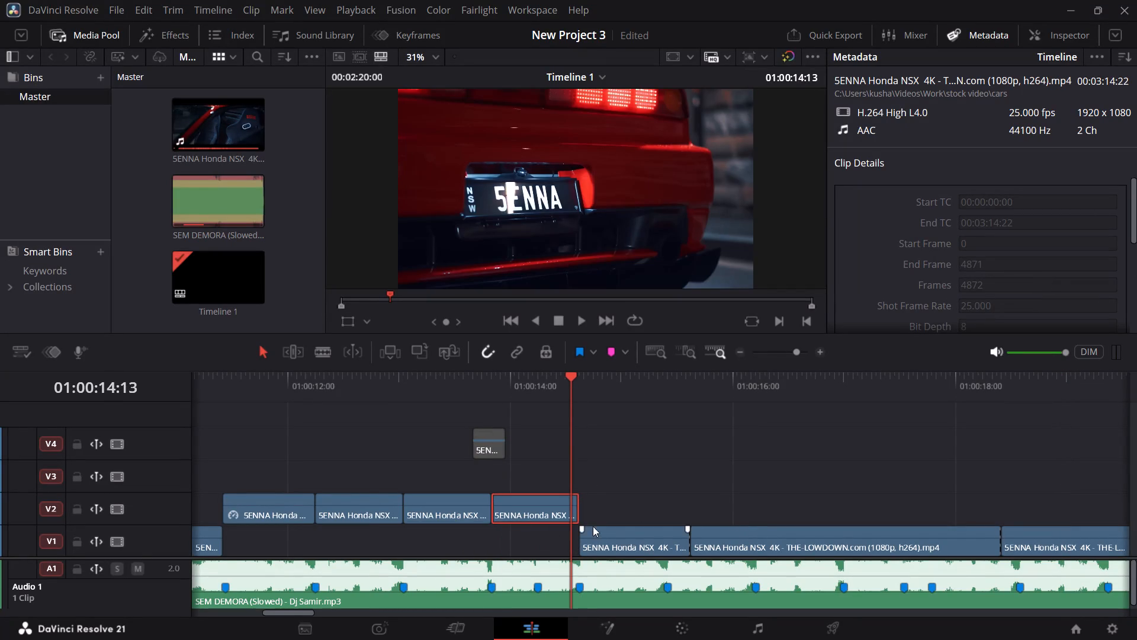
# Play back the V1 clips from about 01:00:14:15 to 01:00:20:09 to review them against the music.
pyautogui.click(584, 390)
pyautogui.press('space')
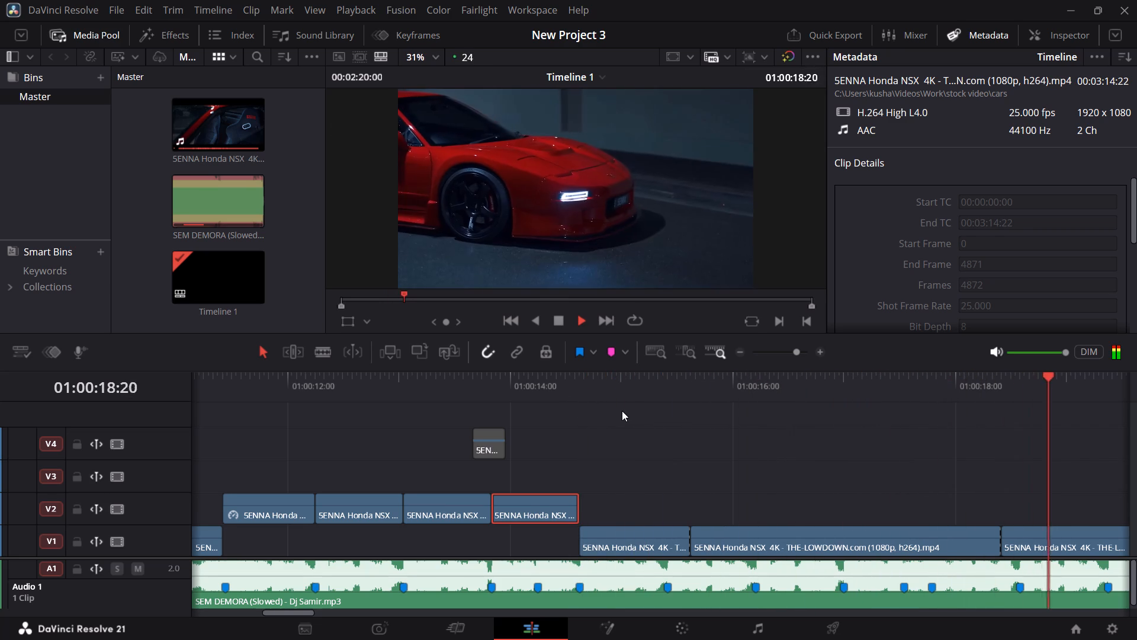
pyautogui.keyDown('ctrl'); pyautogui.scroll(-3, 622, 411); pyautogui.keyUp('ctrl')
pyautogui.press('space')
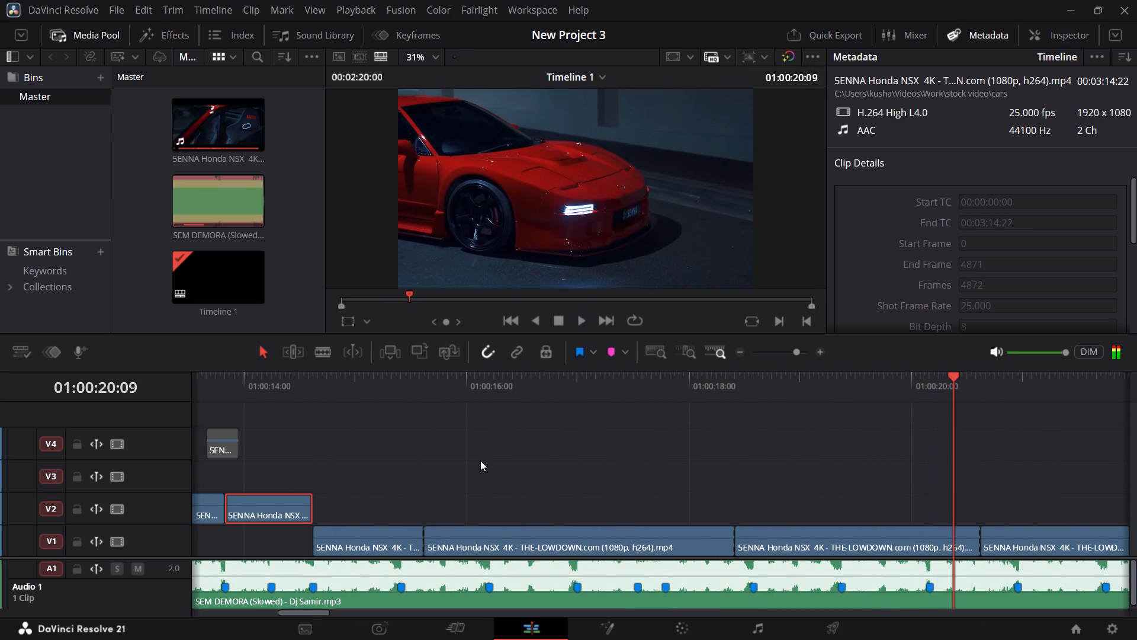
# Replay the section from about 01:00:13:20 to 01:00:15:17 several times to check its cuts against the beat markers.
pyautogui.click(257, 391)
pyautogui.press('space')
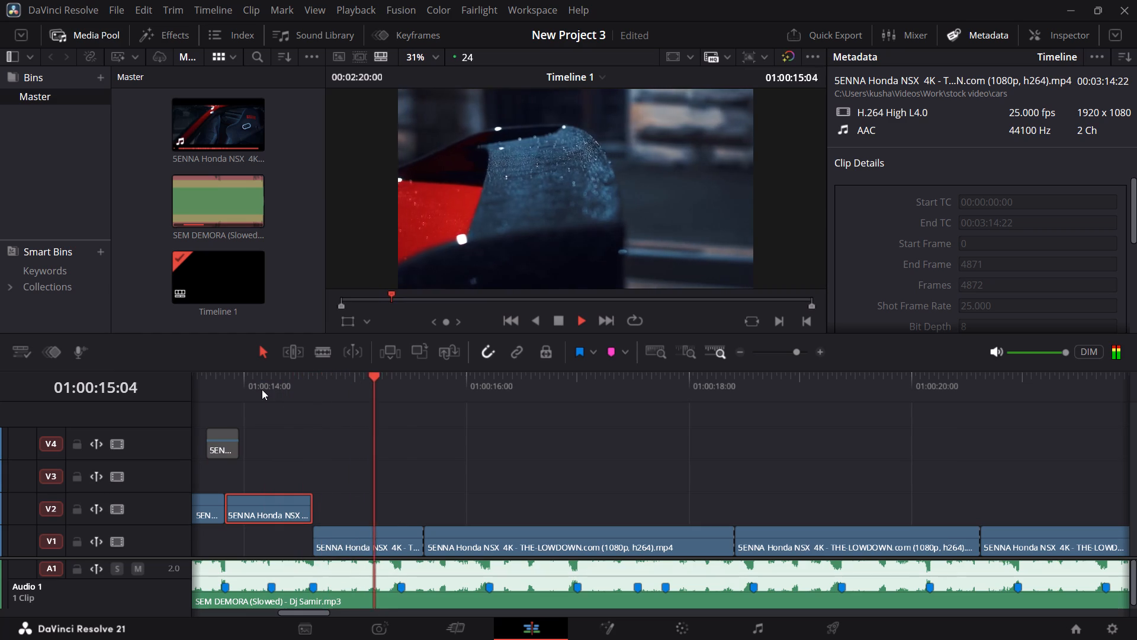
pyautogui.press('space')
pyautogui.click(220, 385)
pyautogui.press('space')
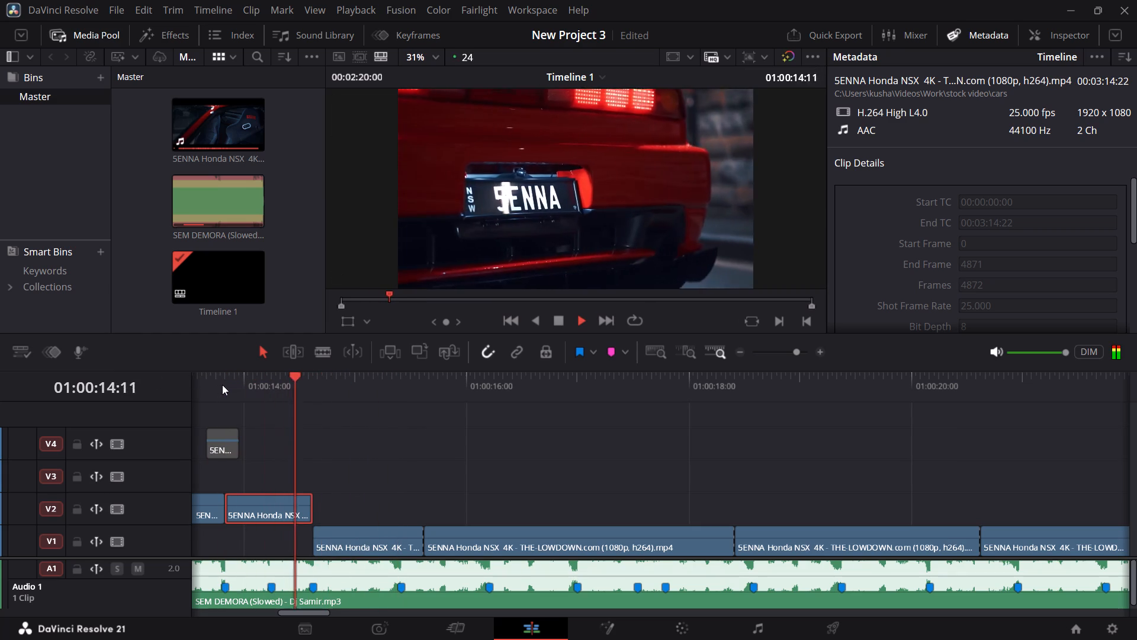
pyautogui.press('space')
pyautogui.click(236, 386)
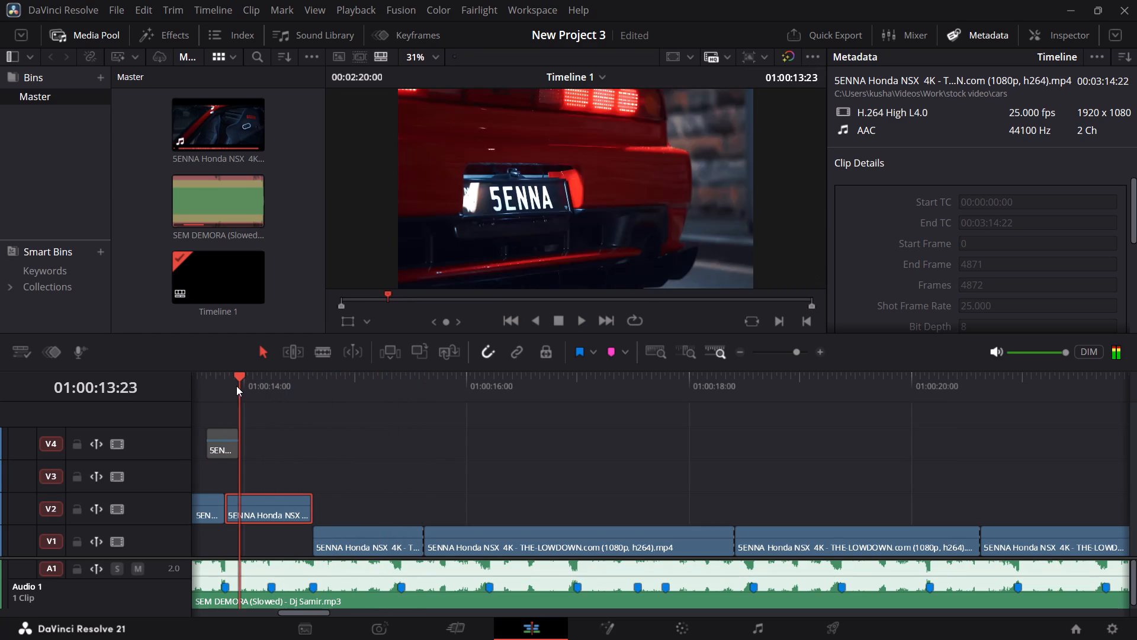
pyautogui.press('space')
pyautogui.press('space')
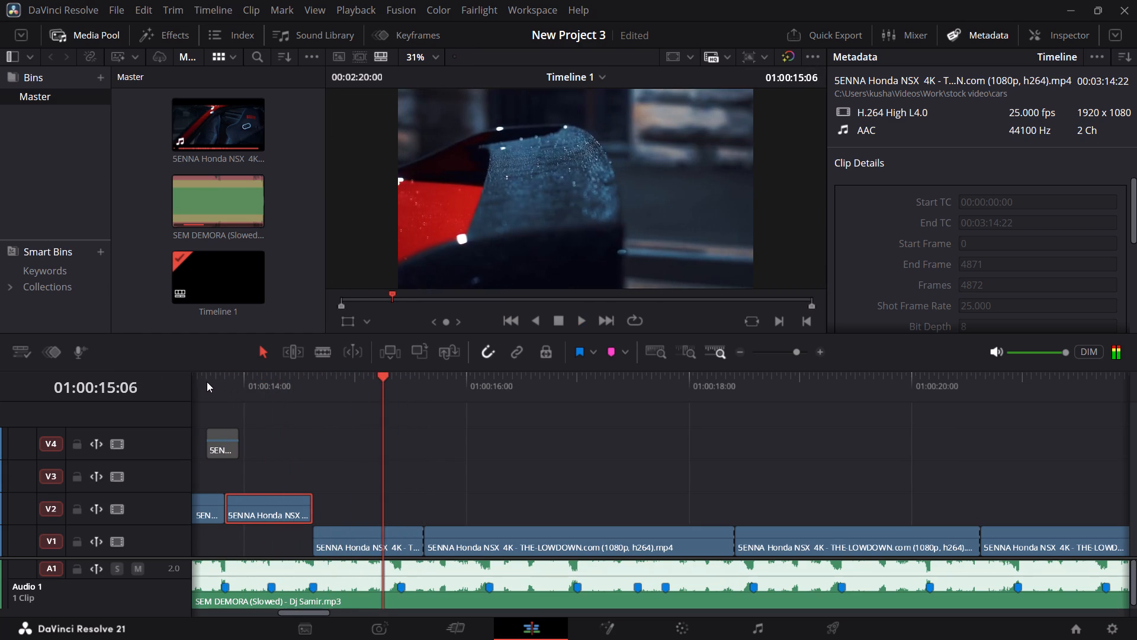
pyautogui.click(207, 382)
pyautogui.press('space')
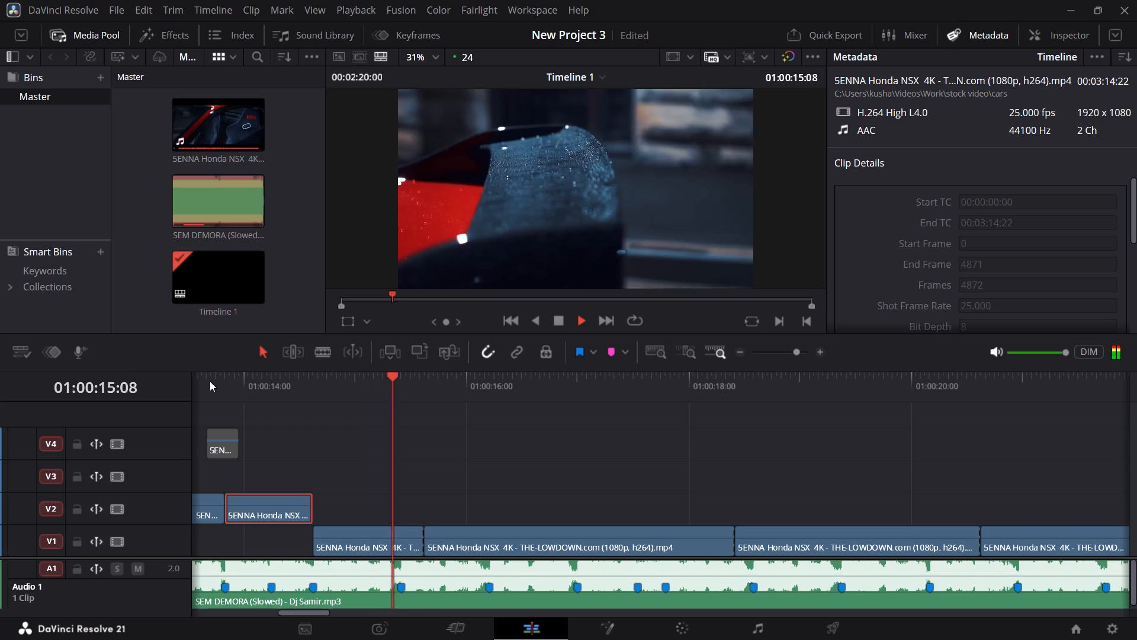
pyautogui.press('space')
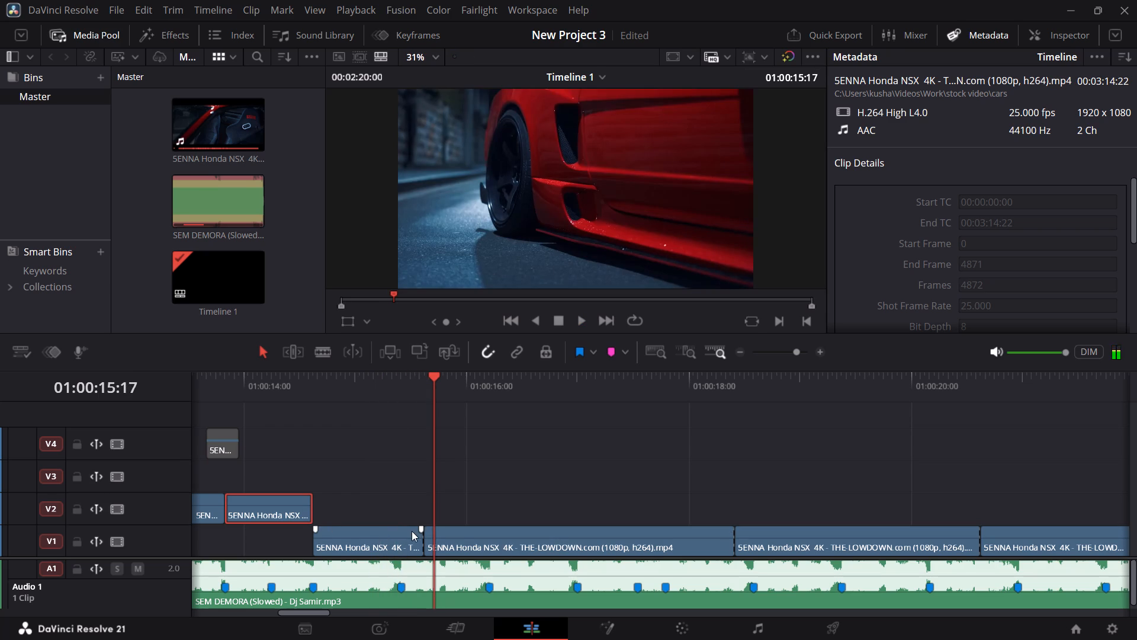
# Disable the two V1 clips between 01:00:14:15 and about 01:00:18:10 and move them up to track V4.
pyautogui.click(404, 537)
pyautogui.click(457, 546)
pyautogui.moveTo(391, 507); pyautogui.dragTo(410, 528)
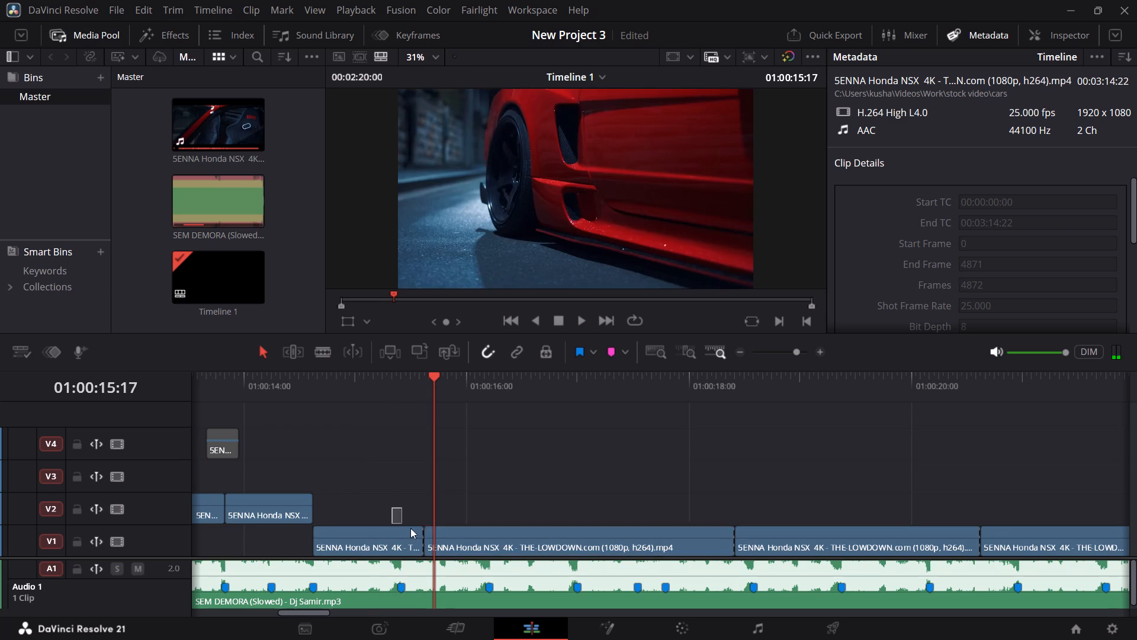
pyautogui.moveTo(410, 528); pyautogui.dragTo(453, 542)
pyautogui.press('d')
pyautogui.moveTo(472, 535); pyautogui.dragTo(472, 521)
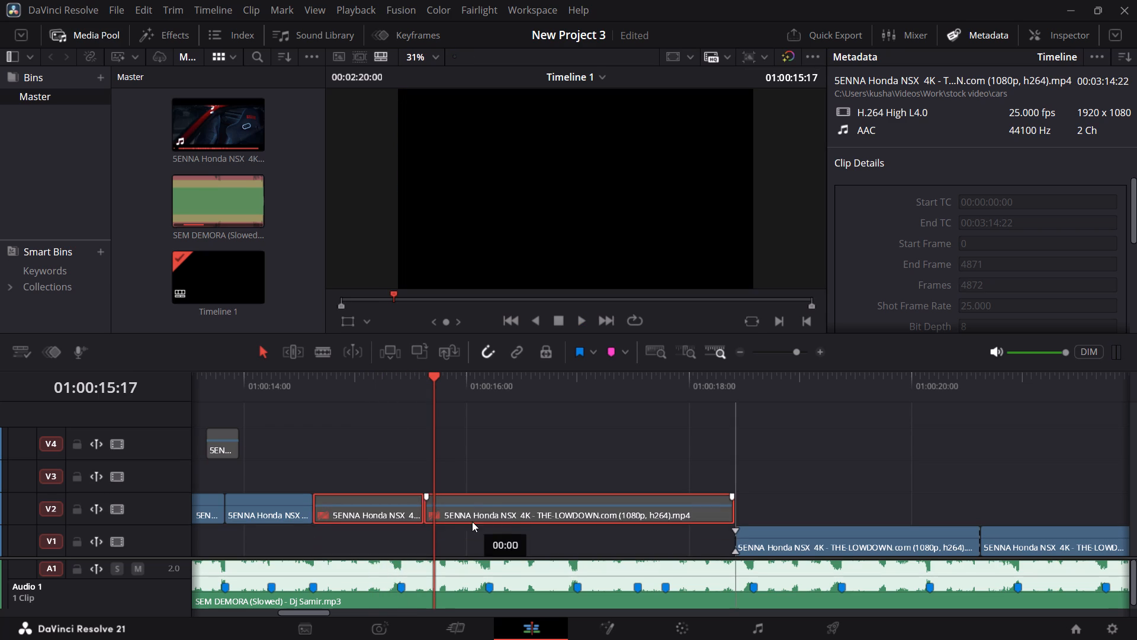
pyautogui.moveTo(472, 521); pyautogui.dragTo(465, 437)
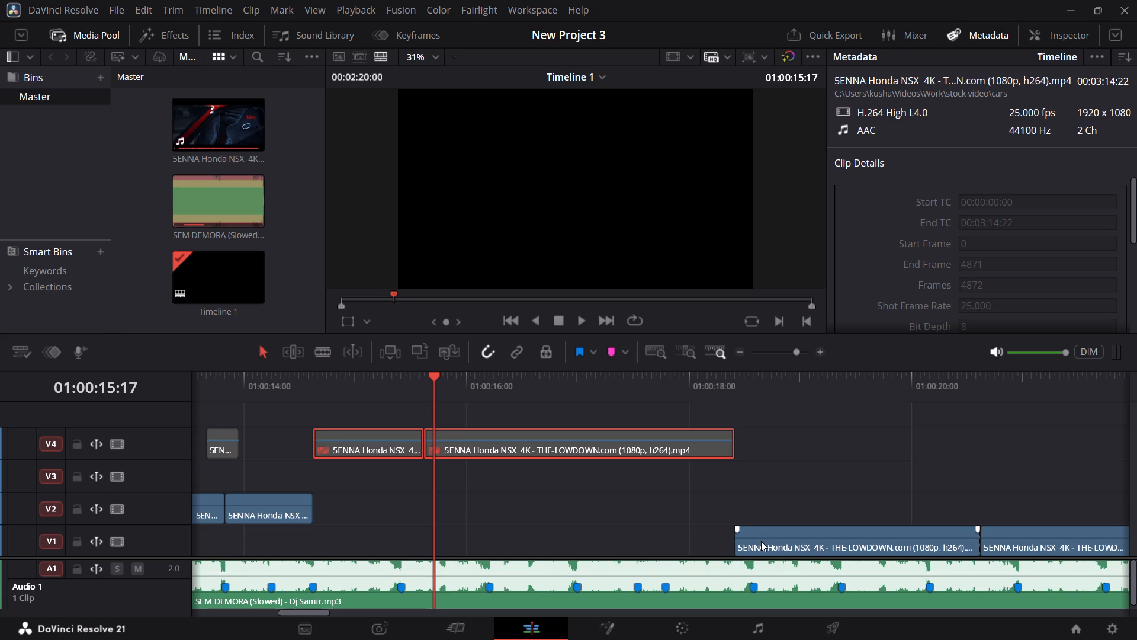
# Move the next V1 clip, the front view of the red car, earlier to start at 01:00:14:15.
pyautogui.moveTo(761, 541); pyautogui.dragTo(339, 545)
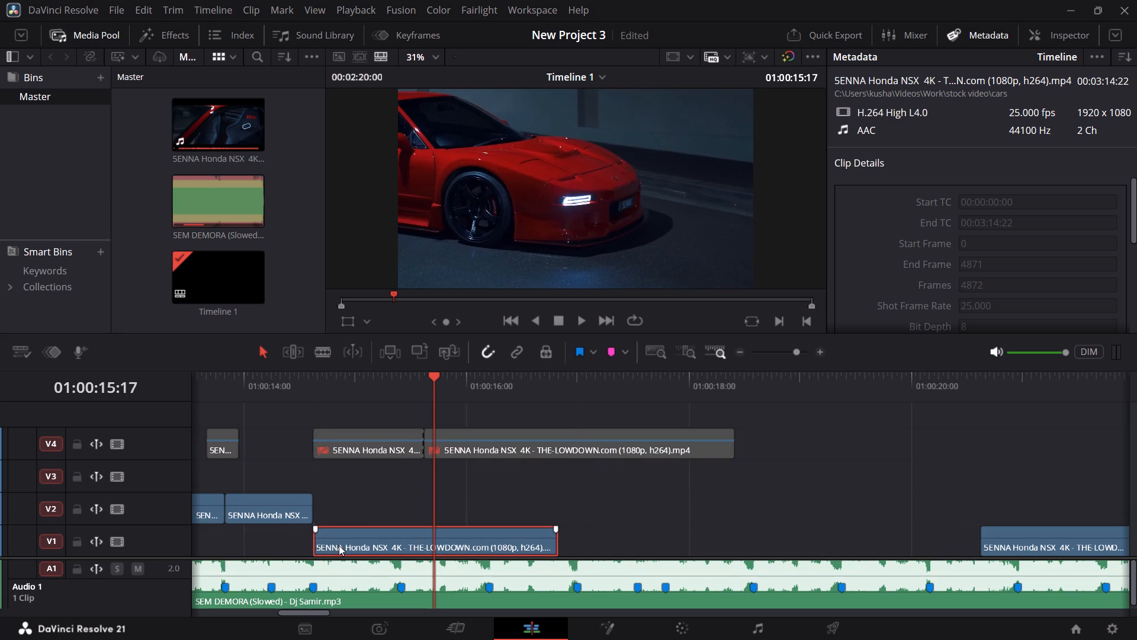
# Play back from 01:00:13:23 to 01:00:15:16 to review the cut into the front-view clip.
pyautogui.moveTo(290, 388); pyautogui.dragTo(298, 388)
pyautogui.click(239, 394)
pyautogui.press('space')
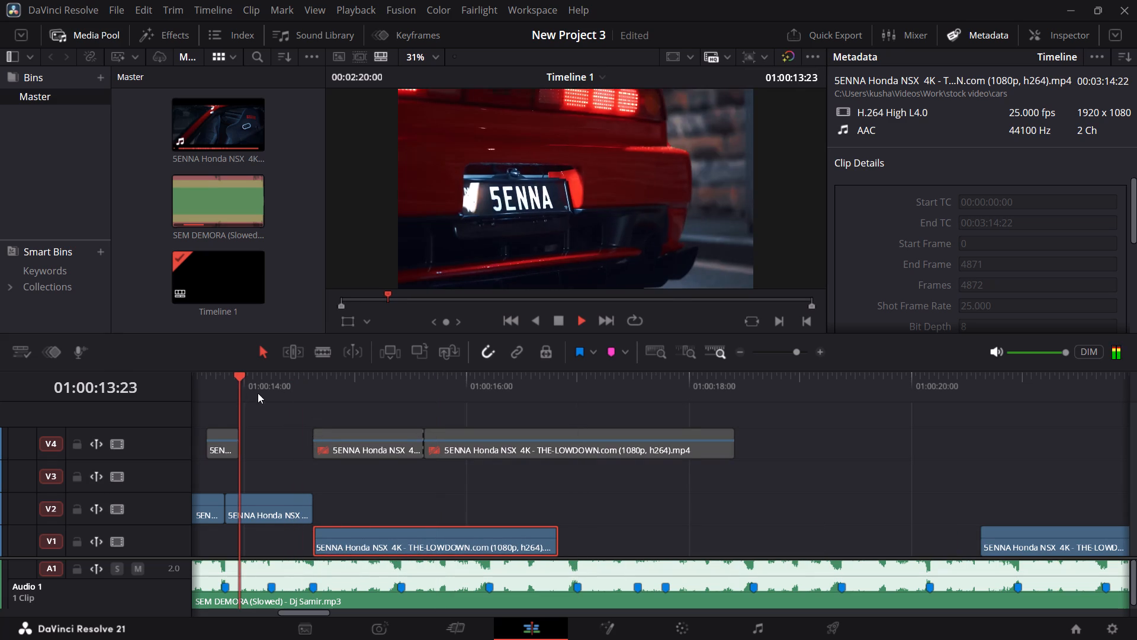
pyautogui.press('space')
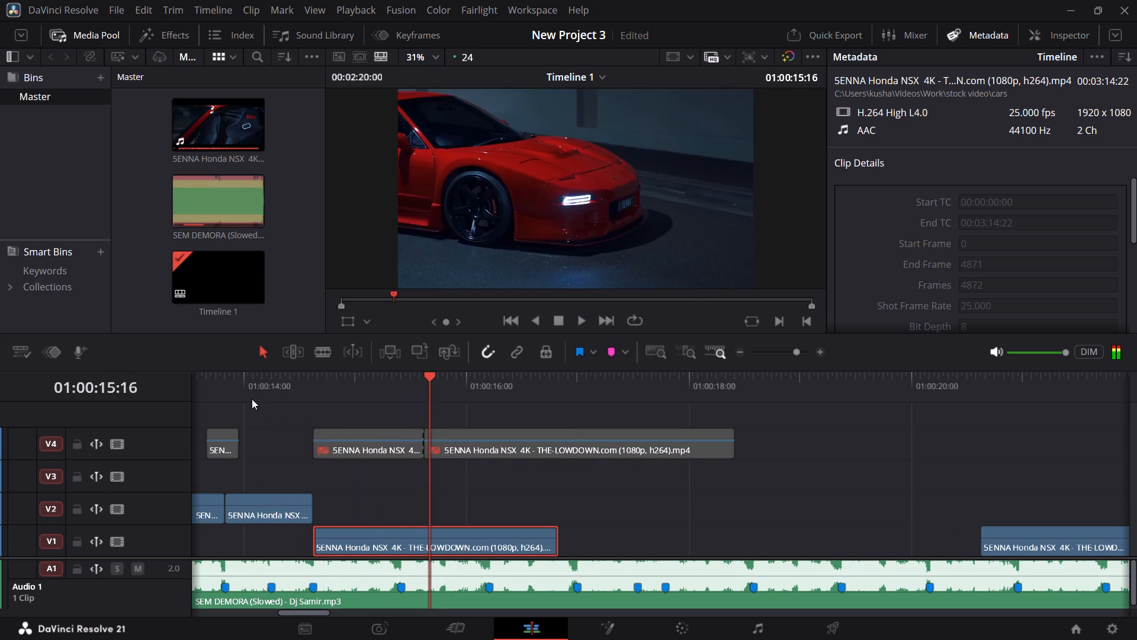
# Trim one stray frame off the start of the front-view V1 clip and set the clip back to start at 01:00:14:15.
pyautogui.moveTo(317, 388); pyautogui.dragTo(332, 390)
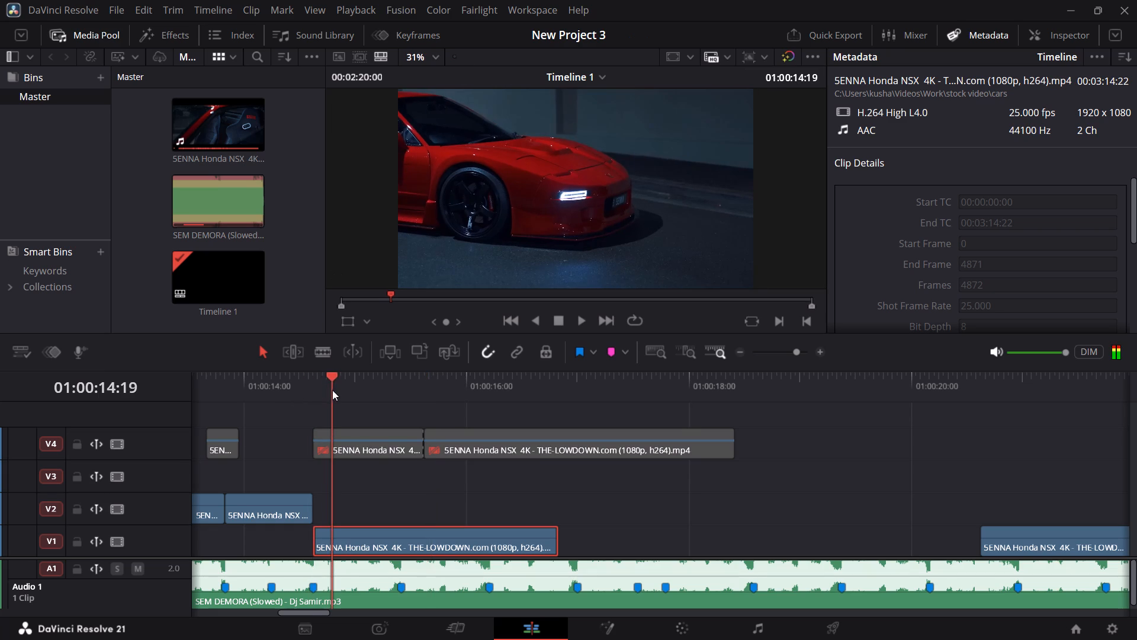
pyautogui.moveTo(332, 390); pyautogui.dragTo(308, 392)
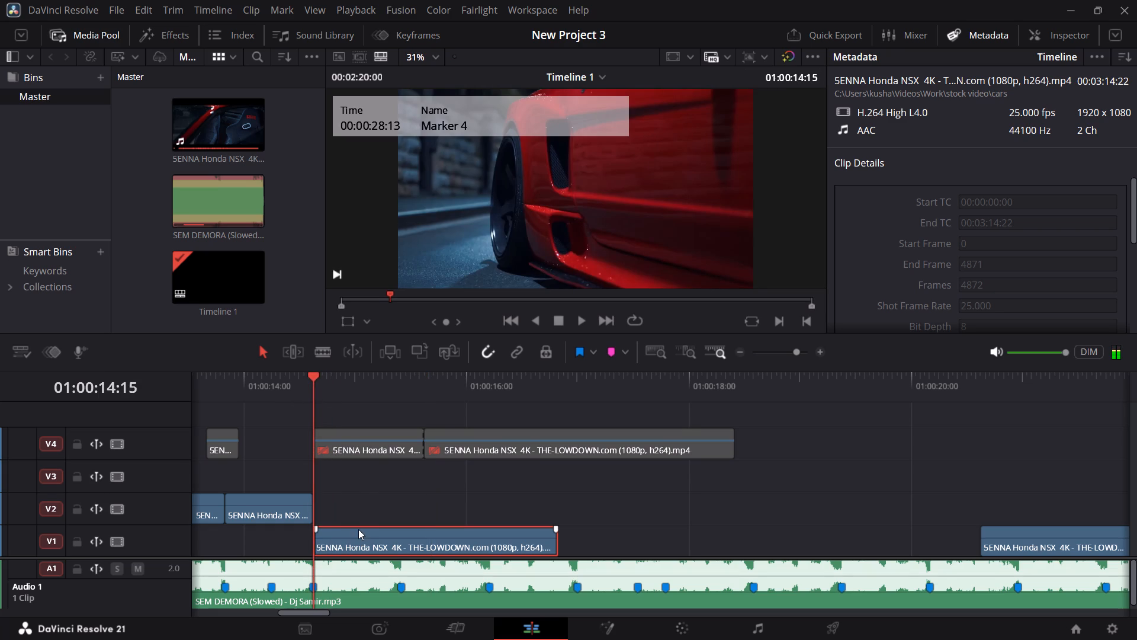
pyautogui.moveTo(356, 540); pyautogui.dragTo(367, 541)
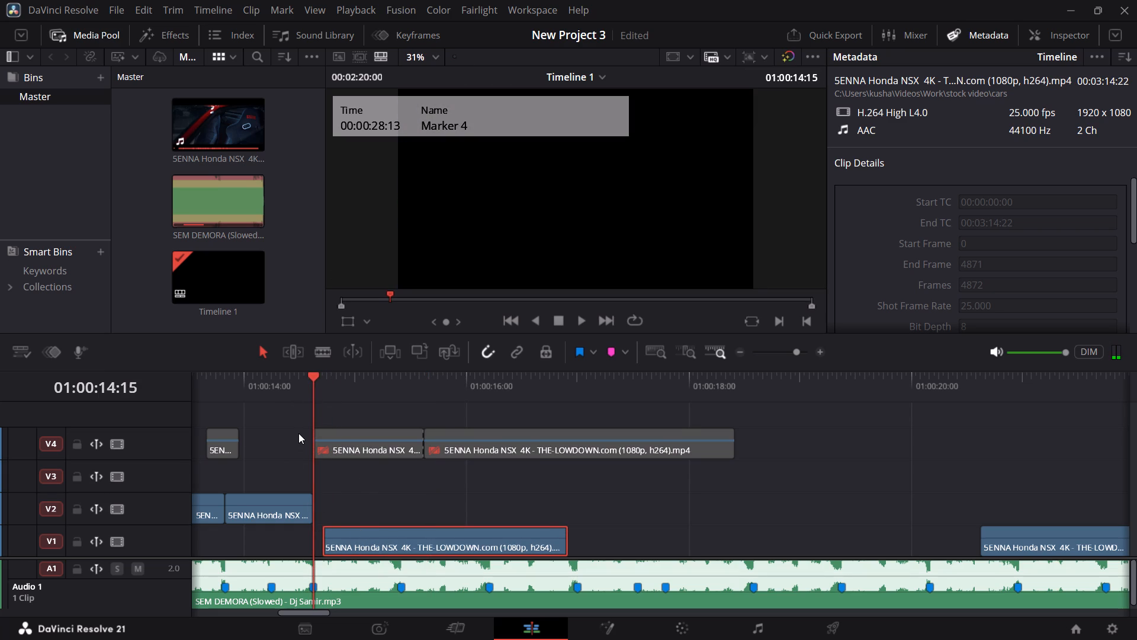
pyautogui.press('Right')
pyautogui.press('Right')
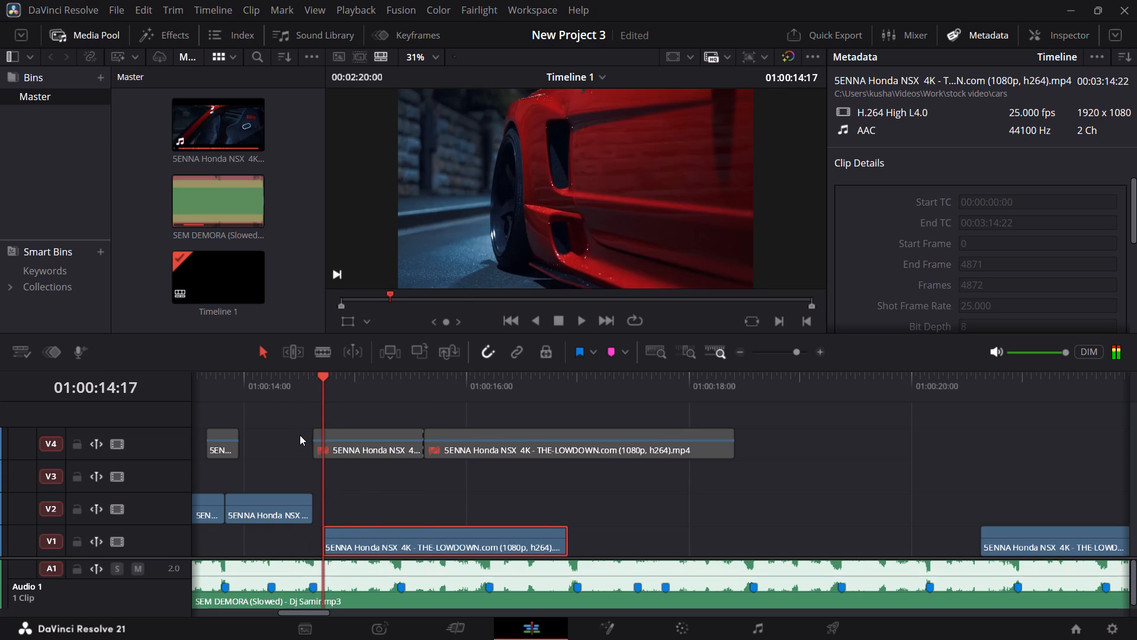
pyautogui.keyDown('alt'); pyautogui.scroll(8, 300, 435); pyautogui.keyUp('alt')
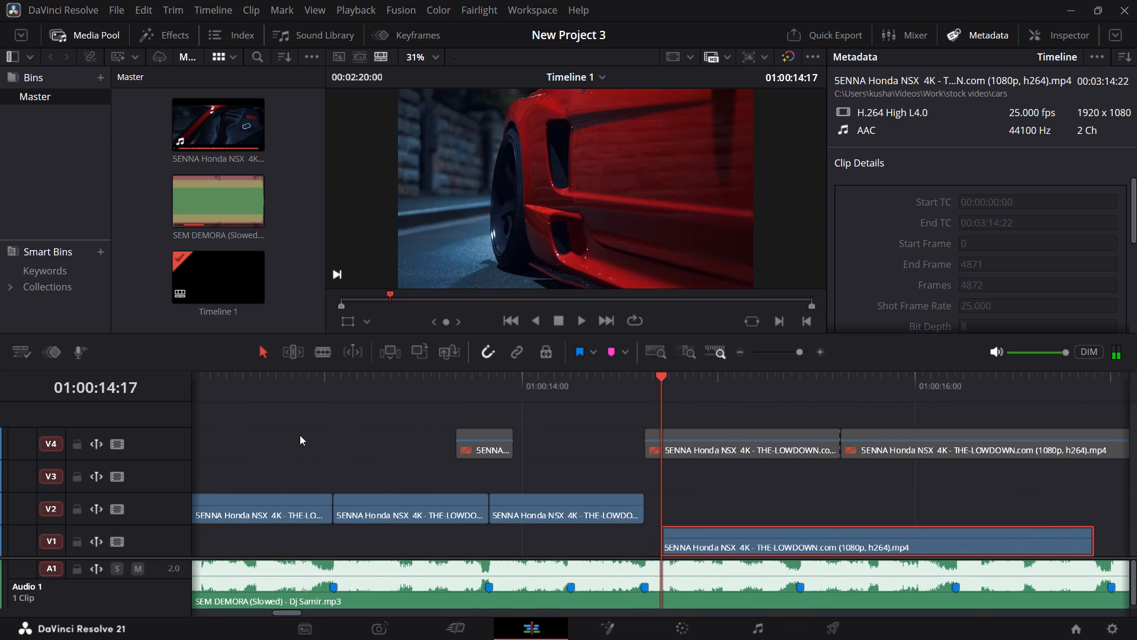
pyautogui.keyDown('alt'); pyautogui.scroll(15, 300, 435); pyautogui.keyUp('alt')
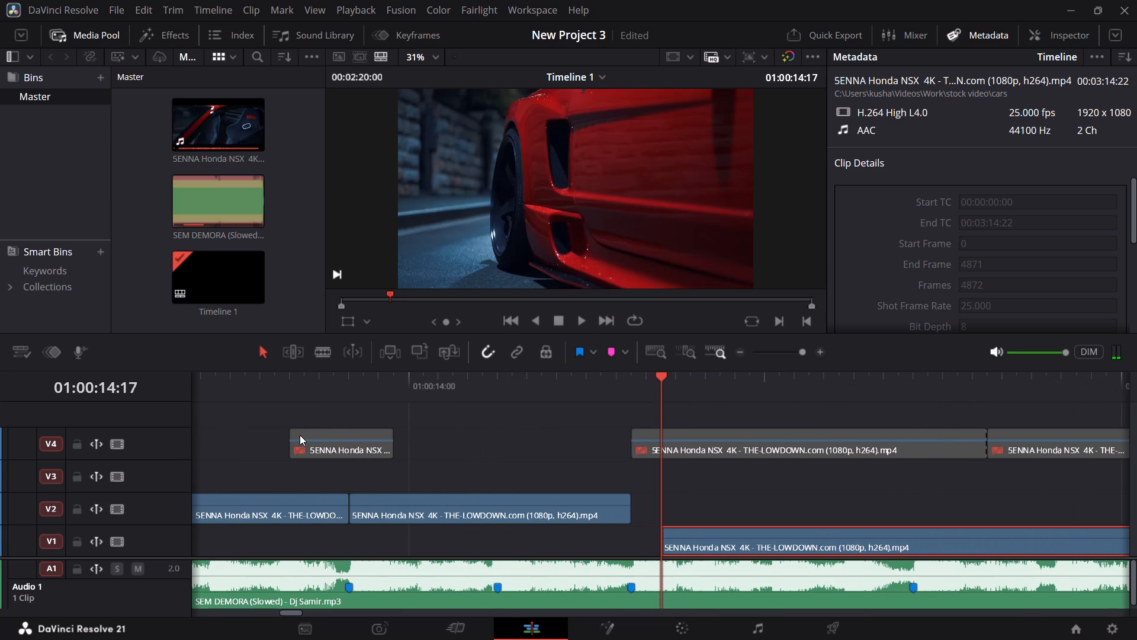
pyautogui.press('Right')
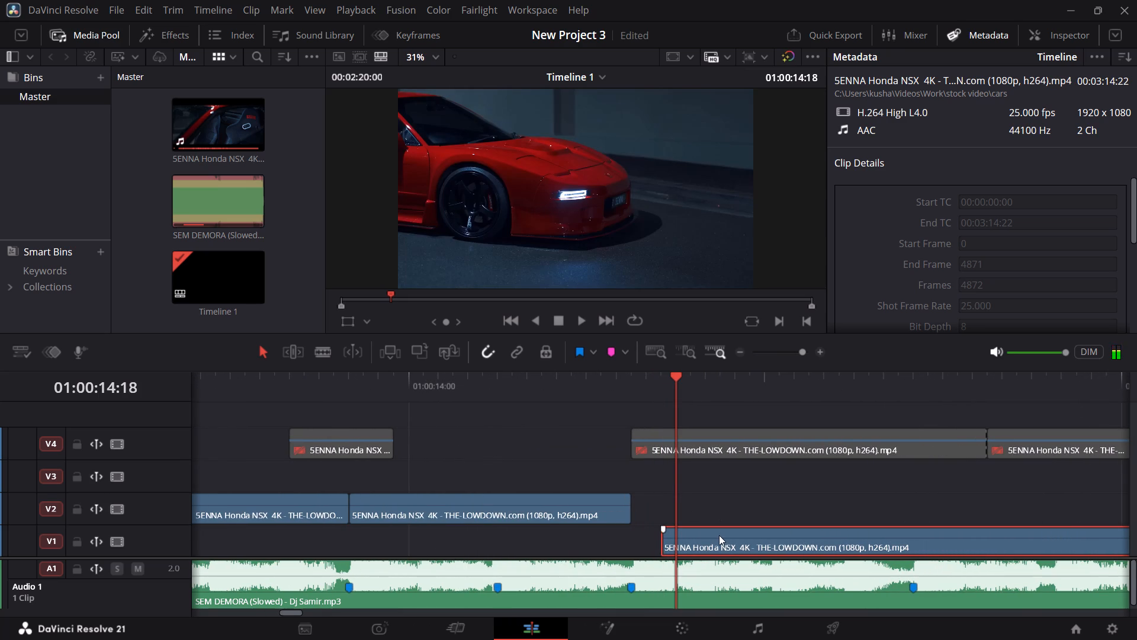
pyautogui.moveTo(667, 546); pyautogui.dragTo(686, 543)
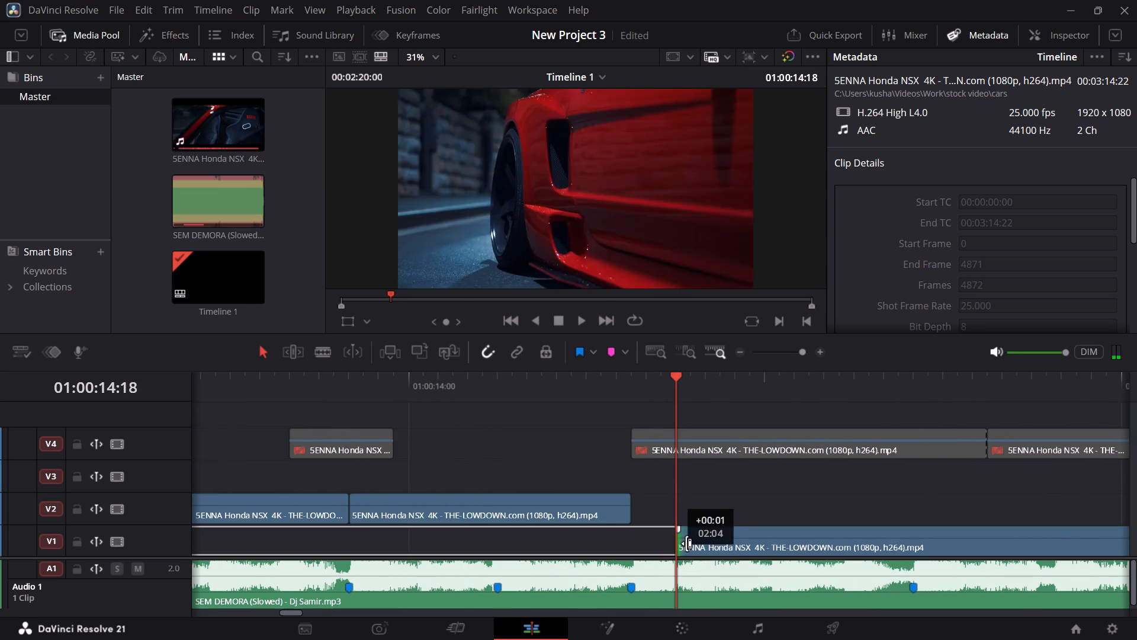
pyautogui.moveTo(686, 543); pyautogui.dragTo(687, 543)
pyautogui.moveTo(711, 545); pyautogui.dragTo(665, 543)
# Replay the cut from the licence-plate clip on V2 to the trimmed front-view clip on V1 against the beat.
pyautogui.click(568, 386)
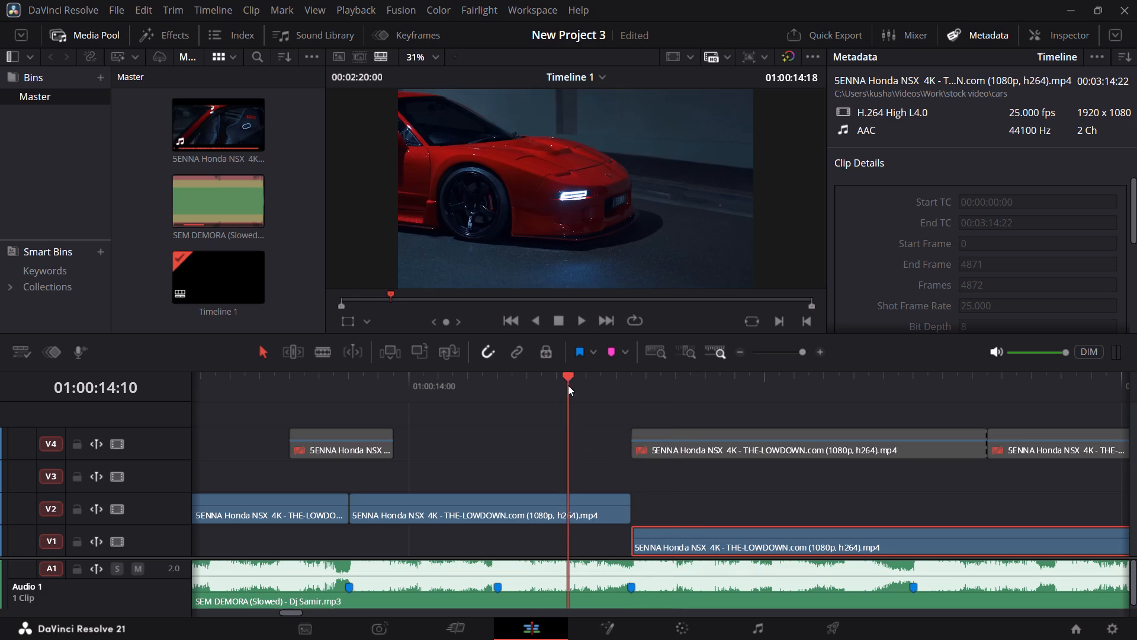
pyautogui.press('space')
pyautogui.press('space')
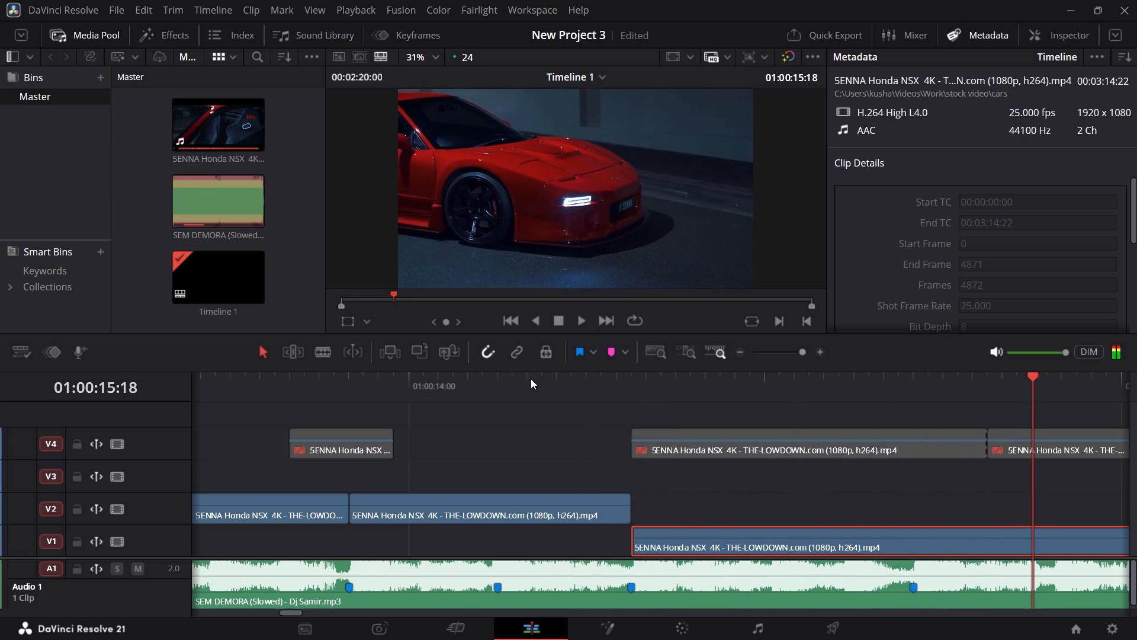
pyautogui.click(465, 383)
pyautogui.press('space')
pyautogui.press('space')
# Scrub between about 01:00:13:16 and 01:00:15:04 to examine the clips around the cuts and beat markers.
pyautogui.moveTo(502, 385); pyautogui.dragTo(502, 385)
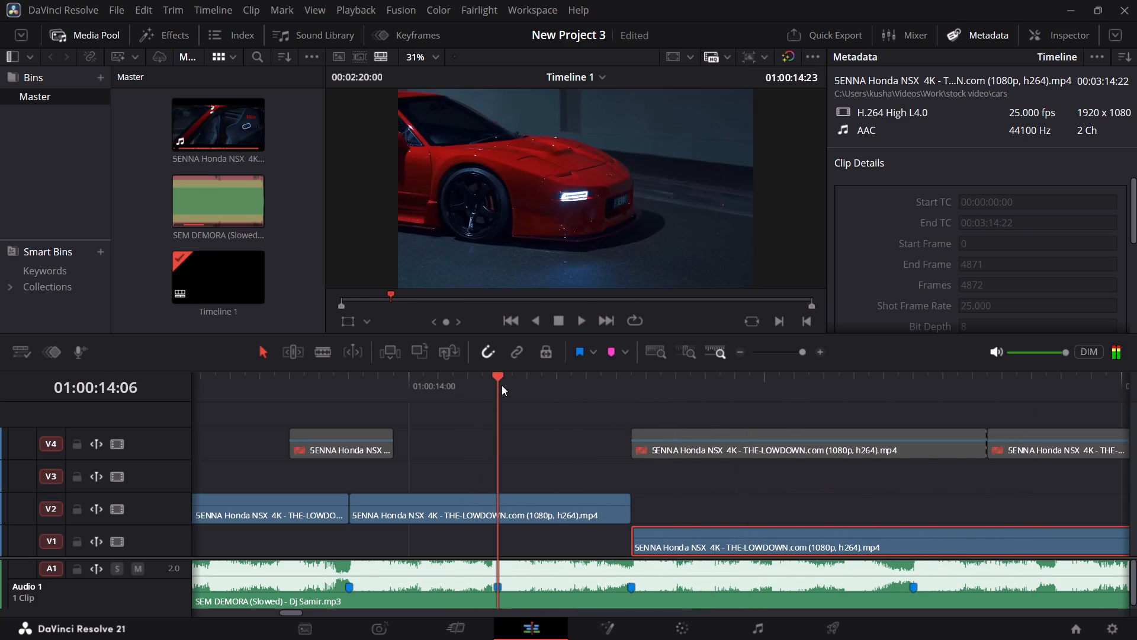
pyautogui.moveTo(502, 385); pyautogui.dragTo(445, 371)
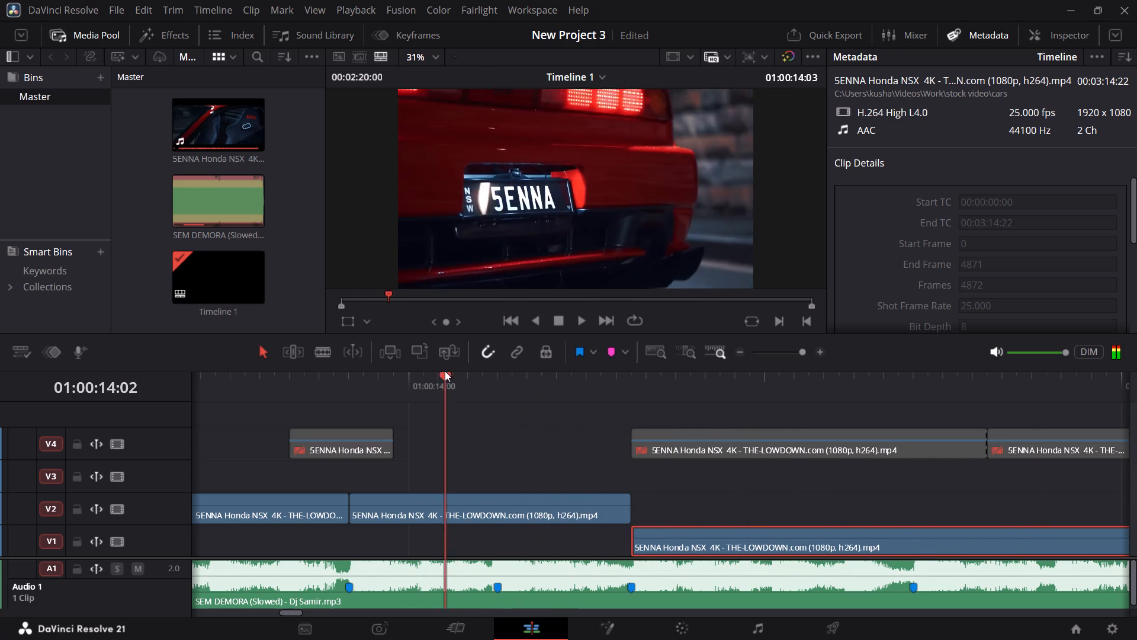
pyautogui.moveTo(445, 371); pyautogui.dragTo(834, 374)
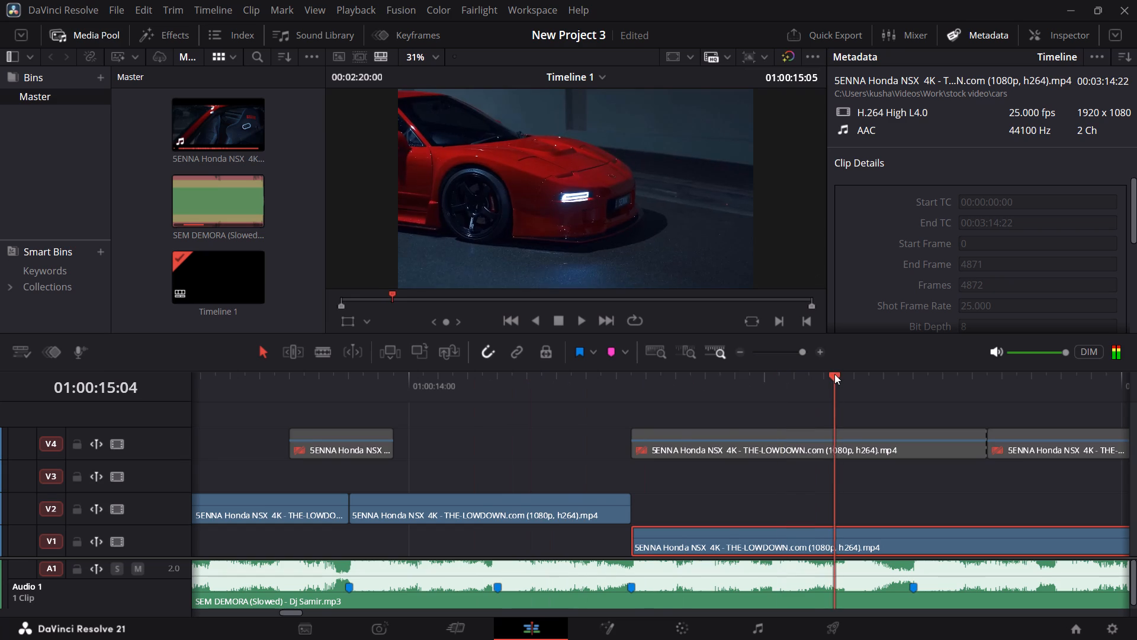
pyautogui.moveTo(834, 374); pyautogui.dragTo(384, 375)
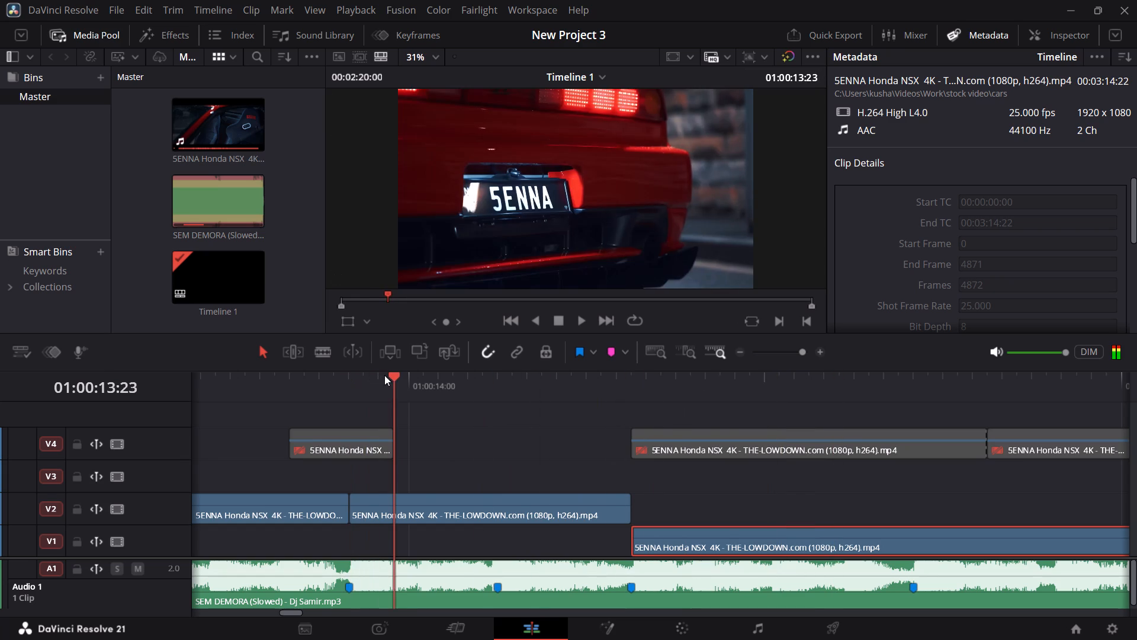
pyautogui.moveTo(384, 375); pyautogui.dragTo(570, 386)
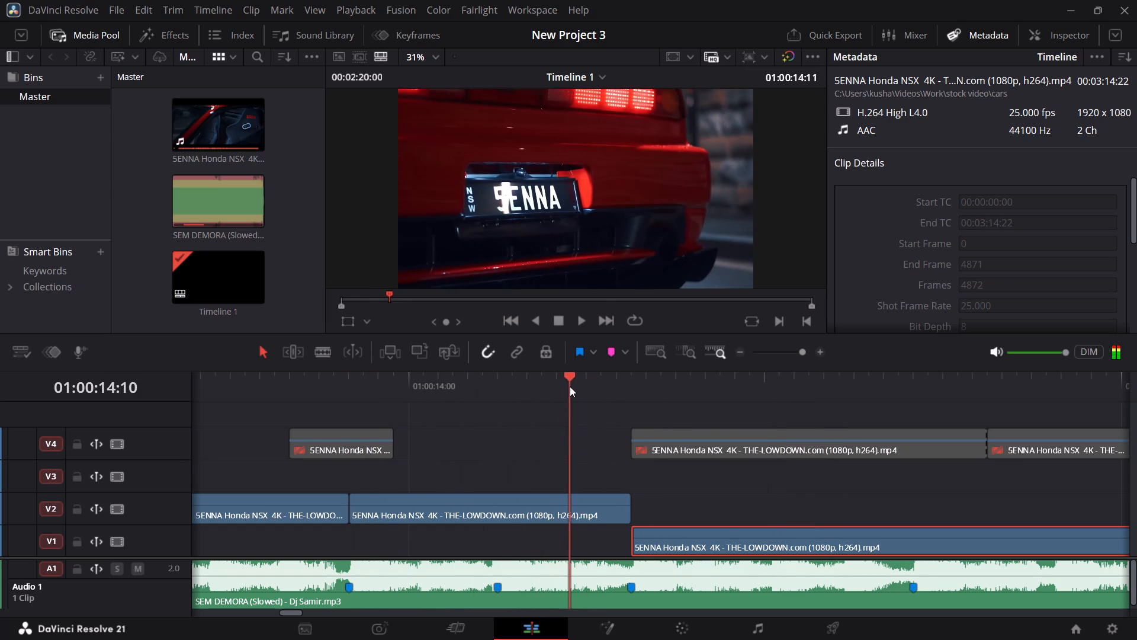
pyautogui.moveTo(570, 386); pyautogui.dragTo(611, 388)
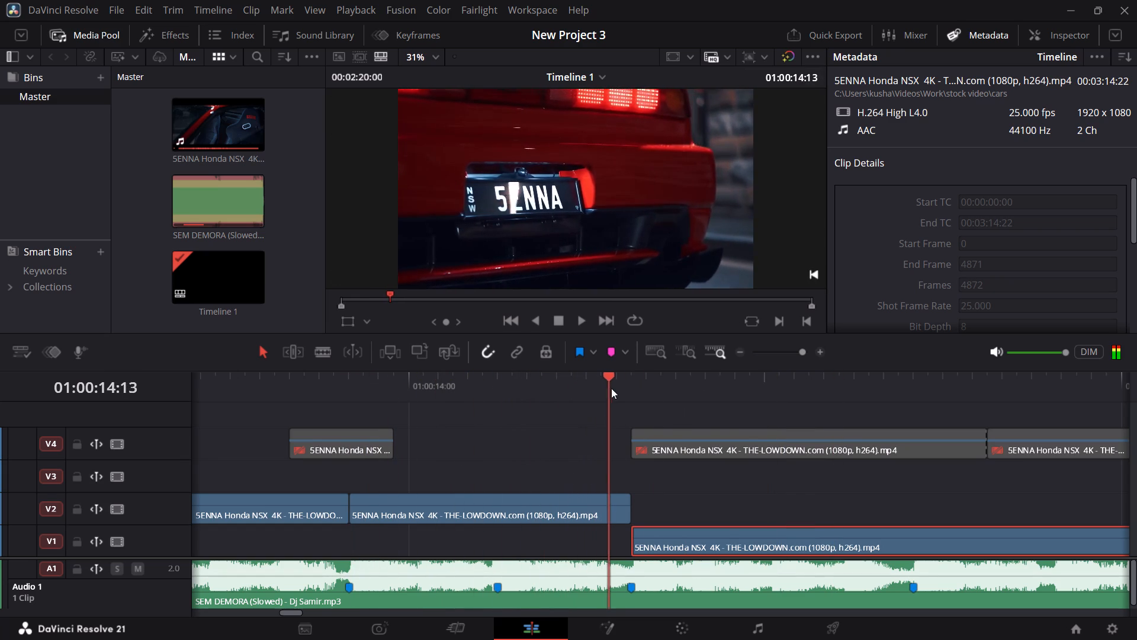
pyautogui.moveTo(611, 388); pyautogui.dragTo(440, 384)
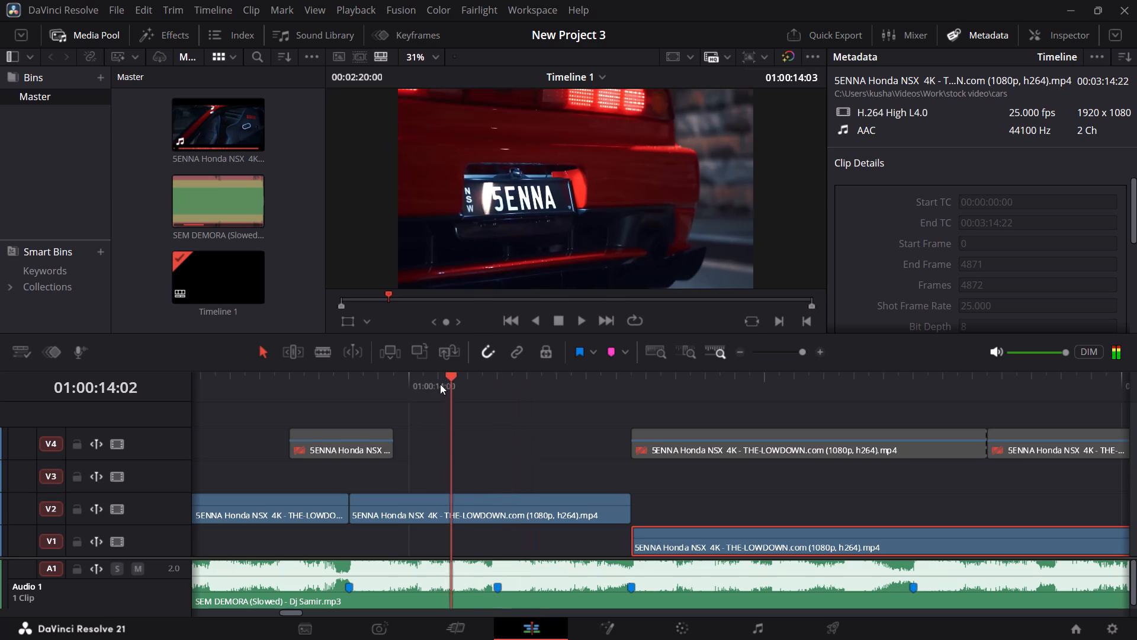
pyautogui.moveTo(440, 384); pyautogui.dragTo(502, 395)
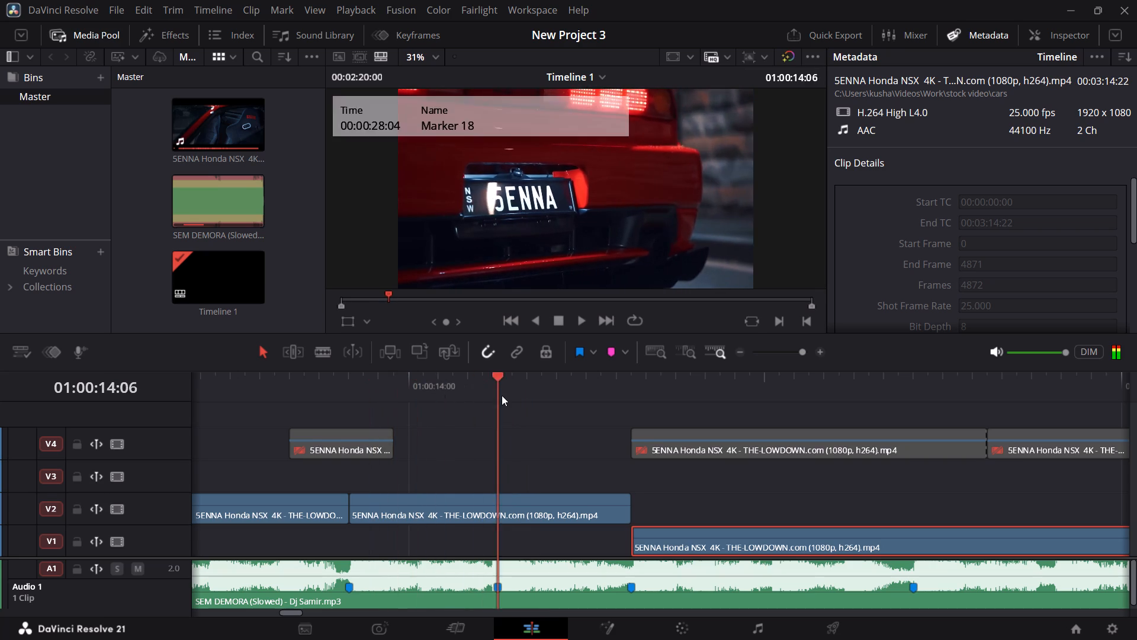
pyautogui.moveTo(502, 395); pyautogui.dragTo(332, 392)
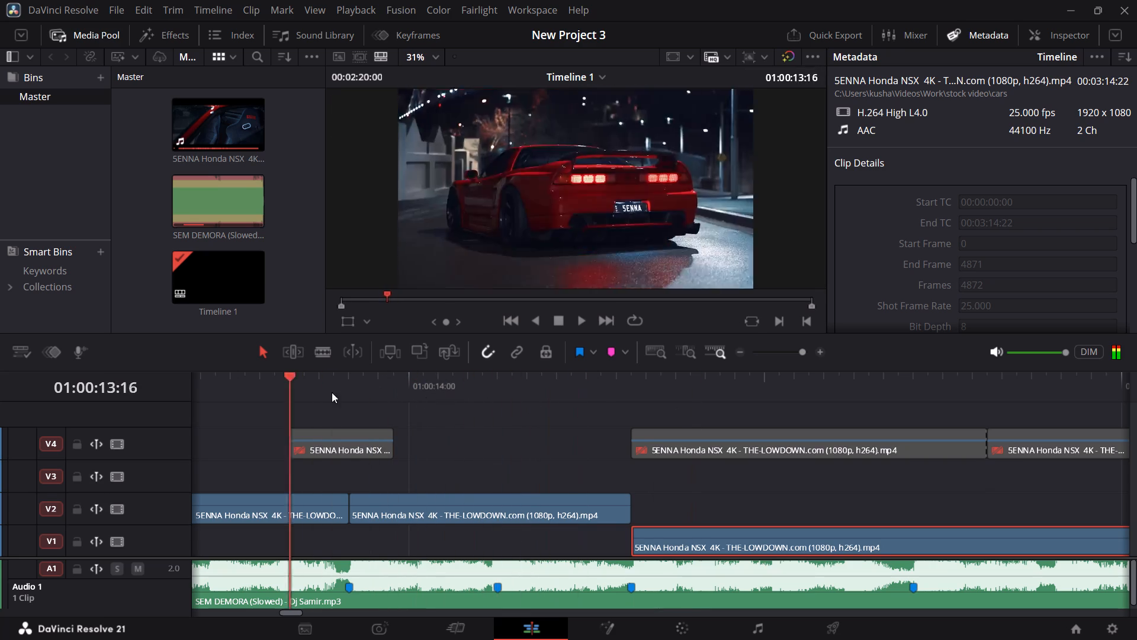
# Scrub forward to 01:00:14:21 and back to about 01:00:07:13 to examine the preceding clips on V2 and V1.
pyautogui.moveTo(332, 392); pyautogui.dragTo(724, 411)
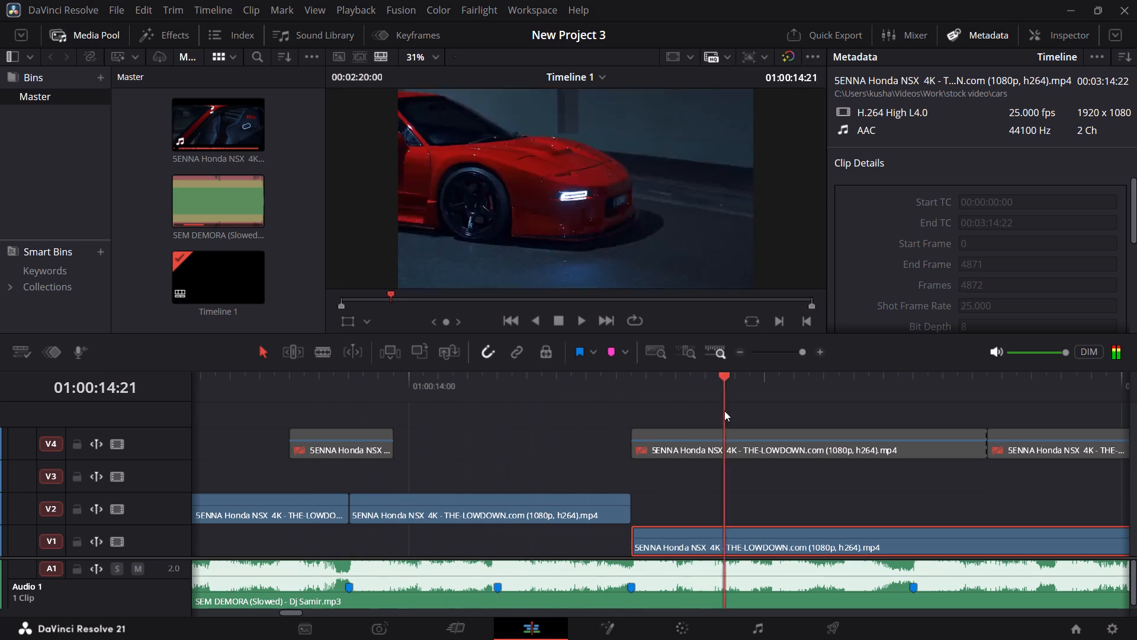
pyautogui.moveTo(724, 411); pyautogui.dragTo(332, 417)
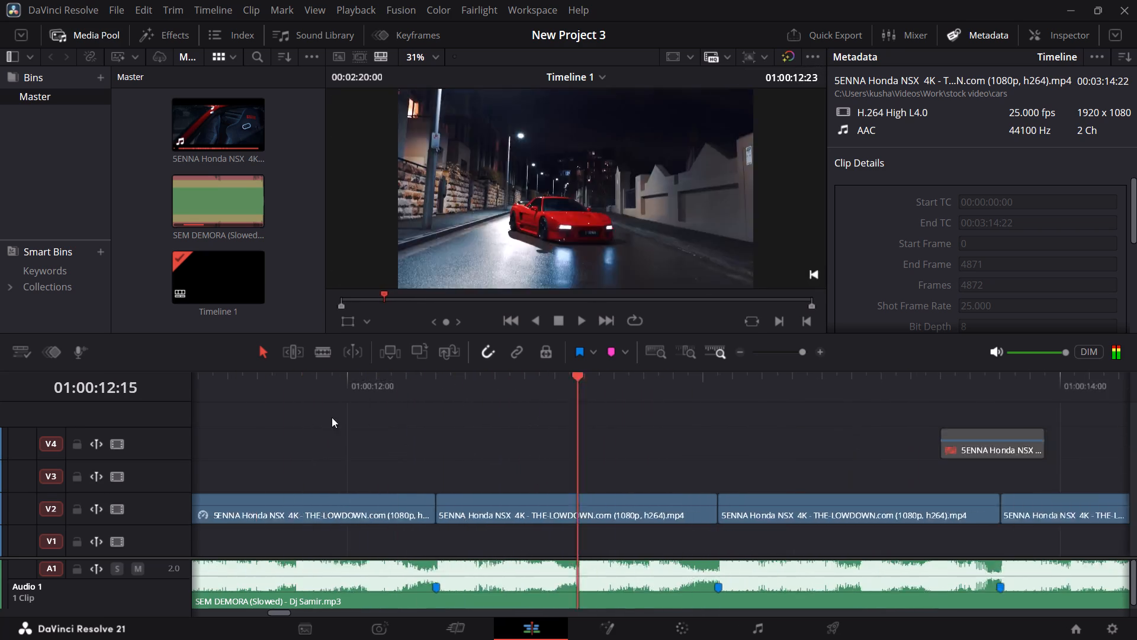
pyautogui.moveTo(332, 417); pyautogui.dragTo(435, 524)
pyautogui.keyDown('ctrl'); pyautogui.scroll(6, 661, 561); pyautogui.keyUp('ctrl')
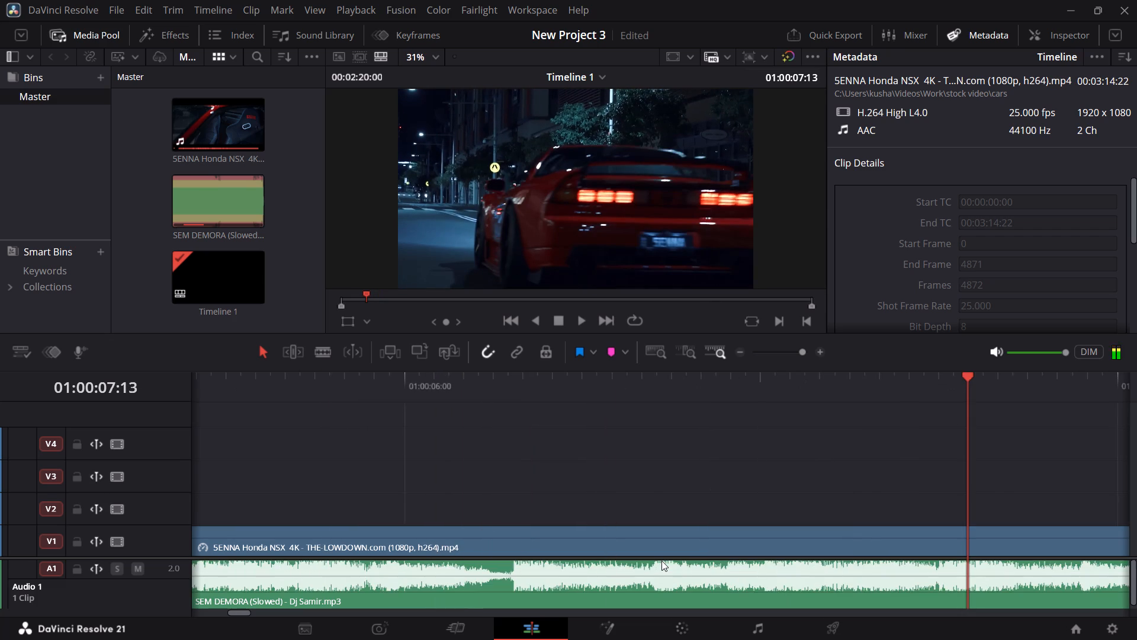
pyautogui.keyDown('ctrl'); pyautogui.scroll(15, 661, 561); pyautogui.keyUp('ctrl')
pyautogui.keyDown('ctrl'); pyautogui.scroll(-16, 661, 562); pyautogui.keyUp('ctrl')
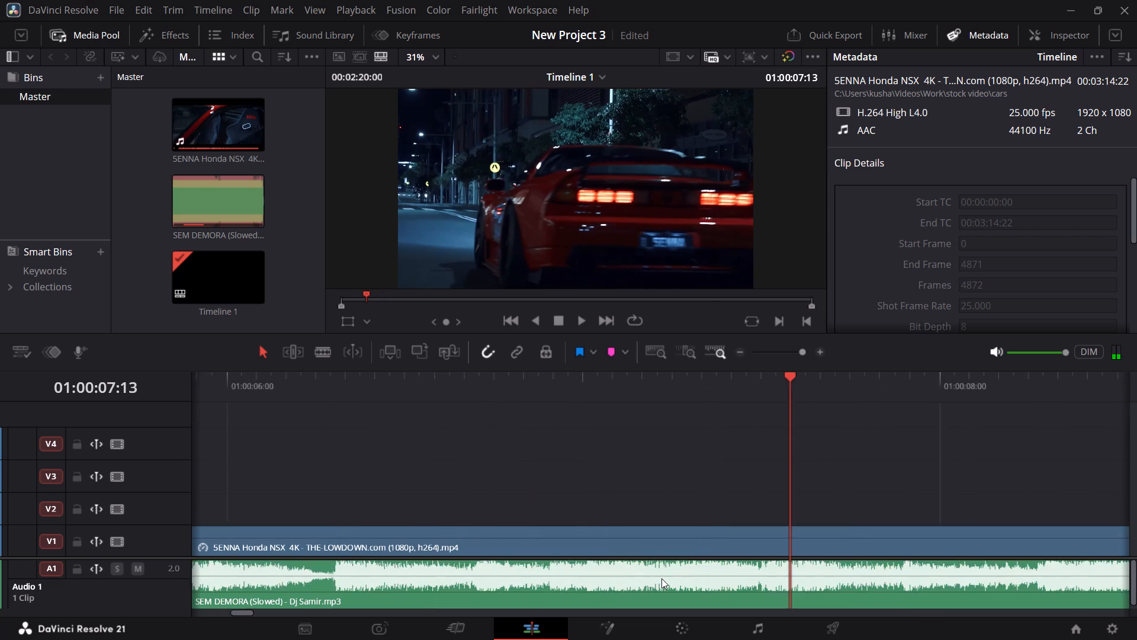
pyautogui.keyDown('ctrl'); pyautogui.scroll(-20, 661, 578); pyautogui.keyUp('ctrl')
pyautogui.keyDown('ctrl'); pyautogui.scroll(-11, 661, 578); pyautogui.keyUp('ctrl')
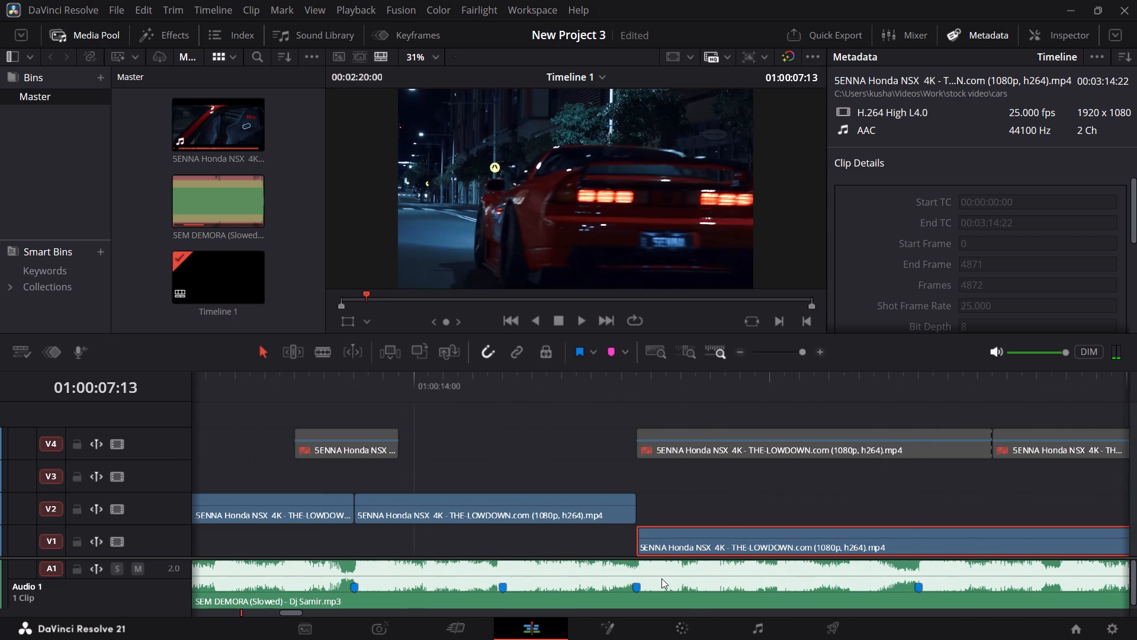
# Scrub between about 01:00:14:03 and 01:00:15:12 to examine the licence-plate and front-view clips against the beat markers.
pyautogui.moveTo(260, 387); pyautogui.dragTo(586, 409)
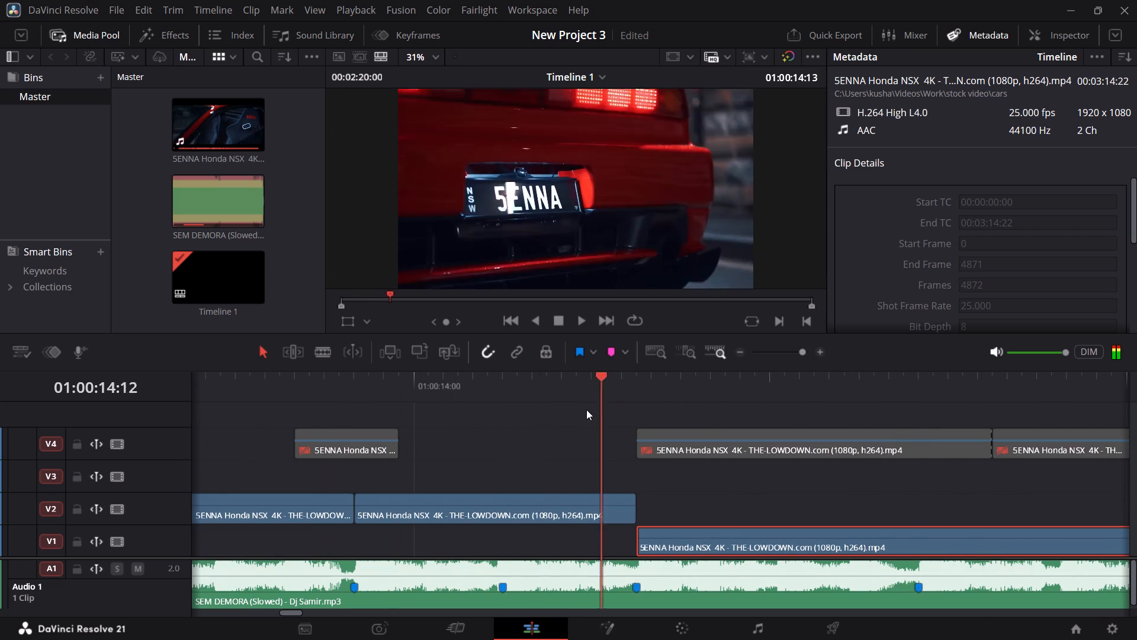
pyautogui.moveTo(586, 409); pyautogui.dragTo(345, 379)
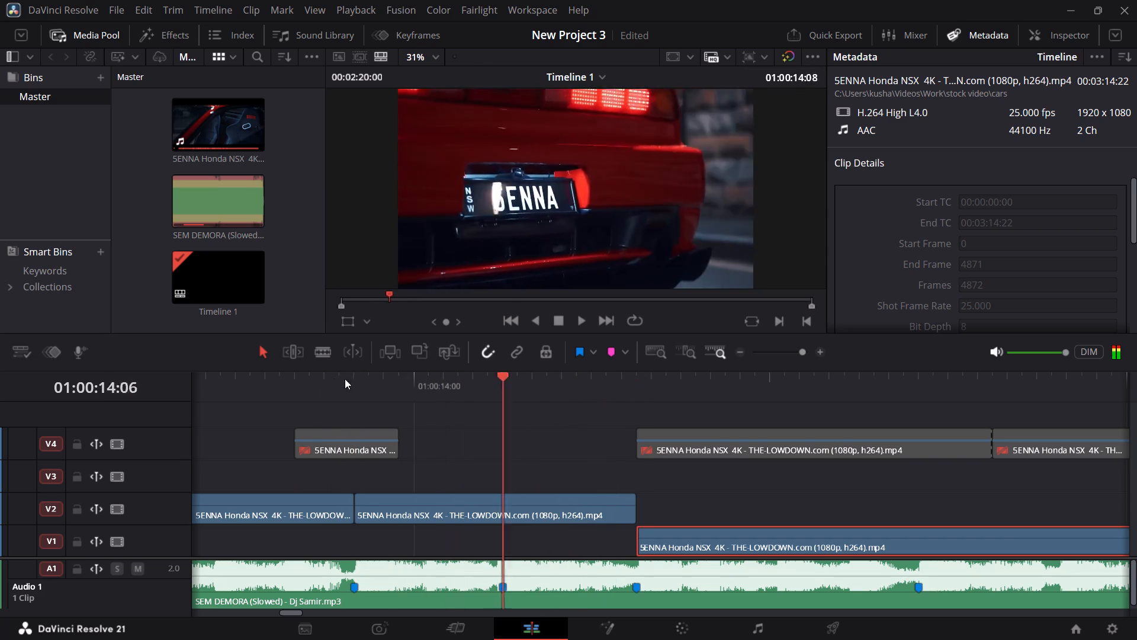
pyautogui.moveTo(345, 379); pyautogui.dragTo(617, 382)
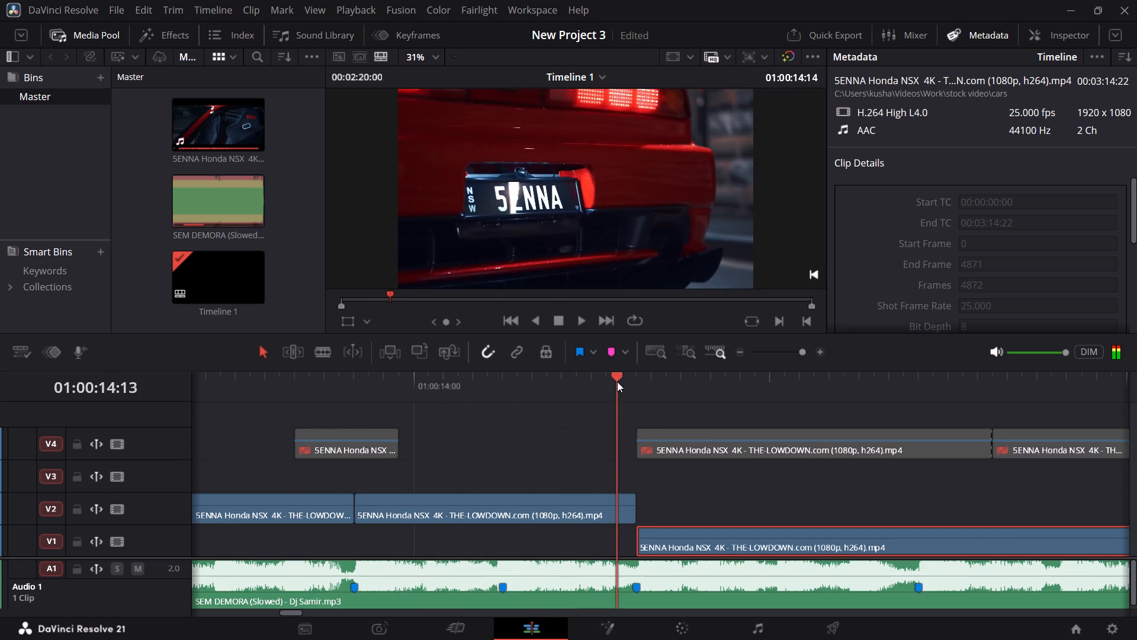
pyautogui.moveTo(617, 382); pyautogui.dragTo(956, 397)
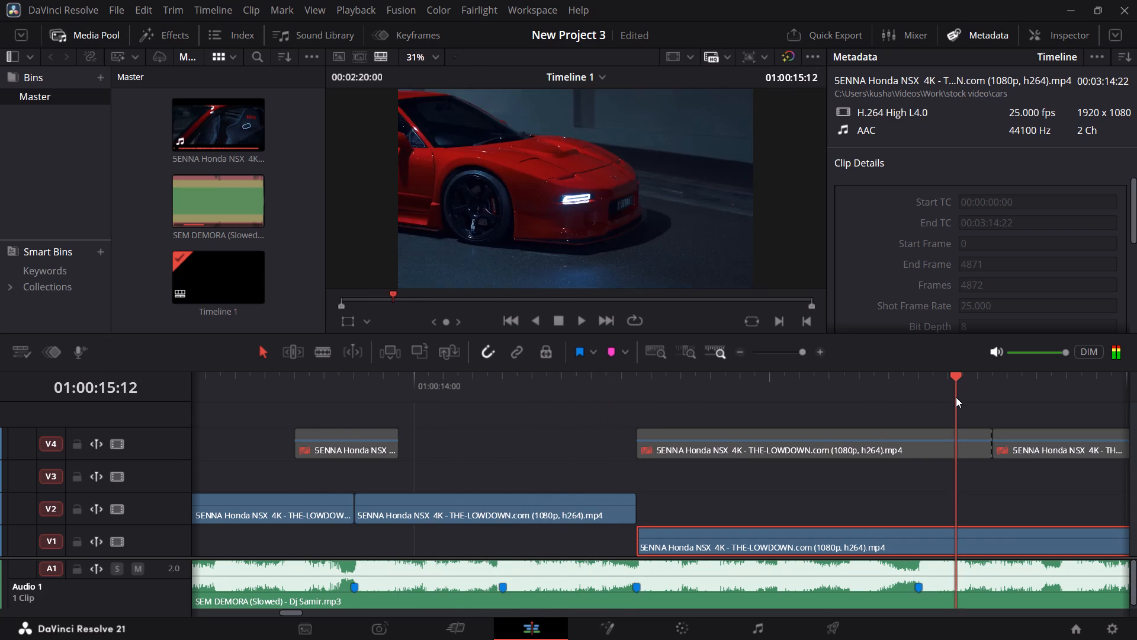
pyautogui.moveTo(956, 397); pyautogui.dragTo(471, 393)
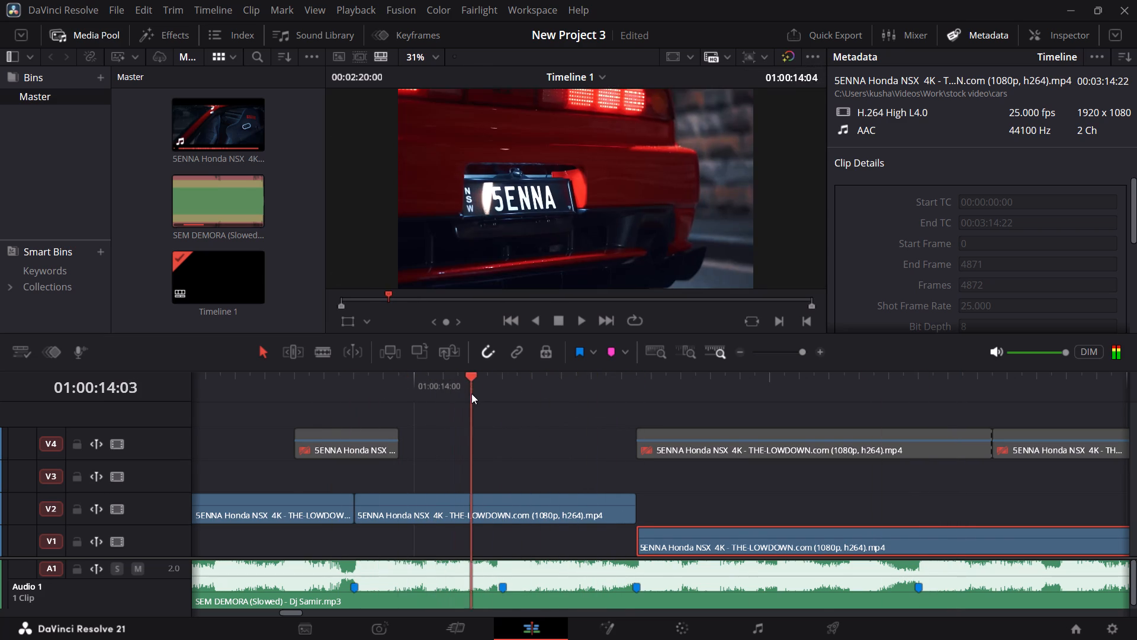
pyautogui.moveTo(471, 393); pyautogui.dragTo(618, 400)
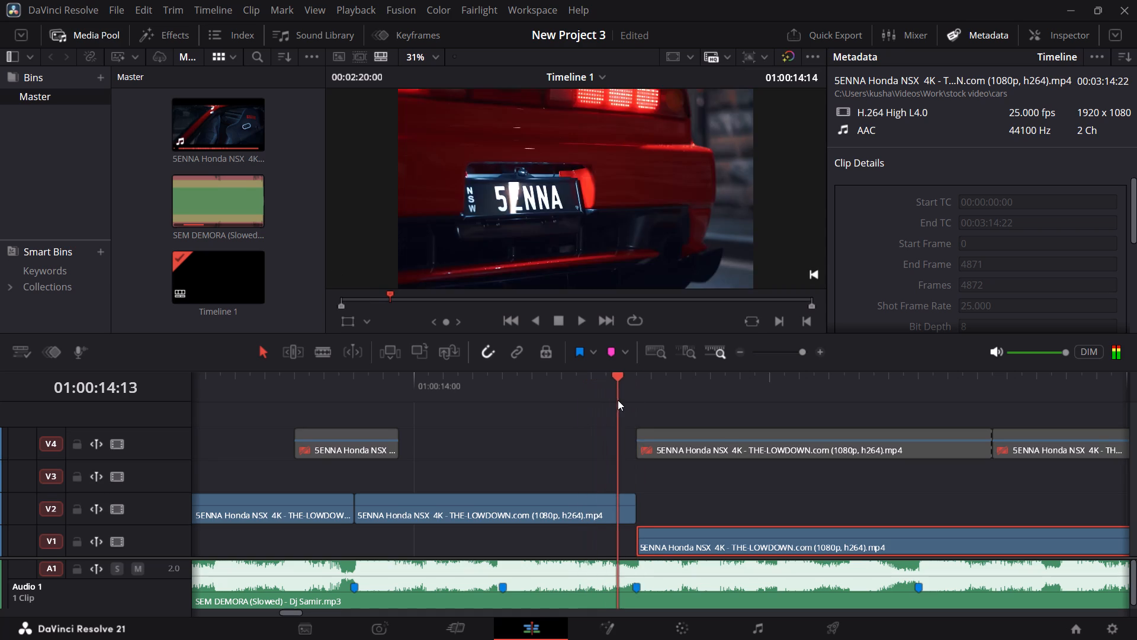
pyautogui.moveTo(618, 400); pyautogui.dragTo(505, 402)
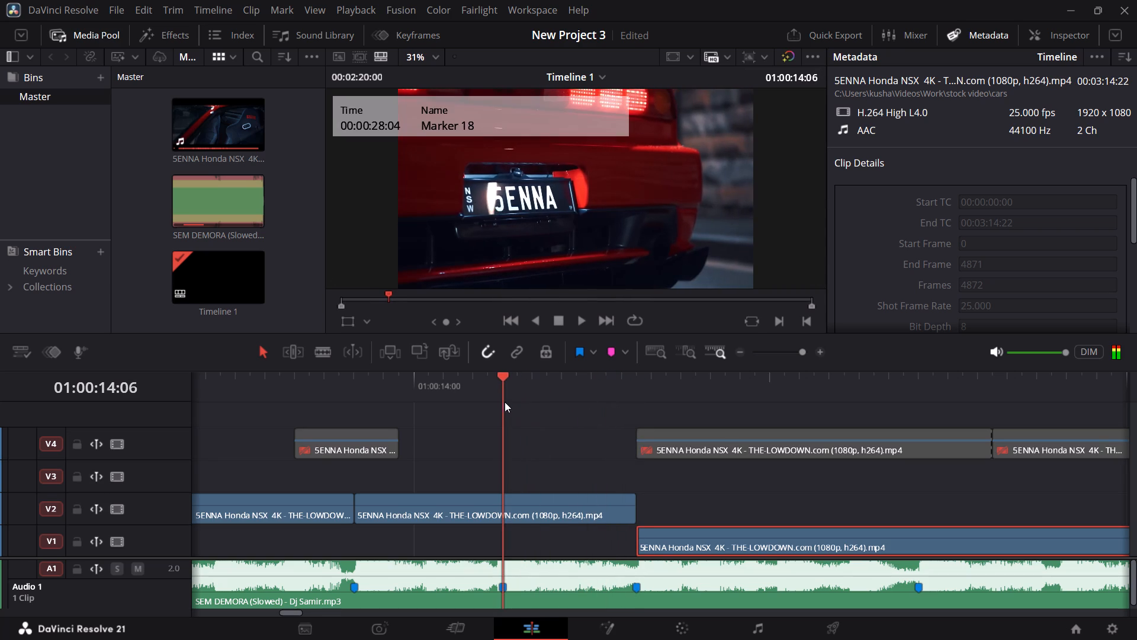
pyautogui.moveTo(505, 402); pyautogui.dragTo(503, 402)
pyautogui.moveTo(503, 402); pyautogui.dragTo(841, 421)
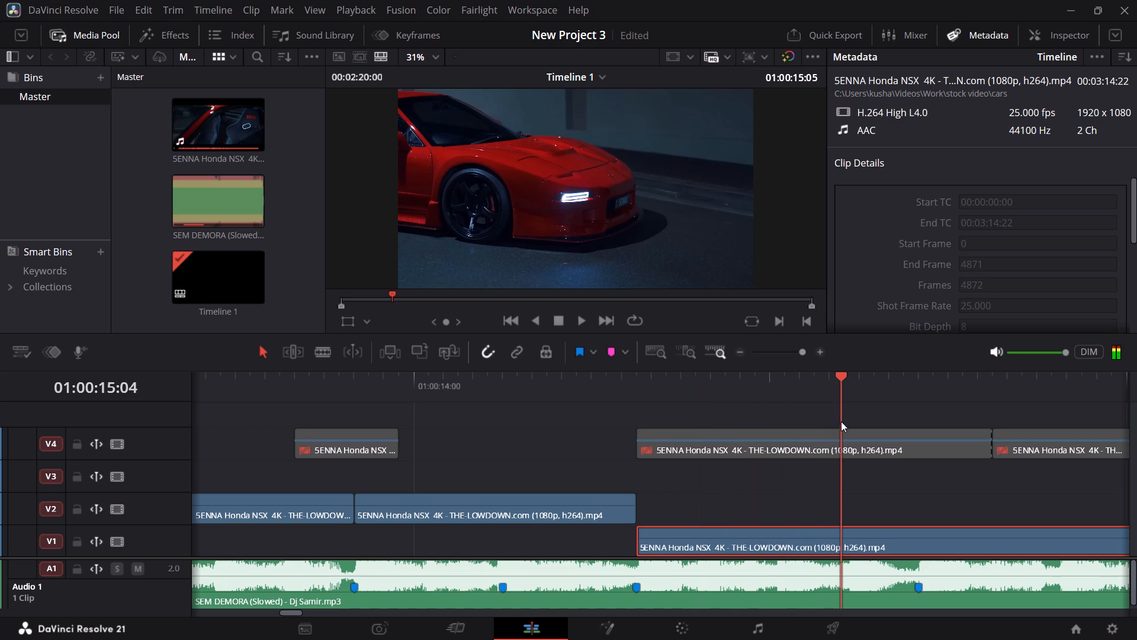
pyautogui.moveTo(841, 421); pyautogui.dragTo(914, 427)
# Check the rest of the front-view V1 clip and trim its end back to the beat marker at 01:00:15:10.
pyautogui.keyDown('alt'); pyautogui.scroll(-2, 925, 546); pyautogui.keyUp('alt')
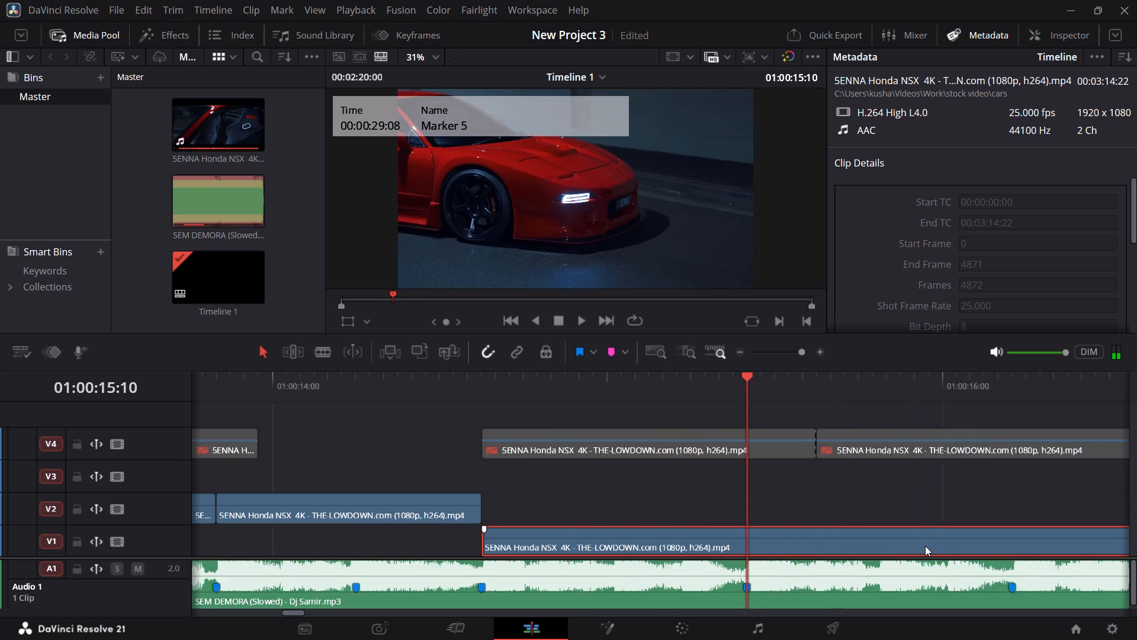
pyautogui.keyDown('alt'); pyautogui.scroll(-9, 925, 546); pyautogui.keyUp('alt')
pyautogui.keyDown('alt'); pyautogui.scroll(1, 925, 546); pyautogui.keyUp('alt')
pyautogui.keyDown('alt'); pyautogui.scroll(-6, 925, 546); pyautogui.keyUp('alt')
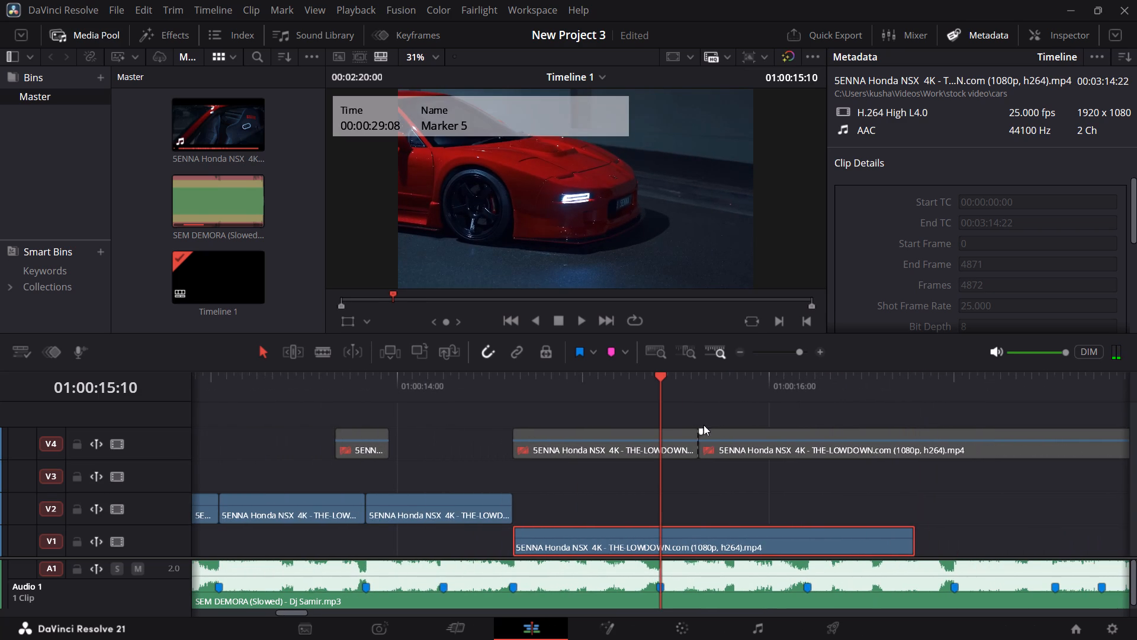
pyautogui.moveTo(704, 393); pyautogui.dragTo(891, 387)
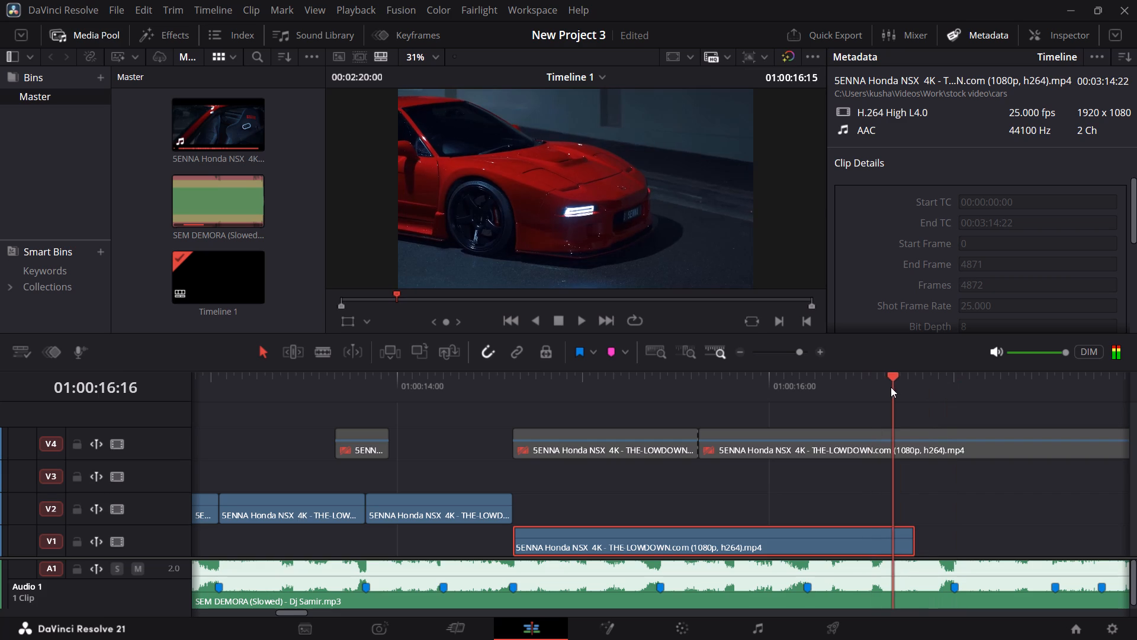
pyautogui.moveTo(891, 387); pyautogui.dragTo(847, 380)
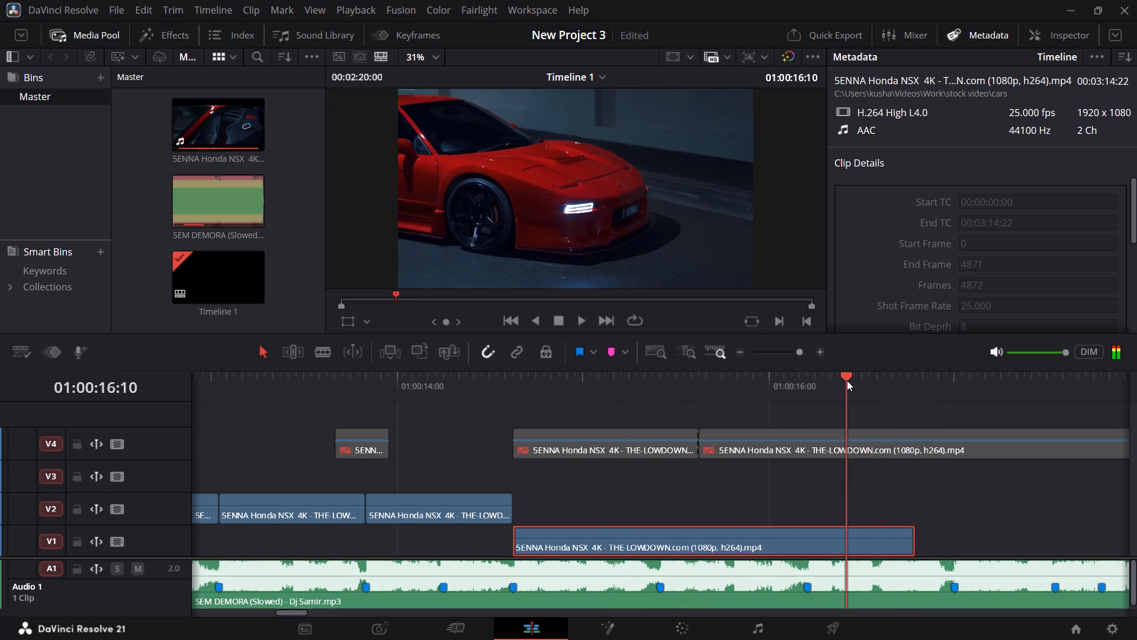
pyautogui.moveTo(847, 380); pyautogui.dragTo(848, 380)
pyautogui.moveTo(848, 380); pyautogui.dragTo(897, 382)
pyautogui.moveTo(910, 539); pyautogui.dragTo(640, 552)
# Play back from 01:00:14:02 to review the licence-plate clip and the shortened front-view clip against the beat.
pyautogui.click(411, 391)
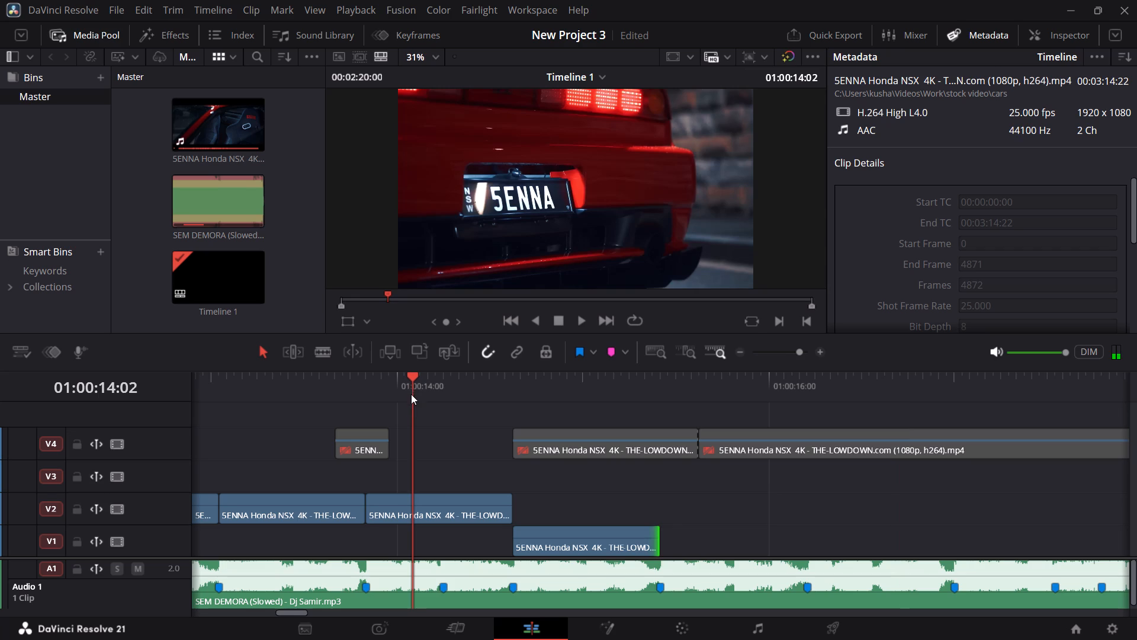
pyautogui.press('space')
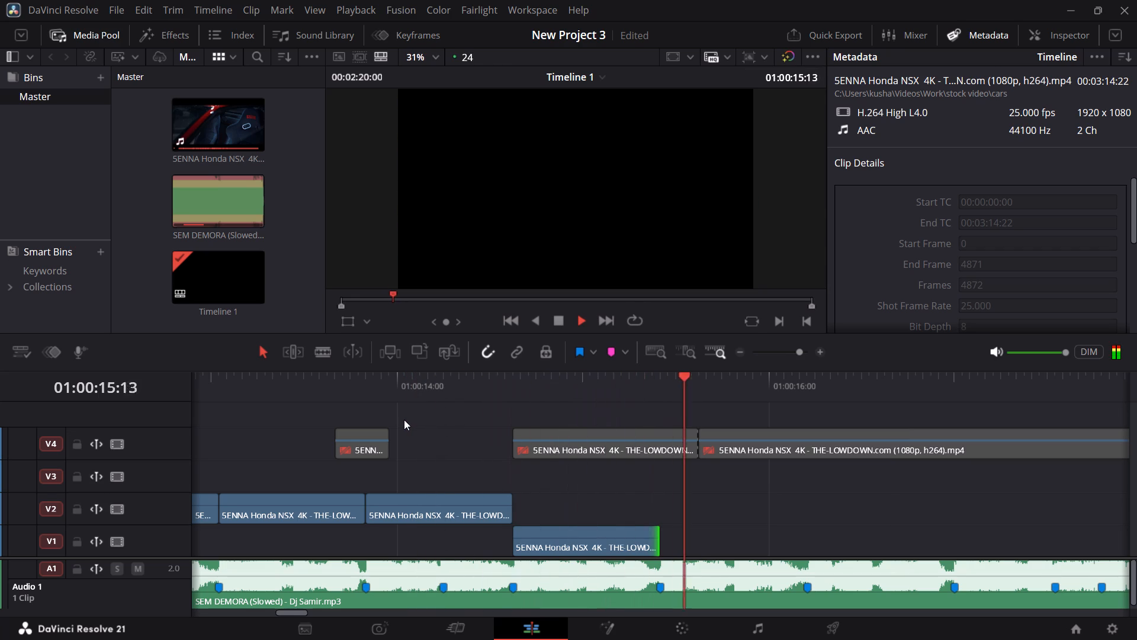
pyautogui.press('space')
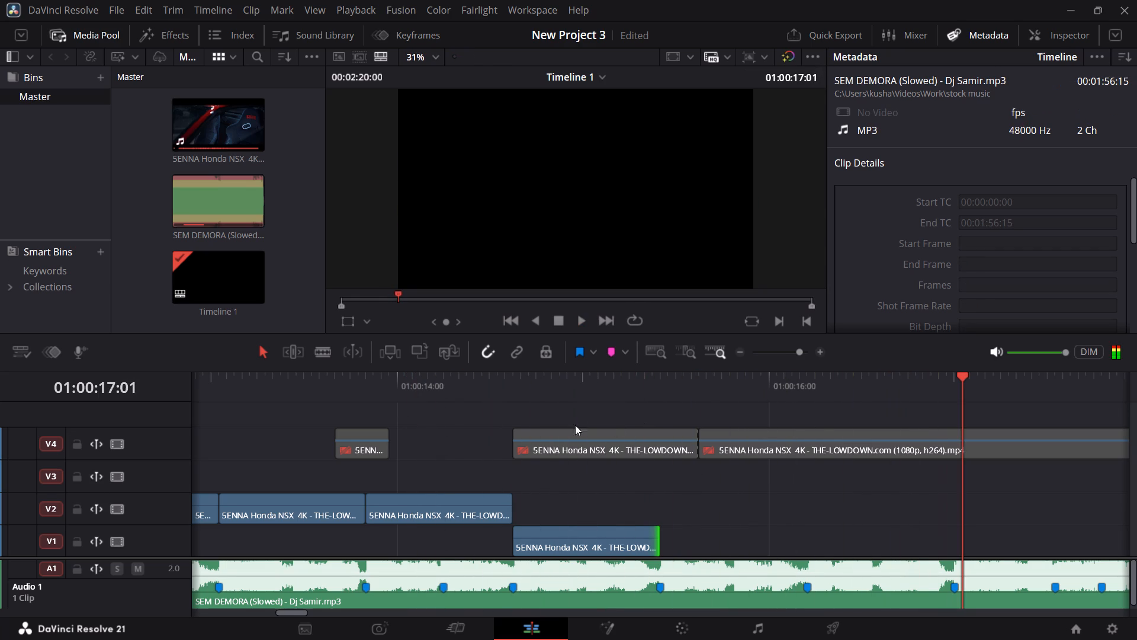
# Reverse the playback of the front-view V1 clip in its clip speed settings.
pyautogui.moveTo(550, 391); pyautogui.dragTo(632, 393)
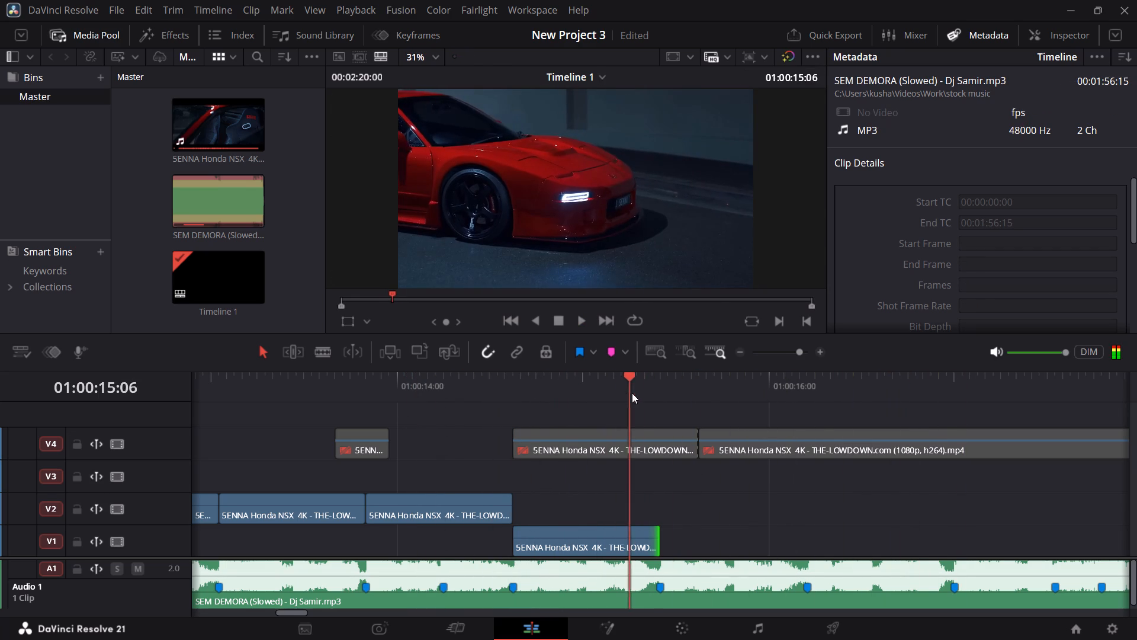
pyautogui.moveTo(632, 393); pyautogui.dragTo(593, 400)
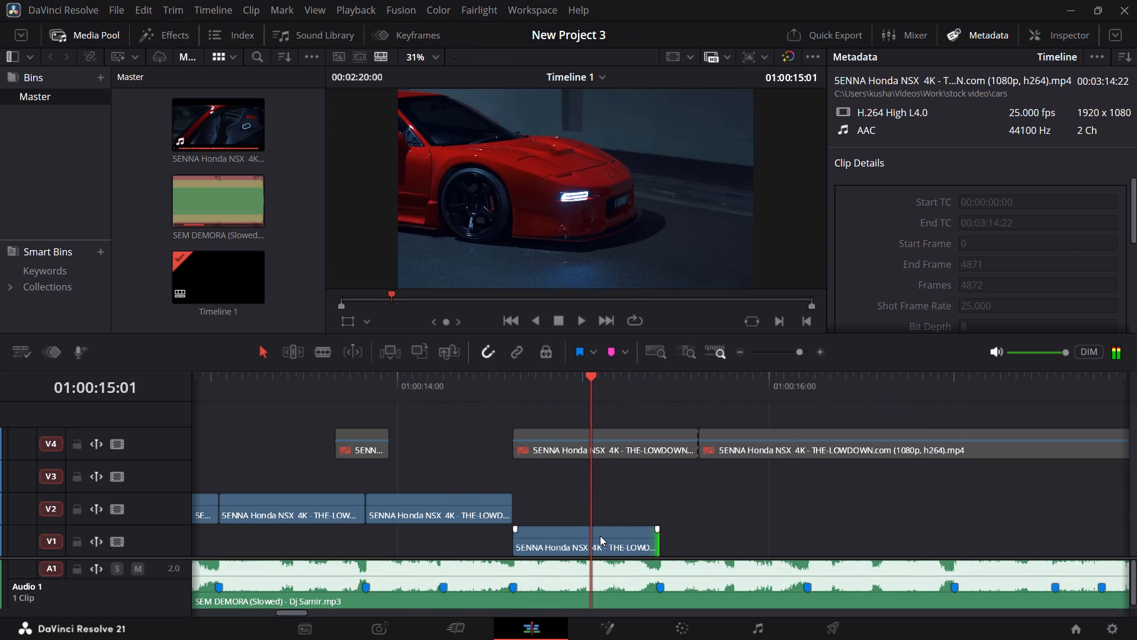
pyautogui.rightClick(600, 536)
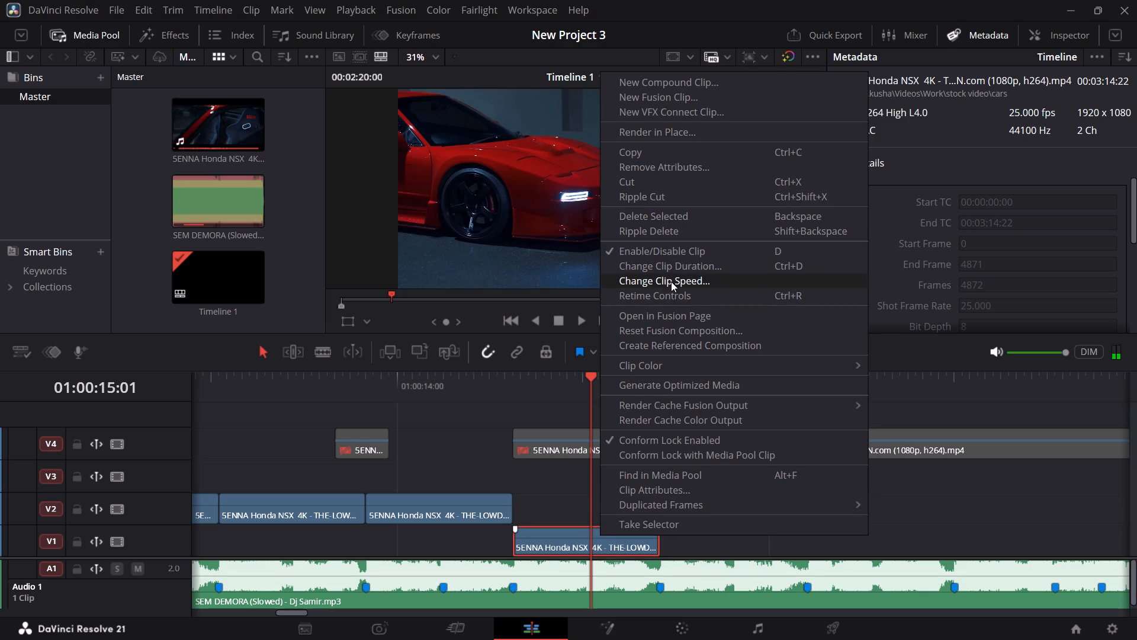
pyautogui.click(671, 281)
pyautogui.click(699, 357)
pyautogui.click(709, 491)
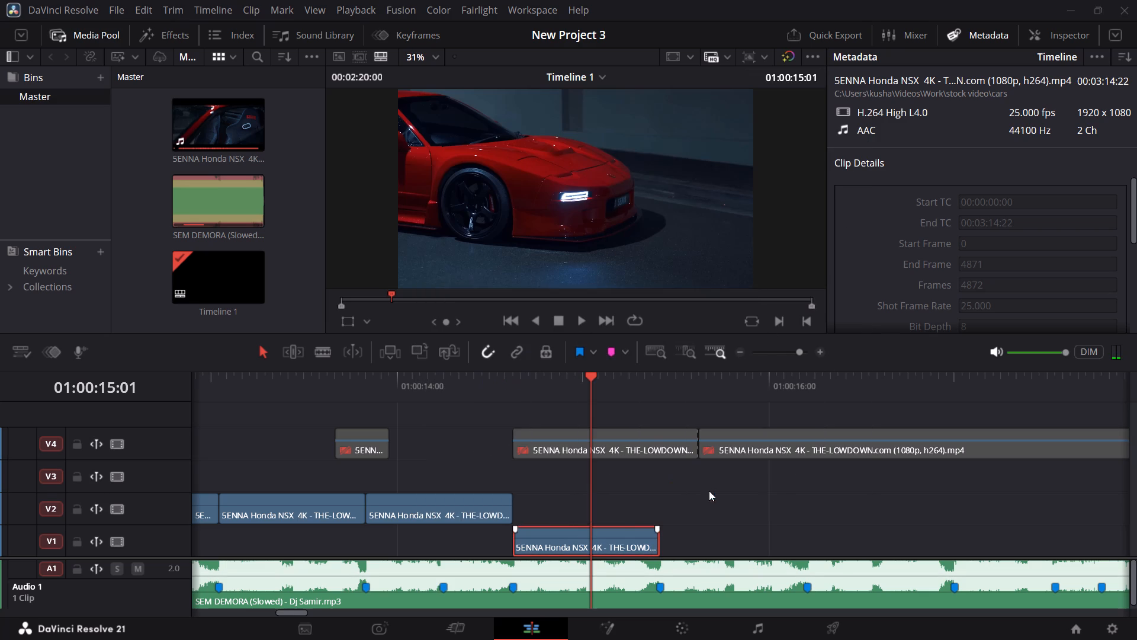
# Play back from 01:00:14:13 to review the cut into the reversed front-view clip.
pyautogui.moveTo(513, 379); pyautogui.dragTo(497, 383)
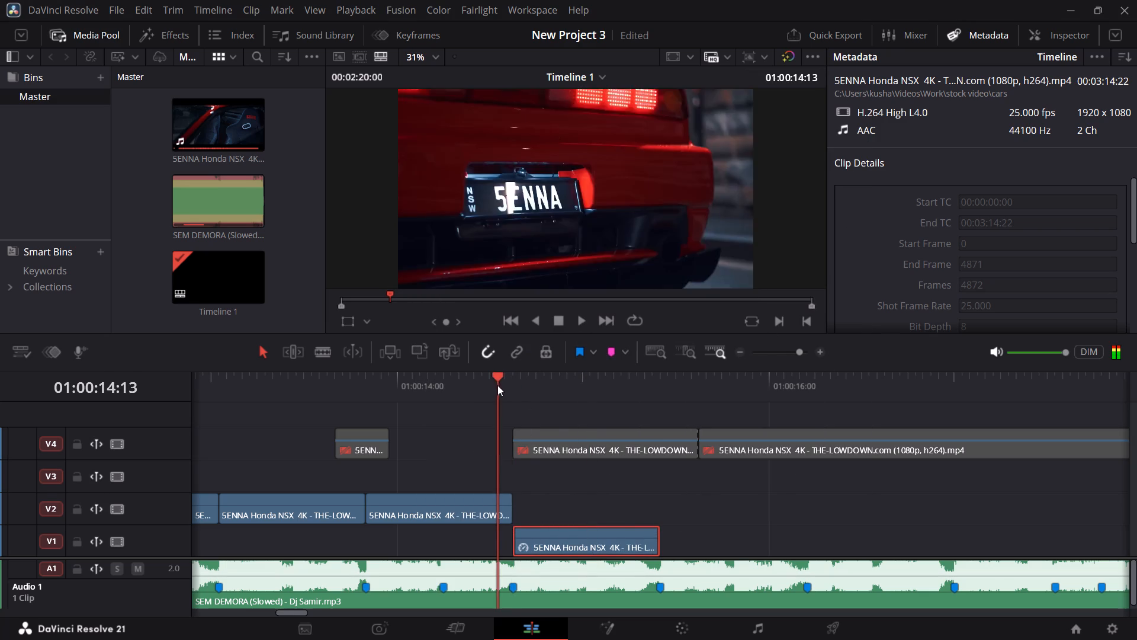
pyautogui.press('space')
pyautogui.press('space')
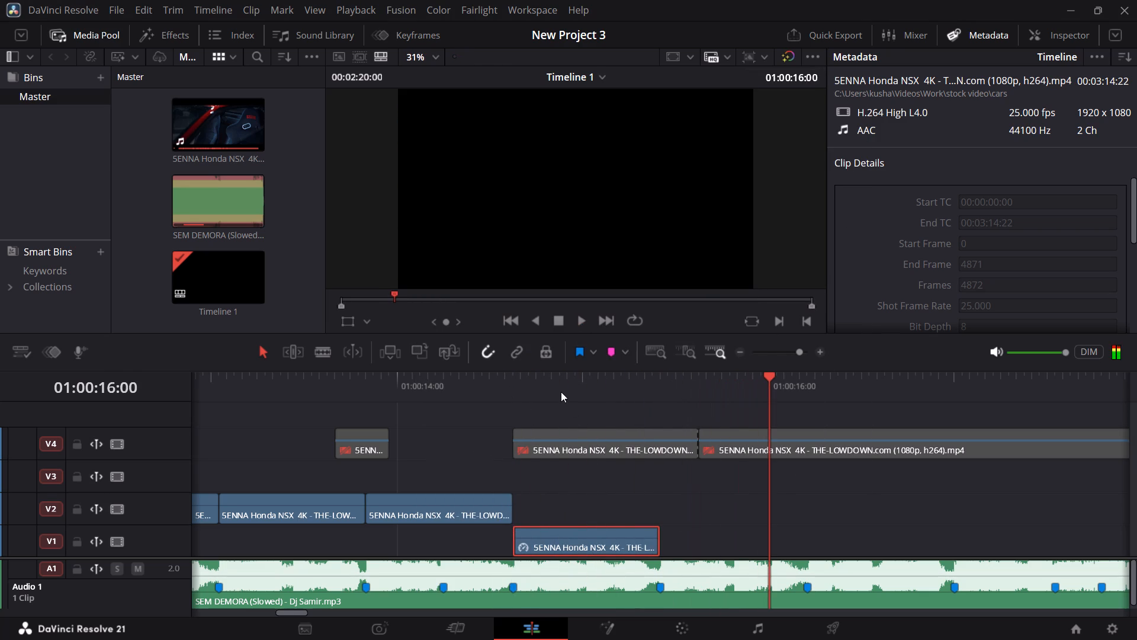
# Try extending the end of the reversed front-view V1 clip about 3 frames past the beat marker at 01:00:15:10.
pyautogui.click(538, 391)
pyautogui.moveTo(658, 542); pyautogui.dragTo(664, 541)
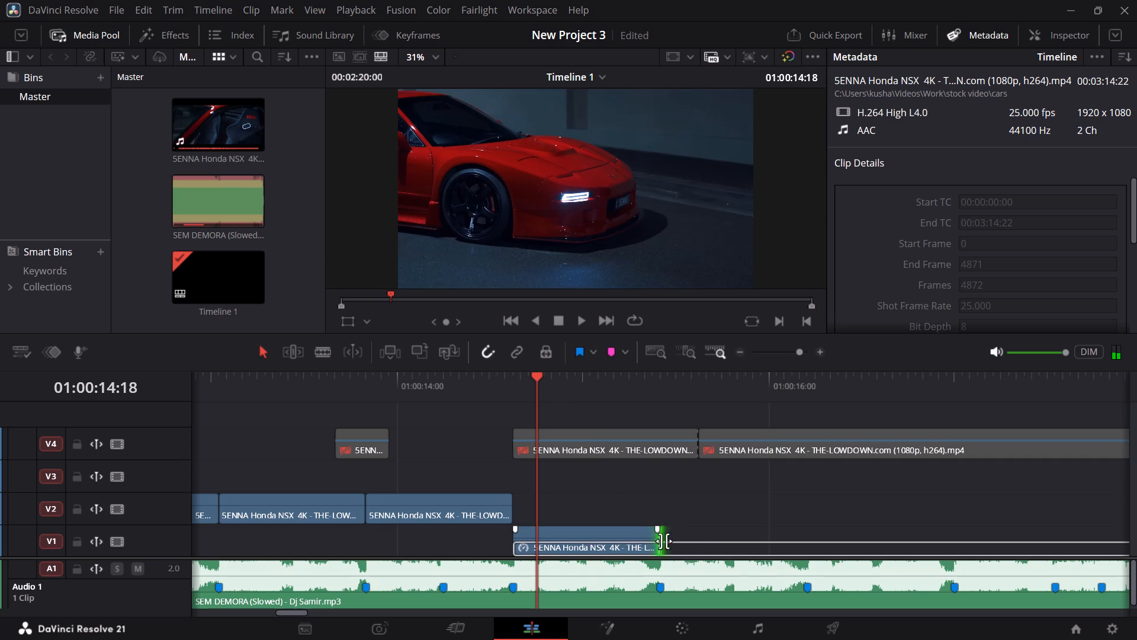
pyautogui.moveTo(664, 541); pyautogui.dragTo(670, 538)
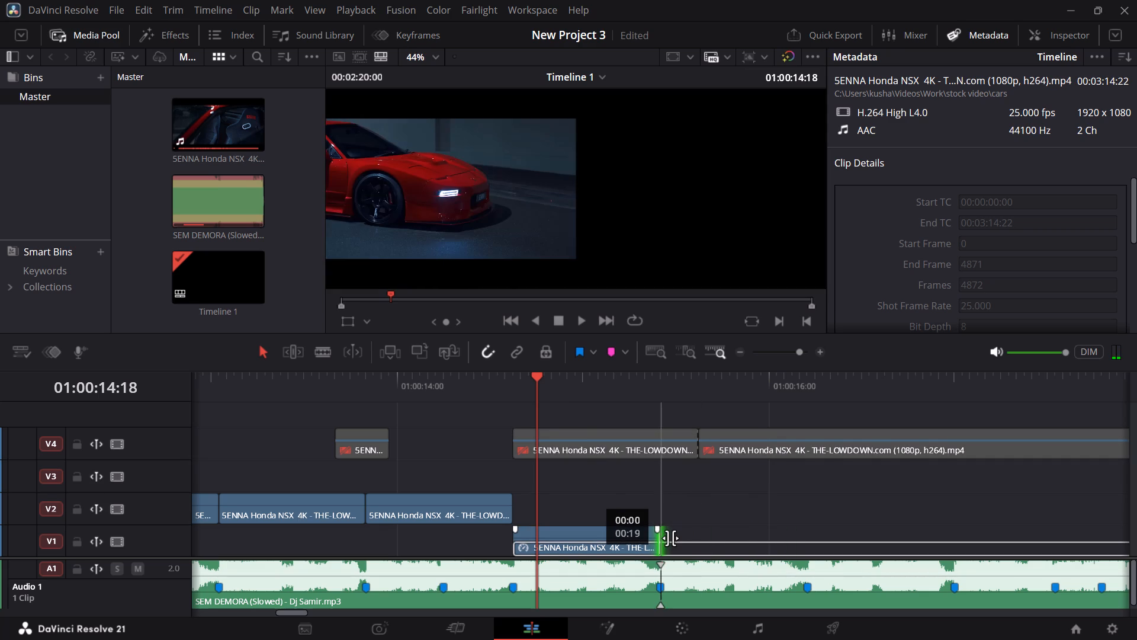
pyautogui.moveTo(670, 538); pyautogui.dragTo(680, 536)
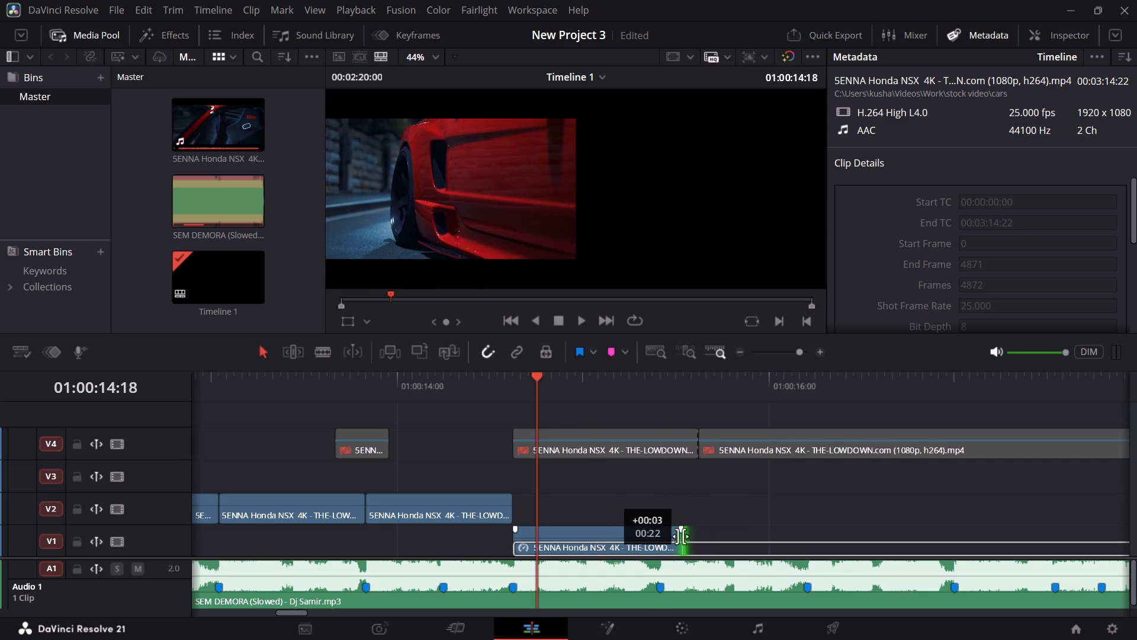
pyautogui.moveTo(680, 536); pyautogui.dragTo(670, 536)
# Move the reversed V1 clip about 16 frames later and extend its start back to the licence-plate clip's end at 01:00:14:15.
pyautogui.moveTo(598, 540); pyautogui.dragTo(718, 541)
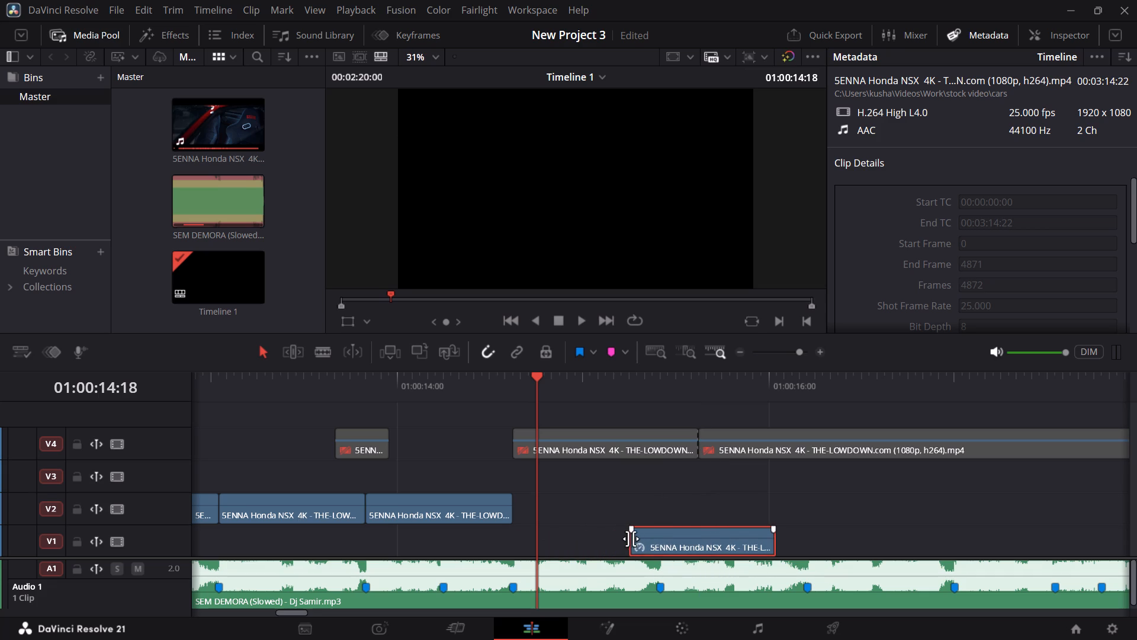
pyautogui.click(666, 389)
pyautogui.moveTo(631, 543); pyautogui.dragTo(564, 552)
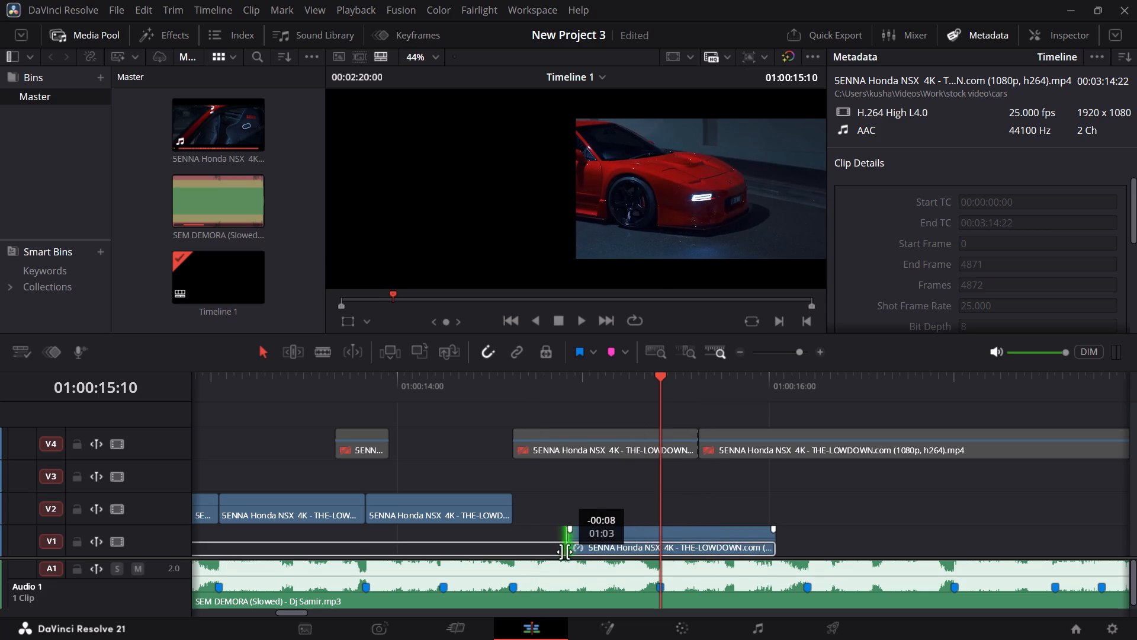
pyautogui.moveTo(564, 552); pyautogui.dragTo(506, 558)
# Slide the extended V1 clip later so its end meets the beat marker at about 01:00:16:05.
pyautogui.moveTo(586, 549); pyautogui.dragTo(600, 547)
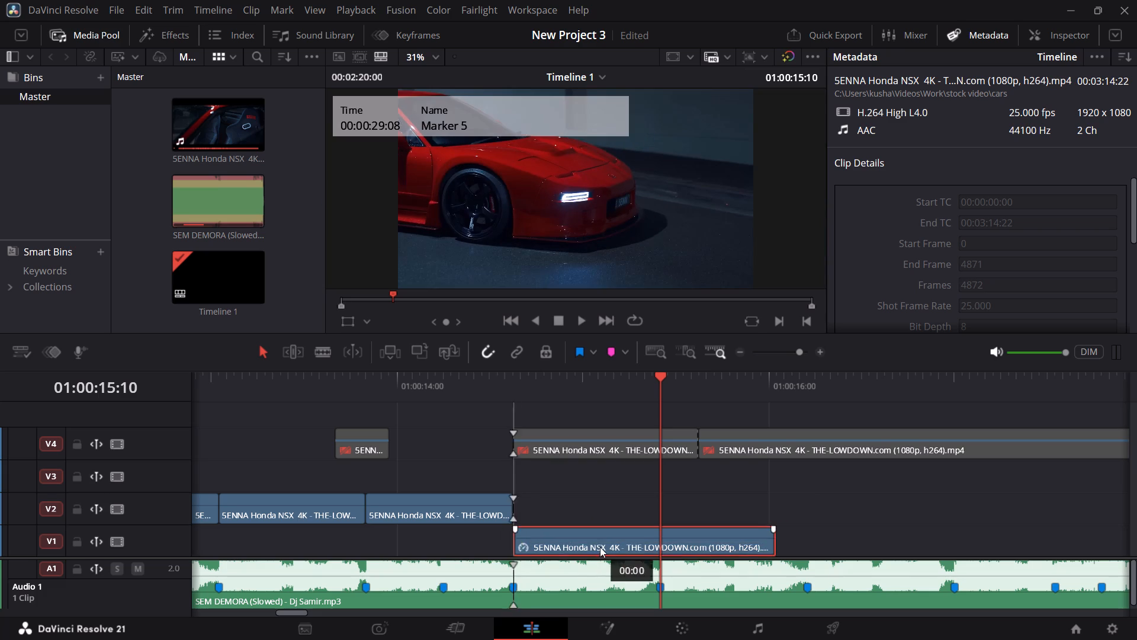
pyautogui.moveTo(600, 547); pyautogui.dragTo(627, 547)
# Extend the start of the reversed V1 clip back to the beat marker at 01:00:14:15 and play across the cut.
pyautogui.click(546, 544)
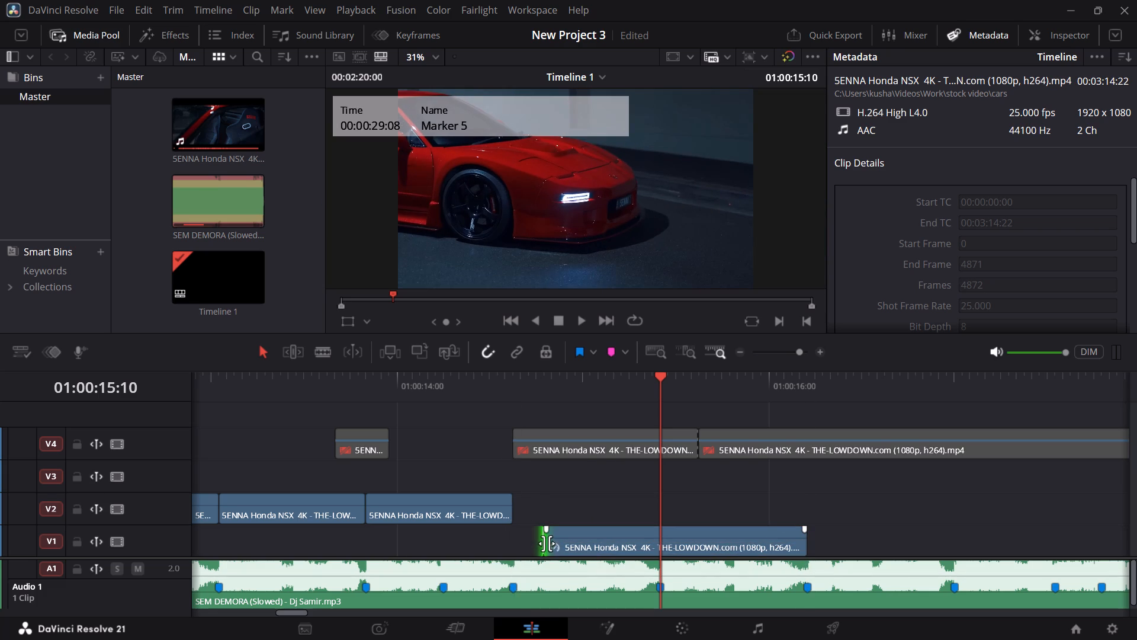
pyautogui.moveTo(547, 543); pyautogui.dragTo(516, 547)
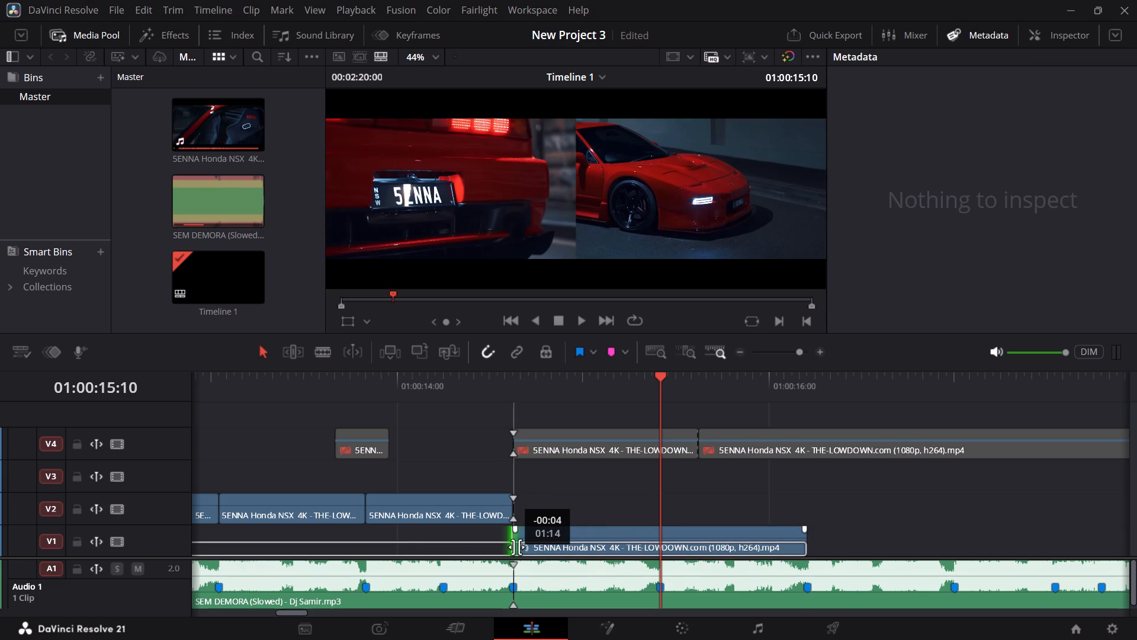
pyautogui.moveTo(516, 547); pyautogui.dragTo(498, 553)
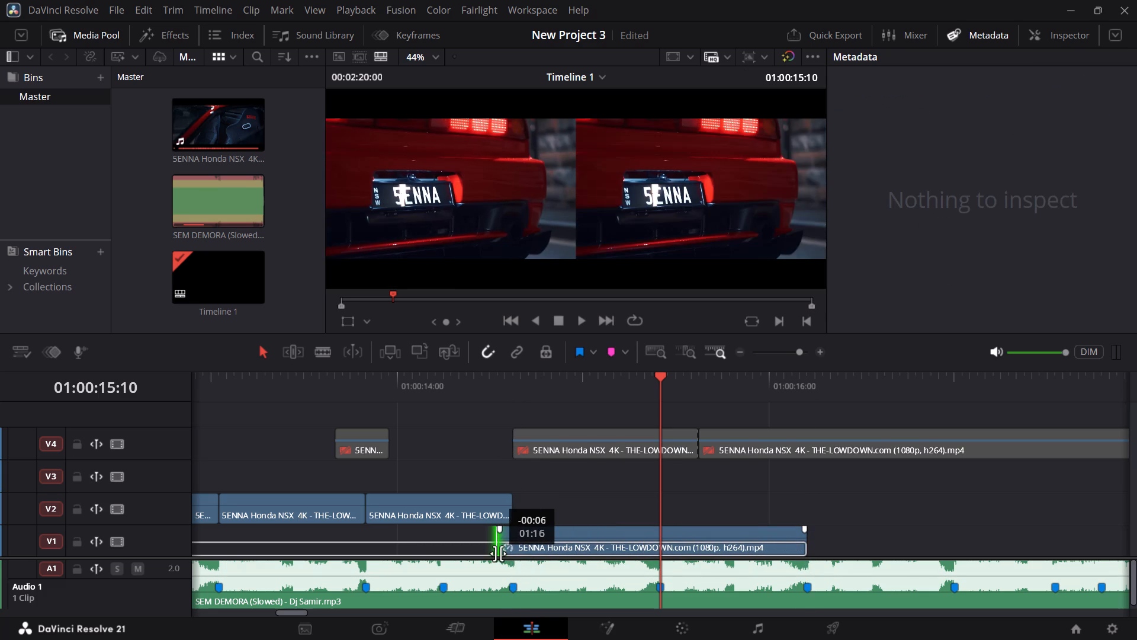
pyautogui.moveTo(498, 553); pyautogui.dragTo(505, 553)
pyautogui.click(486, 396)
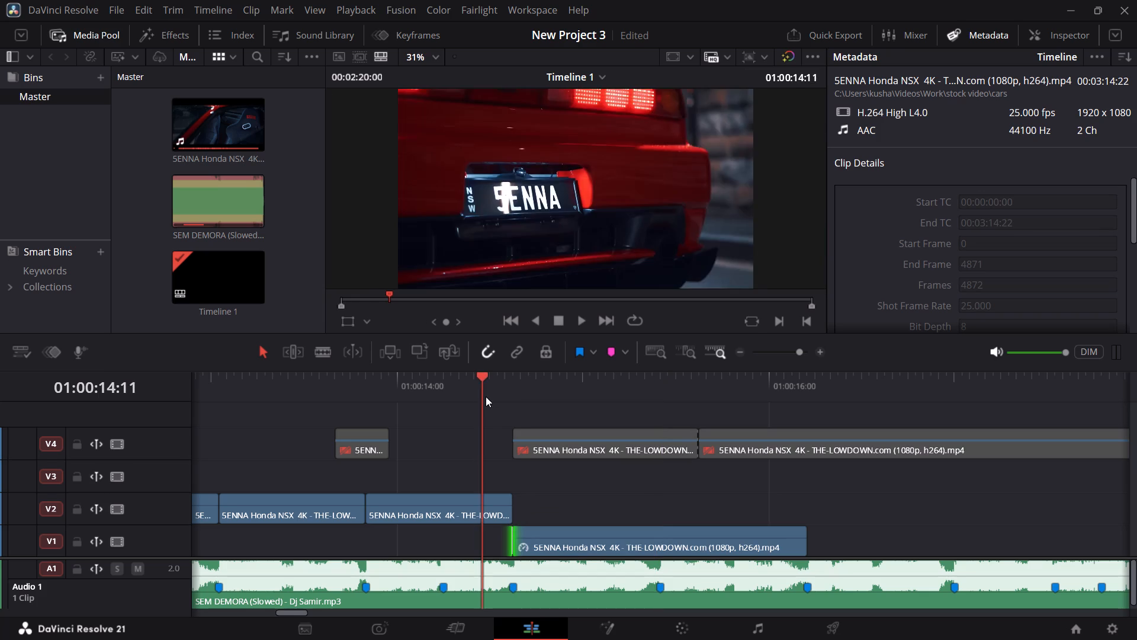
pyautogui.press('space')
pyautogui.press('space')
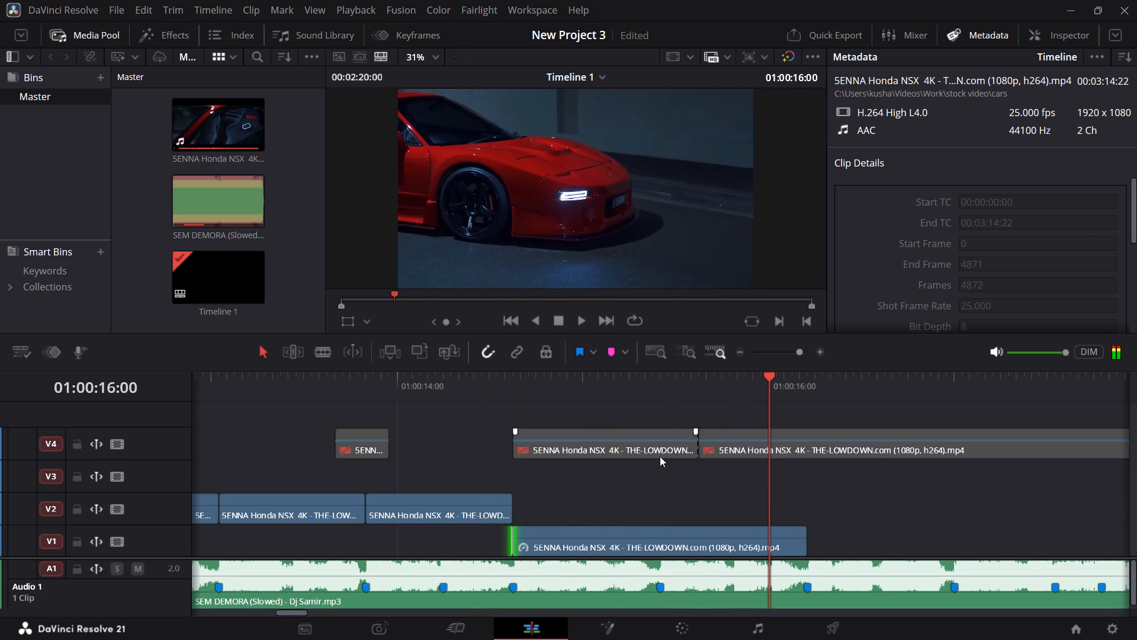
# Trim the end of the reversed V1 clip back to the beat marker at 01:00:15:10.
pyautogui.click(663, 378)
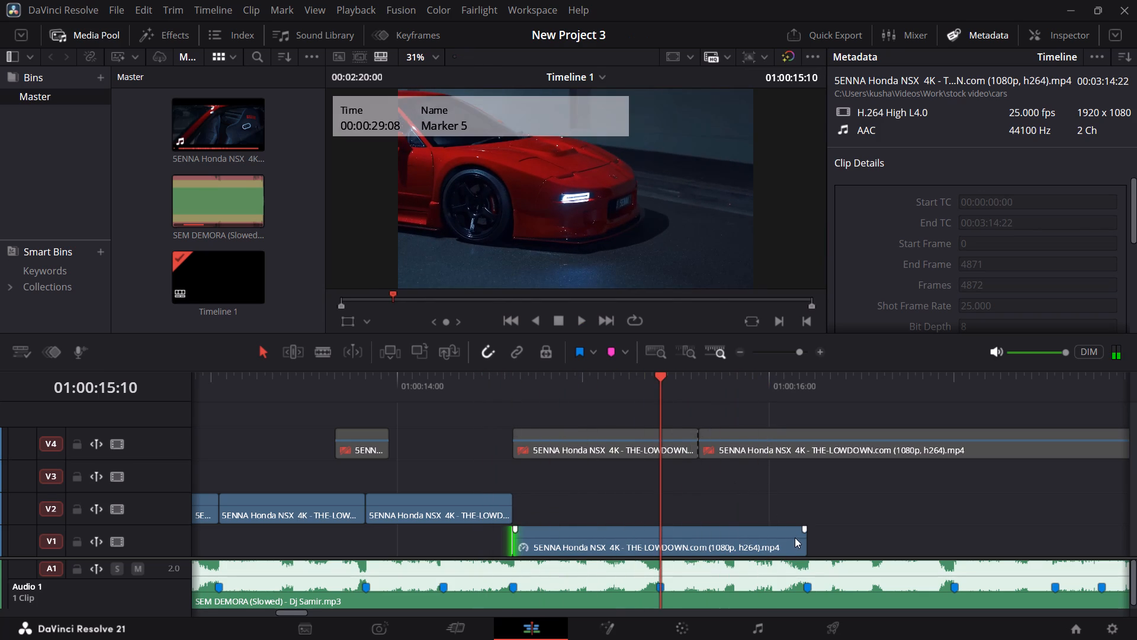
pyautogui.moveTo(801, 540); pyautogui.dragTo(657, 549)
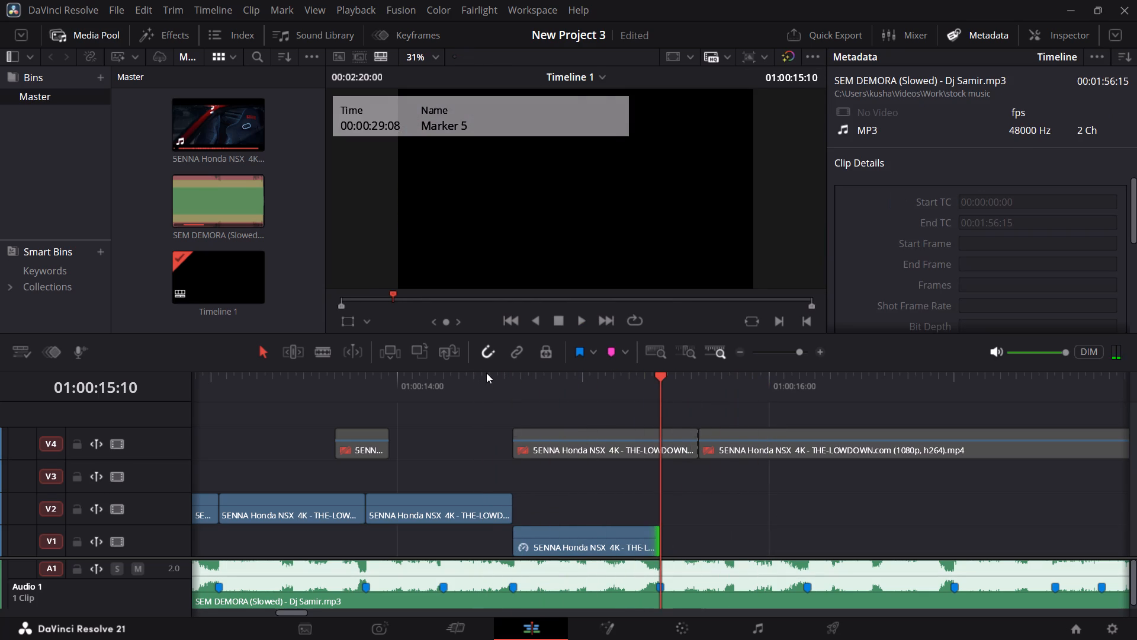
# Play the sequence repeatedly from as early as 01:00:12:12 to check the timing of the V2 and V1 cuts against the music.
pyautogui.click(486, 373)
pyautogui.press('space')
pyautogui.press('space')
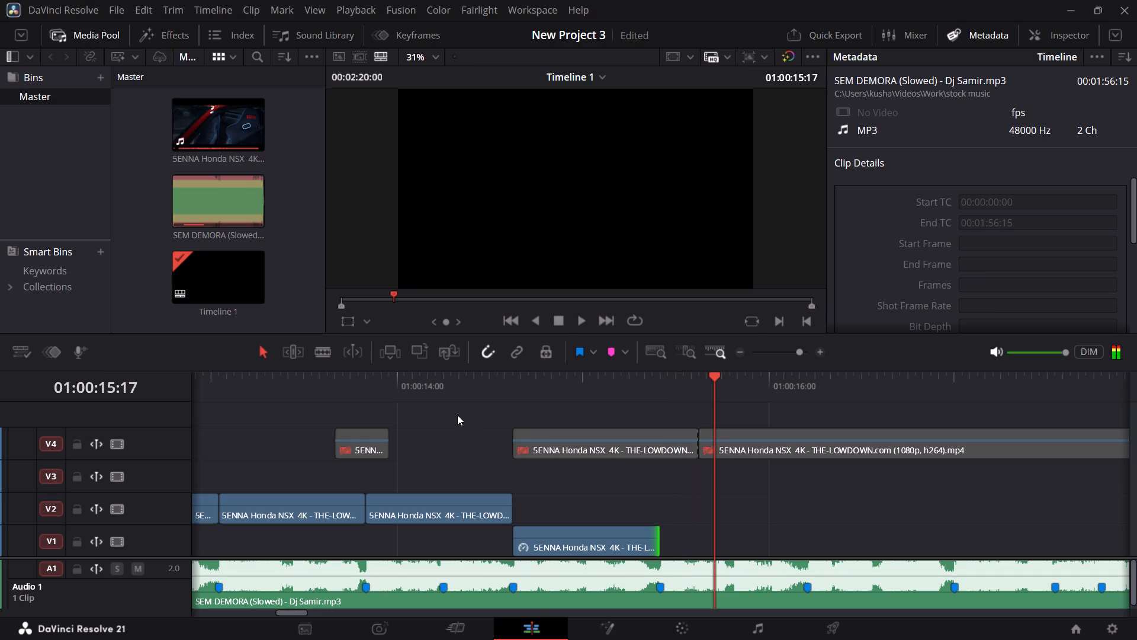
pyautogui.click(422, 394)
pyautogui.press('space')
pyautogui.press('space')
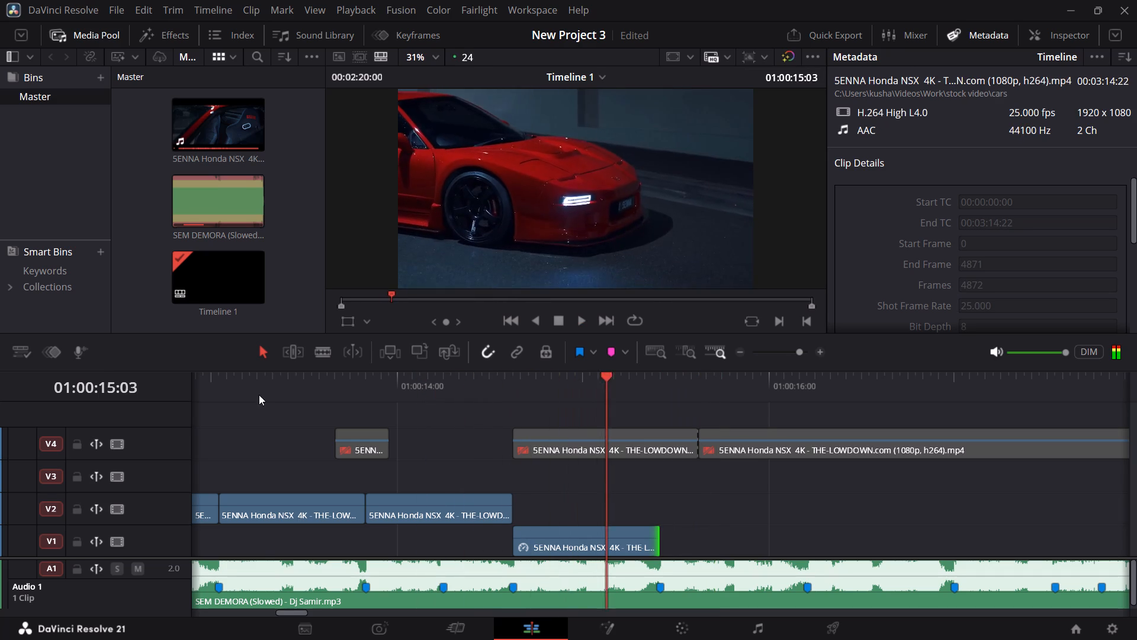
pyautogui.click(259, 392)
pyautogui.press('space')
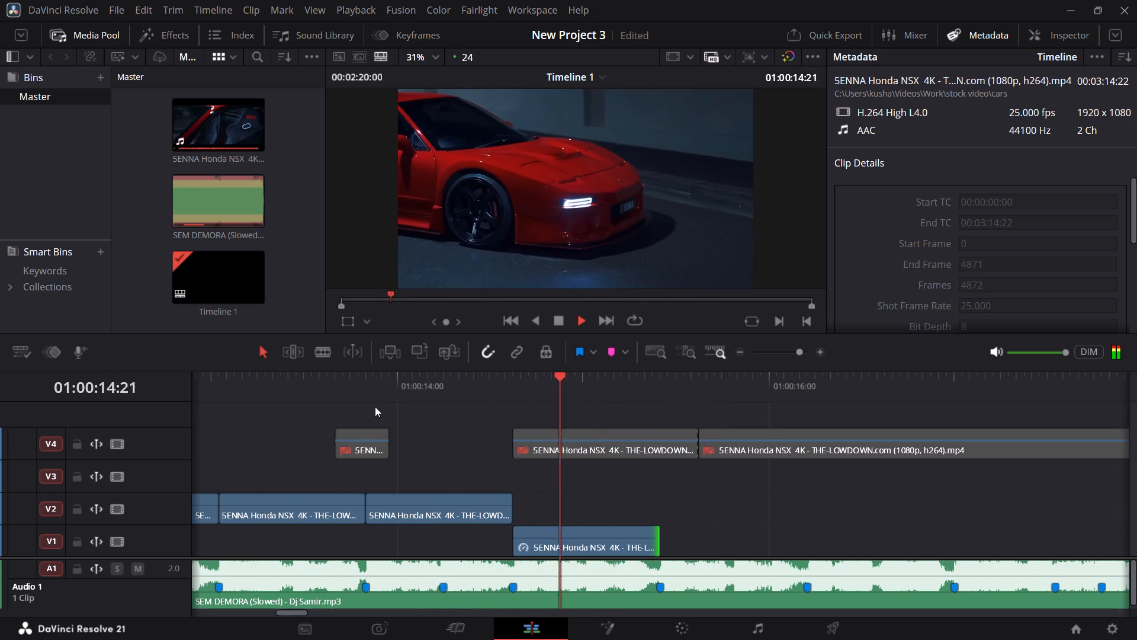
pyautogui.press('space')
pyautogui.keyDown('ctrl'); pyautogui.scroll(4, 560, 420); pyautogui.keyUp('ctrl')
pyautogui.keyDown('ctrl'); pyautogui.scroll(-2, 560, 420); pyautogui.keyUp('ctrl')
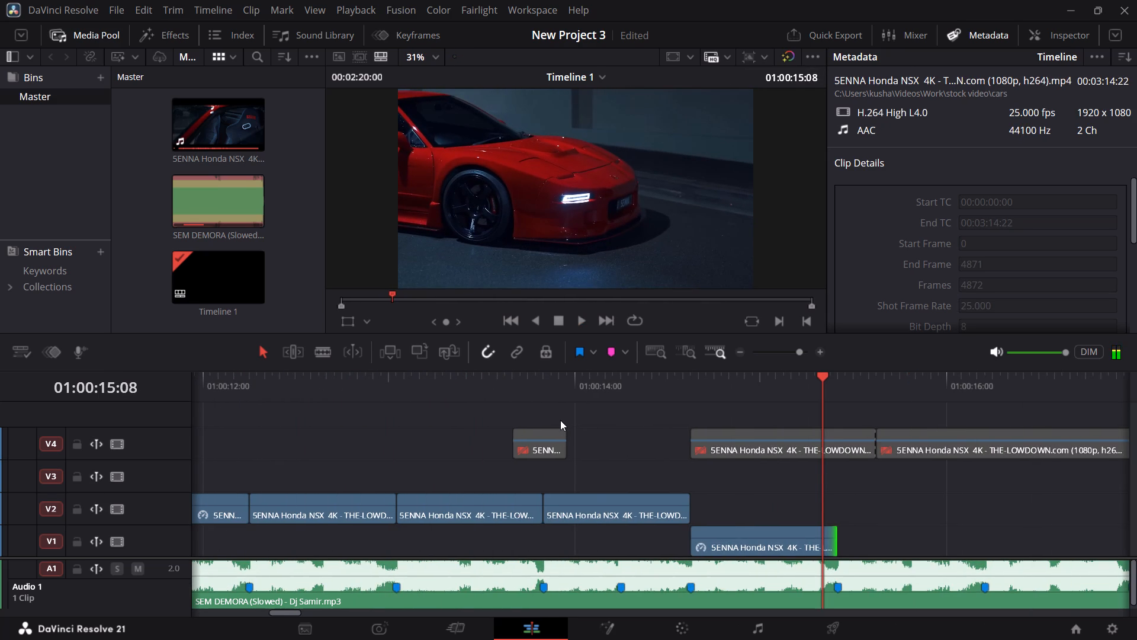
pyautogui.click(296, 392)
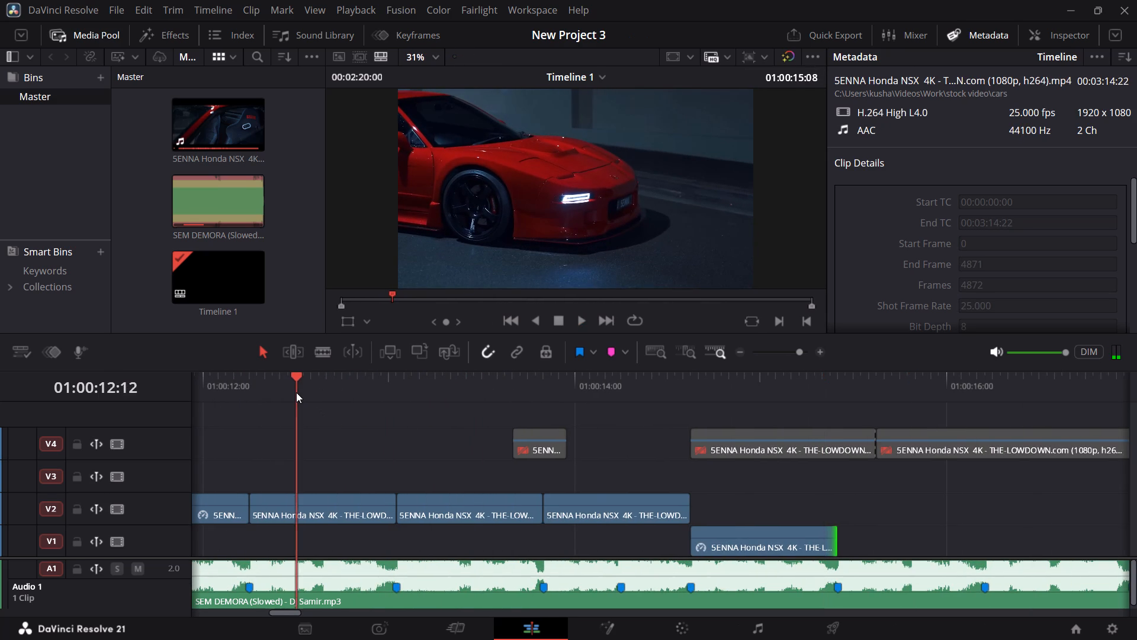
pyautogui.press('space')
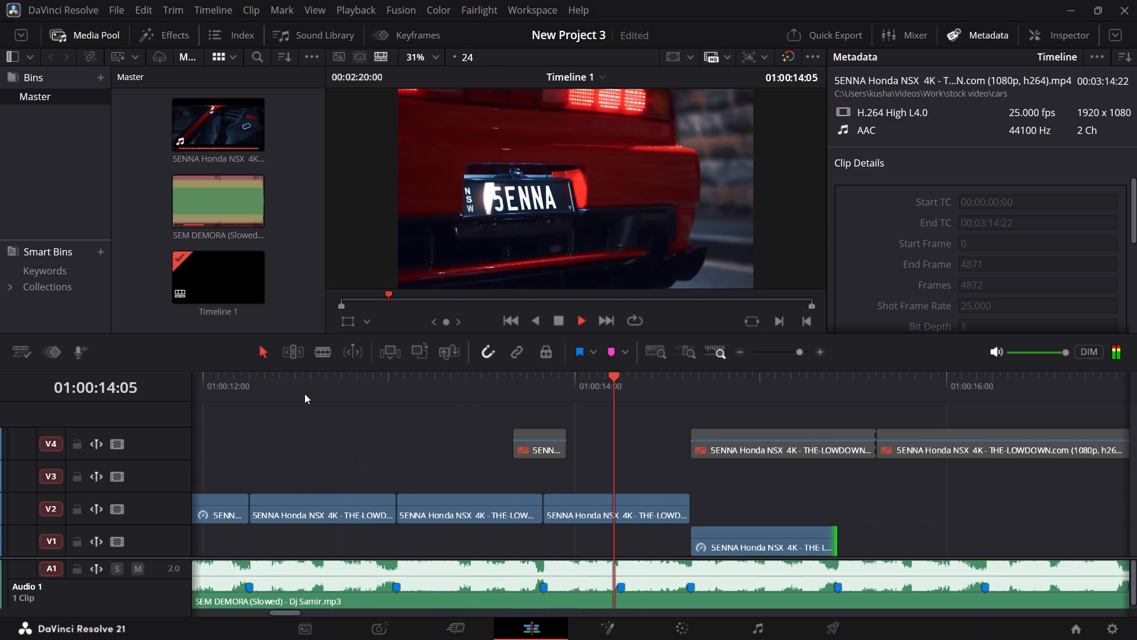
pyautogui.press('space')
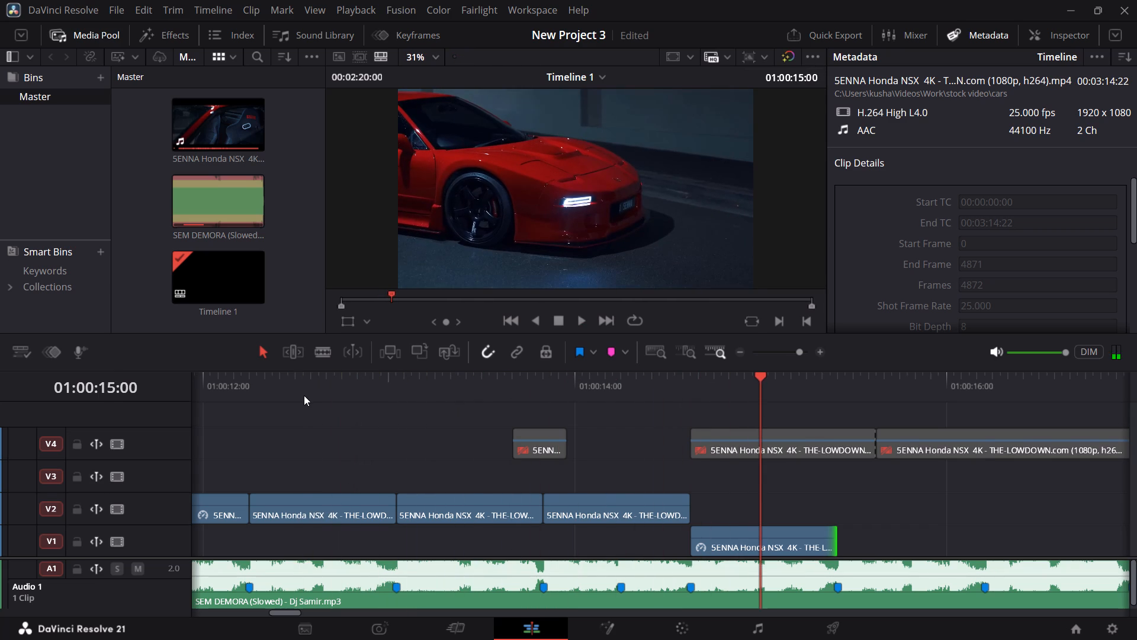
pyautogui.click(278, 376)
pyautogui.press('space')
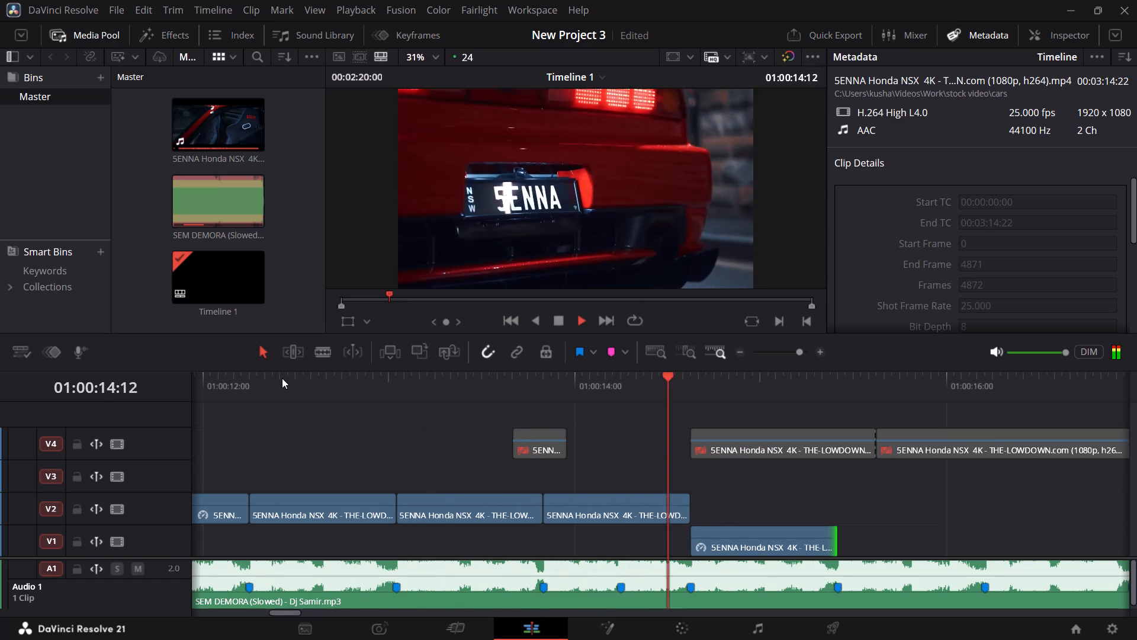
pyautogui.press('space')
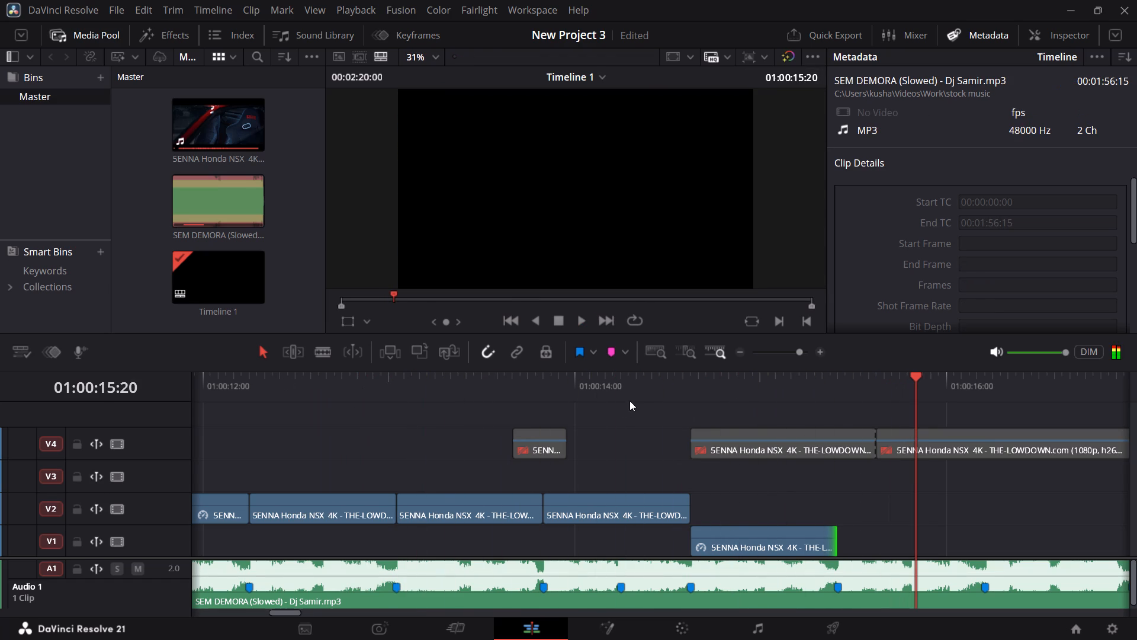
pyautogui.click(637, 392)
pyautogui.press('space')
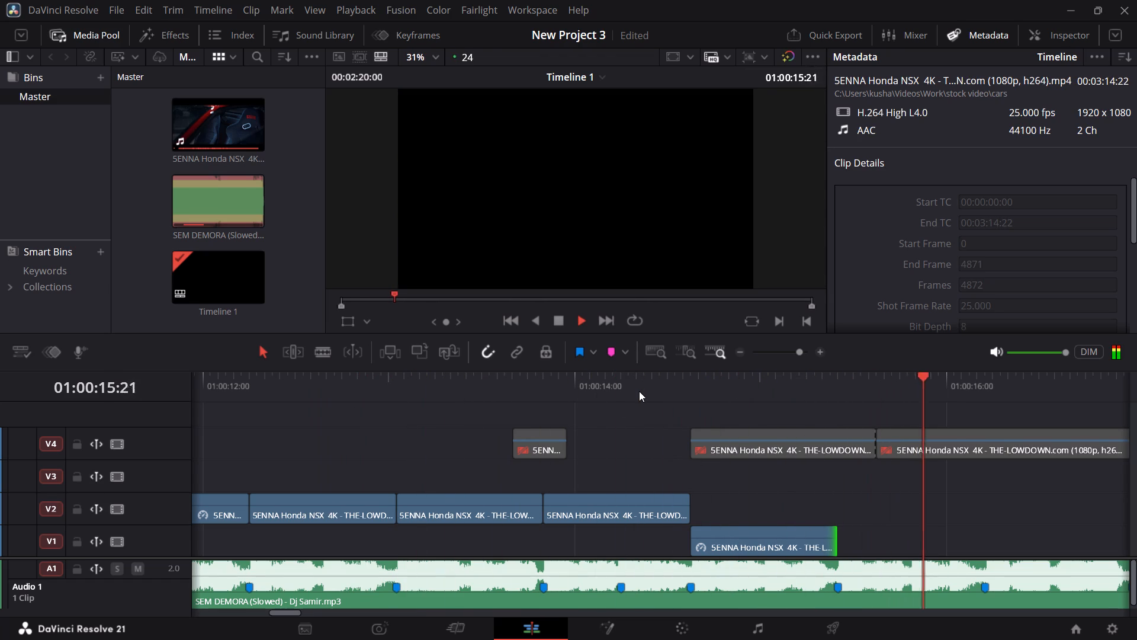
pyautogui.press('space')
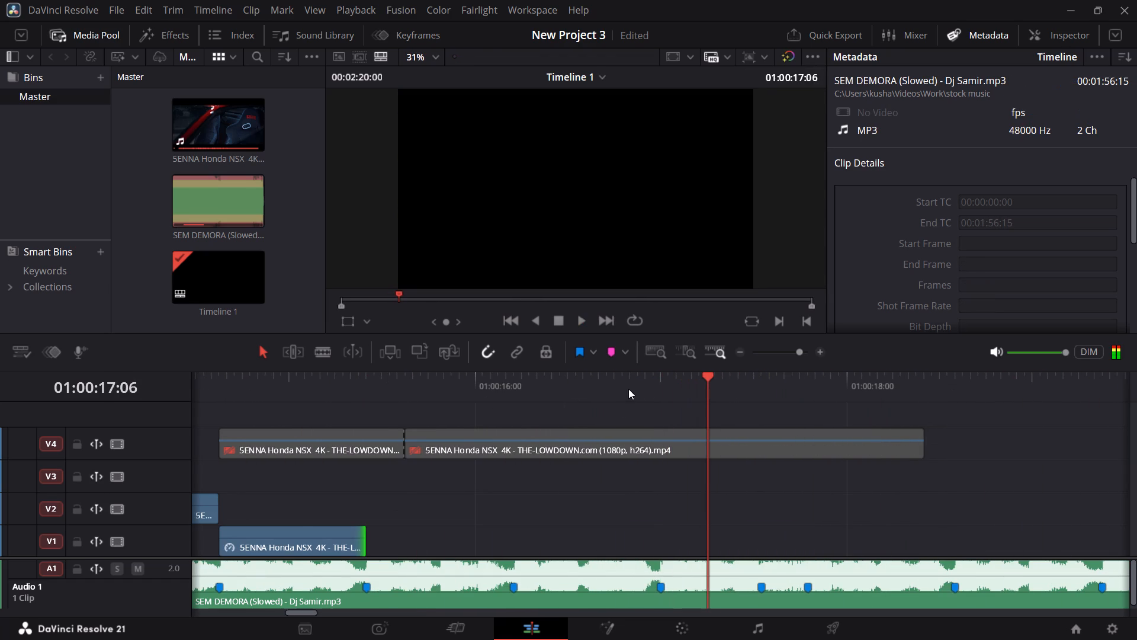
# Scrub around 01:00:14:15 to examine the cut from the licence-plate clip into the reversed front-view clip.
pyautogui.keyDown('ctrl'); pyautogui.scroll(4, 628, 389); pyautogui.keyUp('ctrl')
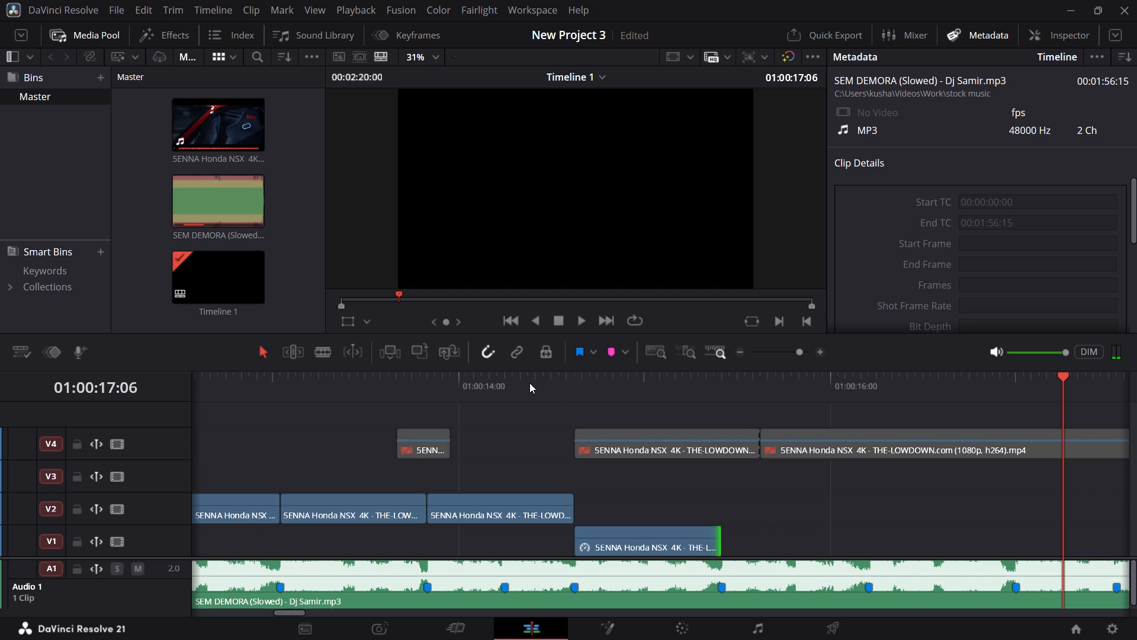
pyautogui.moveTo(578, 378); pyautogui.dragTo(614, 384)
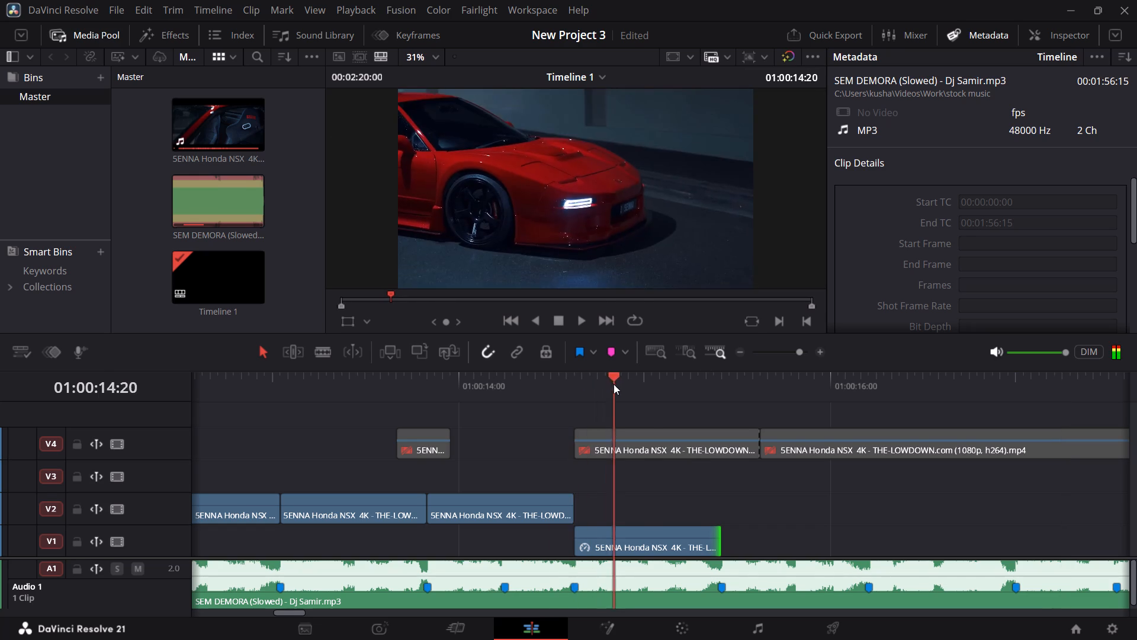
pyautogui.moveTo(614, 384); pyautogui.dragTo(602, 391)
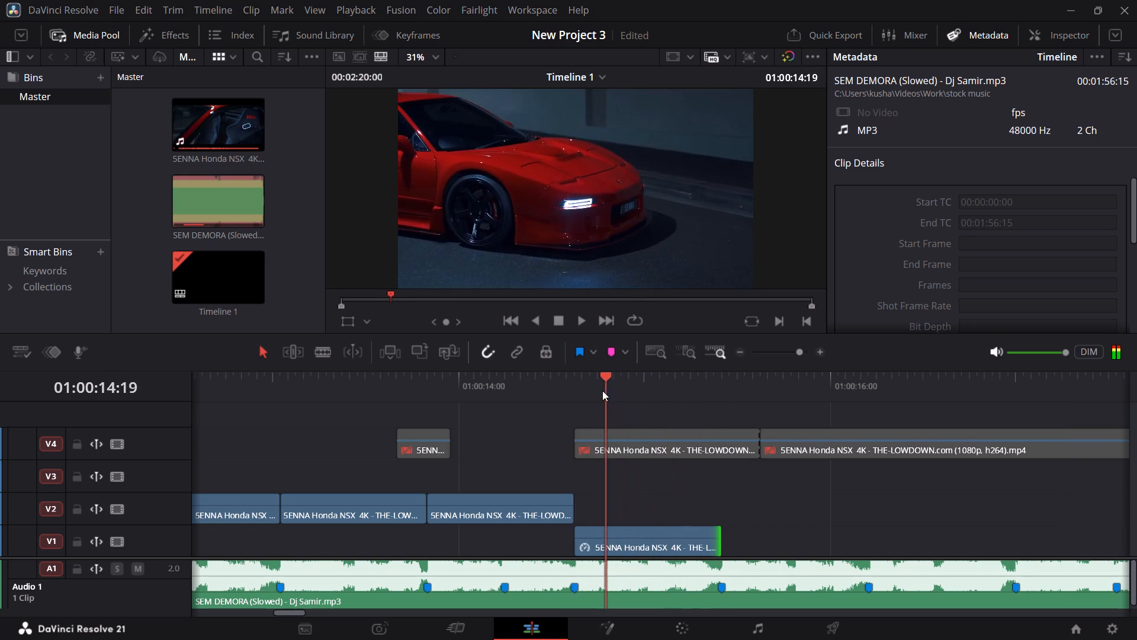
pyautogui.moveTo(602, 391); pyautogui.dragTo(620, 398)
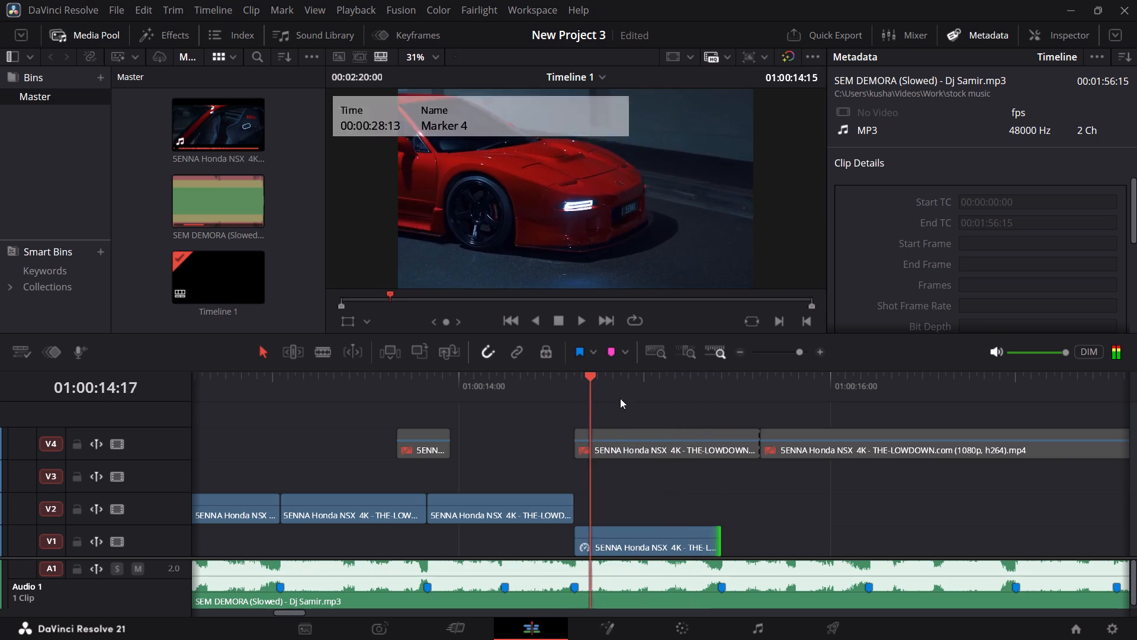
pyautogui.moveTo(620, 398); pyautogui.dragTo(591, 404)
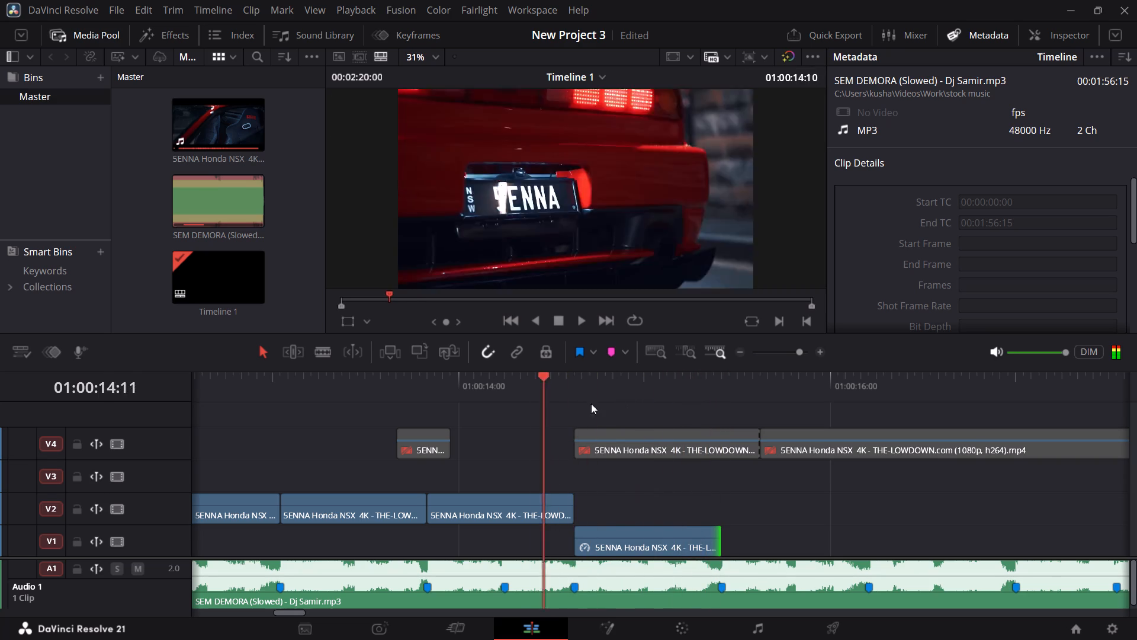
pyautogui.moveTo(591, 404); pyautogui.dragTo(681, 408)
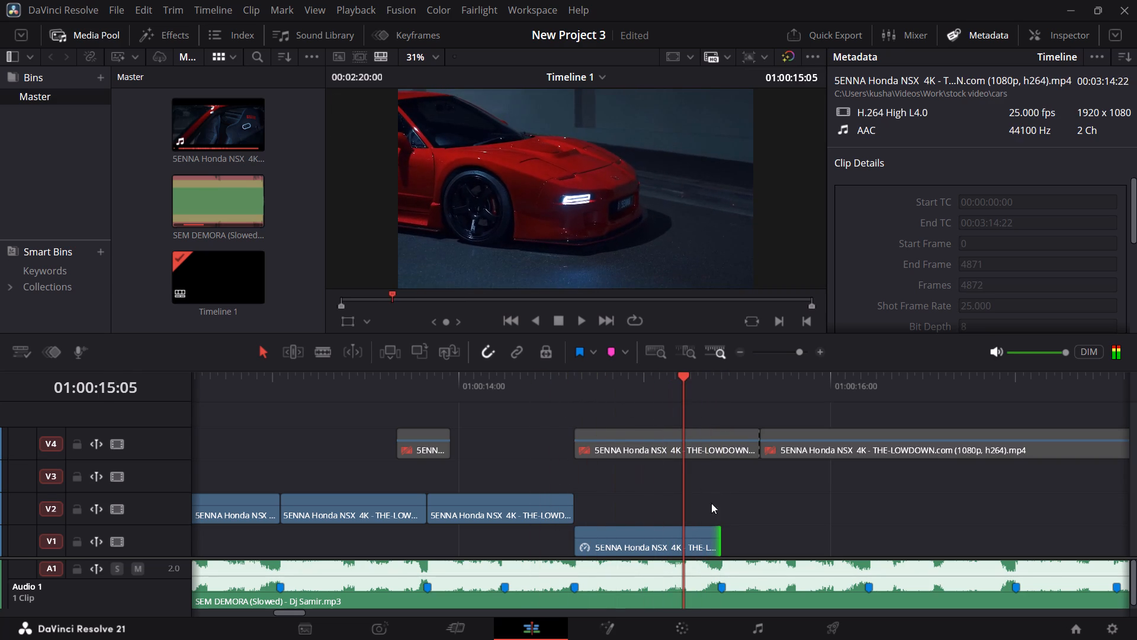
# Extend the end of the reversed V1 clip to the beat marker at 01:00:16:05, checking playback around its end.
pyautogui.moveTo(713, 543); pyautogui.dragTo(835, 548)
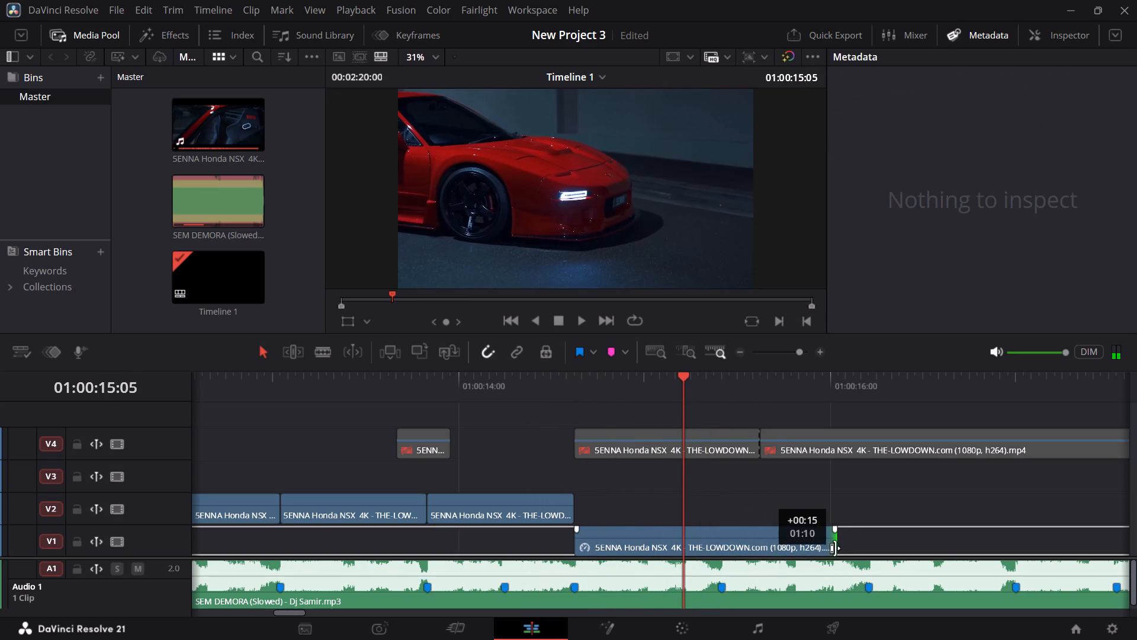
pyautogui.moveTo(835, 548); pyautogui.dragTo(830, 549)
pyautogui.moveTo(815, 396); pyautogui.dragTo(791, 395)
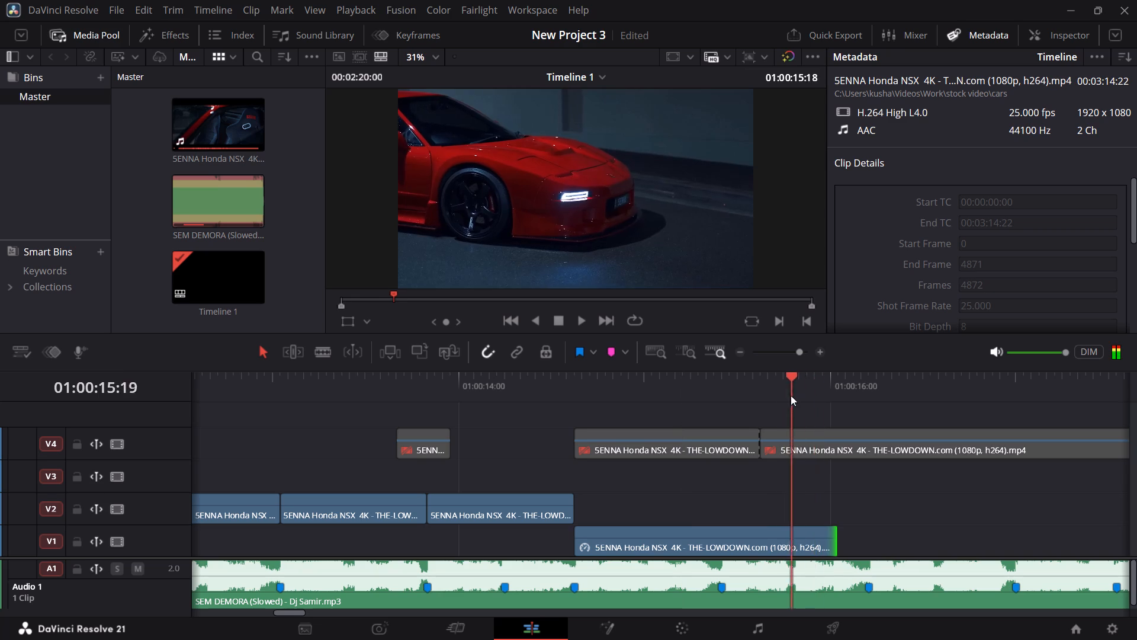
pyautogui.moveTo(791, 395); pyautogui.dragTo(827, 396)
pyautogui.press('space')
pyautogui.press('space')
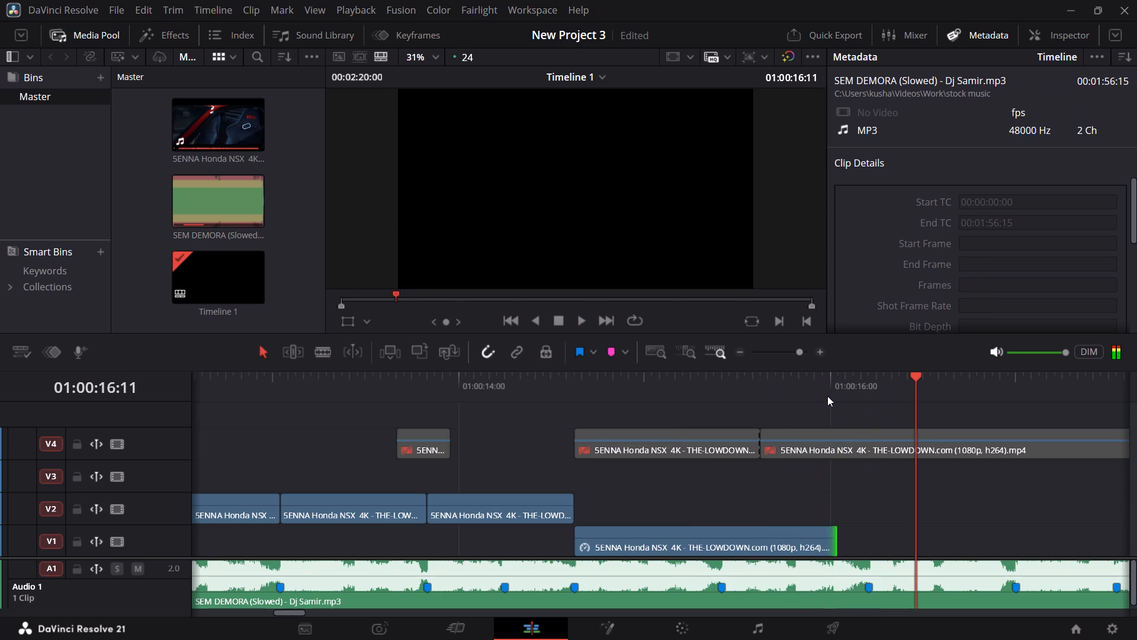
pyautogui.click(827, 396)
pyautogui.click(878, 510)
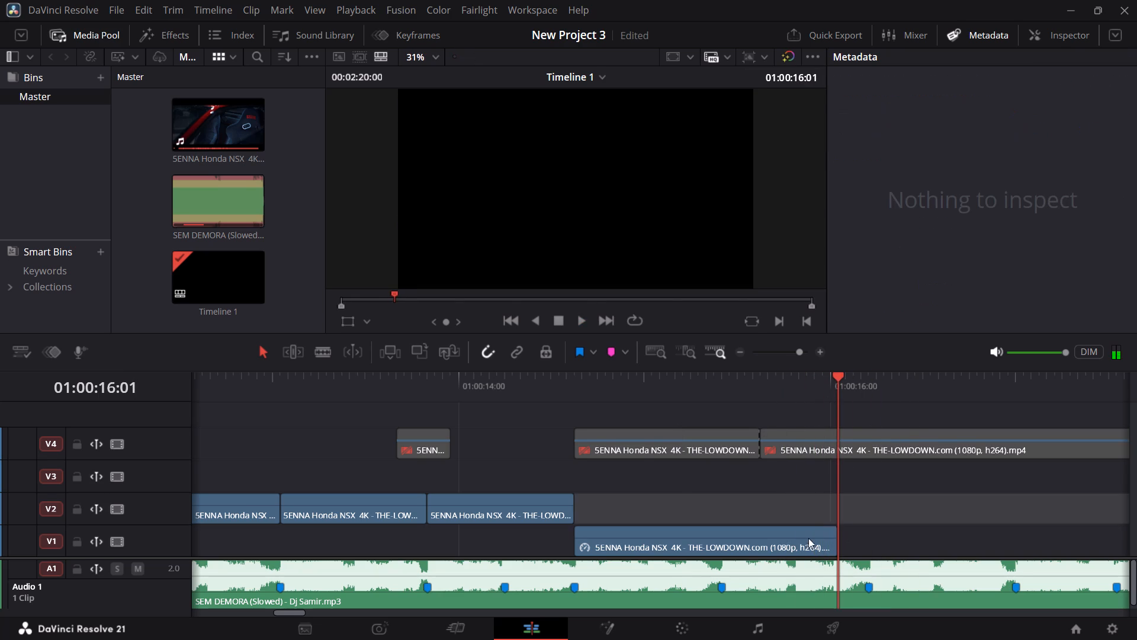
pyautogui.click(828, 390)
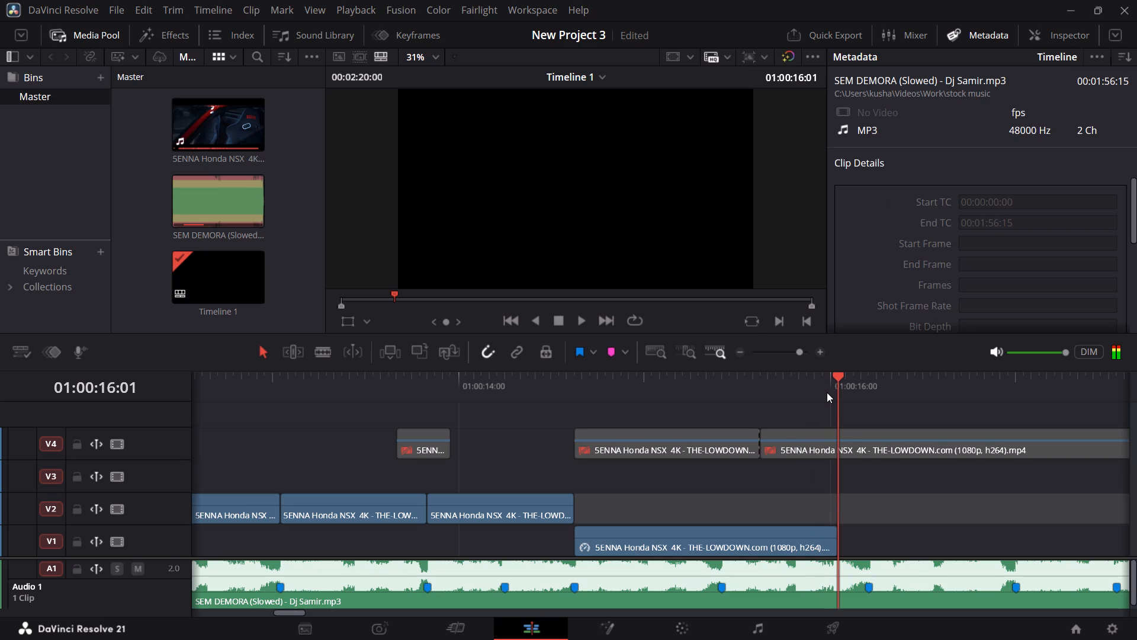
pyautogui.moveTo(834, 543); pyautogui.dragTo(857, 542)
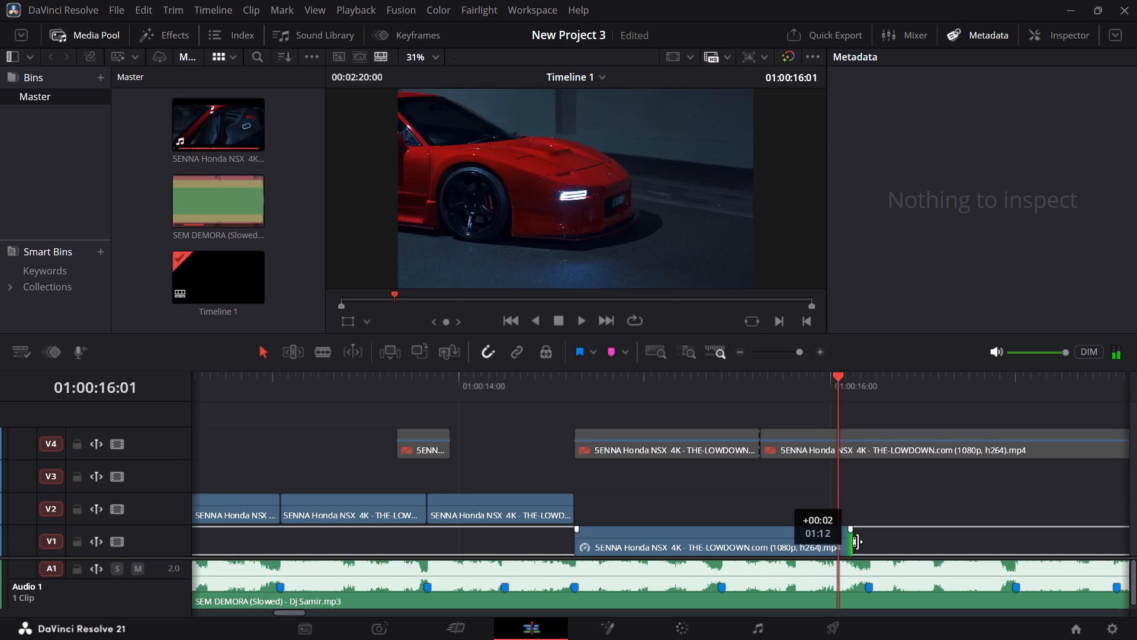
pyautogui.moveTo(857, 542); pyautogui.dragTo(876, 546)
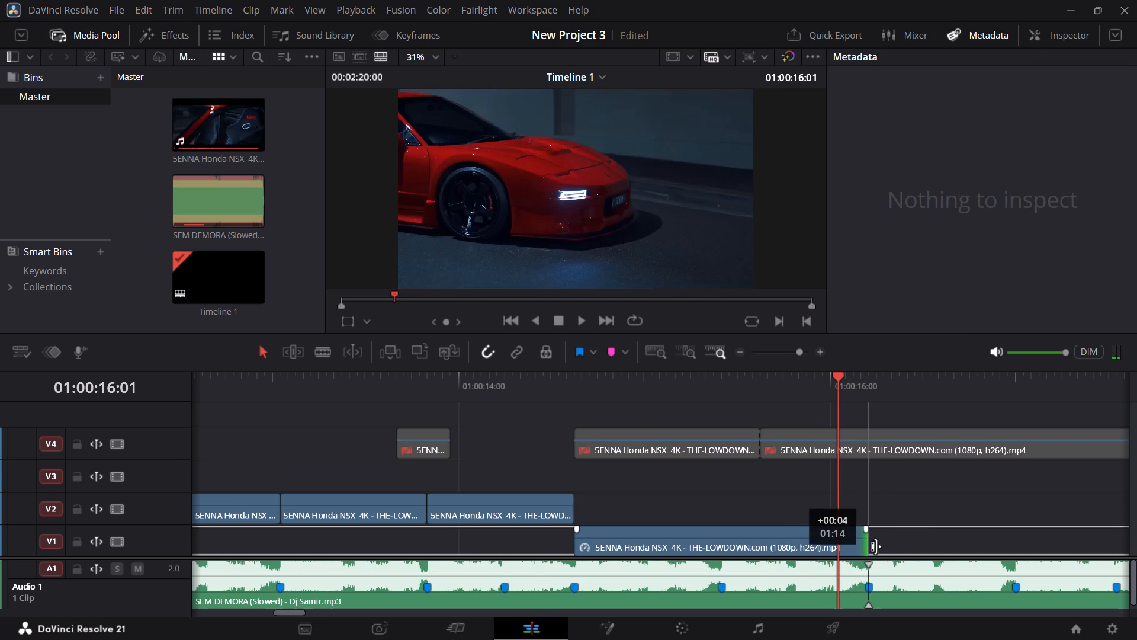
pyautogui.moveTo(876, 546); pyautogui.dragTo(875, 546)
# Show retime controls on the reversed V1 clip and speed it up to Reverse -200% so it ends at the 01:00:15:10 beat marker.
pyautogui.click(782, 393)
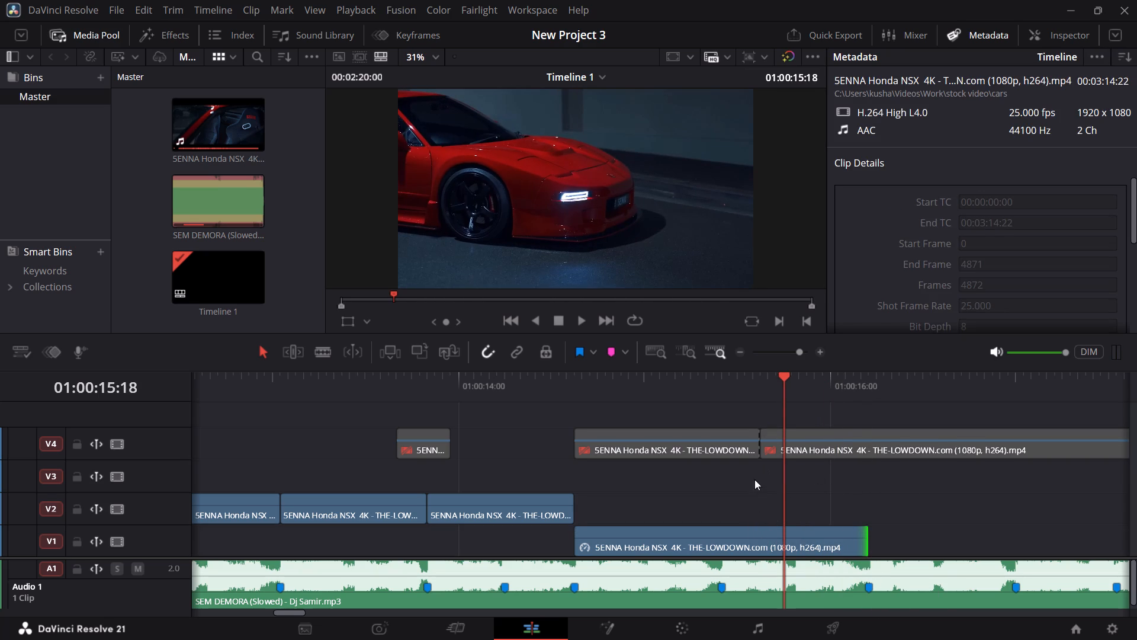
pyautogui.rightClick(761, 530)
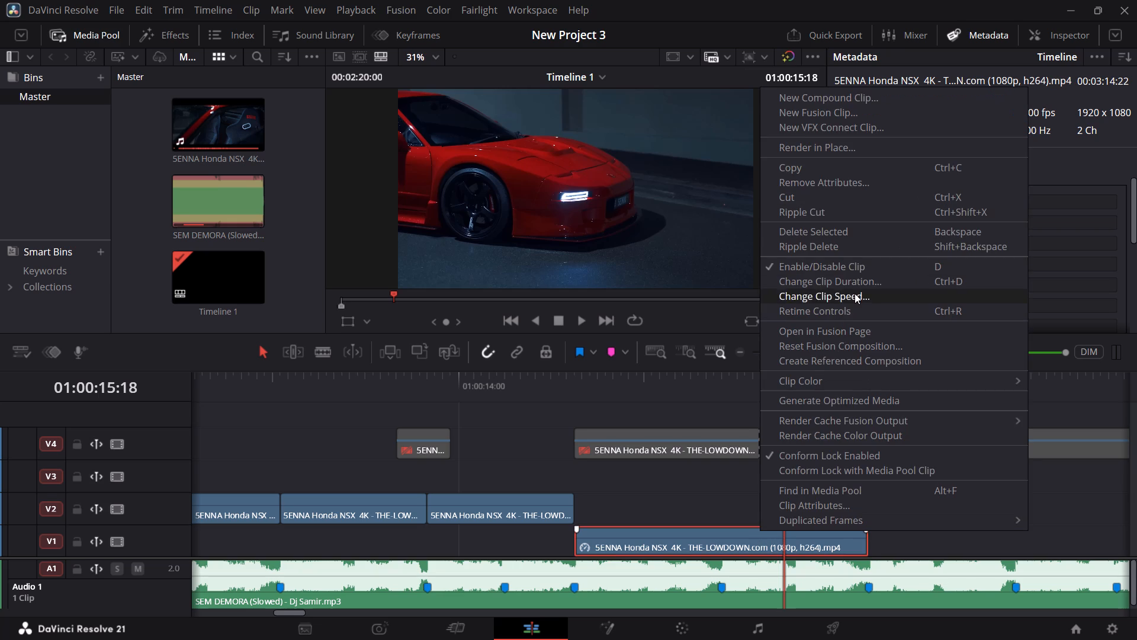
pyautogui.click(702, 536)
pyautogui.hotkey('ctrl', 'r')
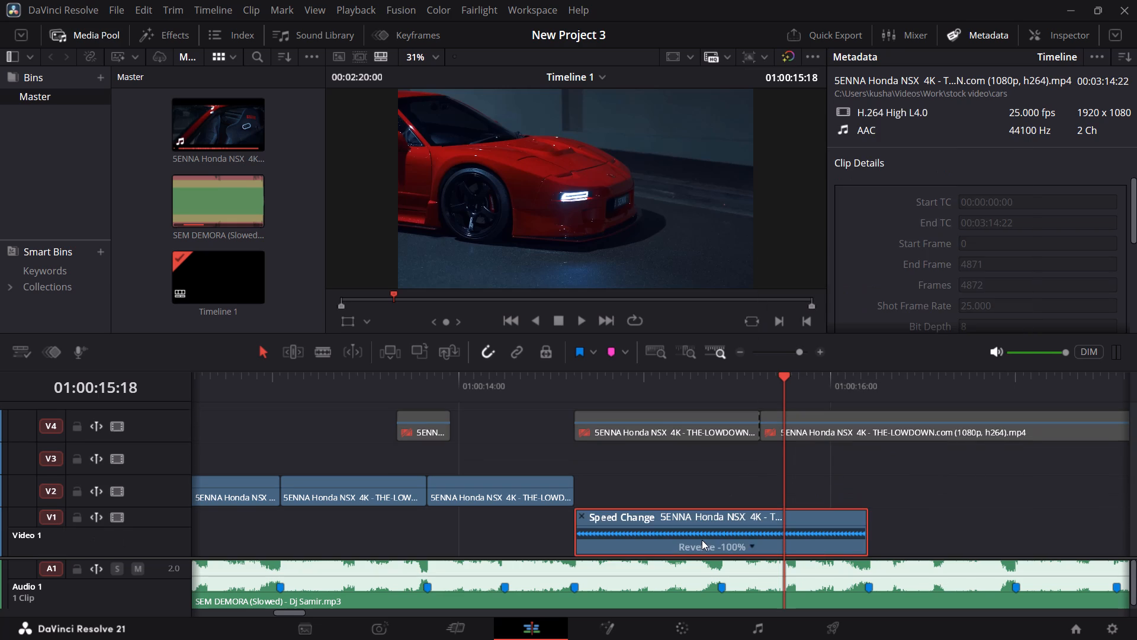
pyautogui.moveTo(866, 514); pyautogui.dragTo(728, 539)
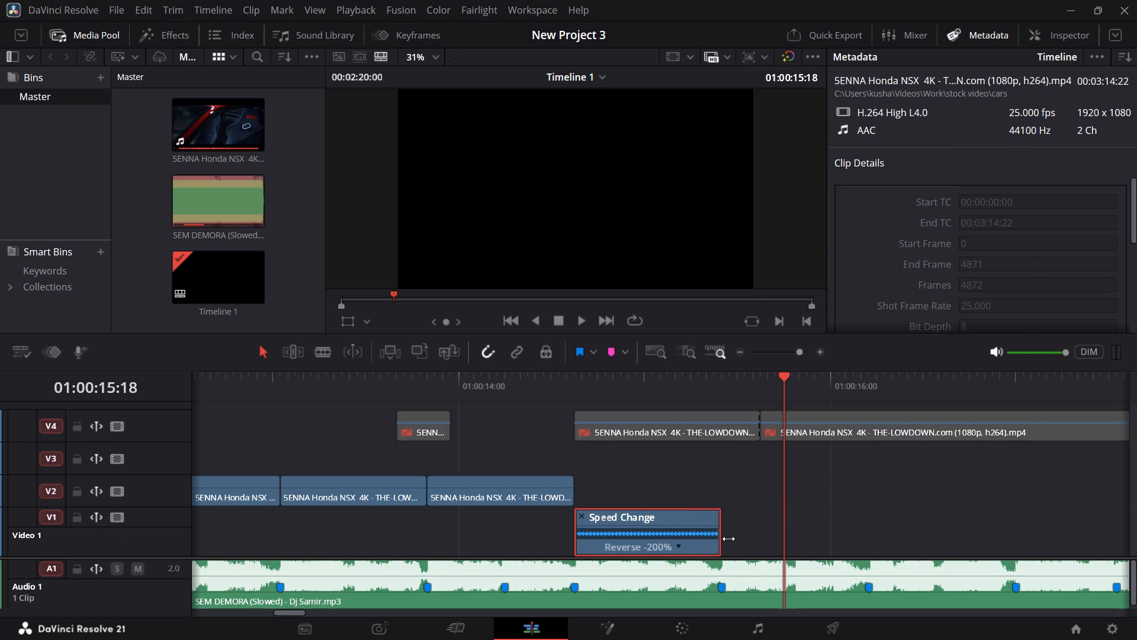
# Check playback around the end of the reversed V1 clip and close its retime controls.
pyautogui.moveTo(728, 539); pyautogui.dragTo(728, 538)
pyautogui.press('space')
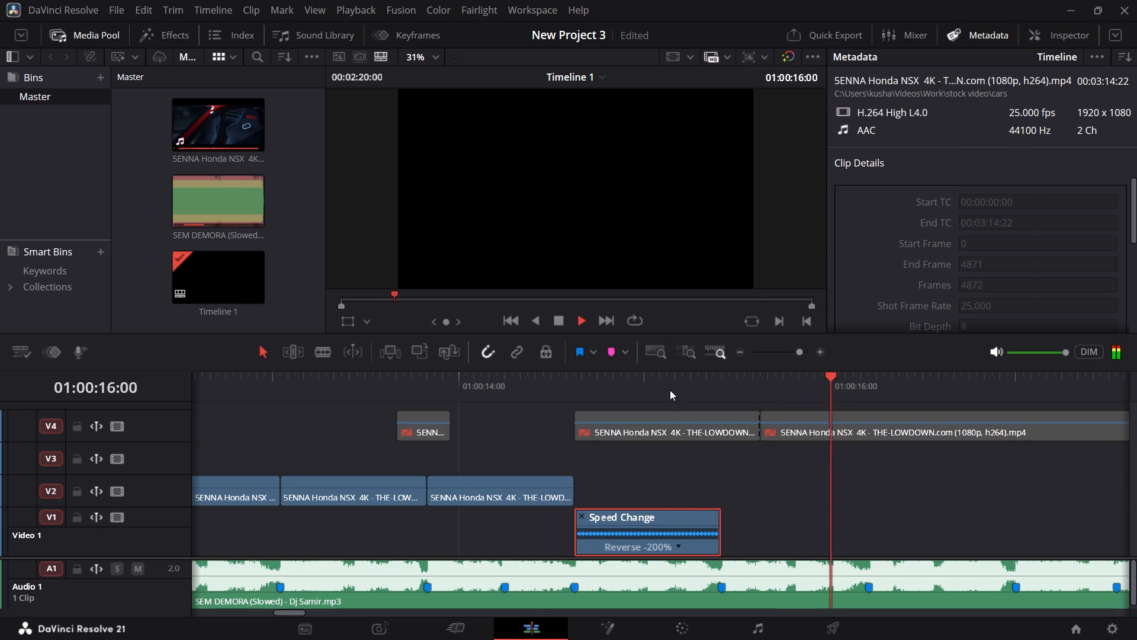
pyautogui.click(670, 390)
pyautogui.press('space')
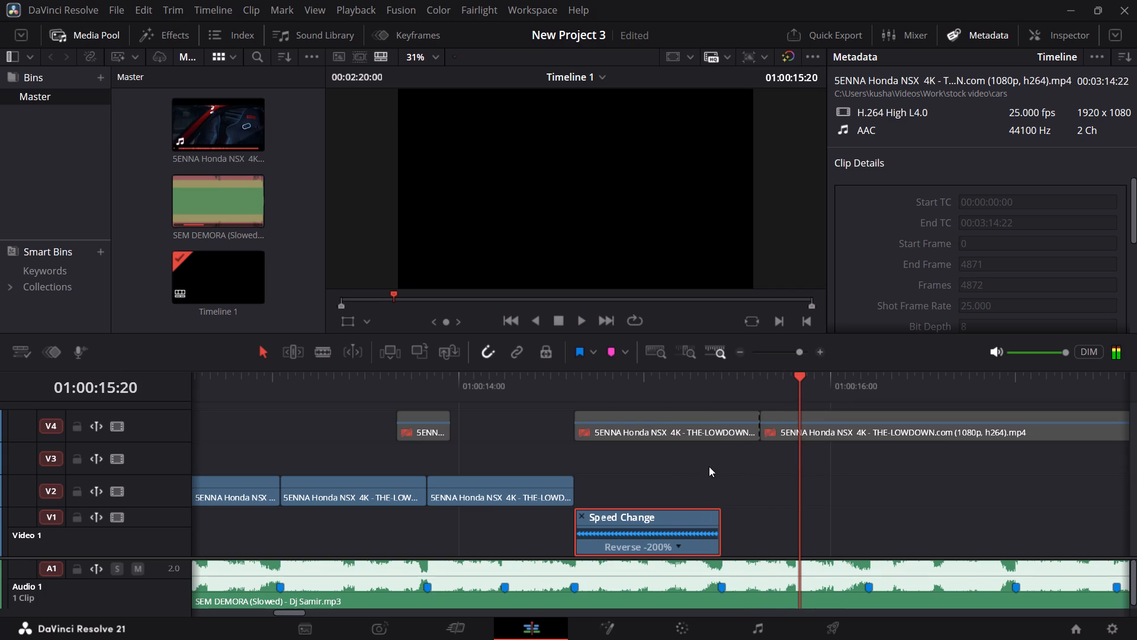
pyautogui.click(709, 466)
pyautogui.click(583, 516)
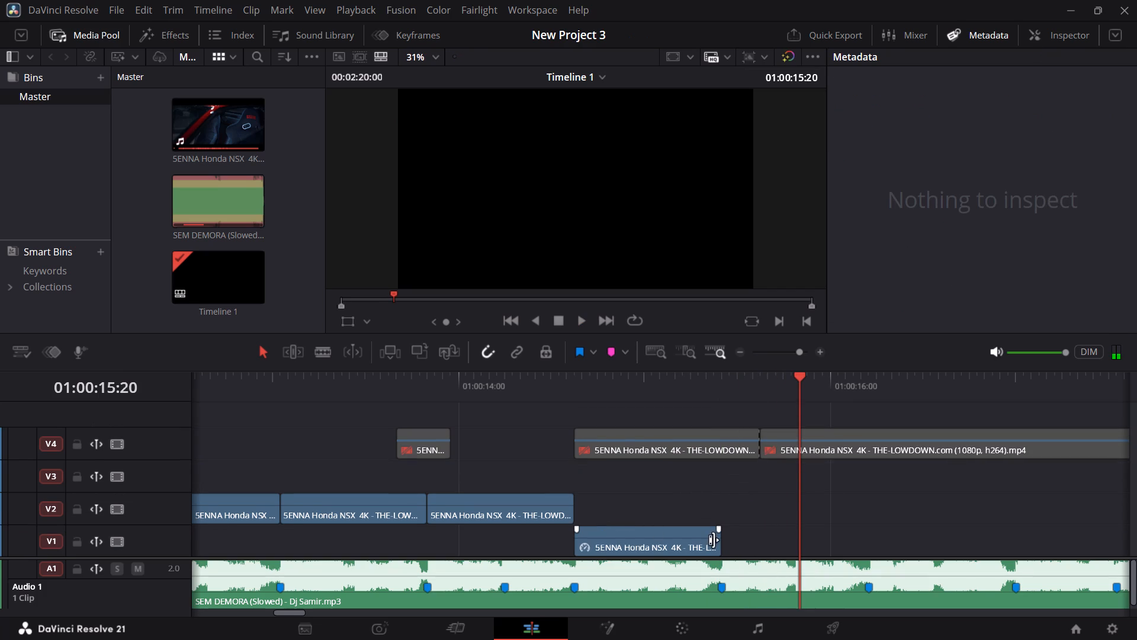
# Play repeatedly from around 01:00:14:11 to check the cut into the sped-up reversed V1 clip and its end against the music.
pyautogui.click(558, 396)
pyautogui.press('space')
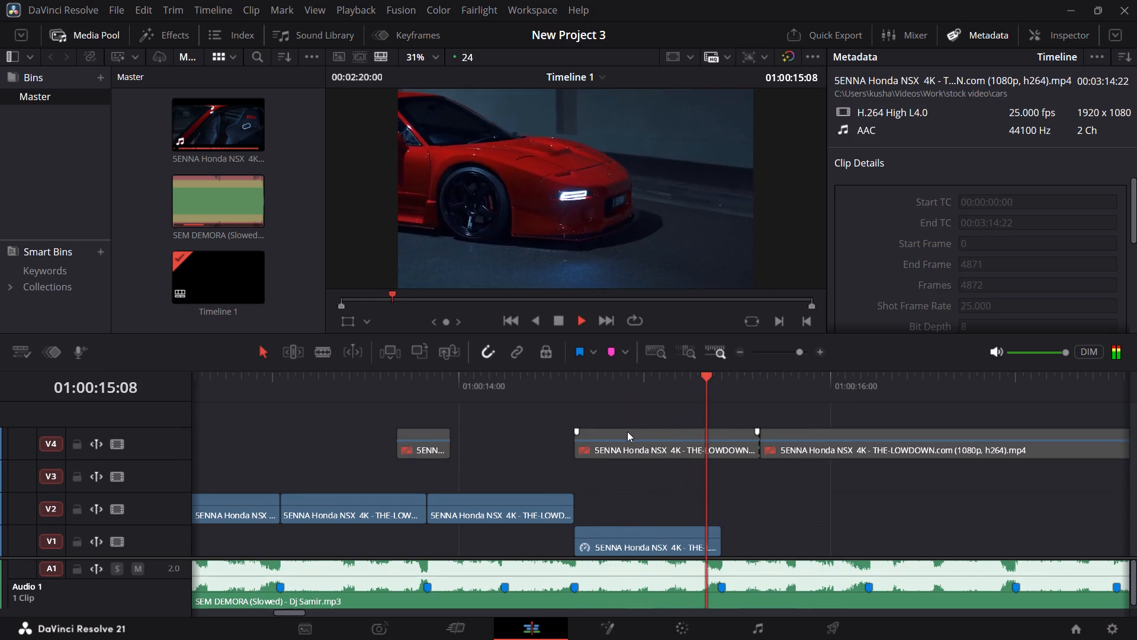
pyautogui.press('space')
pyautogui.click(557, 389)
pyautogui.press('space')
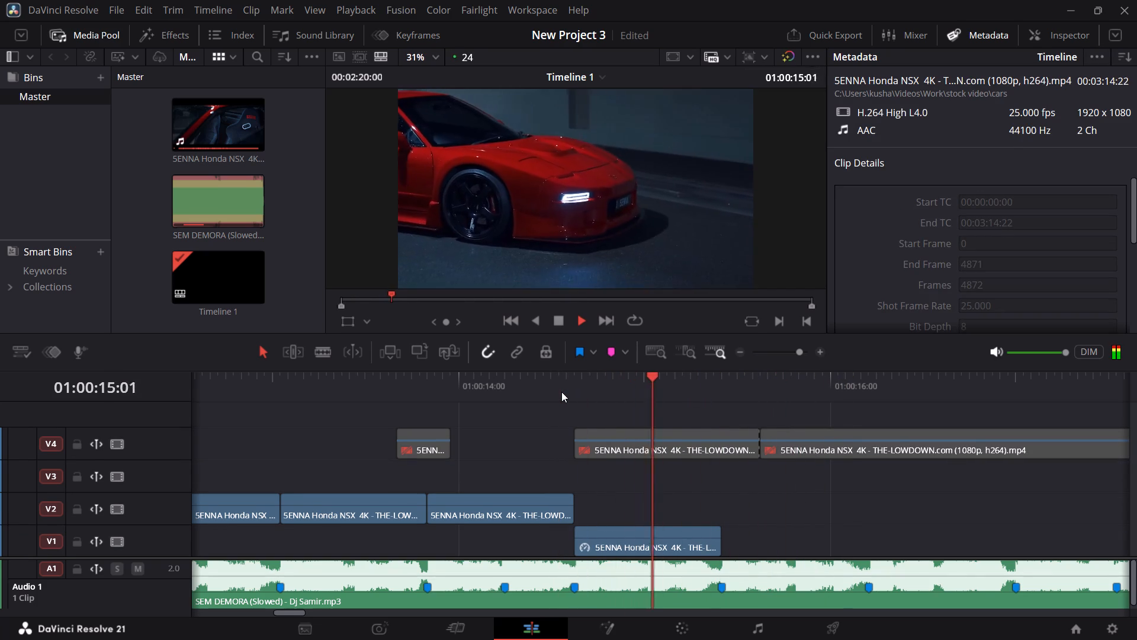
pyautogui.press('space')
pyautogui.click(554, 386)
pyautogui.press('space')
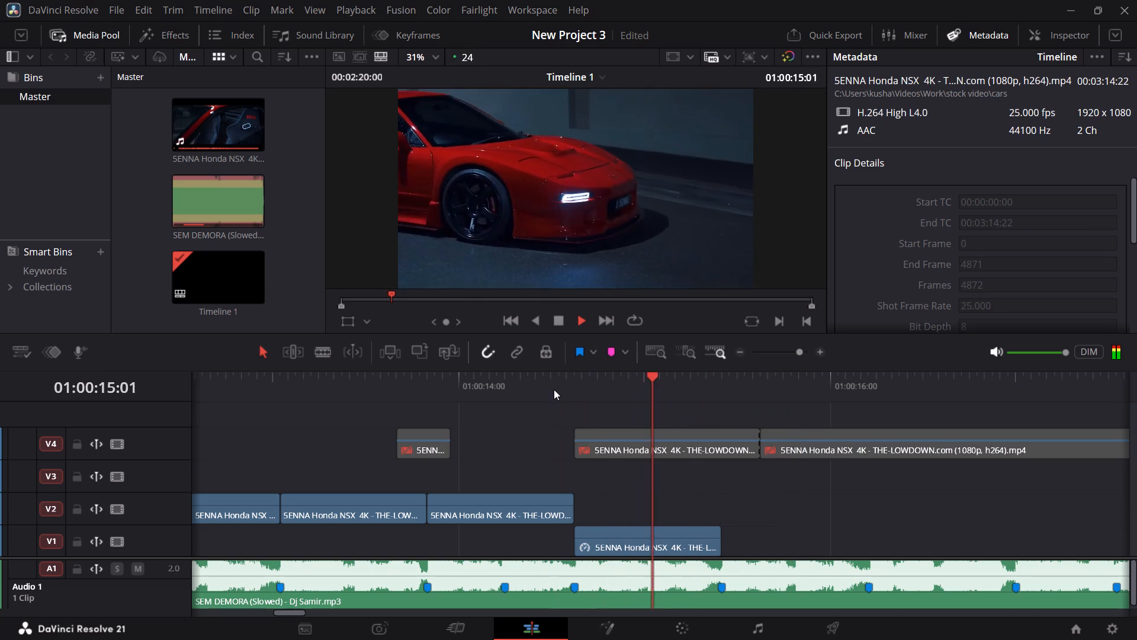
pyautogui.press('space')
pyautogui.click(556, 389)
pyautogui.press('space')
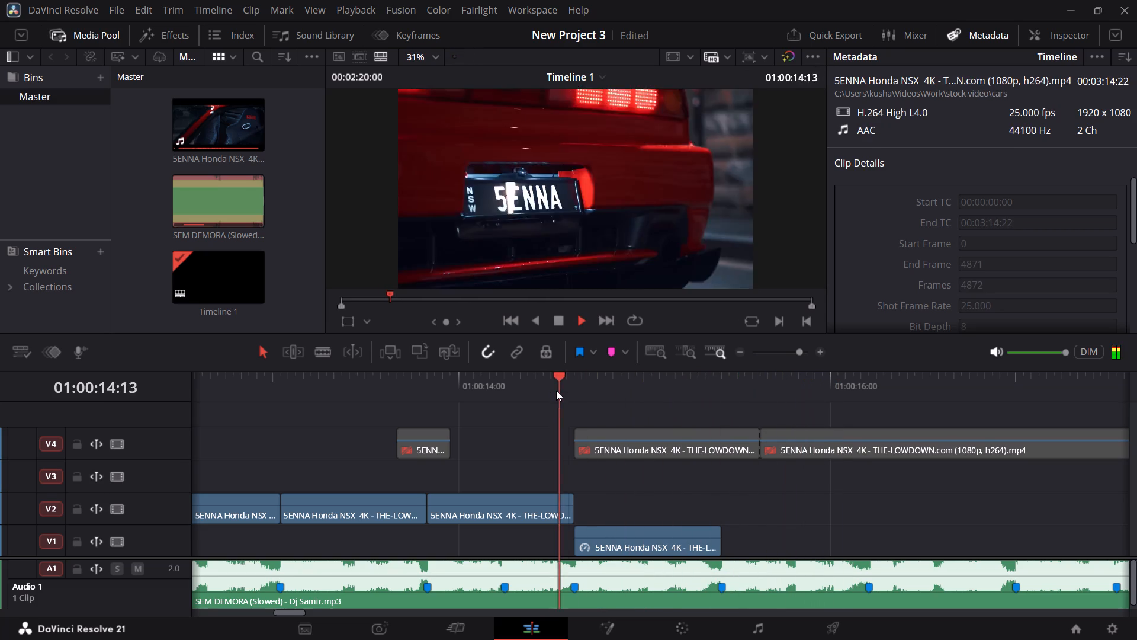
pyautogui.press('space')
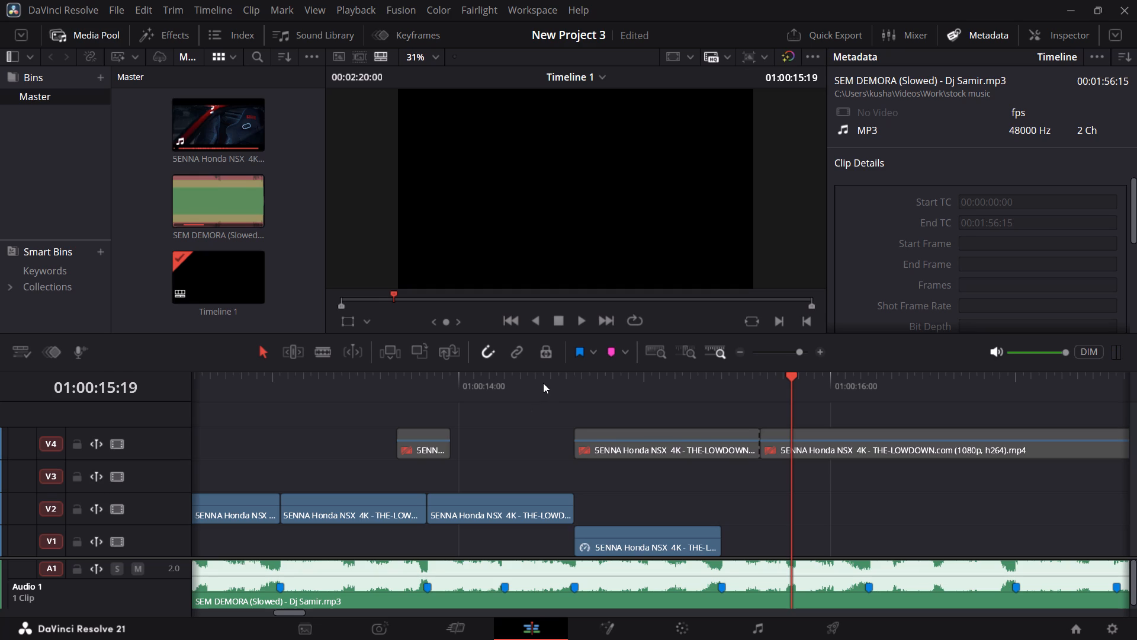
pyautogui.click(543, 383)
pyautogui.press('space')
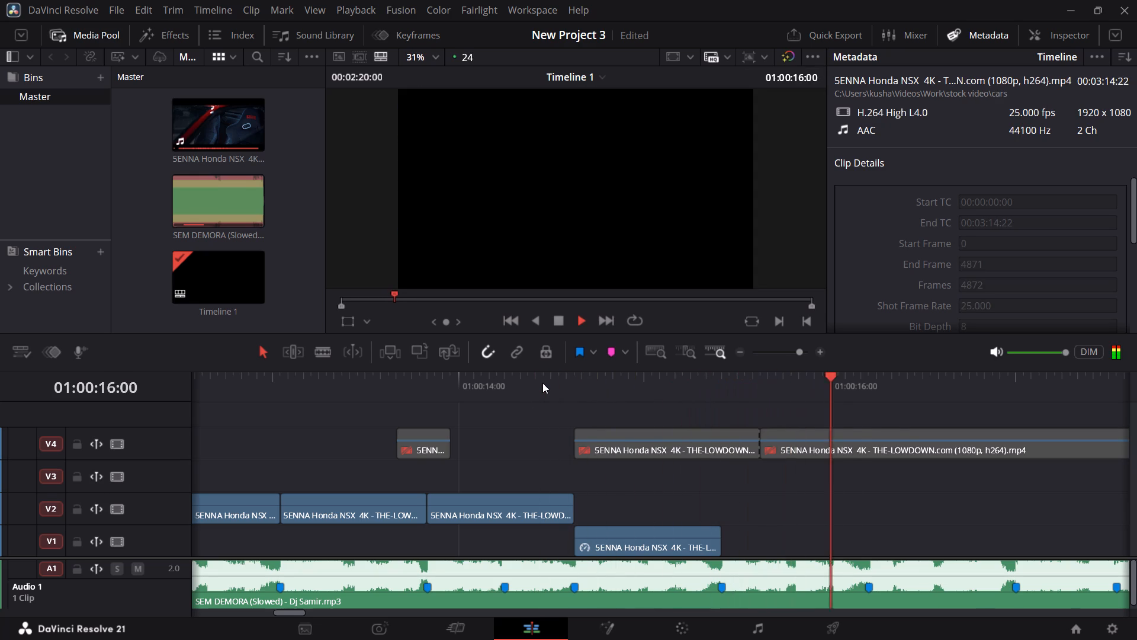
pyautogui.press('space')
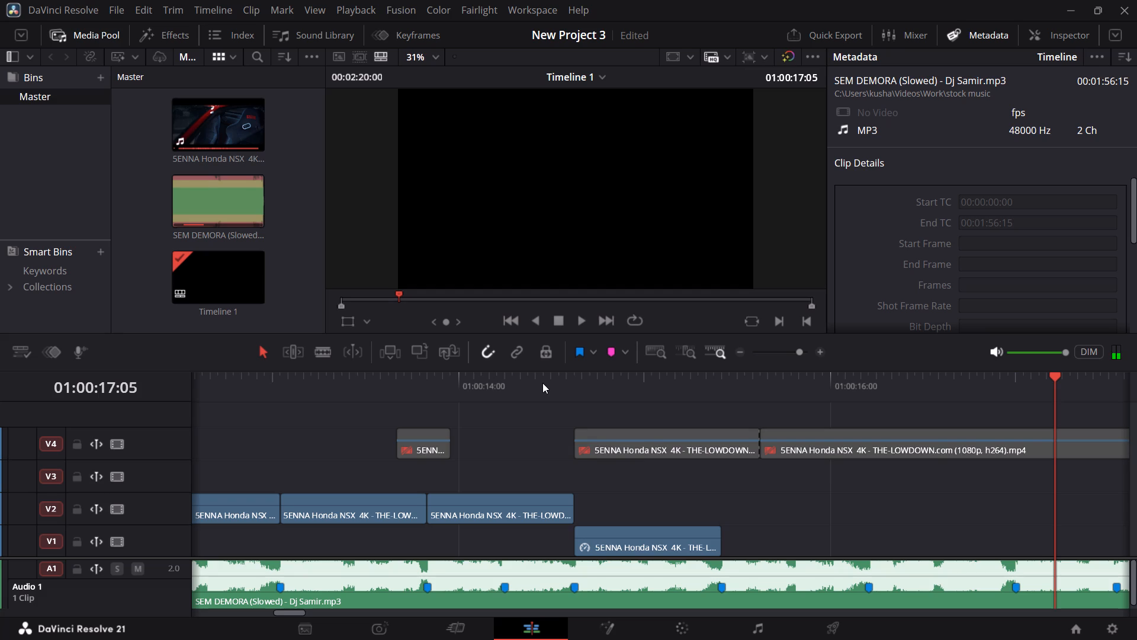
pyautogui.click(542, 383)
pyautogui.press('space')
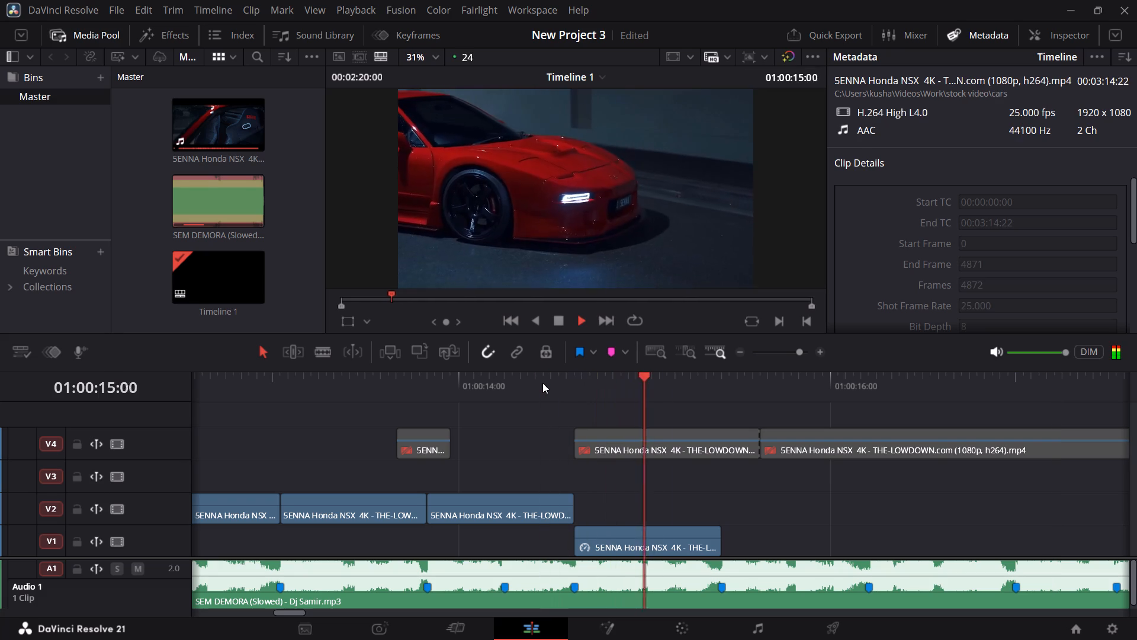
pyautogui.press('space')
pyautogui.click(542, 383)
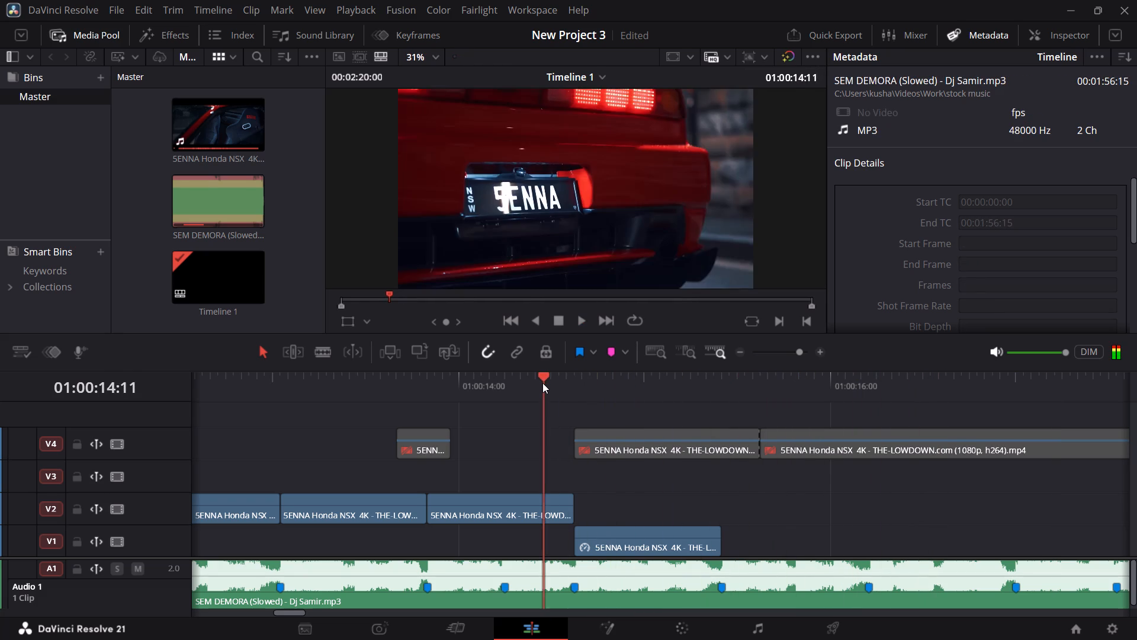
pyautogui.press('space')
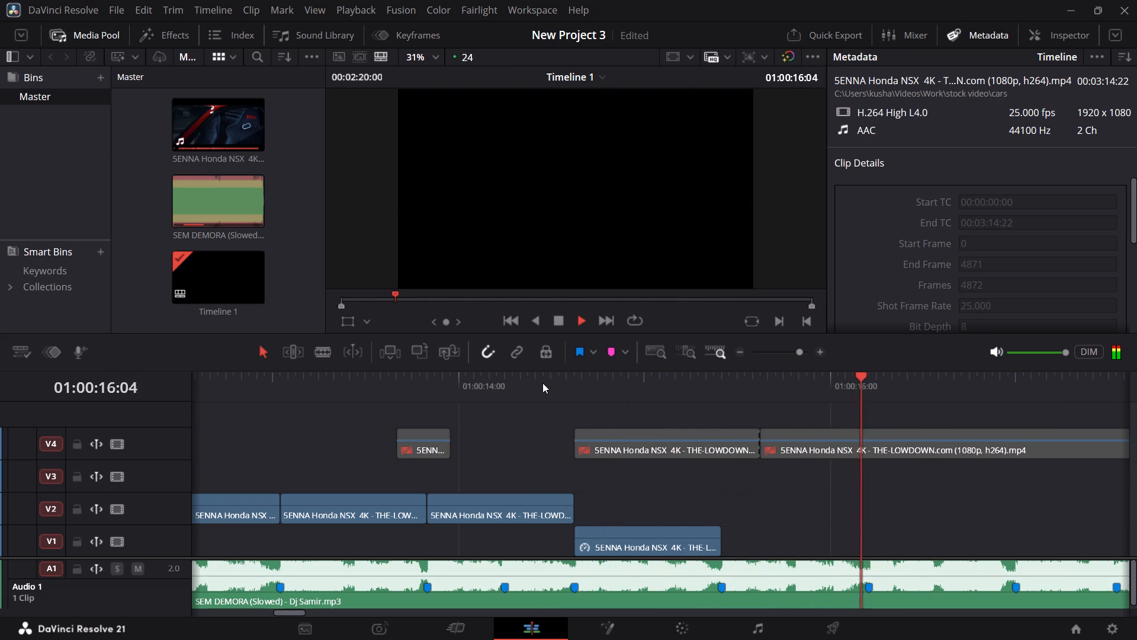
pyautogui.press('space')
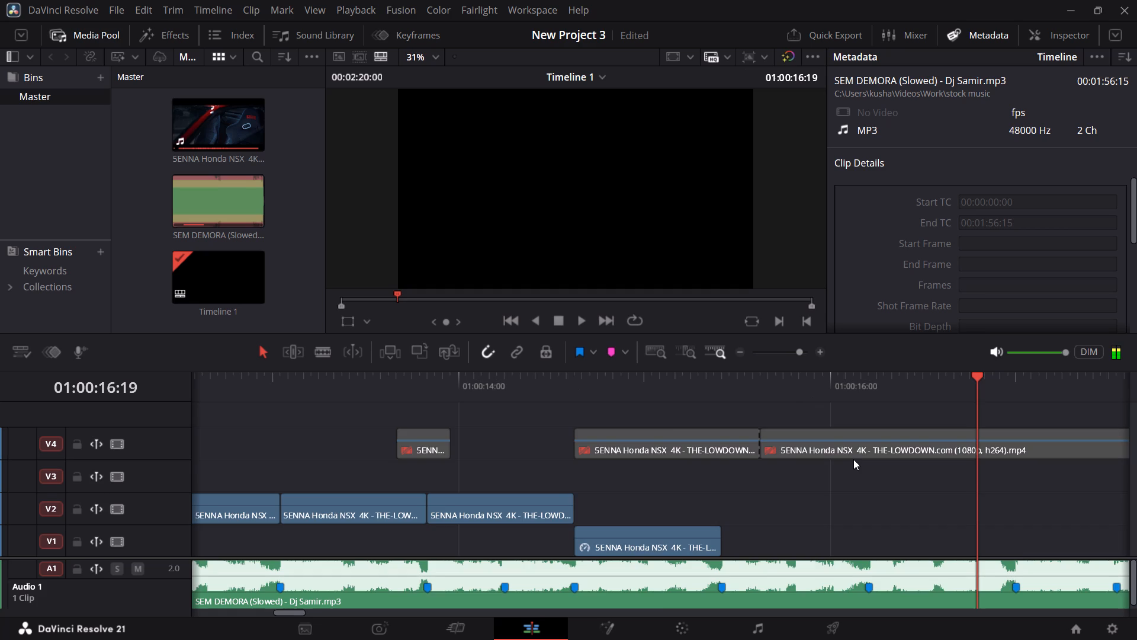
# Move the block of V1 clips after the gap earlier, so its first clip starts level with the second long V4 clip.
pyautogui.keyDown('alt'); pyautogui.scroll(-20, 853, 459); pyautogui.keyUp('alt')
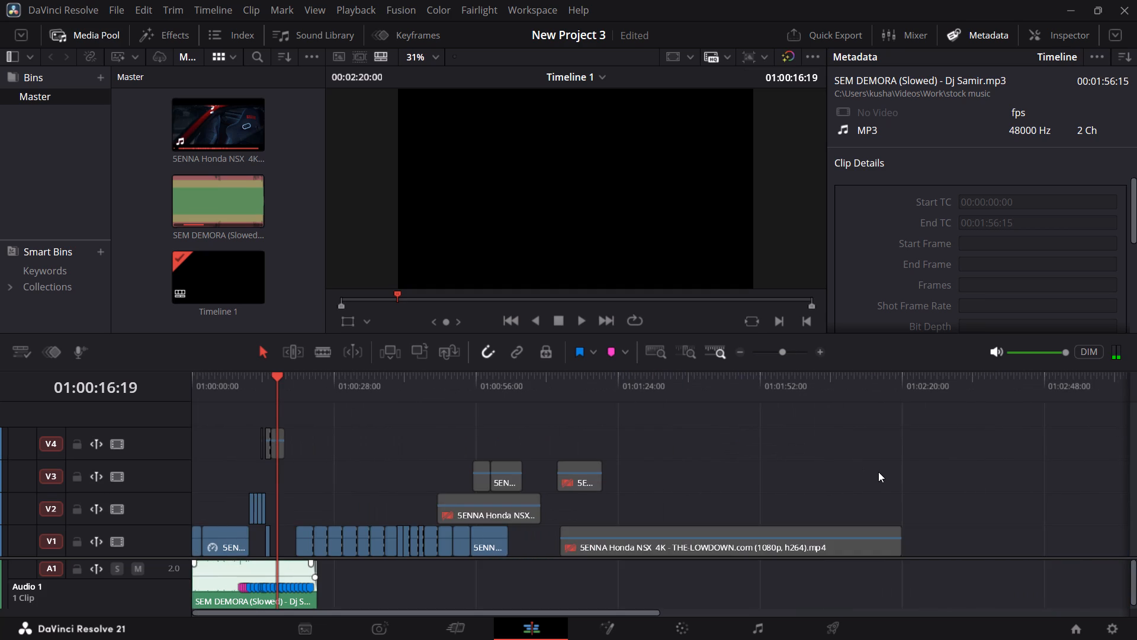
pyautogui.moveTo(519, 542); pyautogui.dragTo(316, 535)
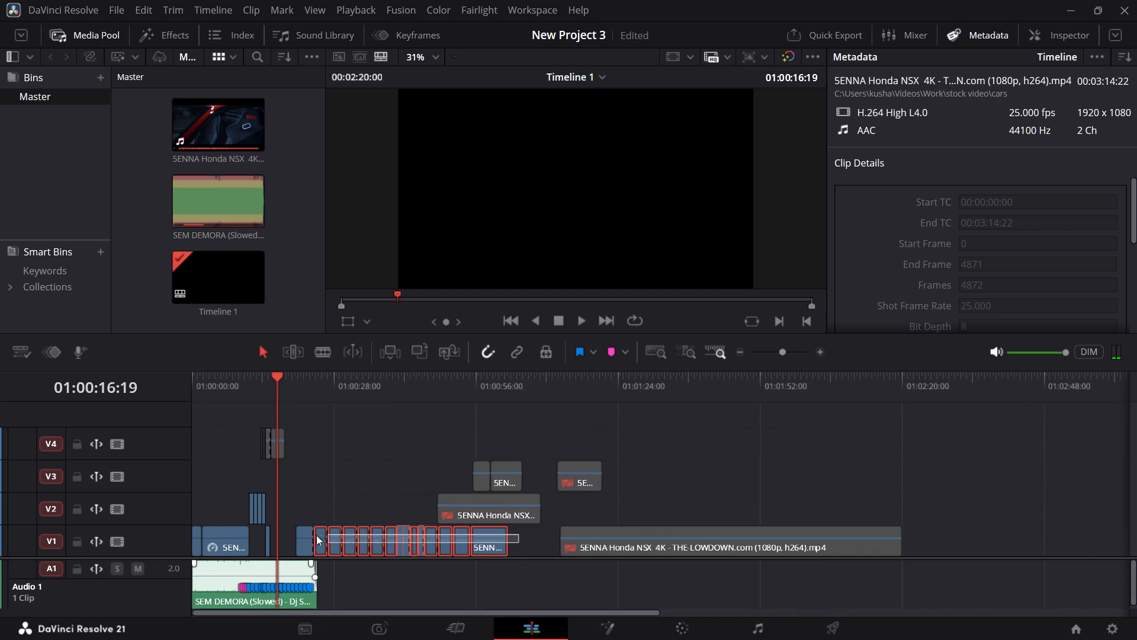
pyautogui.moveTo(316, 535); pyautogui.dragTo(301, 537)
pyautogui.moveTo(305, 549); pyautogui.dragTo(280, 549)
pyautogui.click(297, 472)
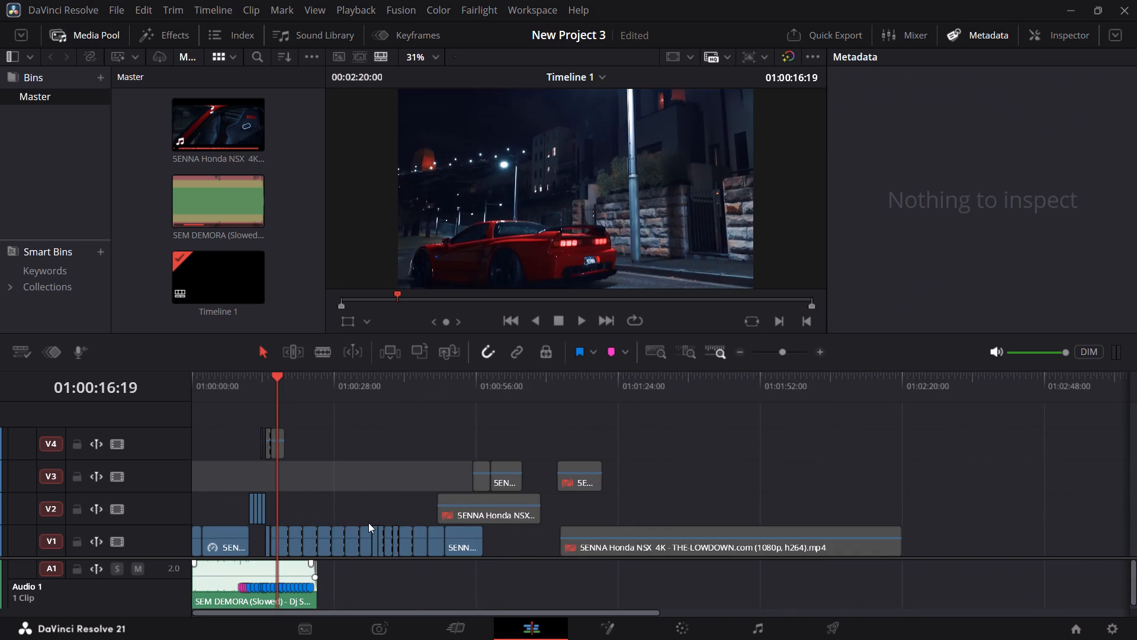
# Play from the reversed V1 clip through the moved V1 clips to review the street shots against the music.
pyautogui.keyDown('alt'); pyautogui.scroll(16, 368, 523); pyautogui.keyUp('alt')
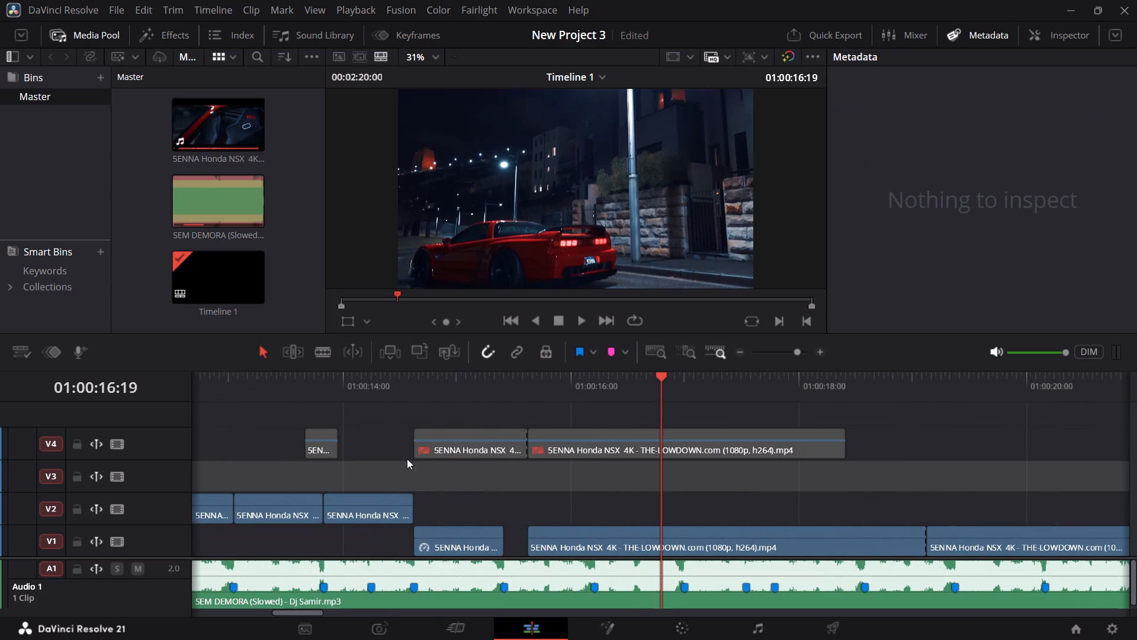
pyautogui.click(442, 391)
pyautogui.press('space')
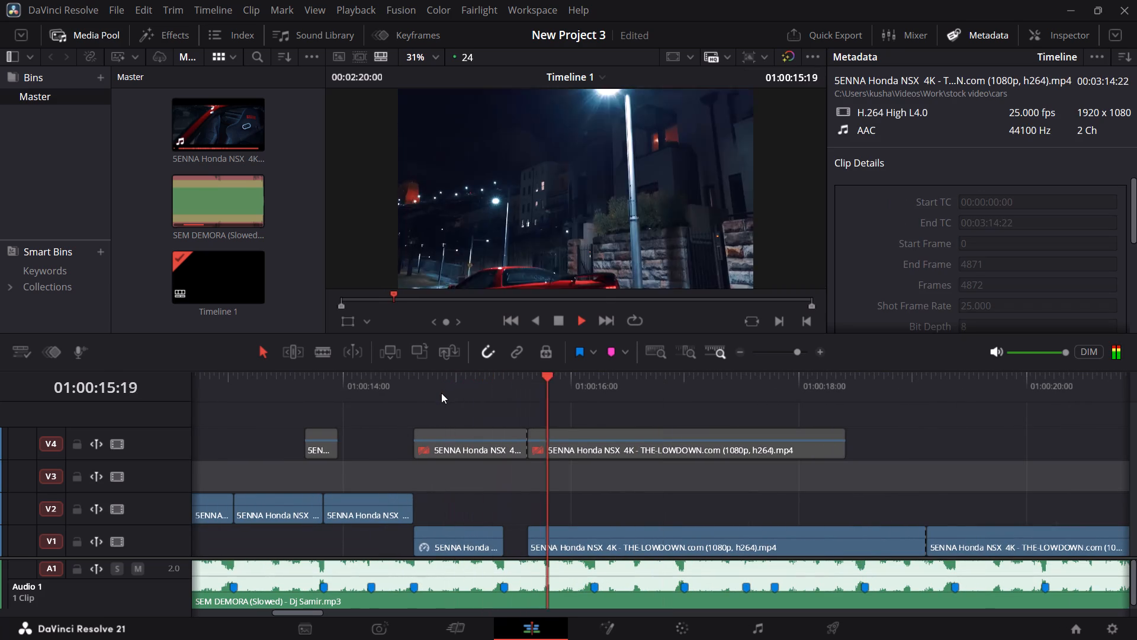
pyautogui.press('space')
pyautogui.press('space')
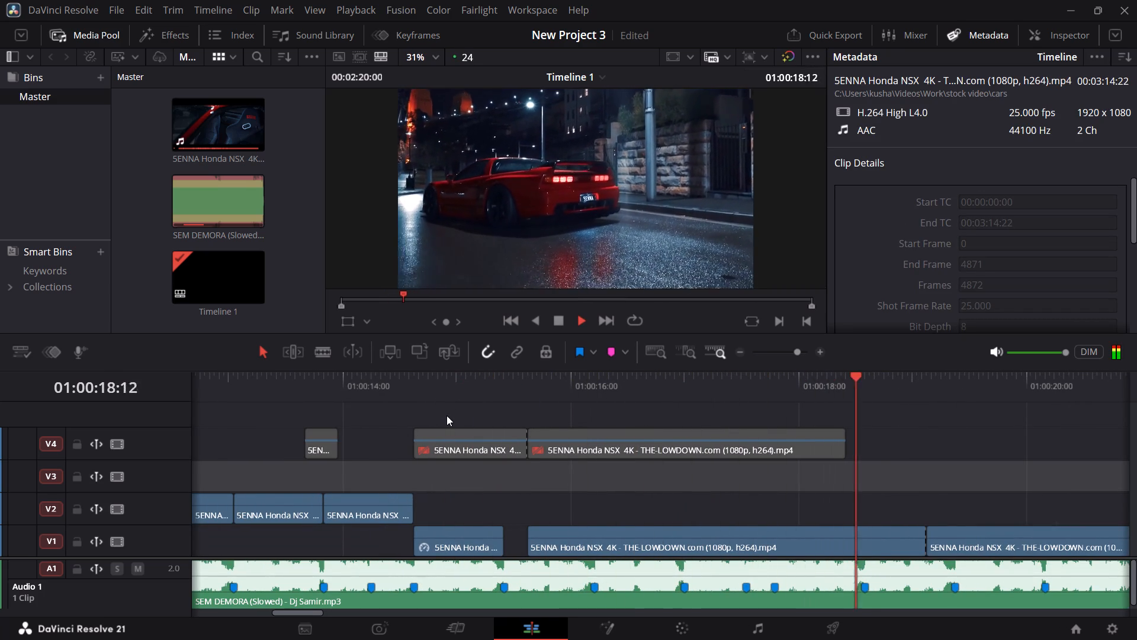
pyautogui.press('space')
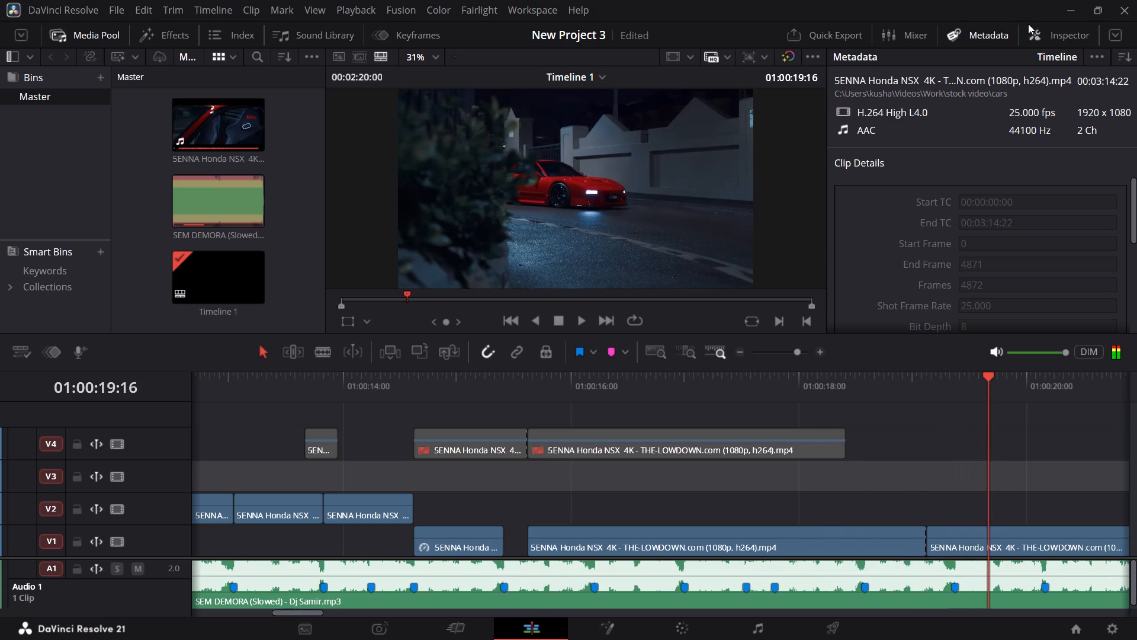